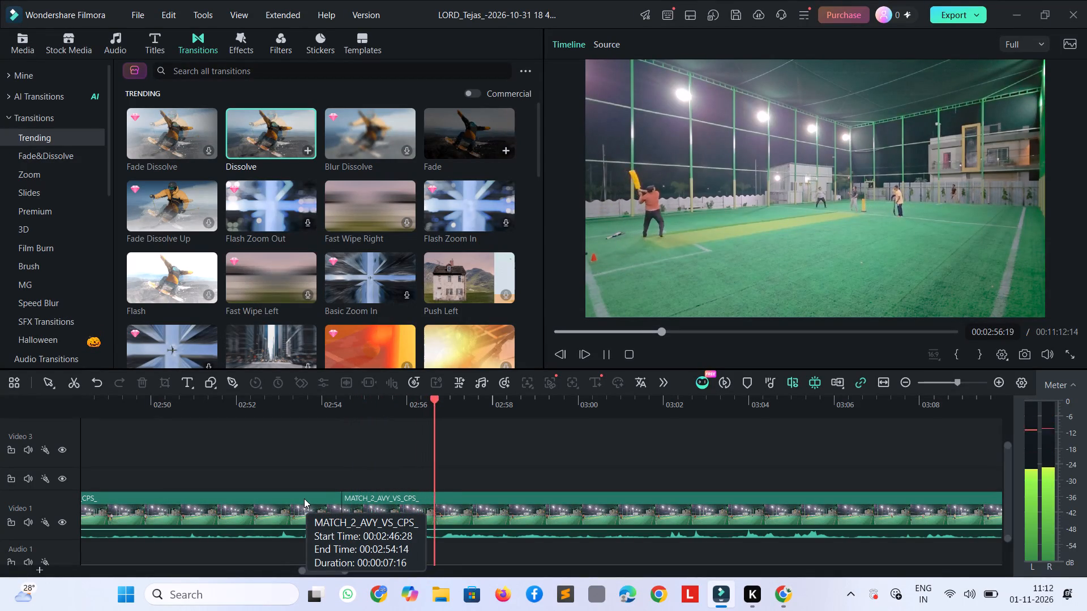
Split the match clip on Video 1 at 00:02:58:10 and 00:03:02:18, and delete the section between the cuts.
{"action": "key", "text": "space"}
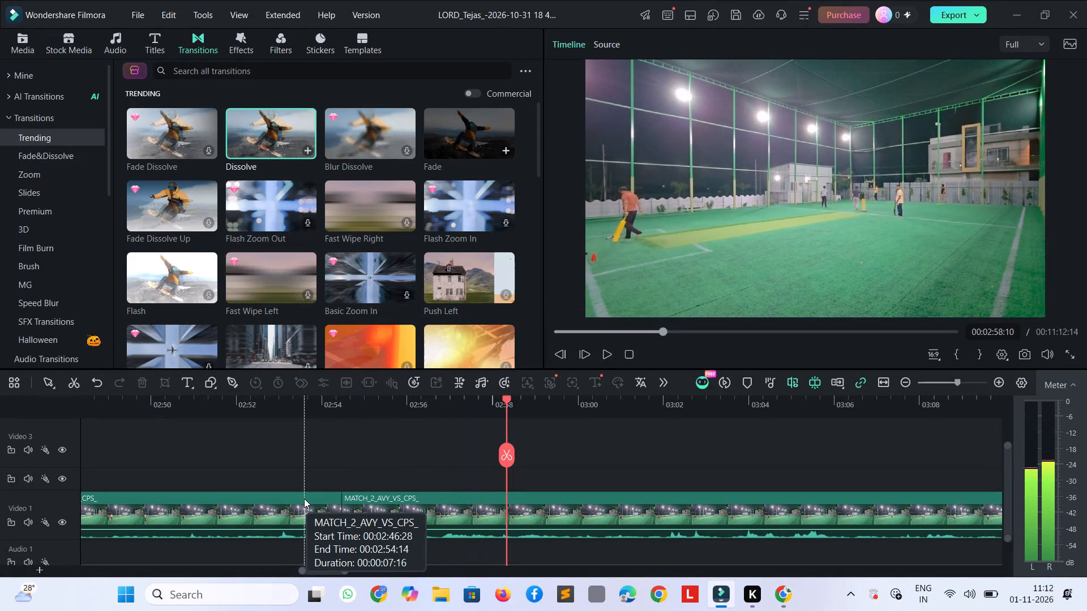
{"action": "key", "text": "ctrl+b"}
{"action": "key", "text": "space"}
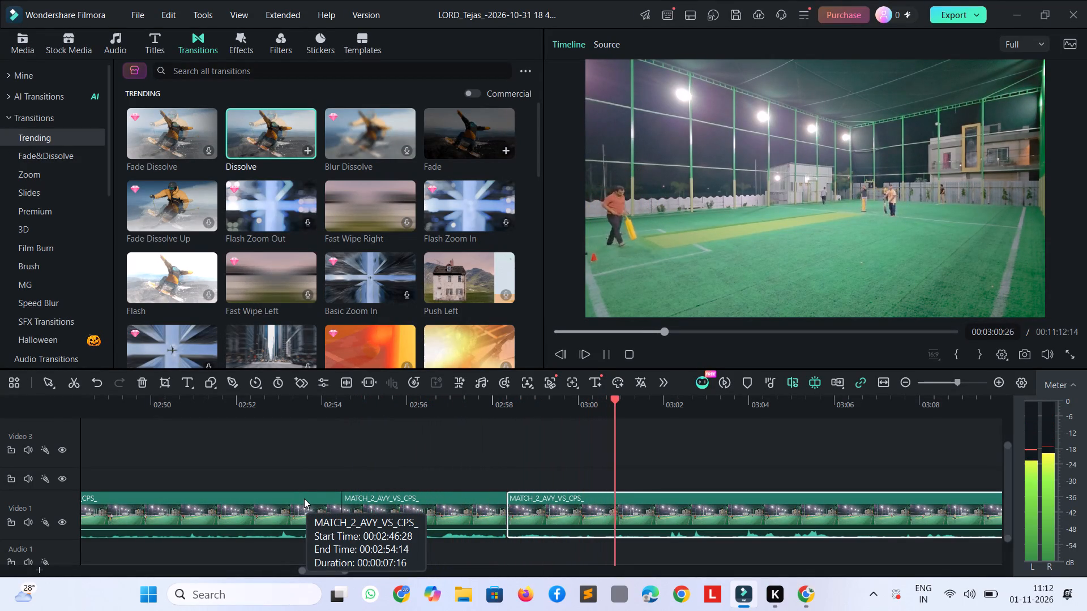
{"action": "key", "text": "space"}
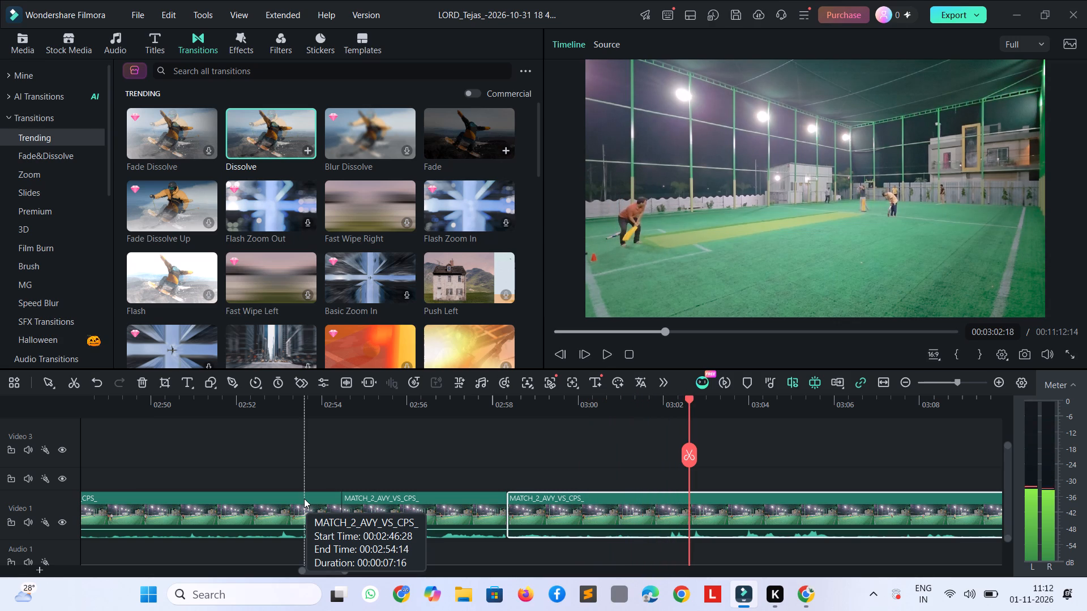
{"action": "key", "text": "ctrl+b"}
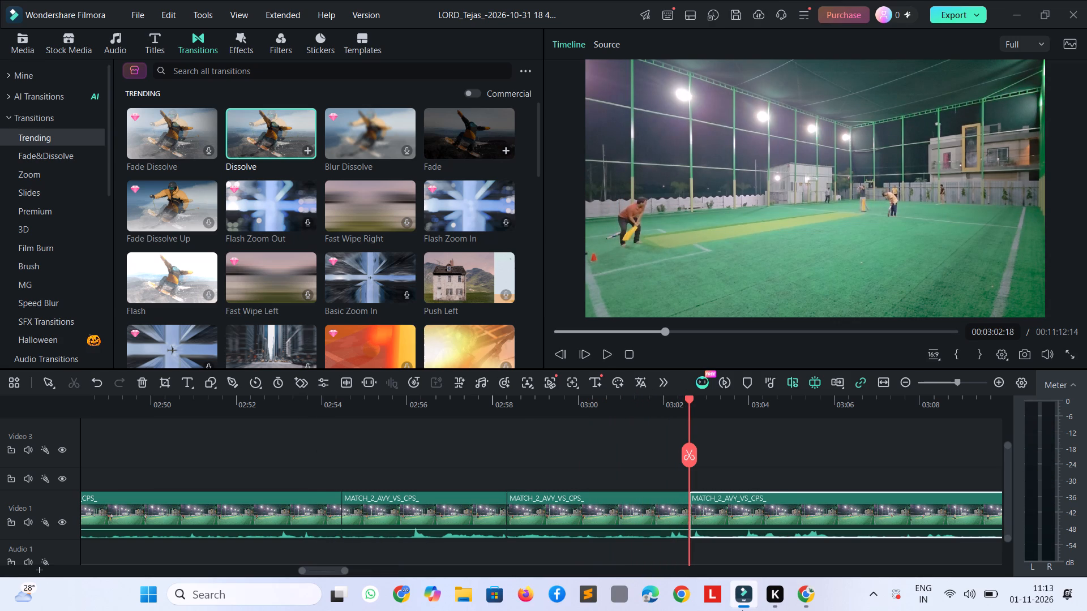
{"action": "left_click", "coordinate": [568, 522]}
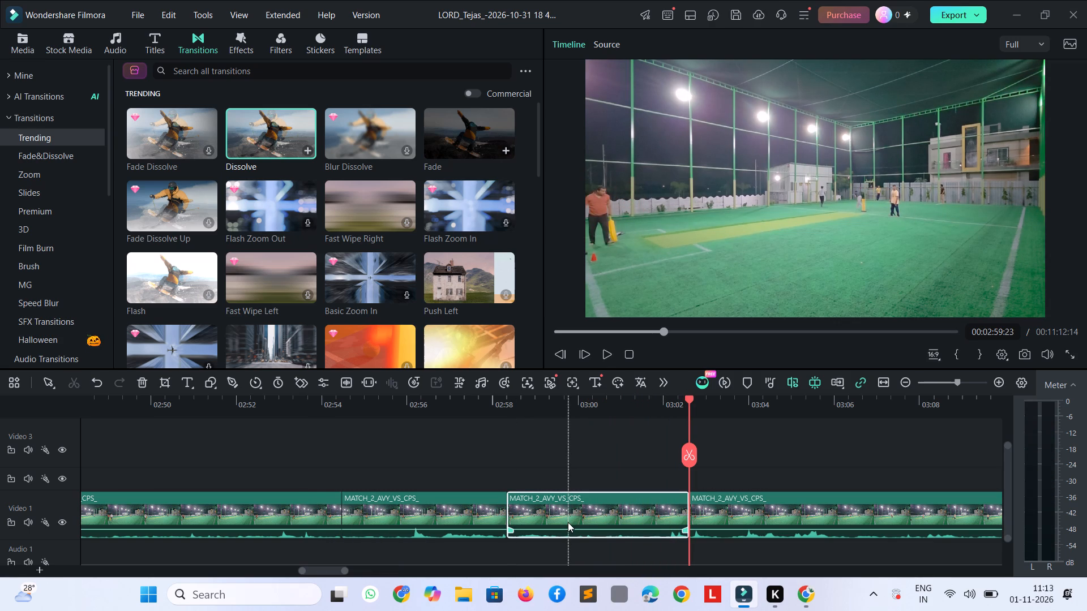
{"action": "key", "text": "Delete"}
Cut out the match footage between 00:03:04:01 and 00:03:09:12 on Video 1 by splitting at both points and deleting the piece.
{"action": "key", "text": "space"}
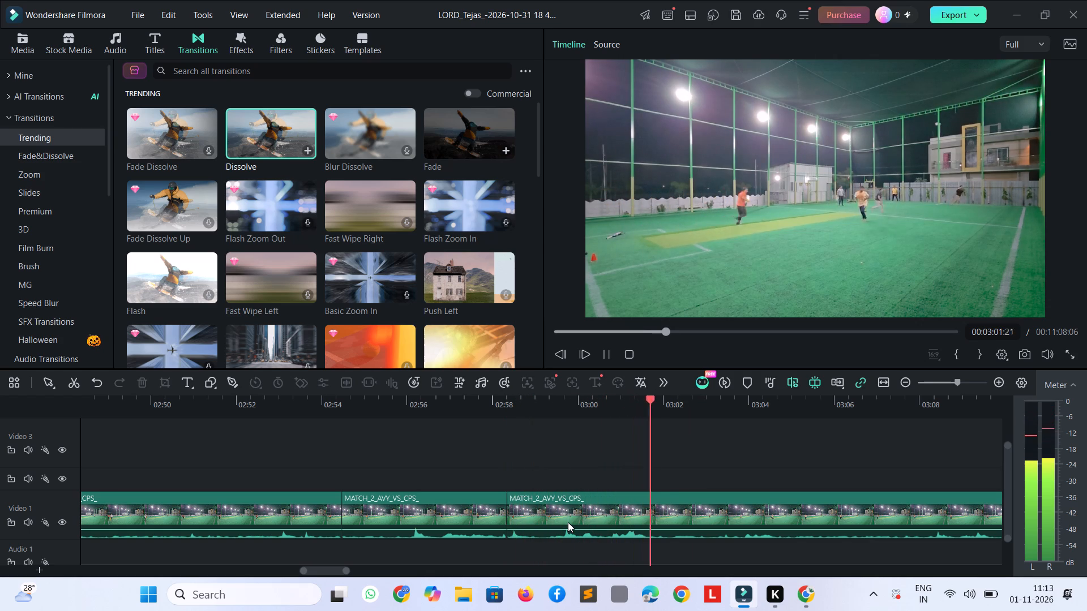
{"action": "key", "text": "space"}
{"action": "key", "text": "space"}
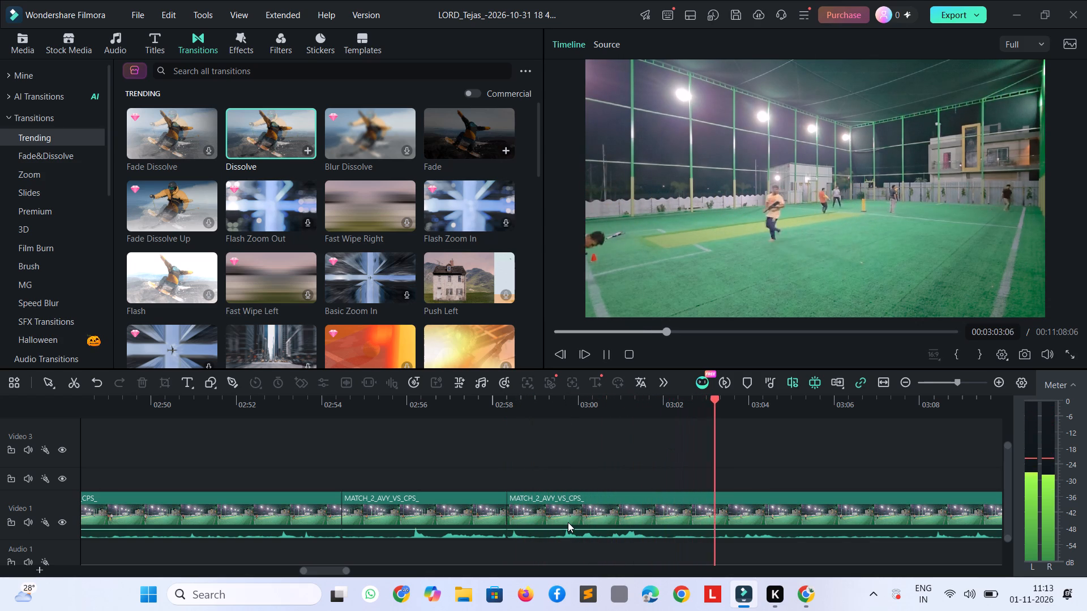
{"action": "key", "text": "space"}
{"action": "key", "text": "ctrl+b"}
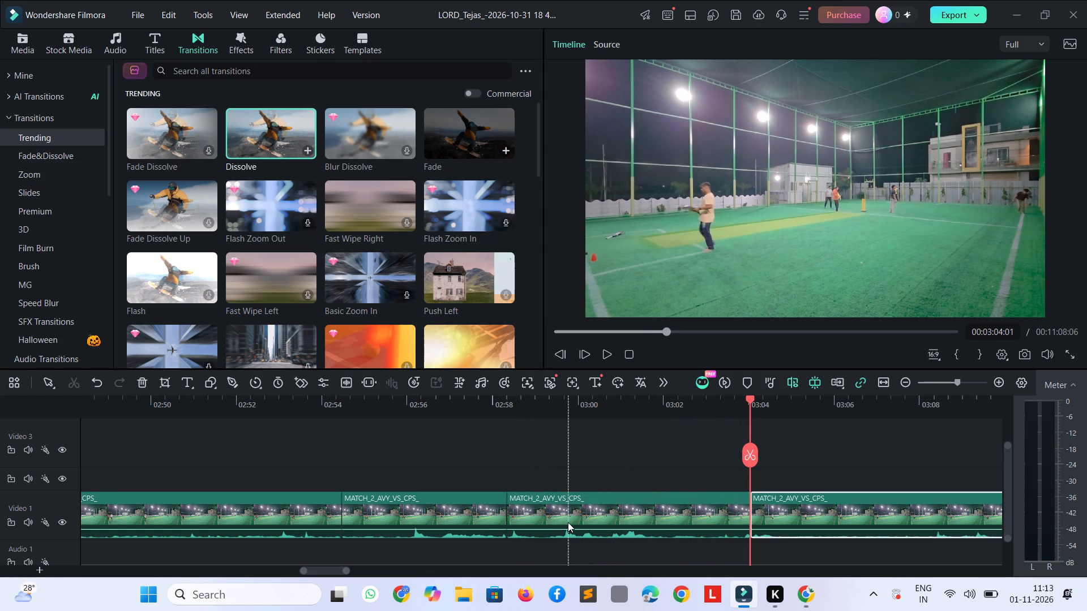
{"action": "key", "text": "space"}
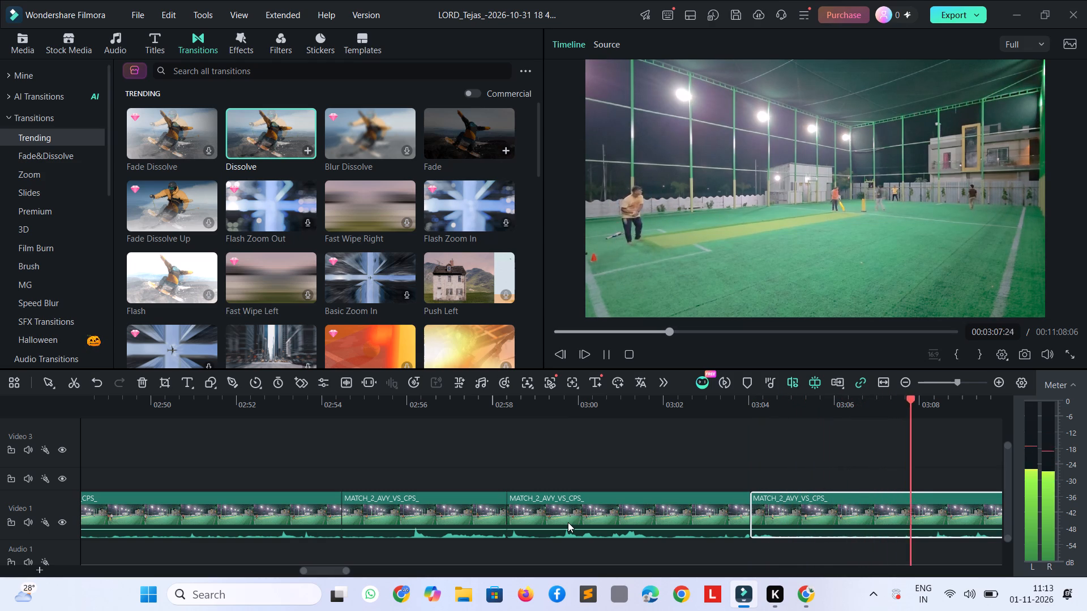
{"action": "key", "text": "space"}
{"action": "key", "text": "space"}
{"action": "key", "text": "space"}
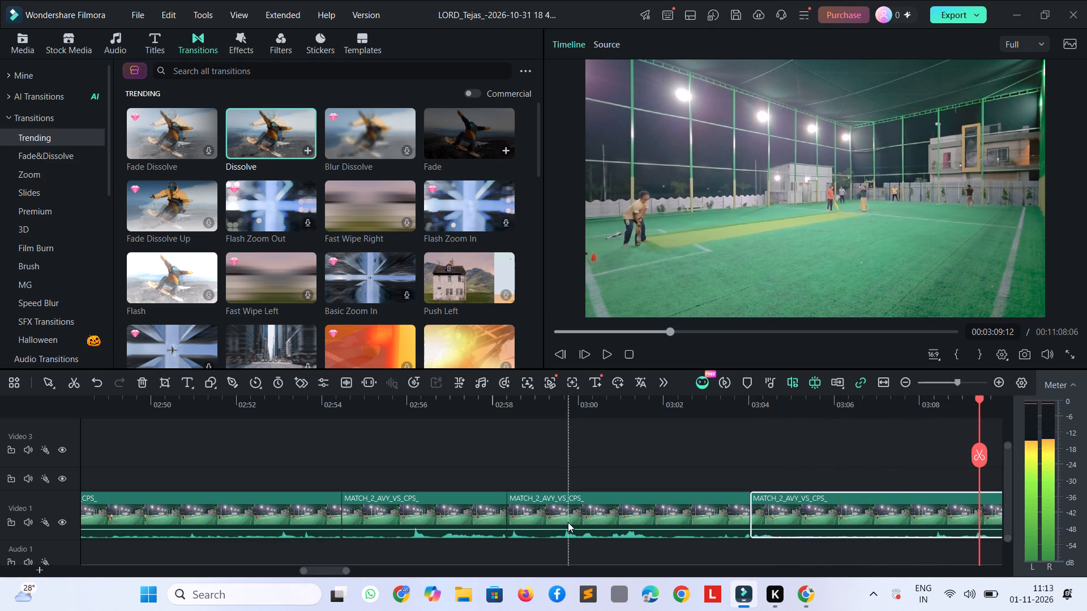
{"action": "key", "text": "ctrl+b"}
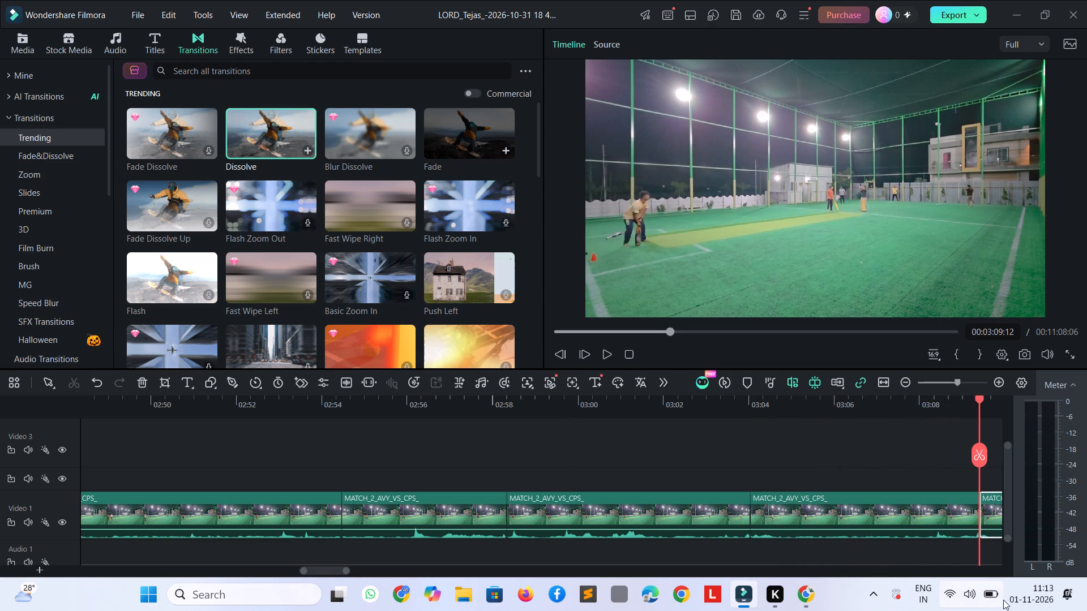
{"action": "left_click", "coordinate": [913, 523]}
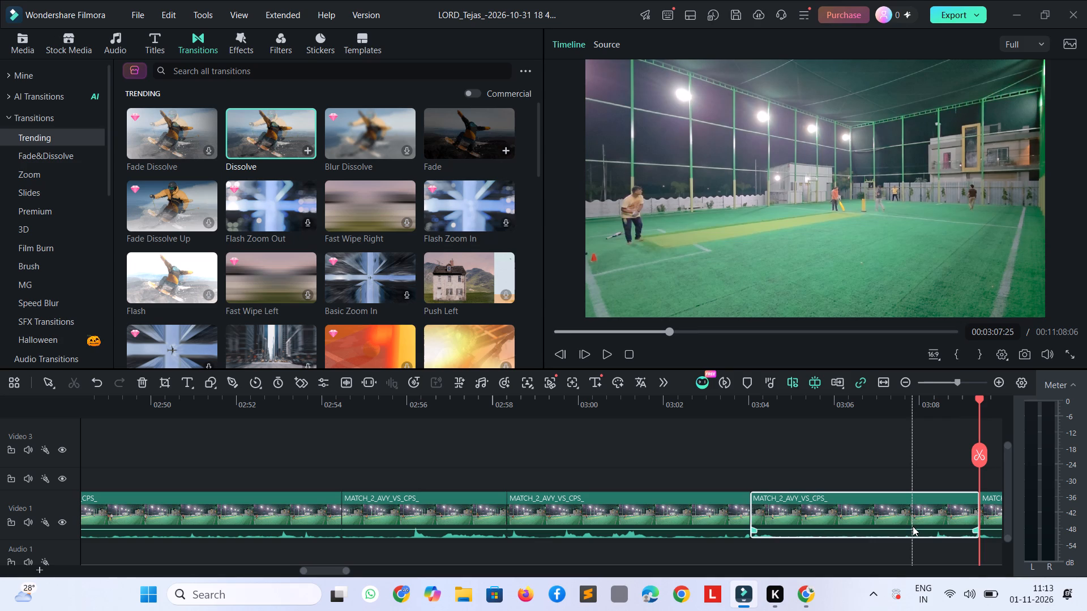
{"action": "key", "text": "Delete"}
Remove the idle stretch from 00:03:08:11 to 00:03:12:26 on Video 1 by splitting at both points and deleting that section.
{"action": "key", "text": "space"}
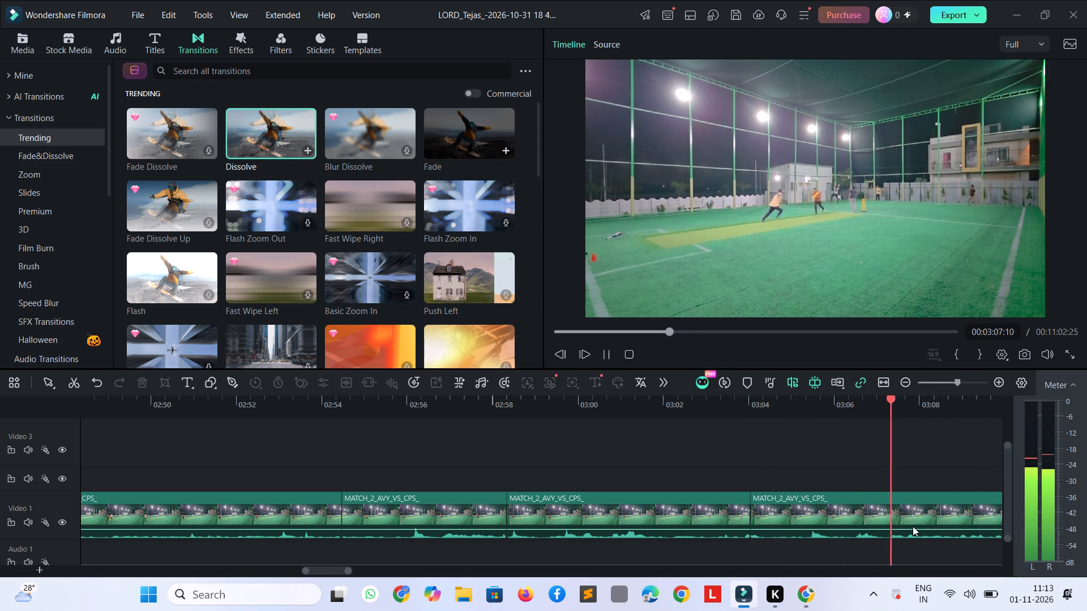
{"action": "key", "text": "space"}
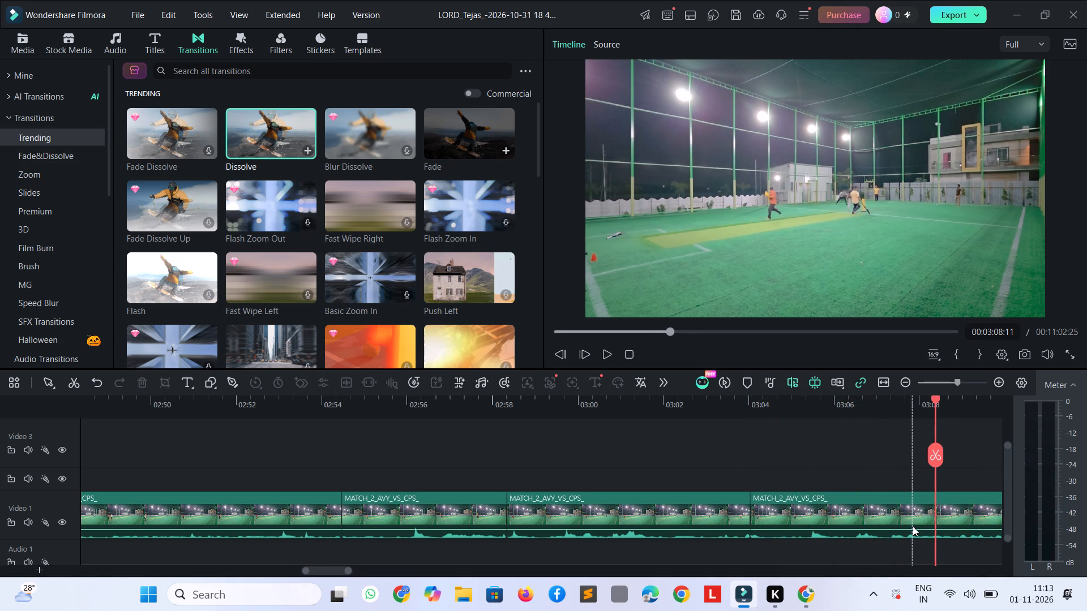
{"action": "key", "text": "ctrl+b"}
{"action": "type", "text": "b"}
{"action": "key", "text": "space"}
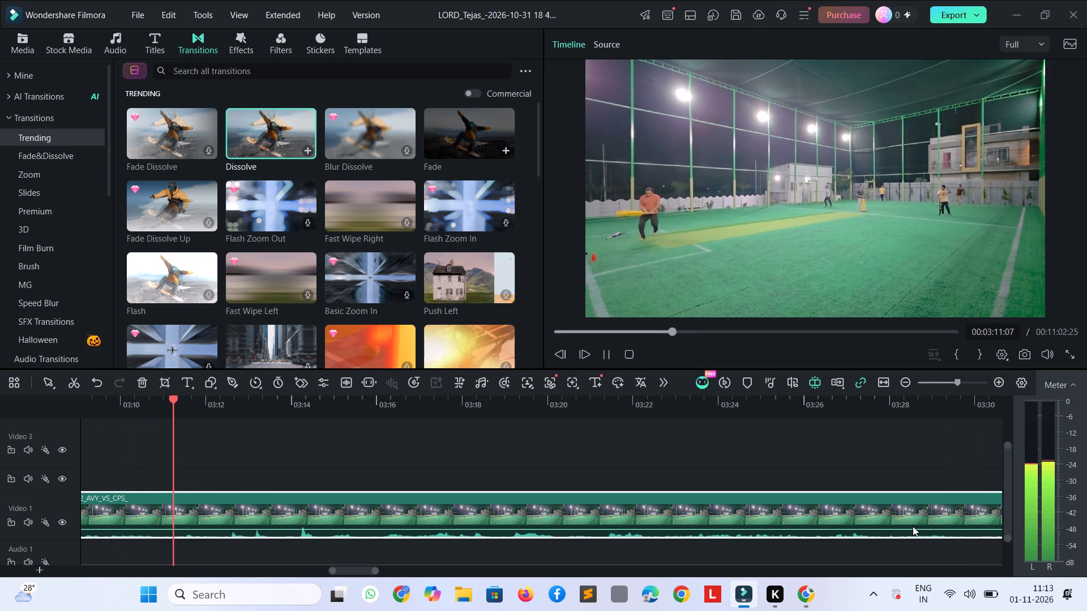
{"action": "key", "text": "space"}
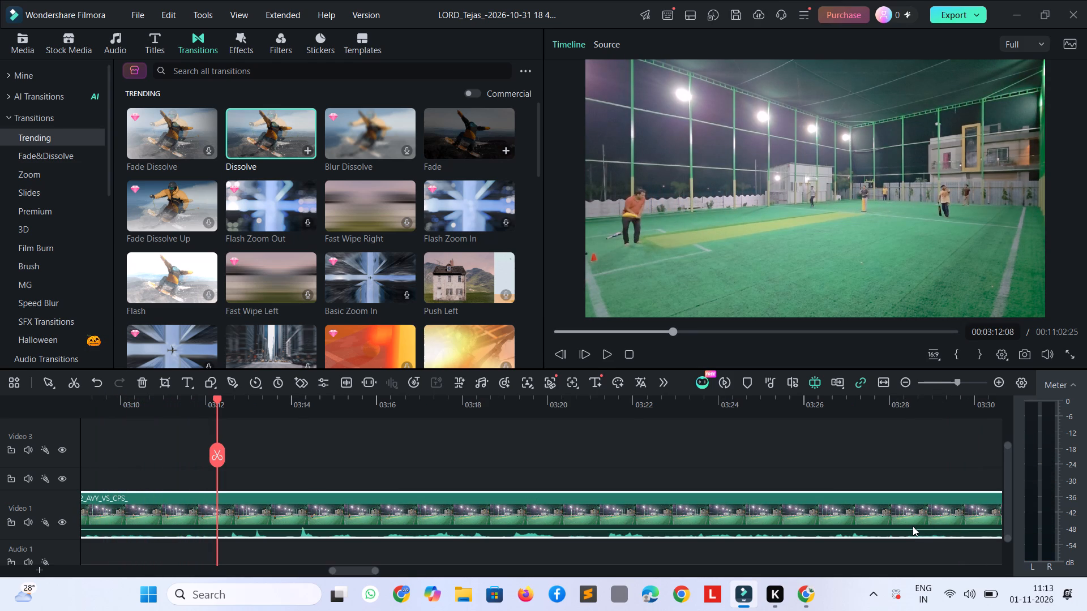
{"action": "key", "text": "space"}
{"action": "key", "text": "ctrl+space"}
{"action": "key", "text": "space"}
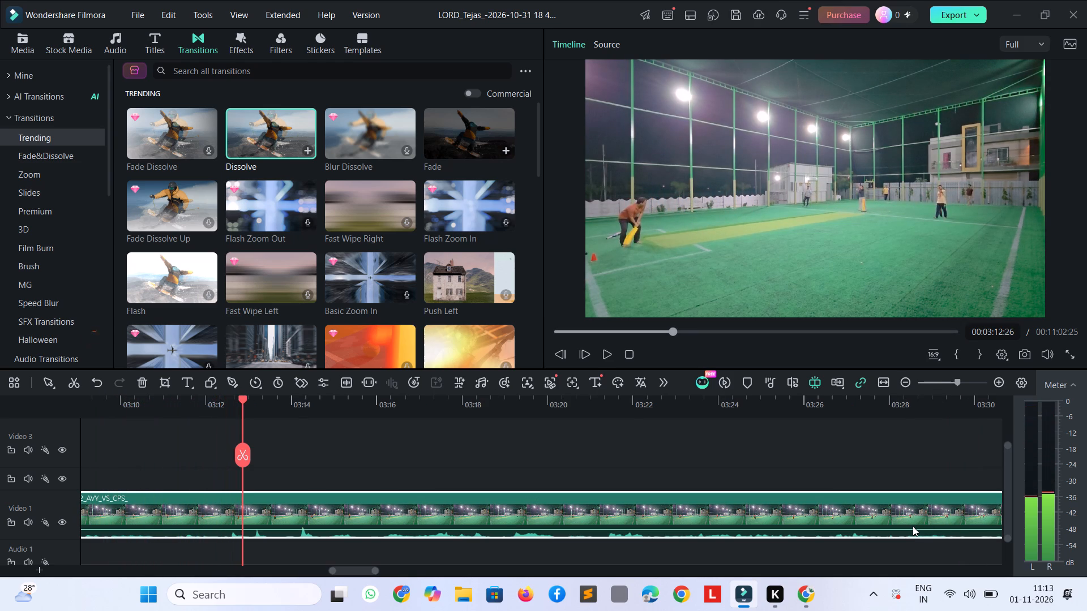
{"action": "key", "text": "ctrl+b"}
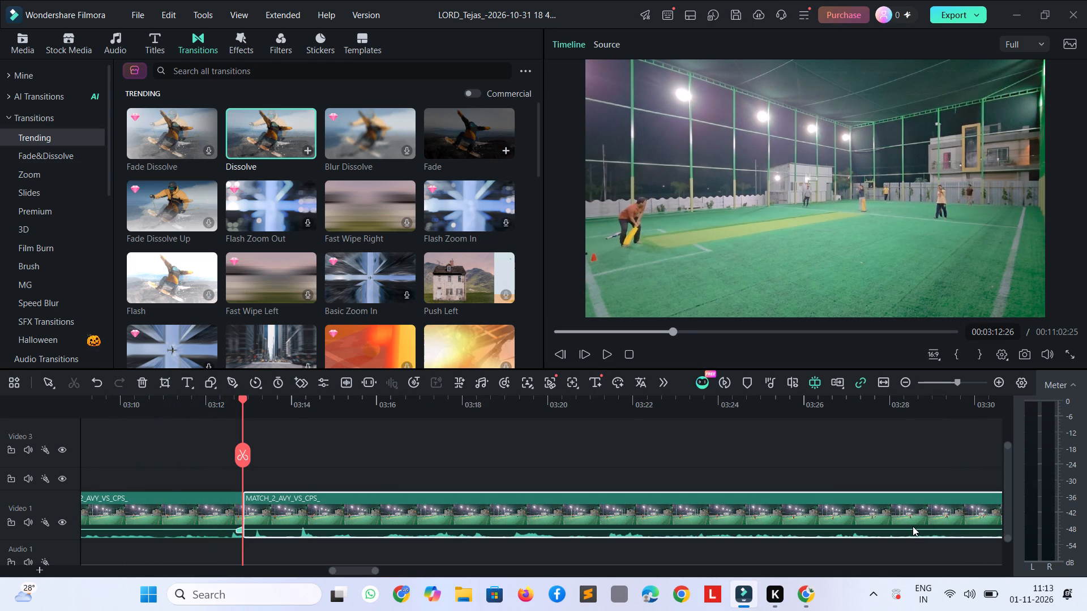
{"action": "left_click", "coordinate": [225, 506]}
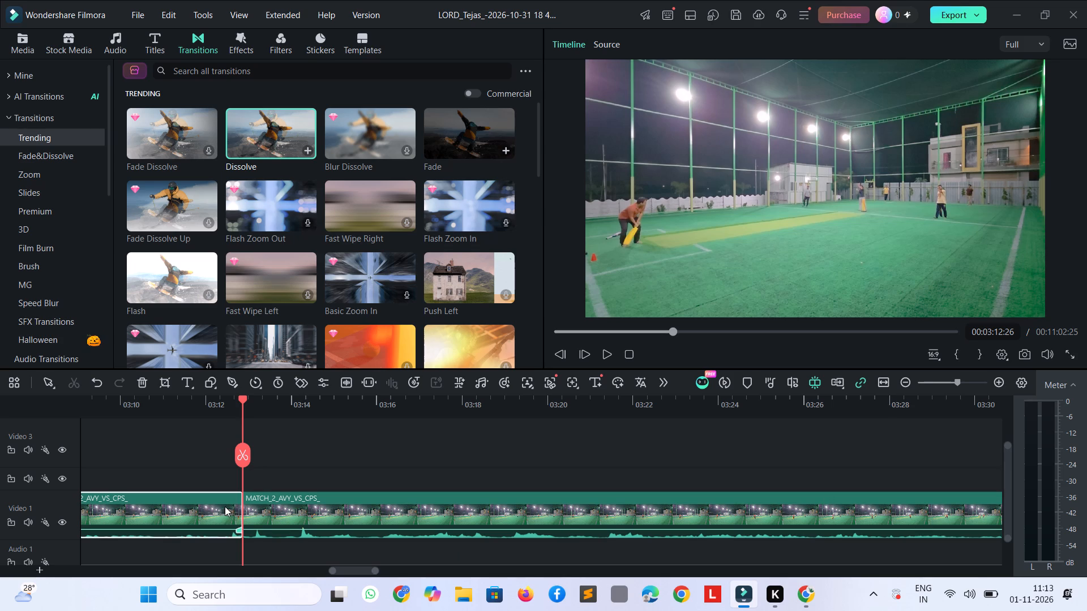
{"action": "key", "text": "Delete"}
Review the footage after the latest cut up to about 00:03:20, stepping back to replay the play from about 00:03:10.
{"action": "key", "text": "space"}
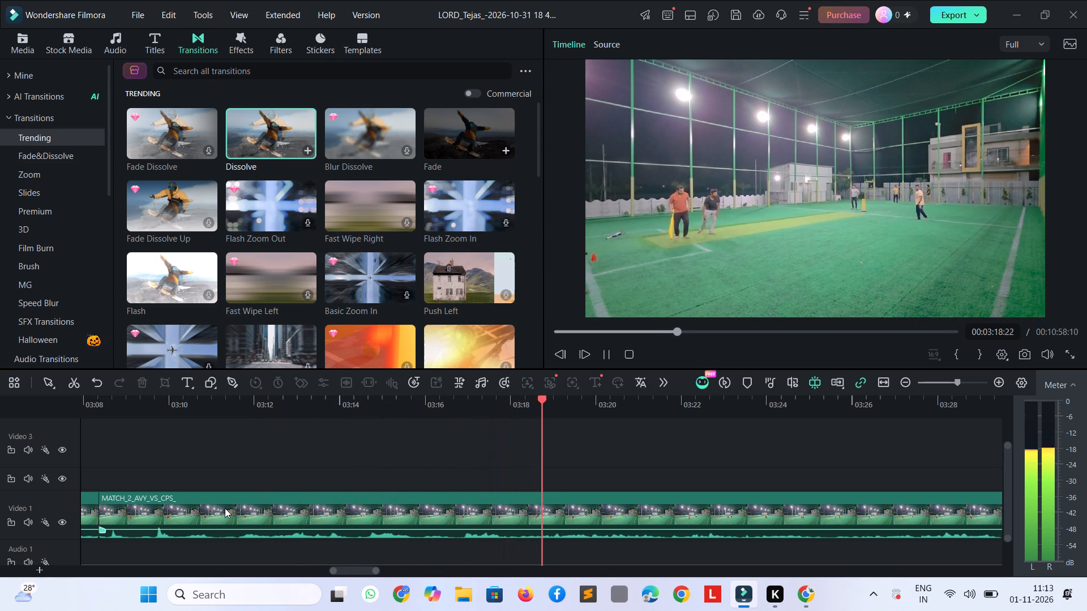
{"action": "key", "text": "space"}
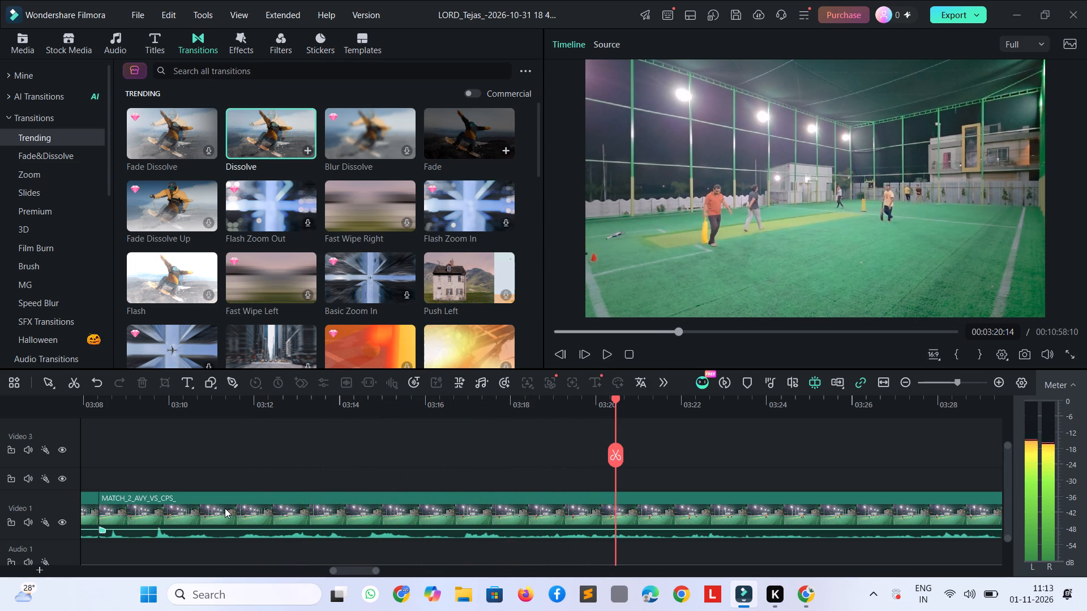
{"action": "key", "text": "shift+Left"}
{"action": "key", "text": "shift+Left"}
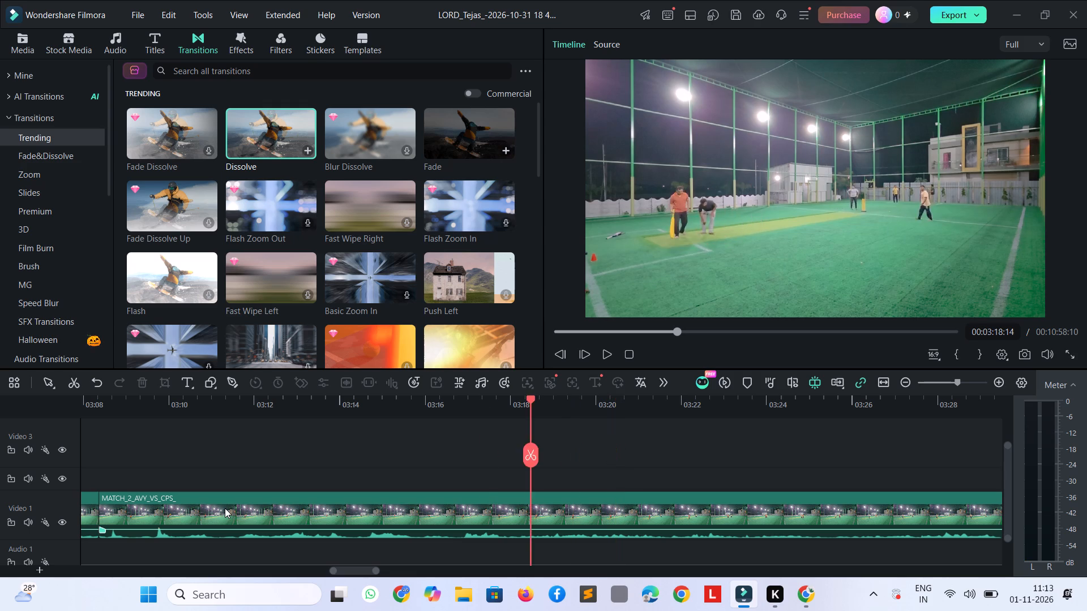
{"action": "key", "text": "shift+Left"}
{"action": "key", "text": "shift+Left"}
{"action": "key", "text": "shift+Left"}
{"action": "key", "text": "space"}
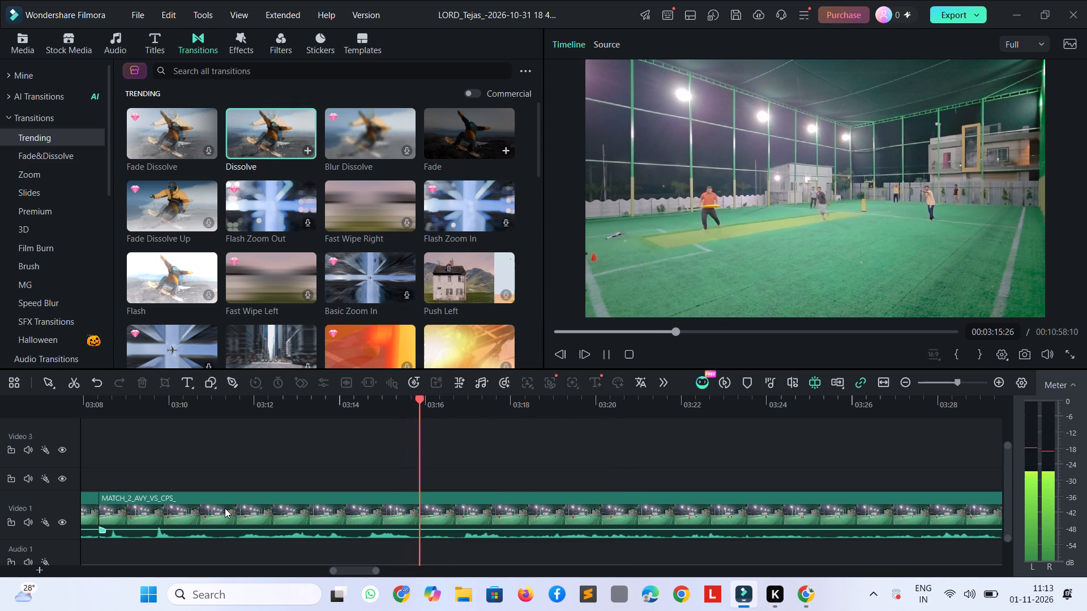
{"action": "key", "text": "space"}
{"action": "key", "text": "shift+Left"}
{"action": "key", "text": "shift+Left"}
{"action": "key", "text": "shift+Left"}
{"action": "key", "text": "shift+Left"}
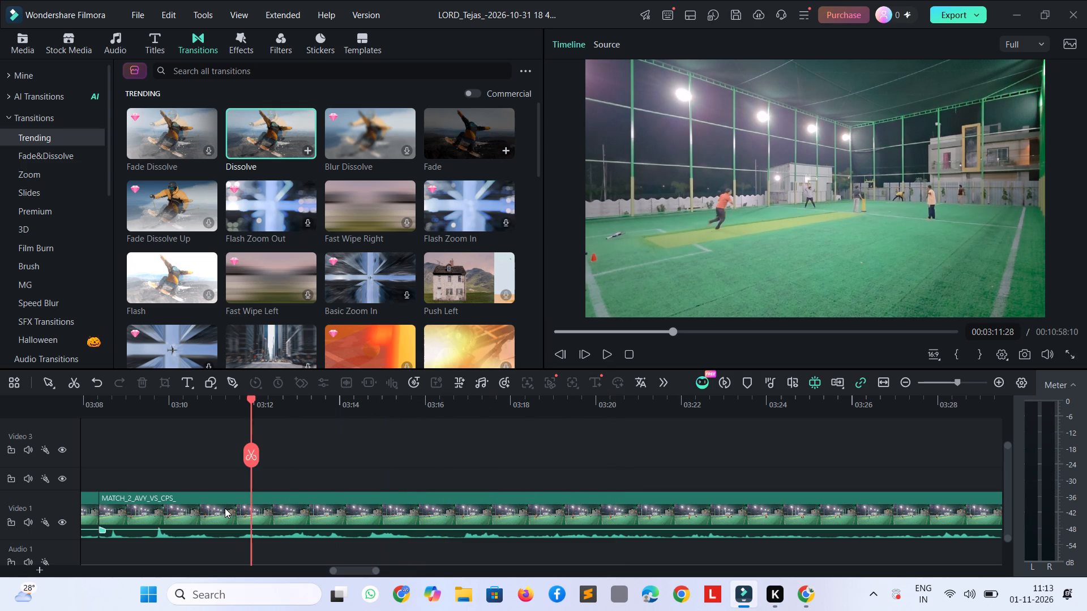
{"action": "key", "text": "shift+Left"}
{"action": "key", "text": "space"}
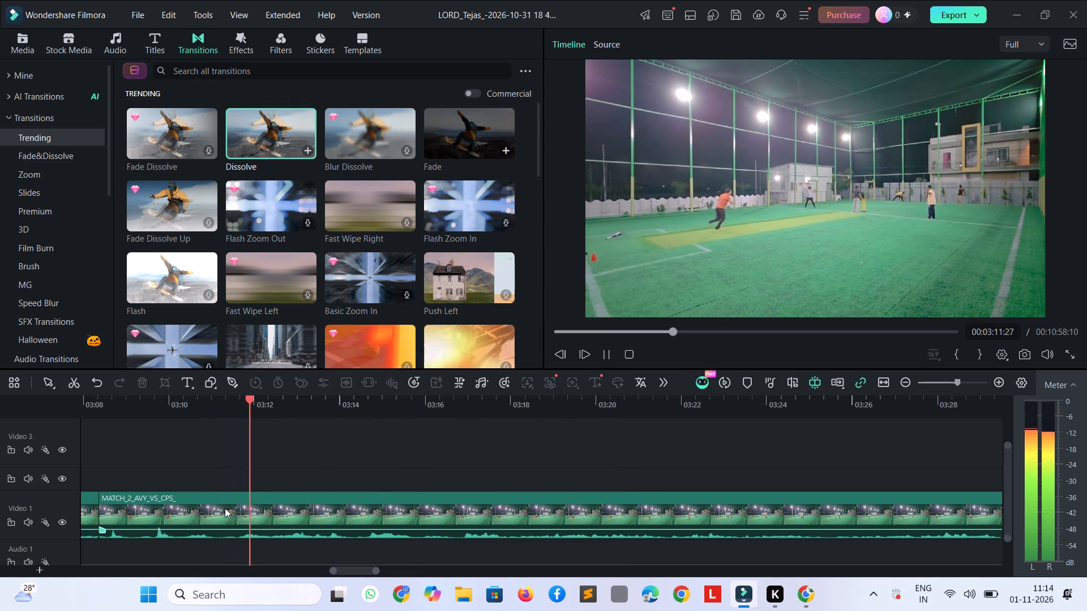
{"action": "key", "text": "space"}
{"action": "key", "text": "shift+Left"}
{"action": "key", "text": "shift+Left"}
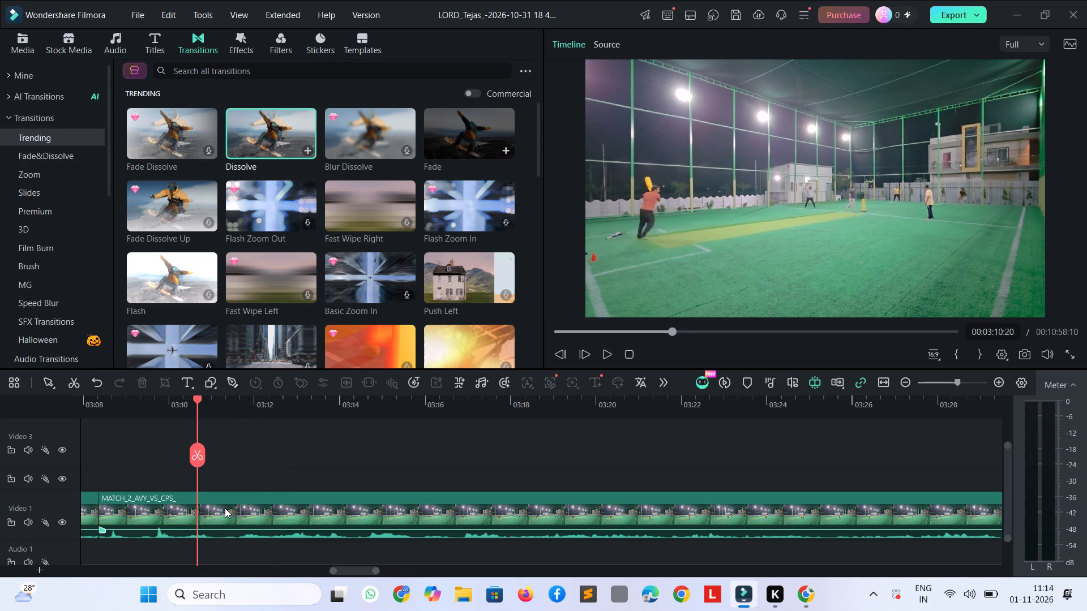
{"action": "key", "text": "space"}
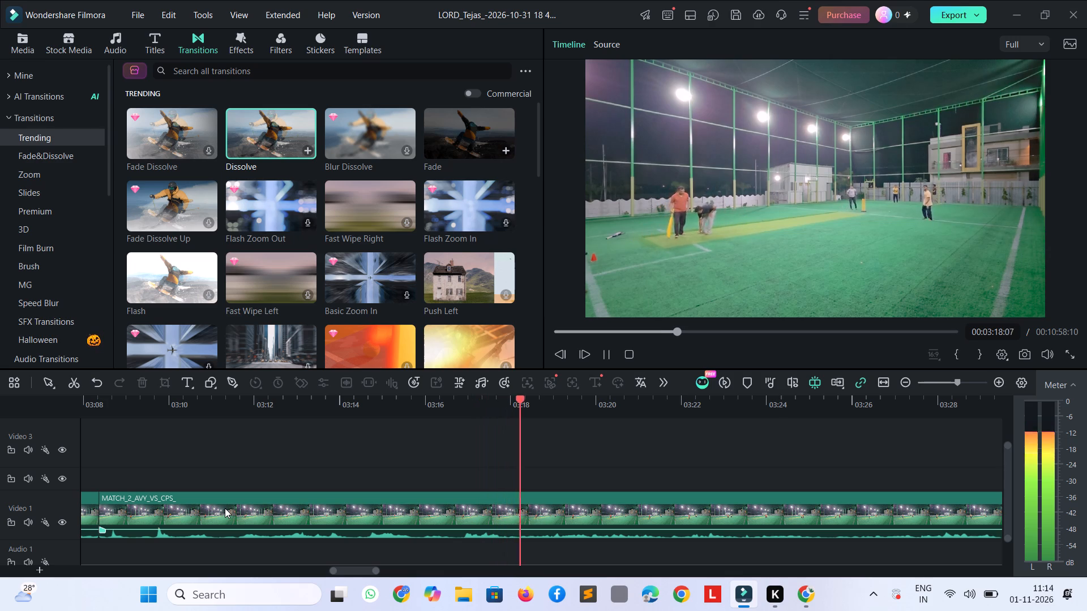
Skip ahead from about 00:03:18 to past 00:03:27 and play on to look for the next delivery.
{"action": "key", "text": "shift+Right"}
{"action": "key", "text": "shift+Right"}
{"action": "key", "text": "shift+Right"}
{"action": "key", "text": "shift+Right"}
{"action": "key", "text": "shift+Right"}
{"action": "key", "text": "shift+Right"}
{"action": "key", "text": "shift+Right"}
{"action": "key", "text": "shift+Right"}
{"action": "key", "text": "shift+Right"}
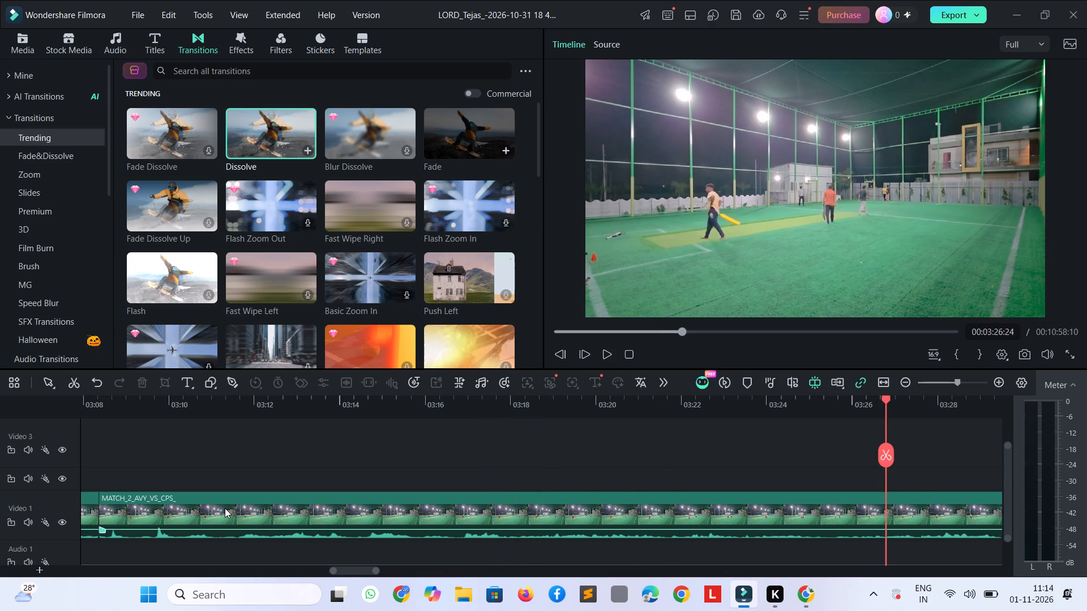
{"action": "key", "text": "shift+Right"}
{"action": "key", "text": "space"}
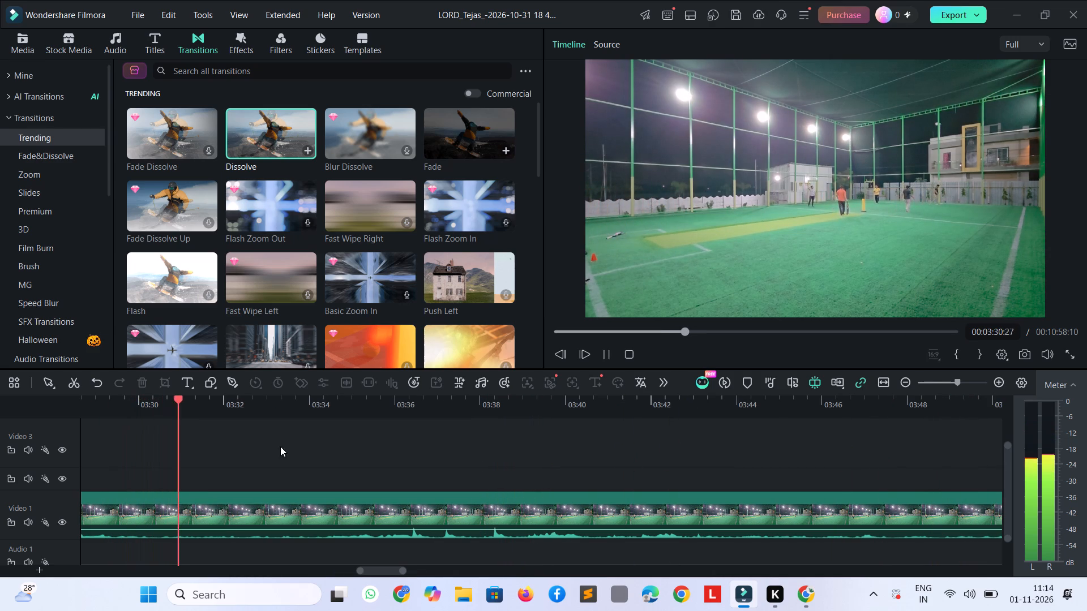
Examine the following match footage in the full-screen preview, skipping forward through the breaks between deliveries.
{"action": "left_click", "coordinate": [1068, 350]}
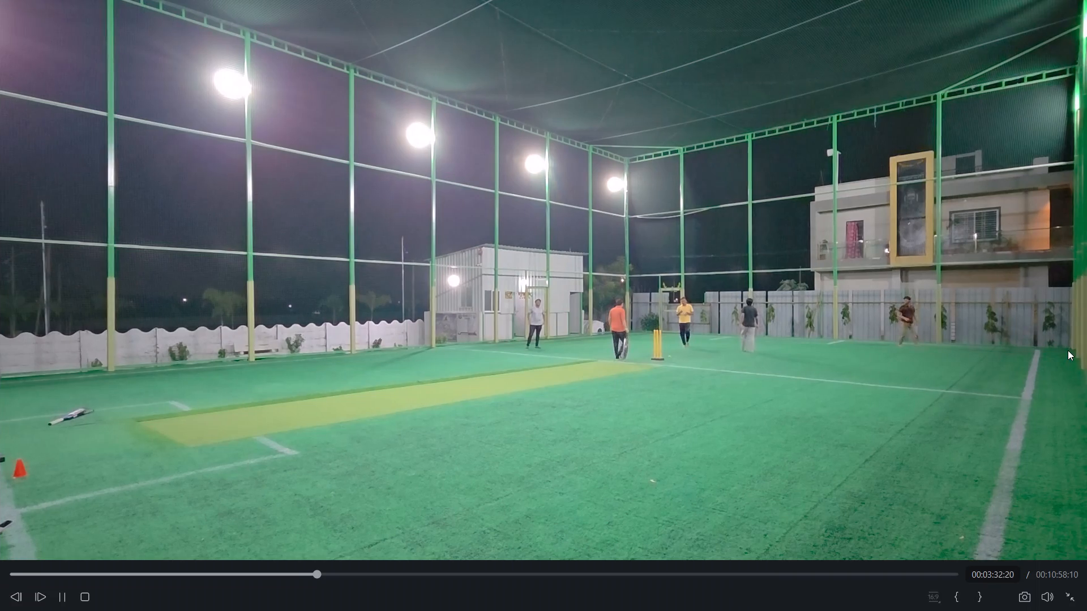
{"action": "key", "text": "Right"}
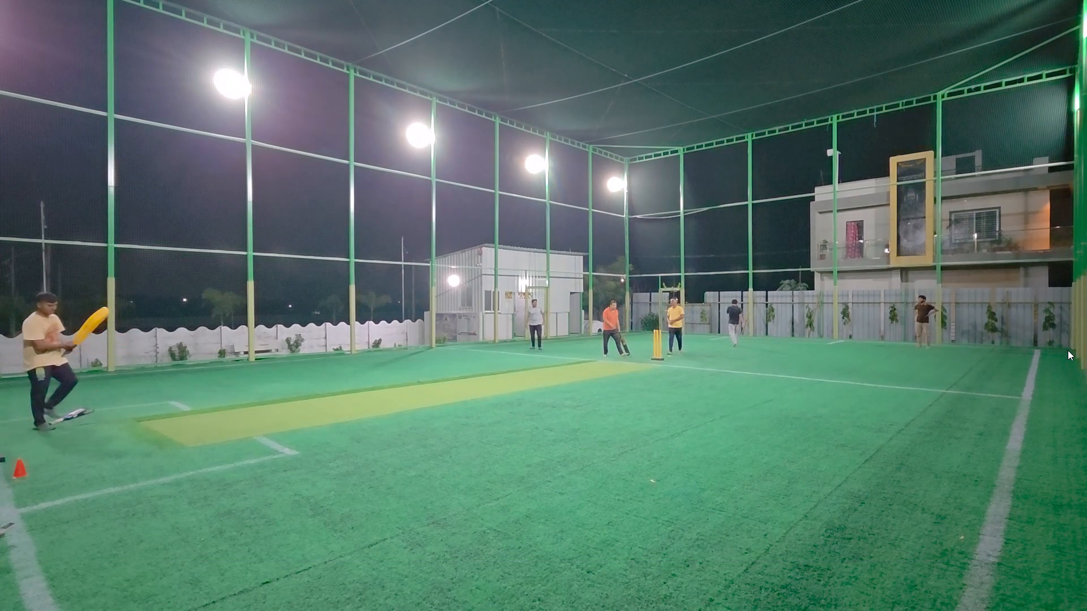
{"action": "key", "text": "Right"}
{"action": "key", "text": "space"}
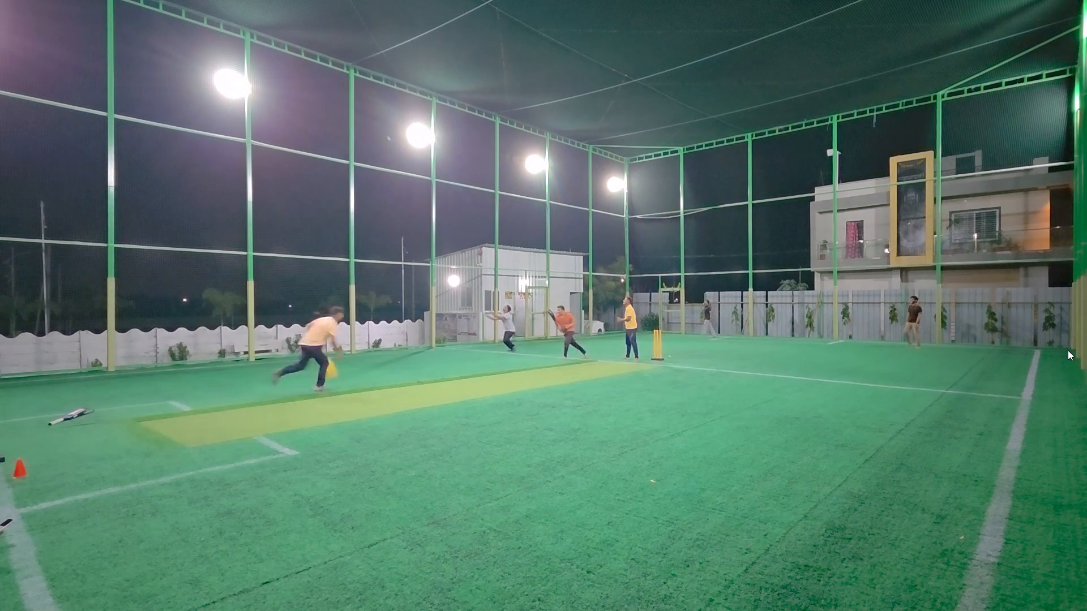
{"action": "key", "text": "shift+Right"}
{"action": "key", "text": "shift+Right"}
{"action": "key", "text": "shift+Right"}
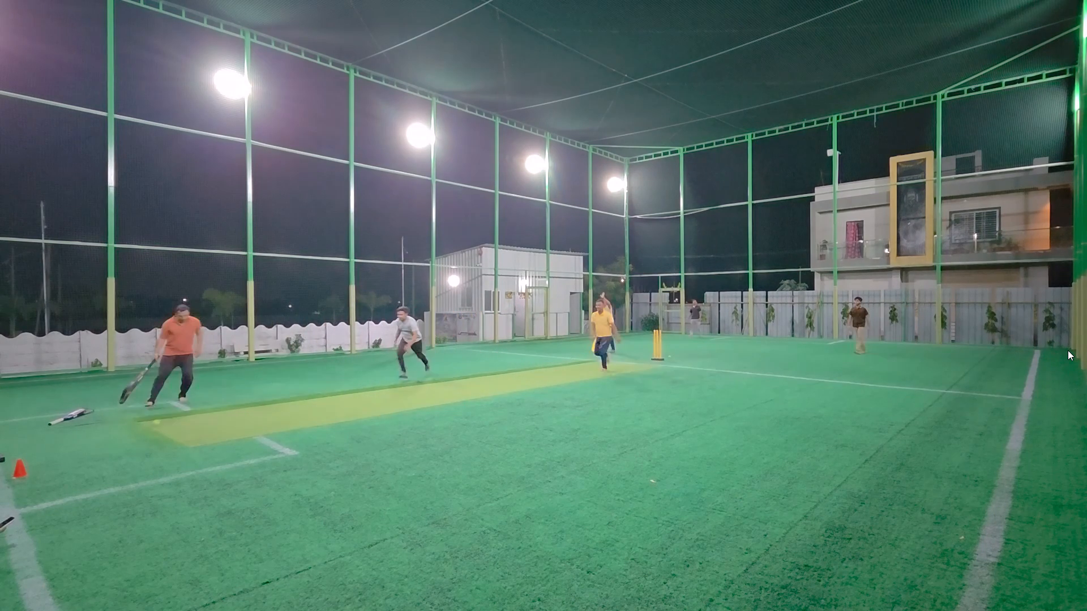
{"action": "key", "text": "shift+Right"}
{"action": "key", "text": "shift+Right"}
{"action": "key", "text": "shift+Right"}
{"action": "key", "text": "shift+Right"}
{"action": "key", "text": "shift+Right"}
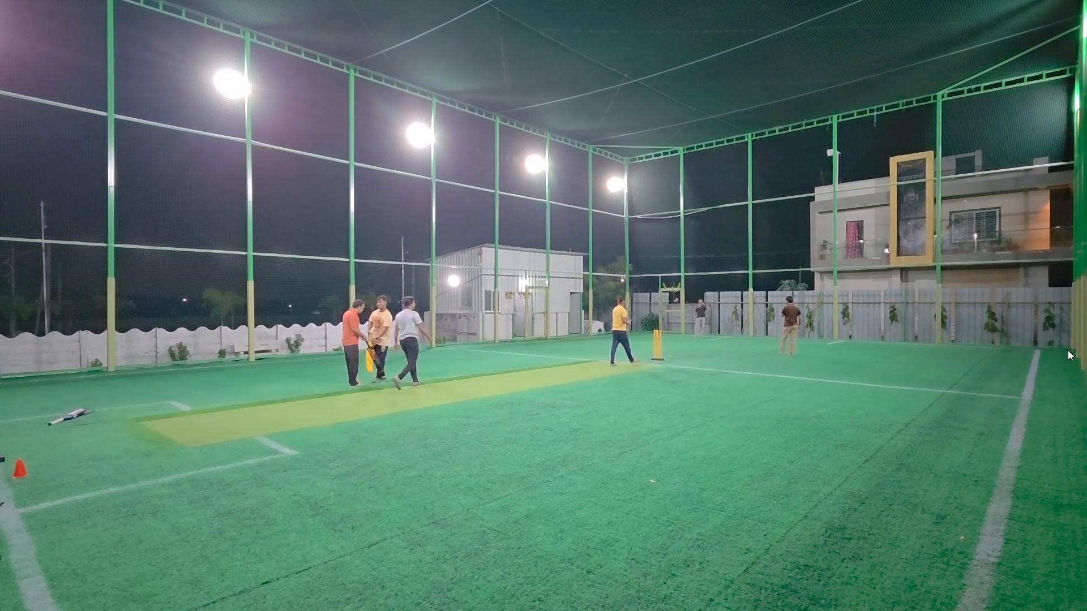
{"action": "key", "text": "shift+Right"}
{"action": "key", "text": "shift+Right"}
{"action": "key", "text": "shift+Right"}
{"action": "key", "text": "shift+Right"}
{"action": "key", "text": "shift+Right"}
{"action": "key", "text": "shift+Right"}
{"action": "key", "text": "shift+Right"}
{"action": "key", "text": "shift+Right"}
{"action": "key", "text": "shift+Right"}
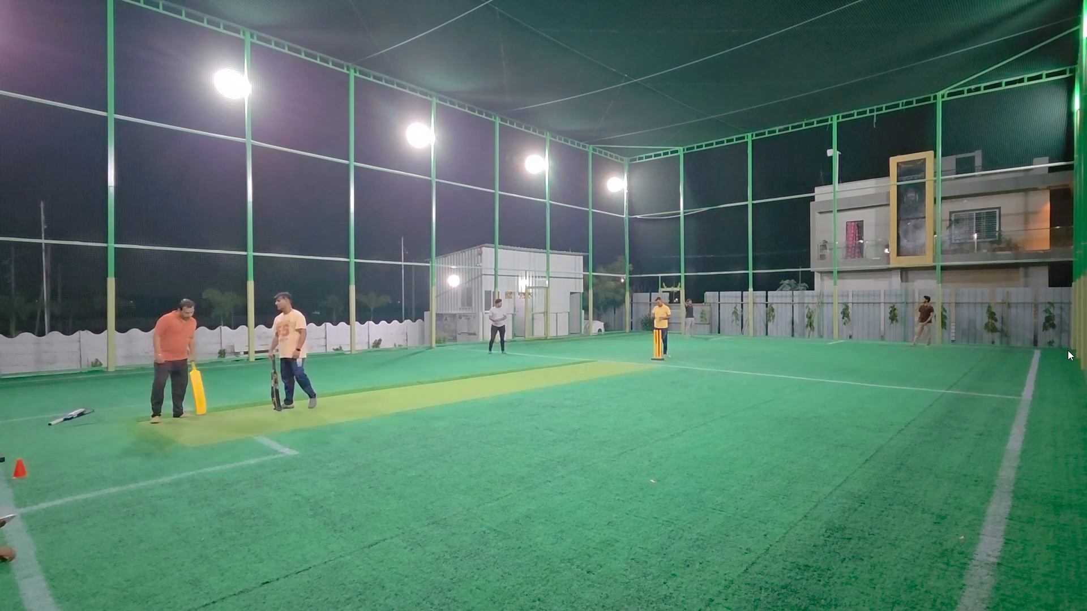
{"action": "key", "text": "space"}
{"action": "key", "text": "shift+Right"}
{"action": "key", "text": "shift+Right"}
{"action": "key", "text": "shift+Right"}
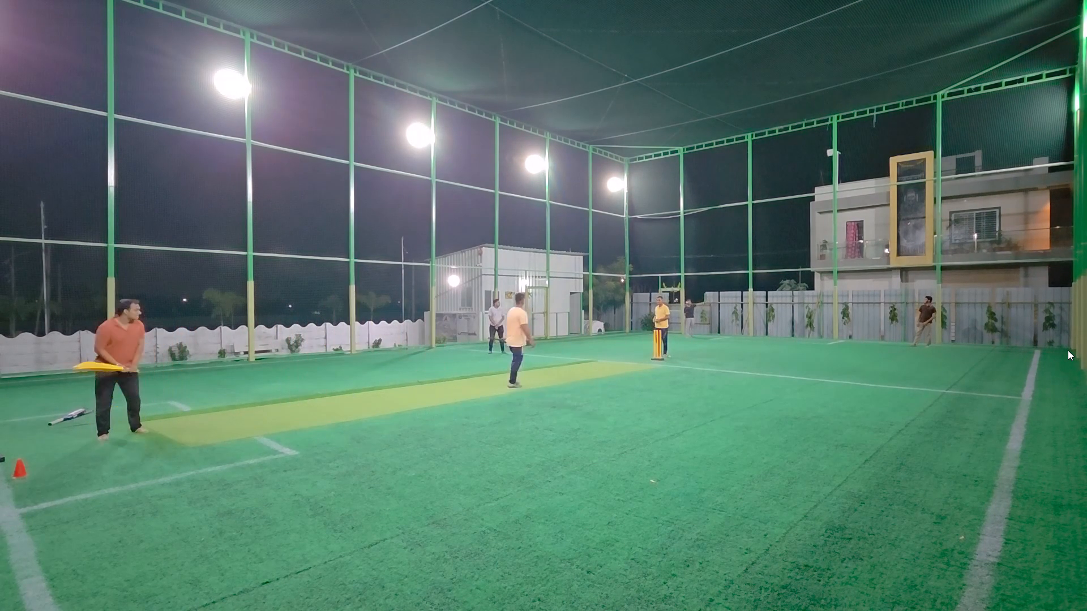
{"action": "key", "text": "shift+Right"}
{"action": "key", "text": "shift+Right"}
{"action": "key", "text": "shift+Right"}
{"action": "key", "text": "shift+Right"}
{"action": "key", "text": "shift+Right"}
{"action": "key", "text": "shift+Right"}
{"action": "key", "text": "shift+Right"}
{"action": "key", "text": "shift+Right"}
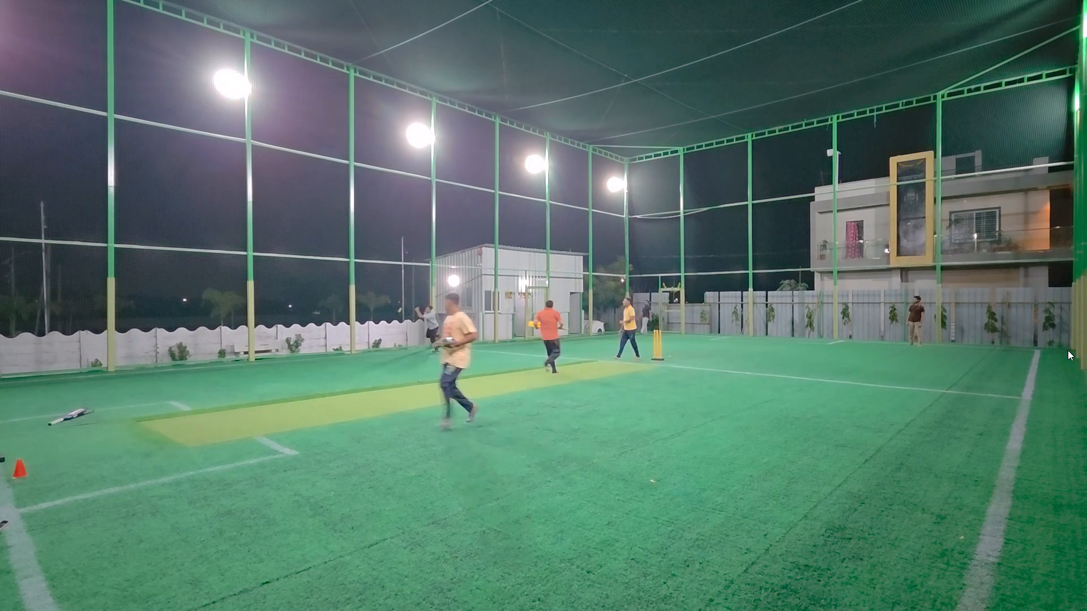
{"action": "key", "text": "space"}
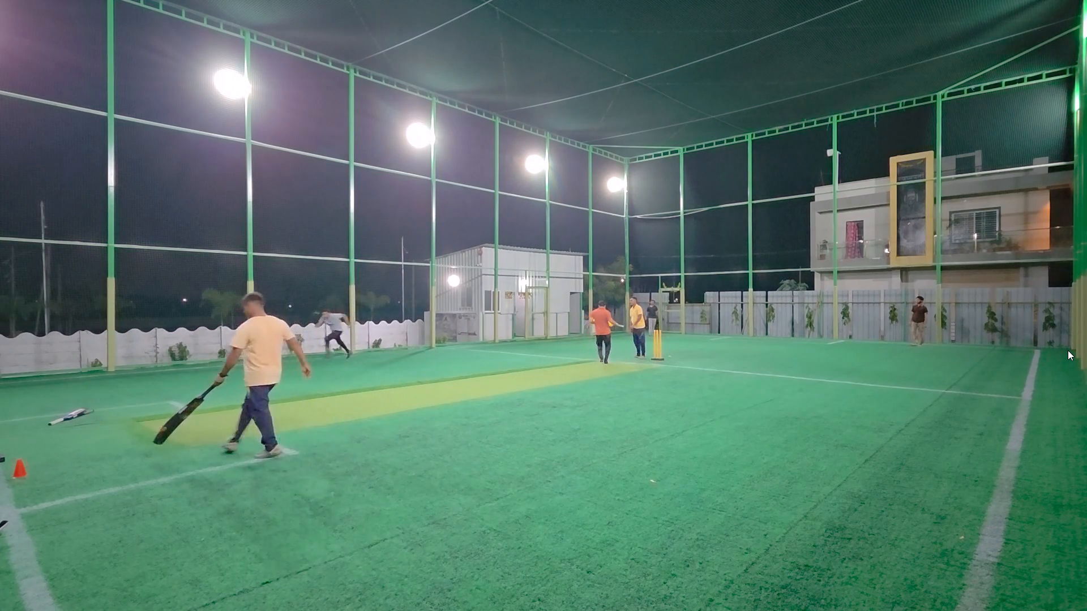
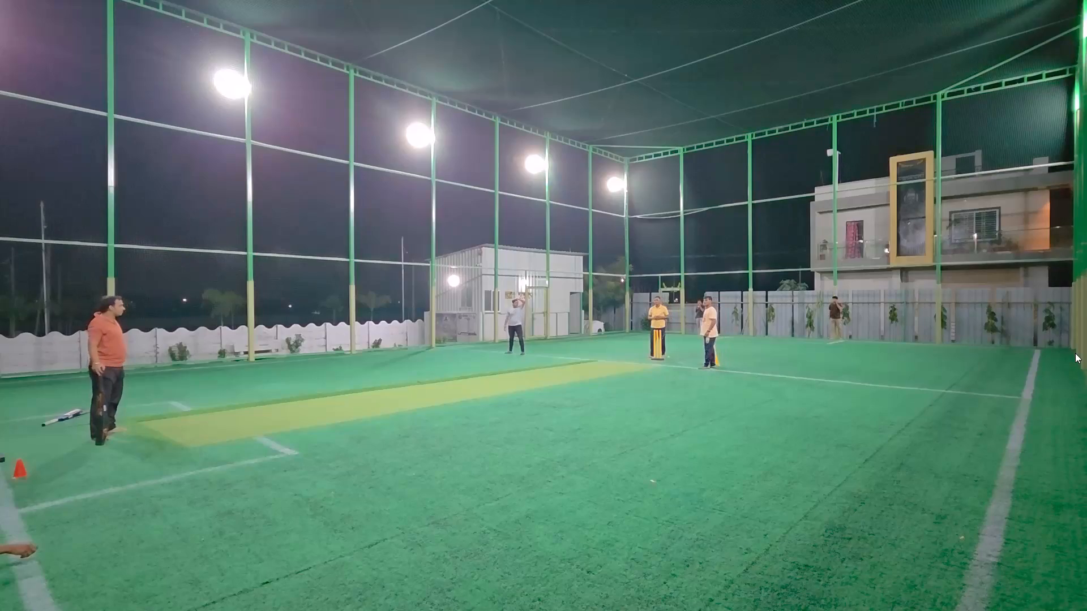
Remove the idle stretch from 00:03:08:11 to 00:05:57:04 on Video 1 by splitting at its end point and deleting that section.
{"action": "key", "text": "shift+Right"}
{"action": "key", "text": "shift+Right"}
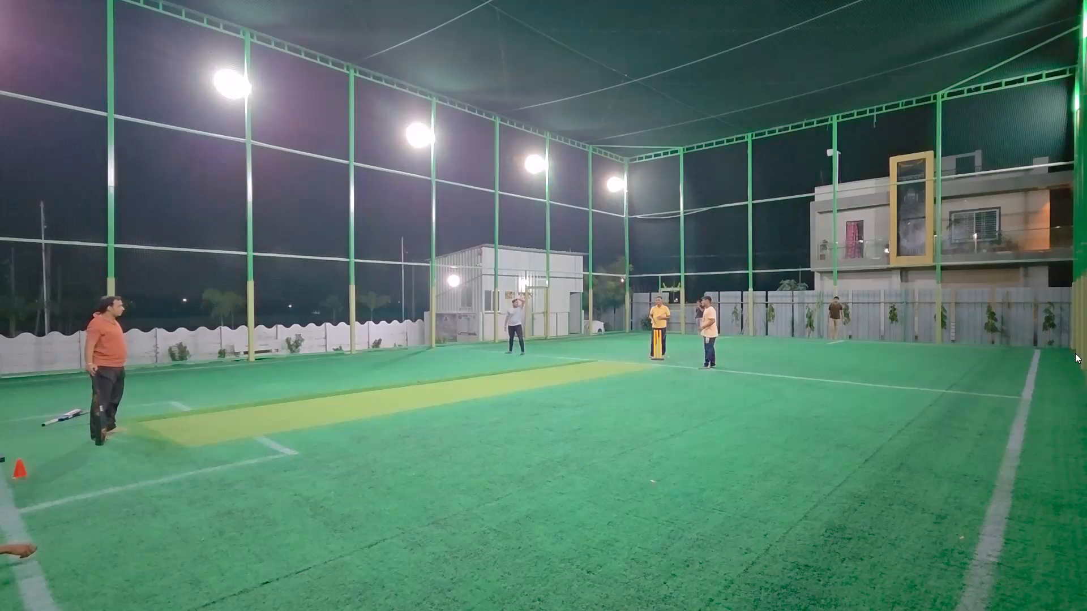
{"action": "key", "text": "shift+Right"}
{"action": "key", "text": "shift+Right"}
{"action": "key", "text": "shift+Right"}
{"action": "key", "text": "shift+Right"}
{"action": "key", "text": "Escape"}
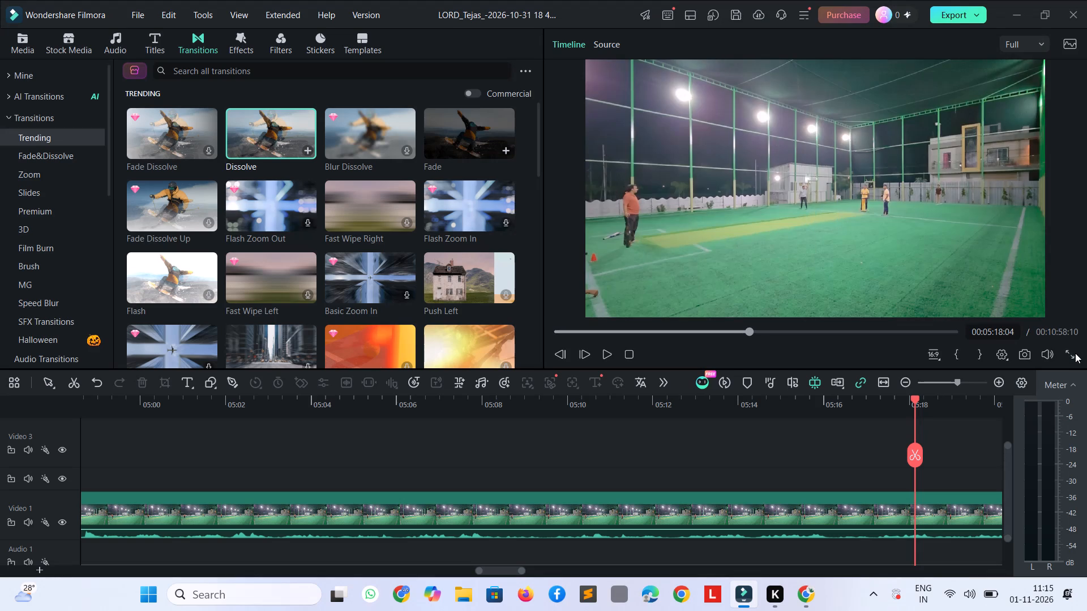
{"action": "key", "text": "shift+Right"}
{"action": "key", "text": "shift+Right"}
{"action": "key", "text": "shift+Right"}
{"action": "key", "text": "shift+Right"}
{"action": "key", "text": "shift+Right"}
{"action": "key", "text": "shift+Right"}
{"action": "key", "text": "shift+Right"}
{"action": "key", "text": "shift+Right"}
{"action": "key", "text": "shift+Right"}
{"action": "key", "text": "shift+Right"}
{"action": "key", "text": "shift+Right"}
{"action": "key", "text": "shift+Right"}
{"action": "key", "text": "shift+Right"}
{"action": "key", "text": "shift+Right"}
{"action": "key", "text": "shift+Right"}
{"action": "key", "text": "shift+Right"}
{"action": "key", "text": "shift+Right"}
{"action": "key", "text": "shift+Right"}
{"action": "key", "text": "shift+Right"}
{"action": "key", "text": "shift+Right"}
{"action": "key", "text": "shift+Right"}
{"action": "key", "text": "shift+Right"}
{"action": "key", "text": "shift+Right"}
{"action": "key", "text": "shift+Right"}
{"action": "key", "text": "shift+Right"}
{"action": "key", "text": "shift+Right"}
{"action": "key", "text": "shift+Right"}
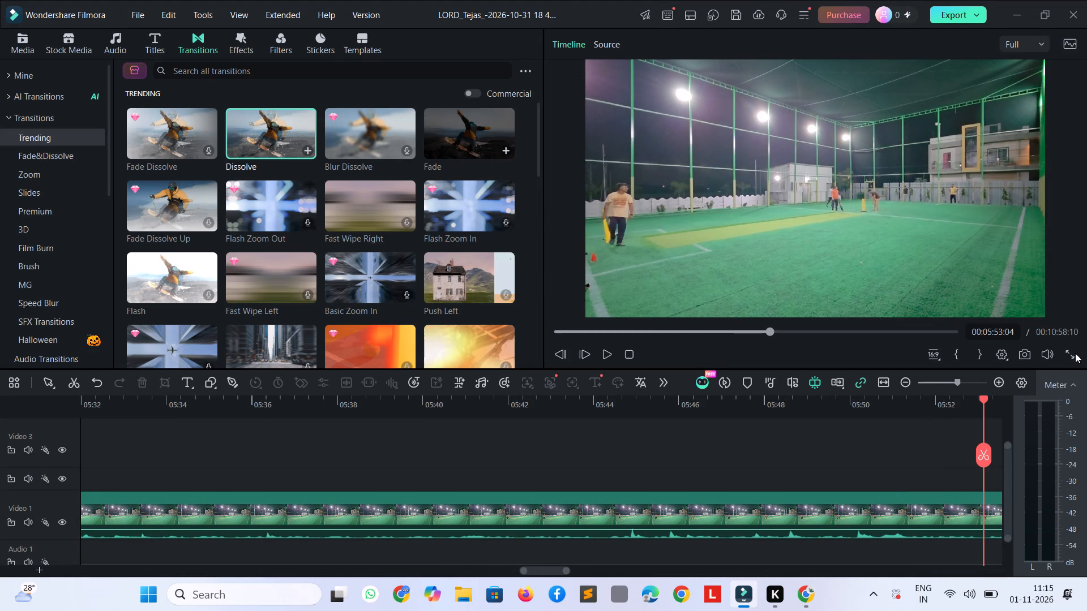
{"action": "key", "text": "shift+Right"}
{"action": "key", "text": "shift+Right"}
{"action": "key", "text": "shift+Right"}
{"action": "key", "text": "shift+Right"}
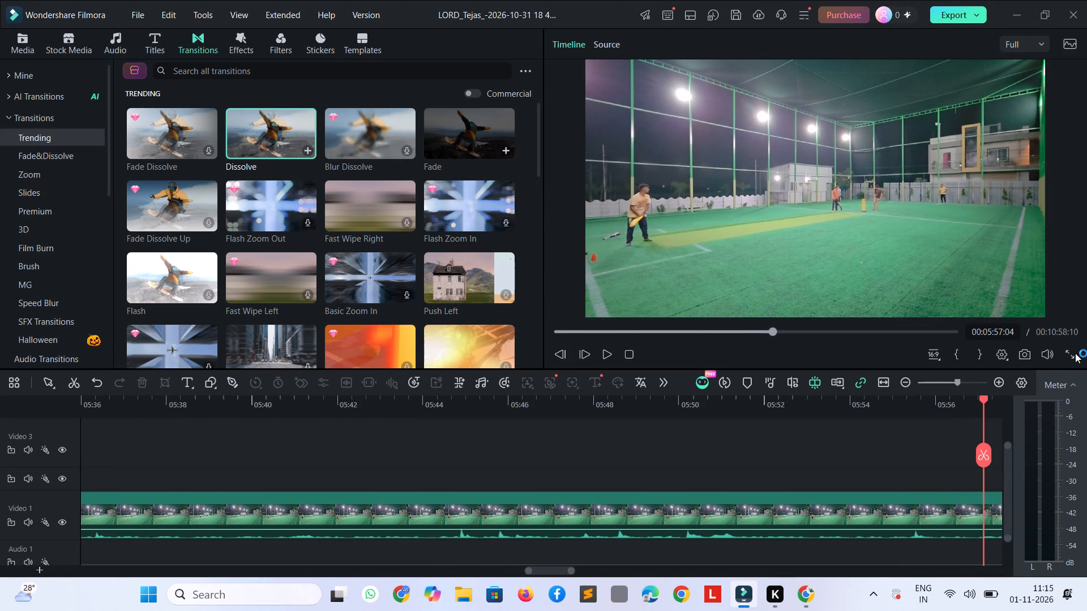
{"action": "key", "text": "ctrl+b"}
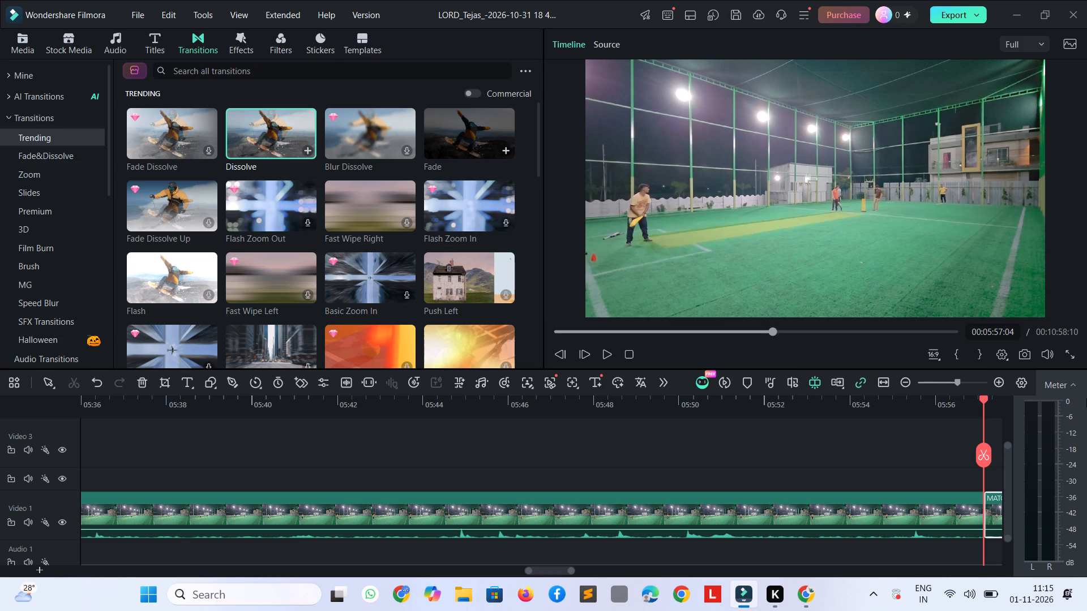
{"action": "left_click", "coordinate": [907, 529]}
{"action": "key", "text": "Delete"}
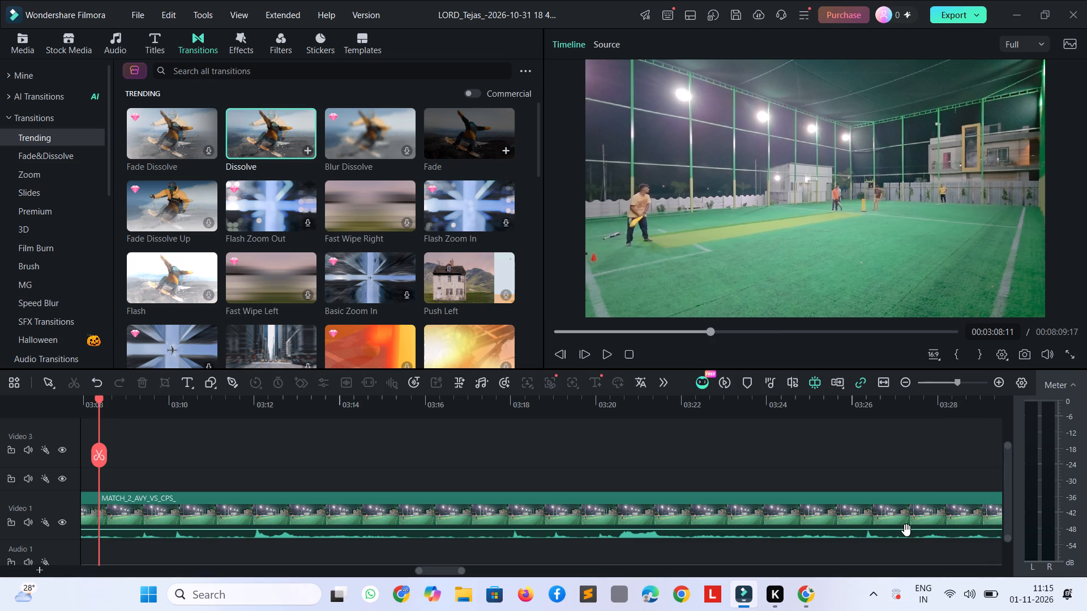
Review the footage after the latest cut to about 00:03:15, stepping back to 00:03:09:22 to replay the delivery in the full-screen preview.
{"action": "key", "text": "space"}
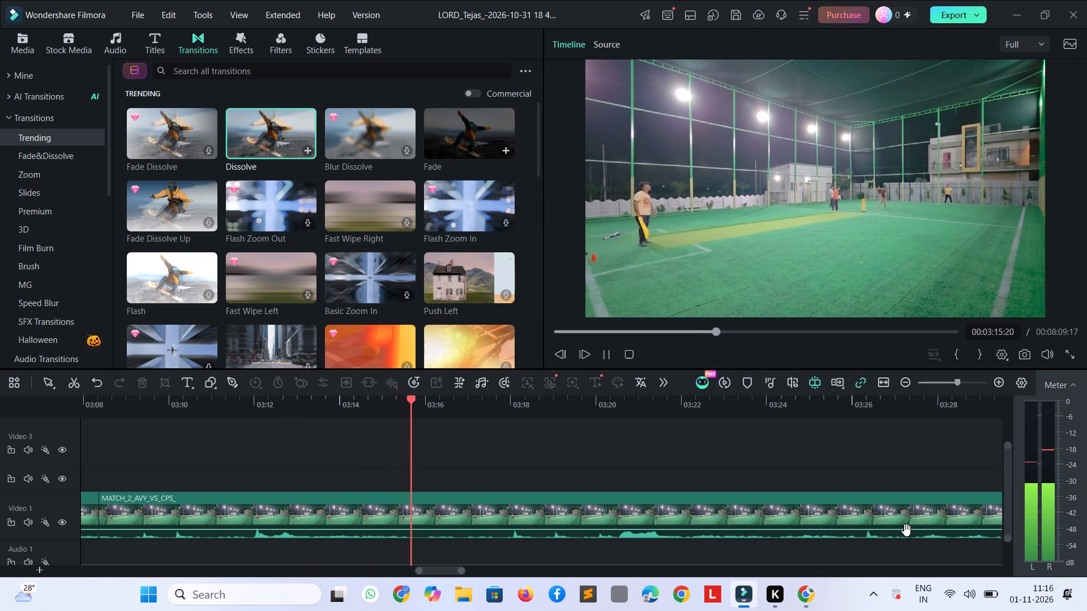
{"action": "key", "text": "shift+Left"}
{"action": "key", "text": "shift+Left"}
{"action": "key", "text": "shift+Left"}
{"action": "key", "text": "shift+Left"}
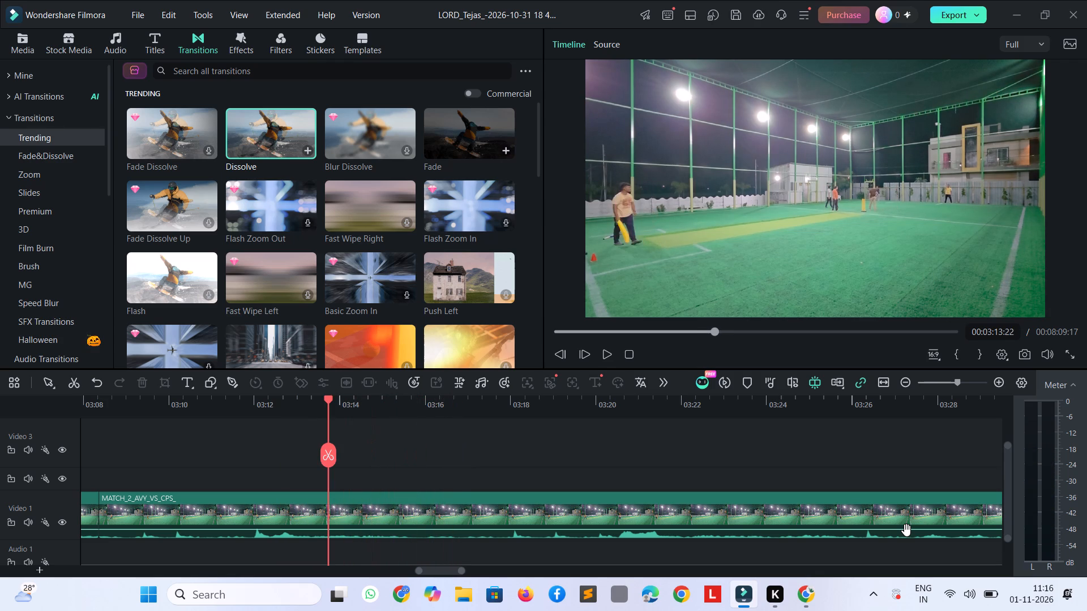
{"action": "key", "text": "shift+Left"}
{"action": "key", "text": "shift+Left"}
{"action": "key", "text": "shift+Left"}
{"action": "key", "text": "shift+Left"}
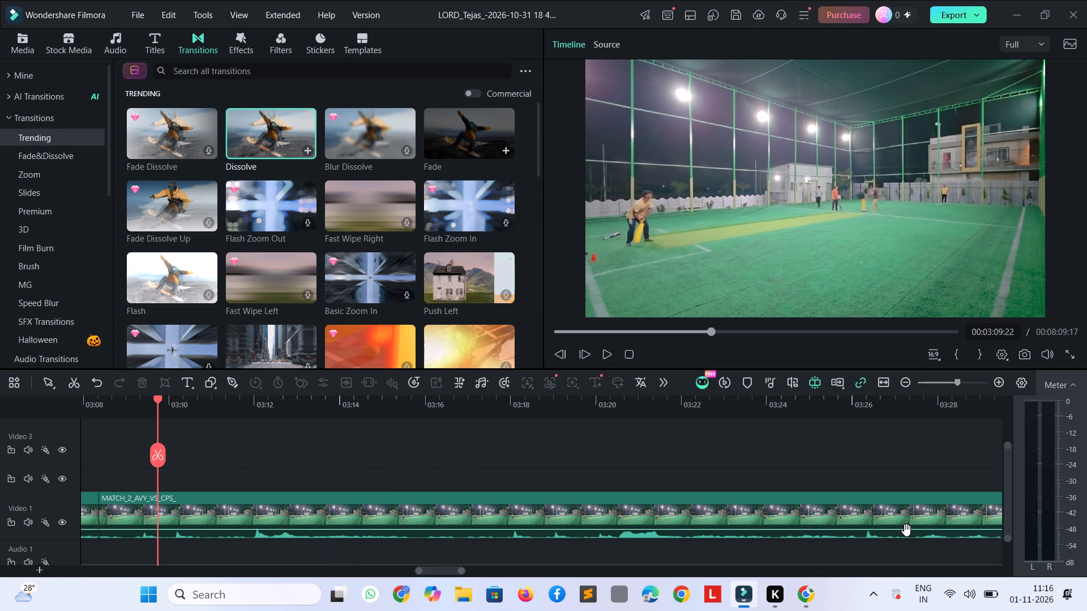
{"action": "left_click", "coordinate": [1067, 360]}
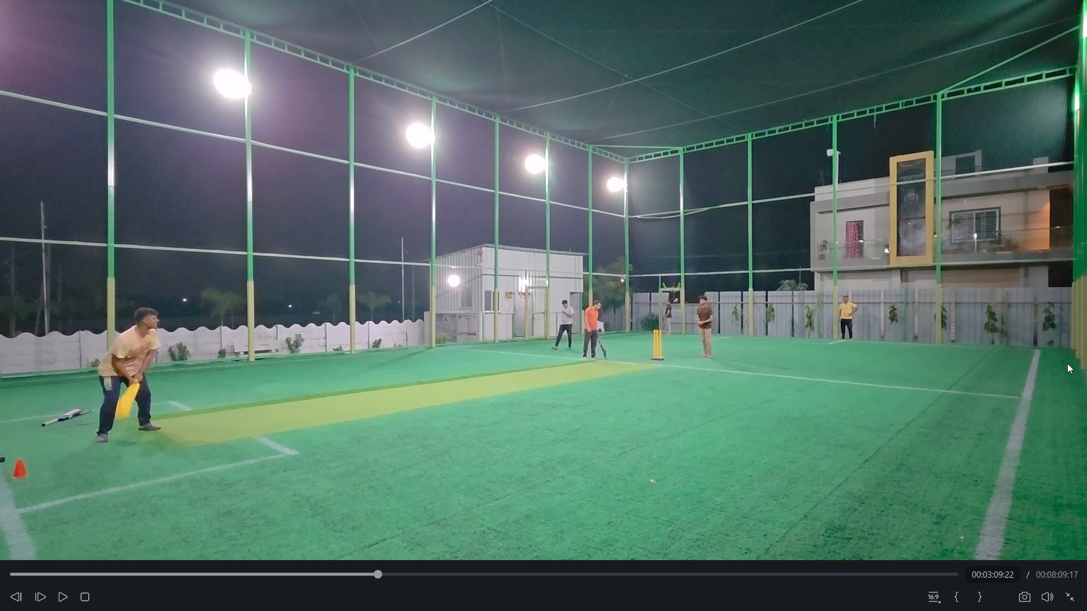
{"action": "key", "text": "space"}
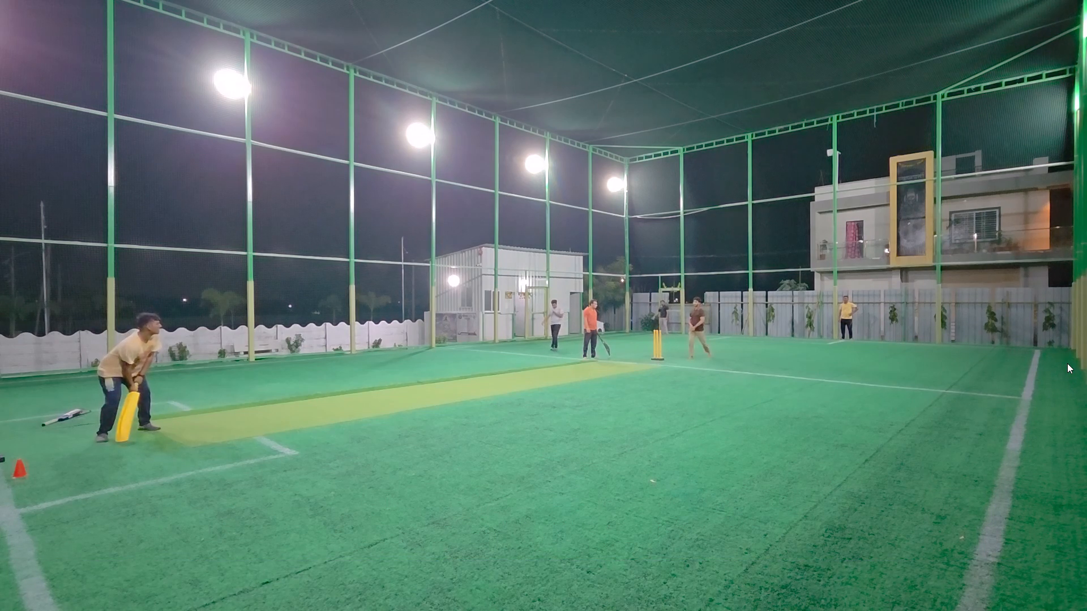
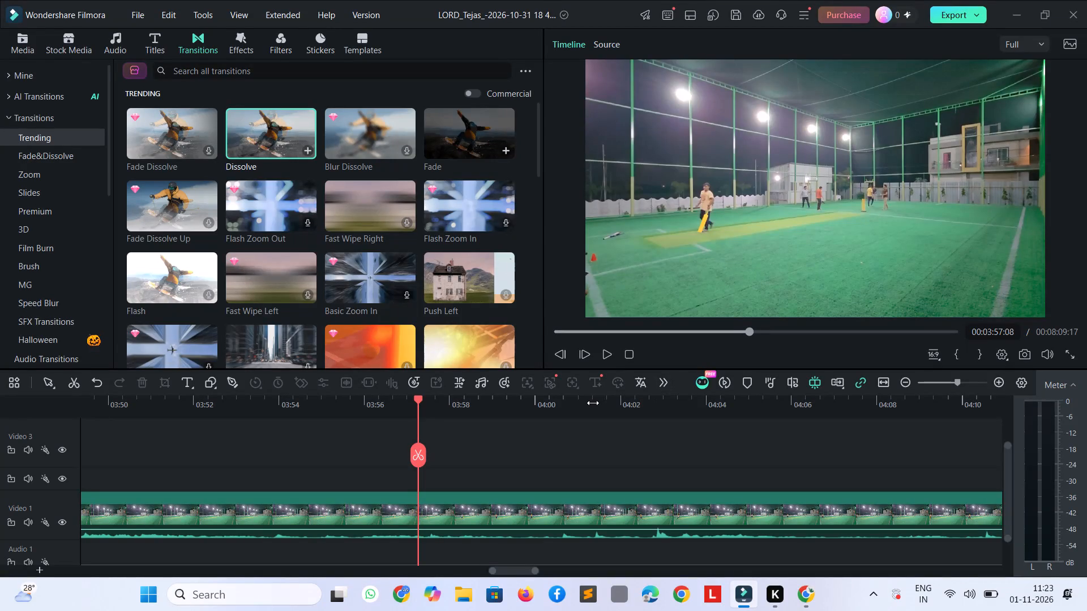
Split Video 1 at 00:04:00:07, just before the next delivery, and delete the idle section between the previous cut and that point.
{"action": "key", "text": "space"}
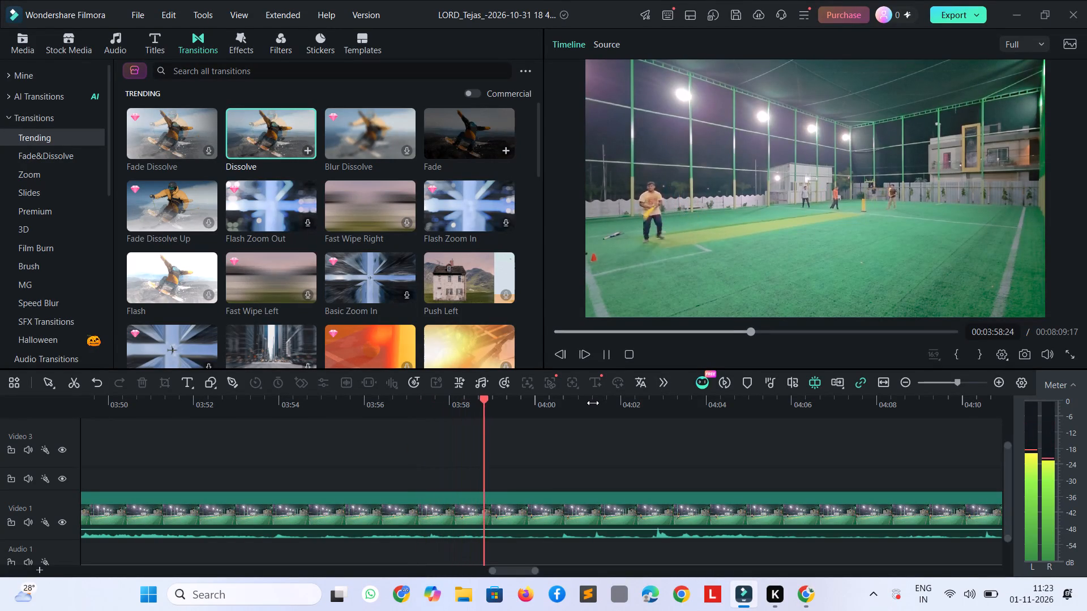
{"action": "key", "text": "space"}
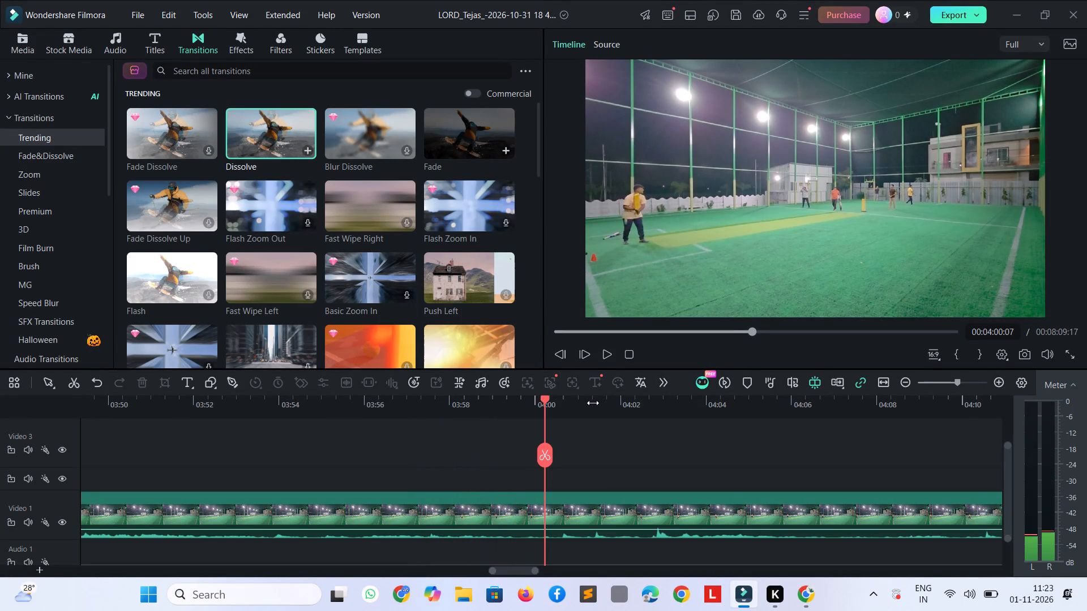
{"action": "key", "text": "ctrl+b"}
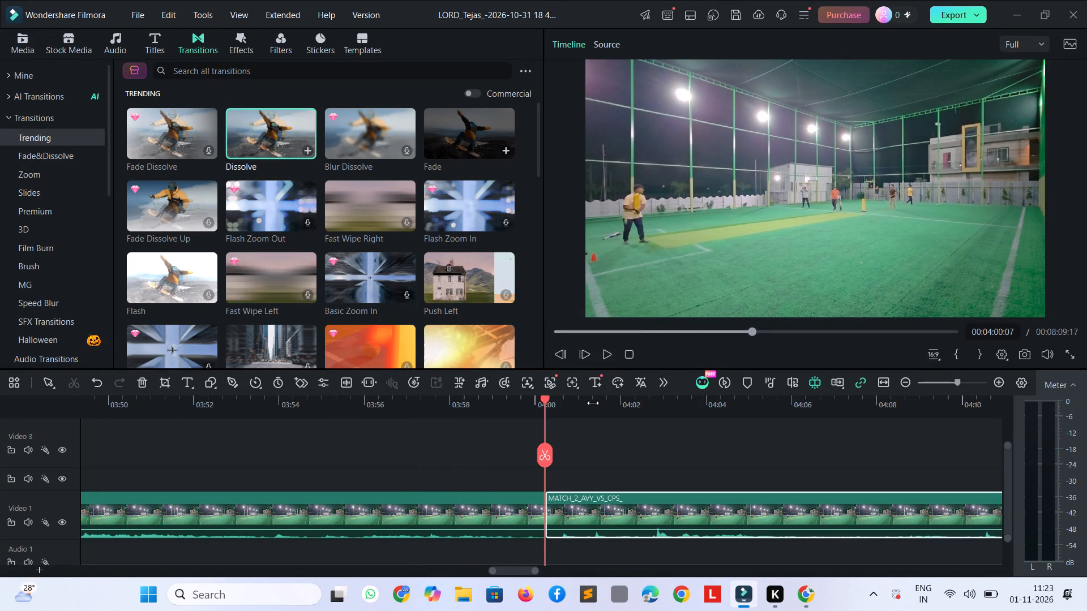
{"action": "left_click", "coordinate": [506, 522]}
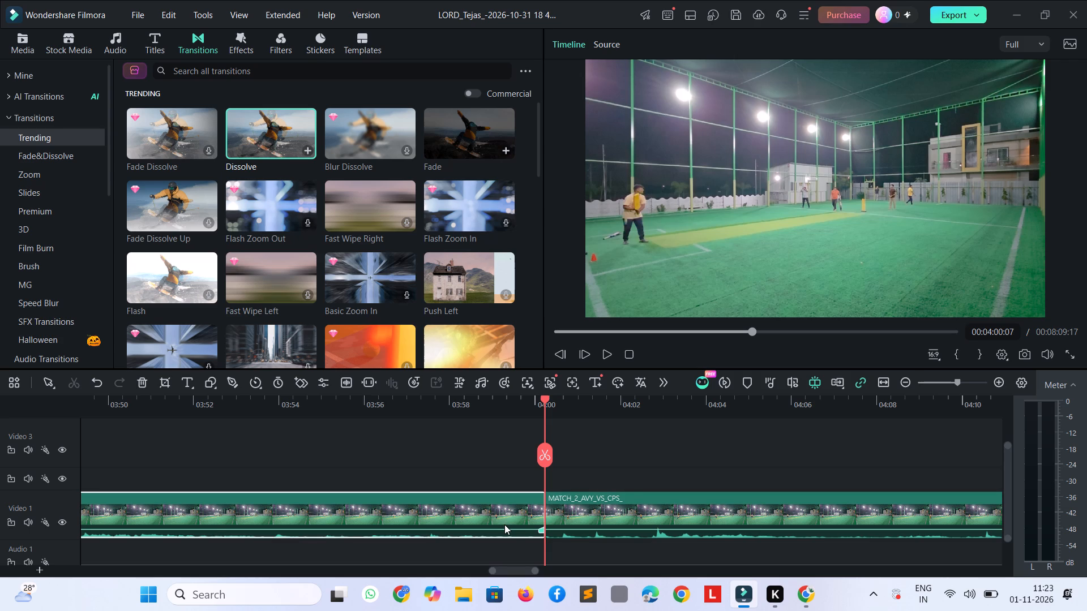
{"action": "key", "text": "Delete"}
Play the delivery after the new cut, and skim forward through the footage to 00:05:50:29 to look for the next delivery.
{"action": "key", "text": "space"}
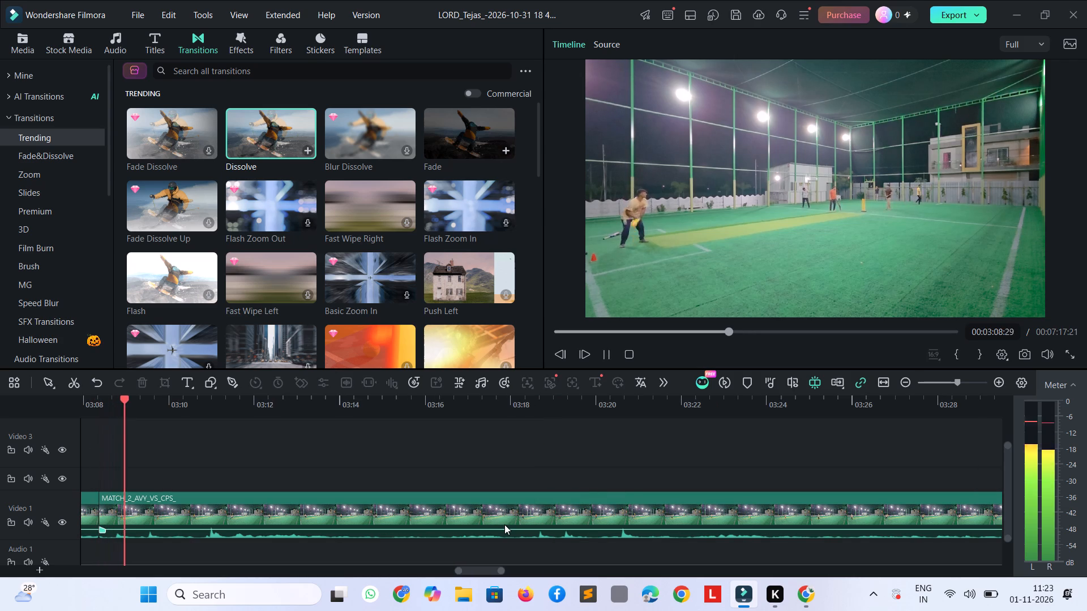
{"action": "key", "text": "space"}
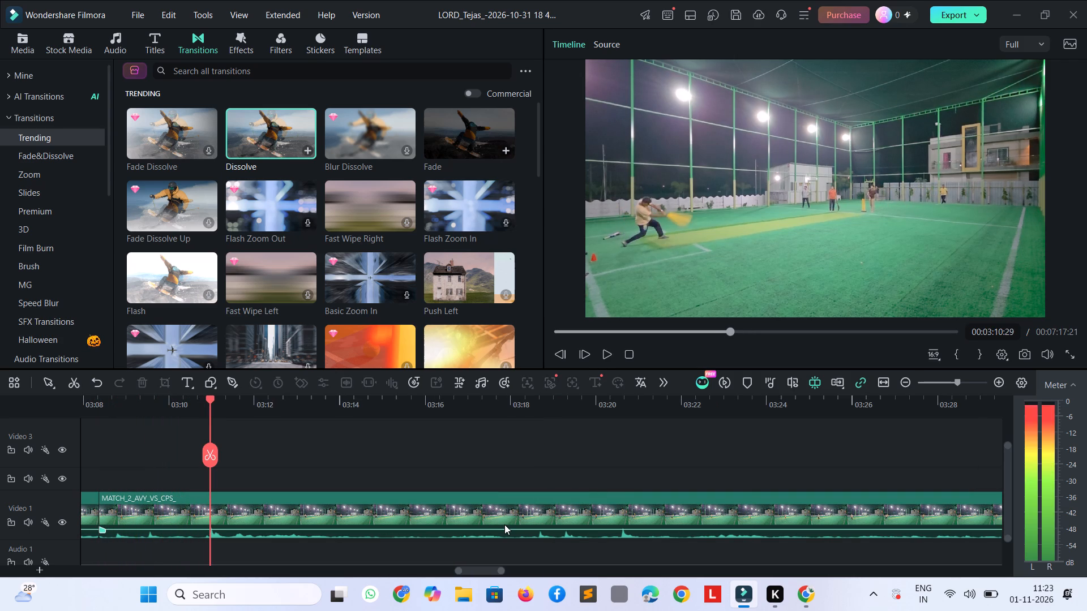
{"action": "key", "text": "shift+Right"}
{"action": "key", "text": "shift+Right"}
{"action": "key", "text": "shift+Right"}
{"action": "key", "text": "shift+Right"}
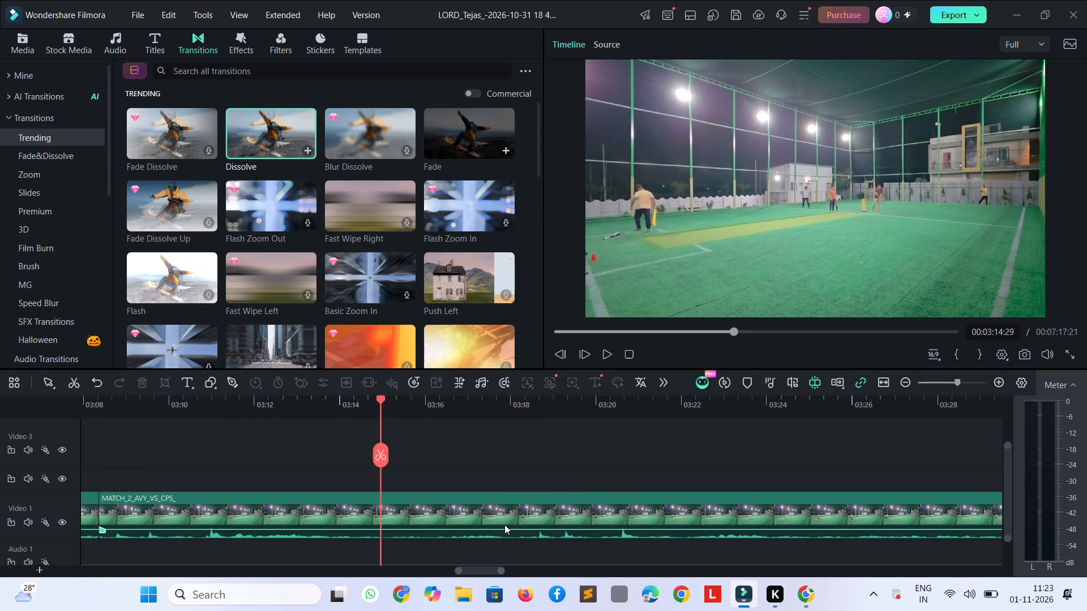
{"action": "key", "text": "shift+Right"}
{"action": "key", "text": "shift+Right"}
{"action": "key", "text": "shift+Right"}
{"action": "key", "text": "shift+Right"}
{"action": "key", "text": "shift+Right"}
{"action": "key", "text": "shift+Right"}
{"action": "key", "text": "shift+Right"}
{"action": "key", "text": "shift+Right"}
{"action": "key", "text": "shift+Right"}
{"action": "key", "text": "shift+Right"}
{"action": "key", "text": "shift+Right"}
{"action": "key", "text": "shift+Right"}
{"action": "key", "text": "shift+Right"}
{"action": "key", "text": "shift+Right"}
{"action": "key", "text": "shift+Right"}
{"action": "key", "text": "shift+Right"}
{"action": "key", "text": "shift+Right"}
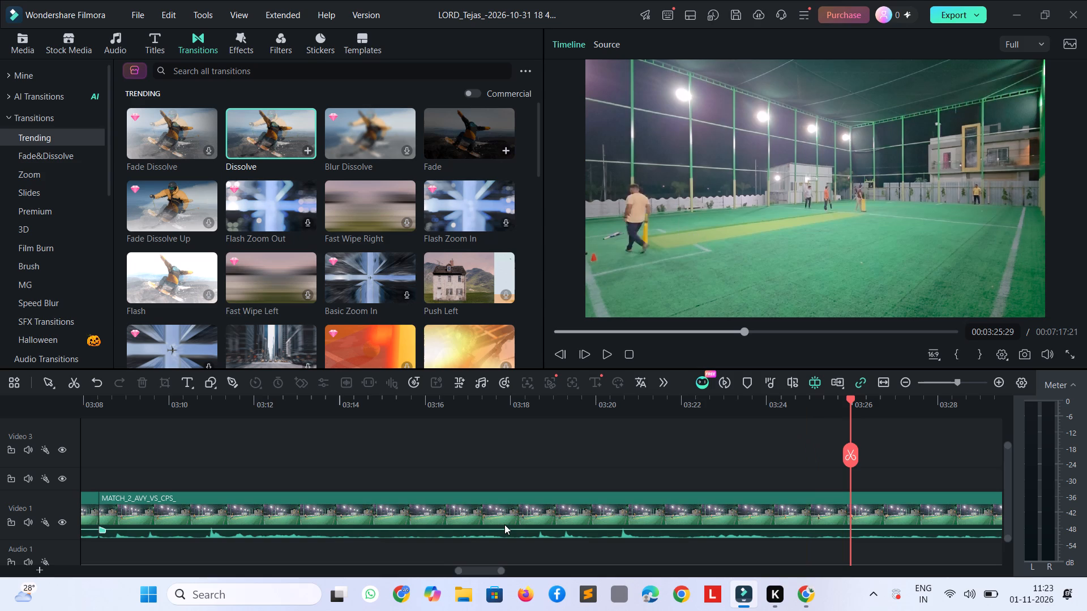
{"action": "key", "text": "shift+Right"}
{"action": "key", "text": "shift+Right"}
{"action": "key", "text": "shift+Right"}
{"action": "key", "text": "shift+Right"}
{"action": "key", "text": "shift+Right"}
{"action": "key", "text": "shift+Right"}
{"action": "key", "text": "shift+Right"}
{"action": "key", "text": "shift+Down"}
{"action": "key", "text": "shift+Right"}
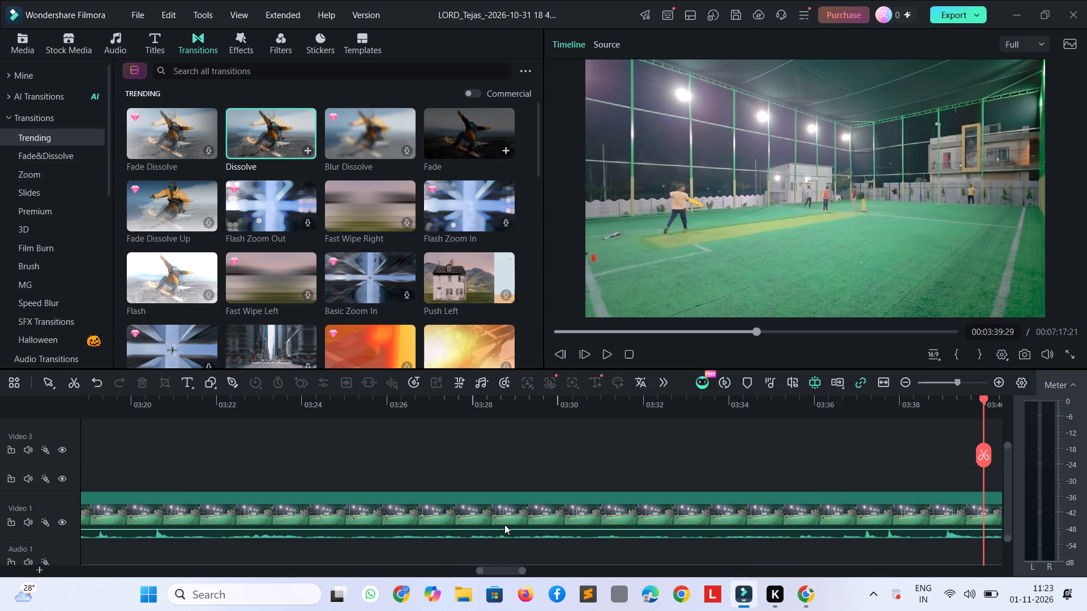
{"action": "key", "text": "shift+Right"}
{"action": "key", "text": "shift+Right"}
{"action": "key", "text": "shift+Right"}
{"action": "key", "text": "shift+Right"}
{"action": "key", "text": "shift+Right"}
{"action": "key", "text": "shift+Right"}
{"action": "key", "text": "shift+Right"}
{"action": "key", "text": "shift+Right"}
{"action": "key", "text": "shift+Right"}
{"action": "key", "text": "shift+Right"}
{"action": "key", "text": "shift+Right"}
{"action": "key", "text": "shift+Right"}
{"action": "key", "text": "shift+Right"}
{"action": "key", "text": "shift+Right"}
{"action": "key", "text": "shift+Right"}
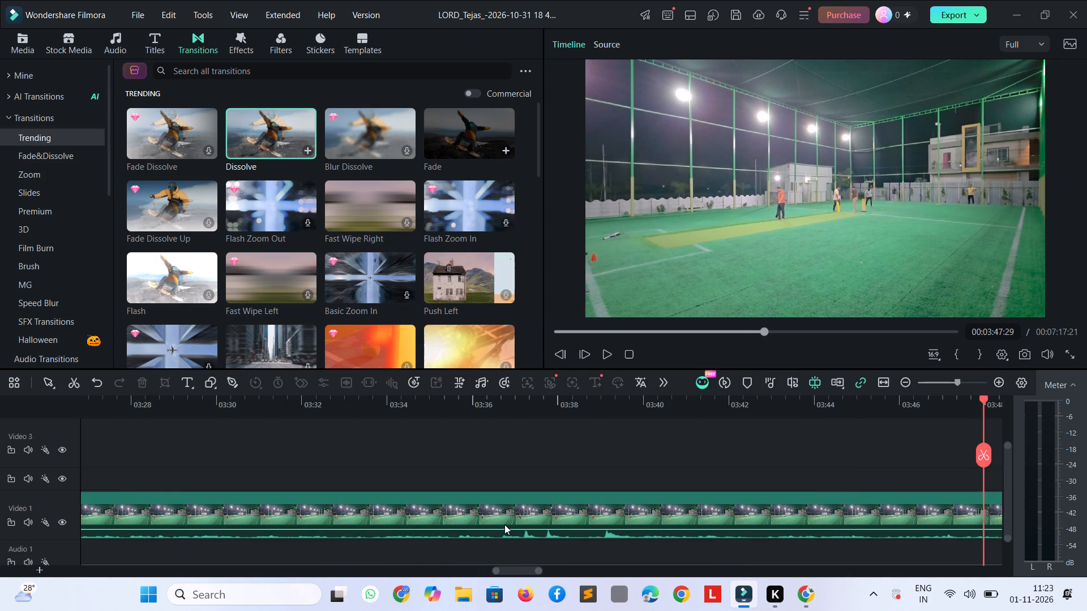
{"action": "key", "text": "shift+Right"}
{"action": "key", "text": "shift+Right"}
{"action": "key", "text": "shift+Right"}
{"action": "key", "text": "shift+Right"}
{"action": "key", "text": "shift+Right"}
{"action": "key", "text": "shift+Right"}
{"action": "key", "text": "shift+Right"}
{"action": "key", "text": "shift+Right"}
{"action": "key", "text": "shift+Right"}
{"action": "key", "text": "shift+Right"}
{"action": "key", "text": "shift+Right"}
{"action": "key", "text": "shift+Right"}
{"action": "key", "text": "shift+Right"}
{"action": "key", "text": "shift+Right"}
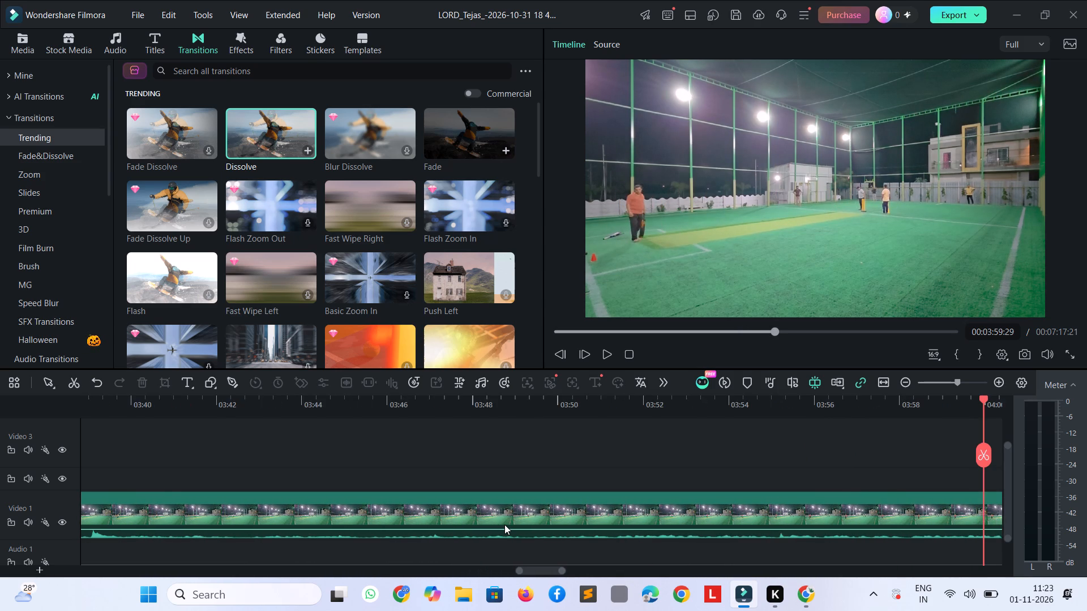
{"action": "key", "text": "shift+Right"}
{"action": "key", "text": "shift+Right"}
{"action": "key", "text": "shift+Right"}
{"action": "key", "text": "shift+Right"}
{"action": "key", "text": "shift+Right"}
{"action": "key", "text": "shift+Right"}
{"action": "key", "text": "shift+Right"}
{"action": "key", "text": "shift+Right"}
{"action": "key", "text": "shift+Right"}
{"action": "key", "text": "shift+Right"}
{"action": "key", "text": "shift+Right"}
{"action": "key", "text": "shift+Right"}
{"action": "key", "text": "shift+Right"}
{"action": "key", "text": "shift+Right"}
{"action": "key", "text": "shift+Right"}
{"action": "key", "text": "shift+Right"}
{"action": "key", "text": "shift+Right"}
{"action": "key", "text": "shift+Right"}
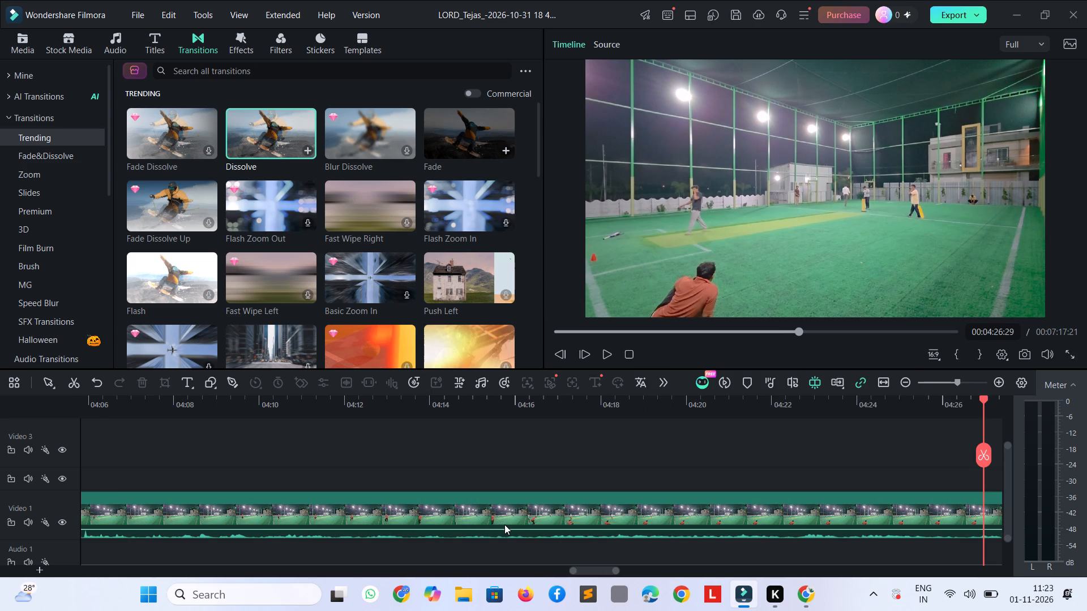
{"action": "key", "text": "shift+Right"}
{"action": "key", "text": "shift+Right"}
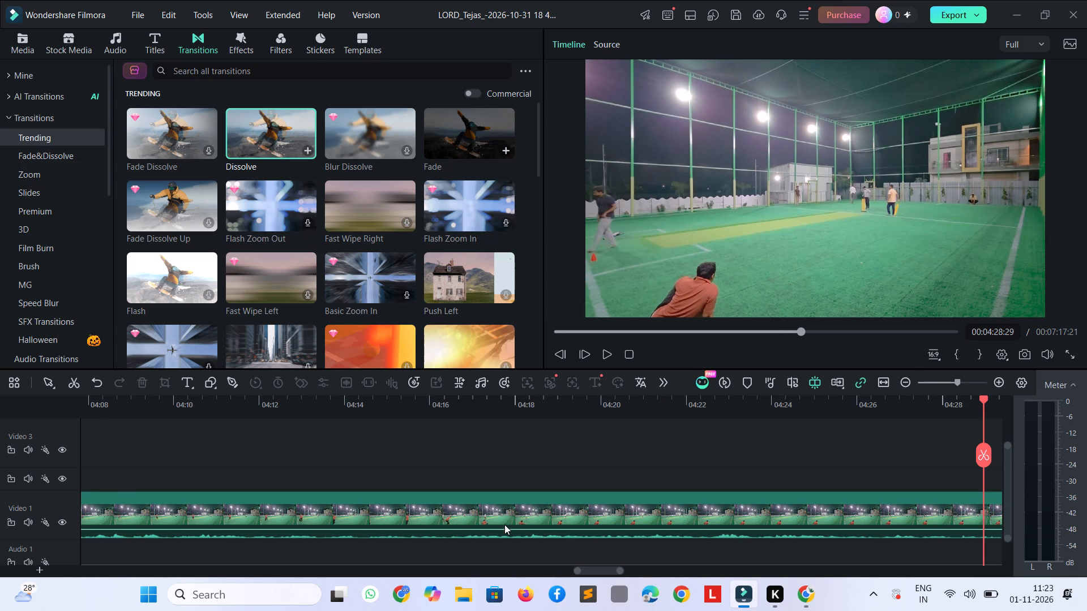
{"action": "key", "text": "shift+Right"}
{"action": "key", "text": "shift+Right"}
{"action": "key", "text": "shift+Right"}
{"action": "key", "text": "shift+Right"}
{"action": "key", "text": "shift+Right"}
{"action": "key", "text": "shift+Right"}
{"action": "key", "text": "shift+Right"}
{"action": "key", "text": "shift+Right"}
{"action": "key", "text": "shift+Right"}
{"action": "key", "text": "shift+Right"}
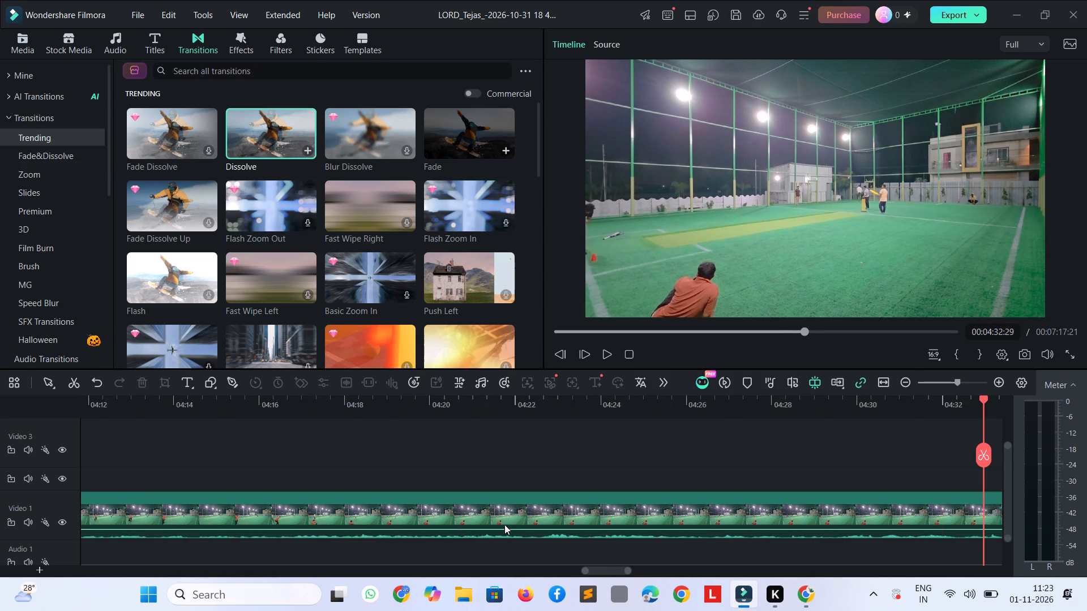
{"action": "key", "text": "shift+Right"}
{"action": "key", "text": "shift+Right"}
{"action": "key", "text": "shift+Right"}
{"action": "key", "text": "shift+Right"}
{"action": "key", "text": "shift+Right"}
{"action": "key", "text": "shift+Right"}
{"action": "key", "text": "shift+Right"}
{"action": "key", "text": "shift+Right"}
{"action": "key", "text": "shift+Right"}
{"action": "key", "text": "shift+Right"}
{"action": "key", "text": "shift+Right"}
{"action": "key", "text": "shift+Right"}
{"action": "key", "text": "shift+Right"}
{"action": "key", "text": "shift+Right"}
{"action": "key", "text": "shift+Right"}
{"action": "key", "text": "shift+Right"}
{"action": "key", "text": "shift+Right"}
{"action": "key", "text": "shift+Right"}
{"action": "key", "text": "shift+Right"}
{"action": "key", "text": "shift+Right"}
{"action": "key", "text": "shift+Right"}
{"action": "key", "text": "shift+Right"}
{"action": "key", "text": "shift+Right"}
{"action": "key", "text": "shift+Right"}
{"action": "key", "text": "shift+Right"}
{"action": "key", "text": "shift+Right"}
{"action": "key", "text": "shift+Right"}
{"action": "key", "text": "shift+Right"}
{"action": "key", "text": "shift+Right"}
{"action": "key", "text": "shift+Right"}
{"action": "key", "text": "shift+Right"}
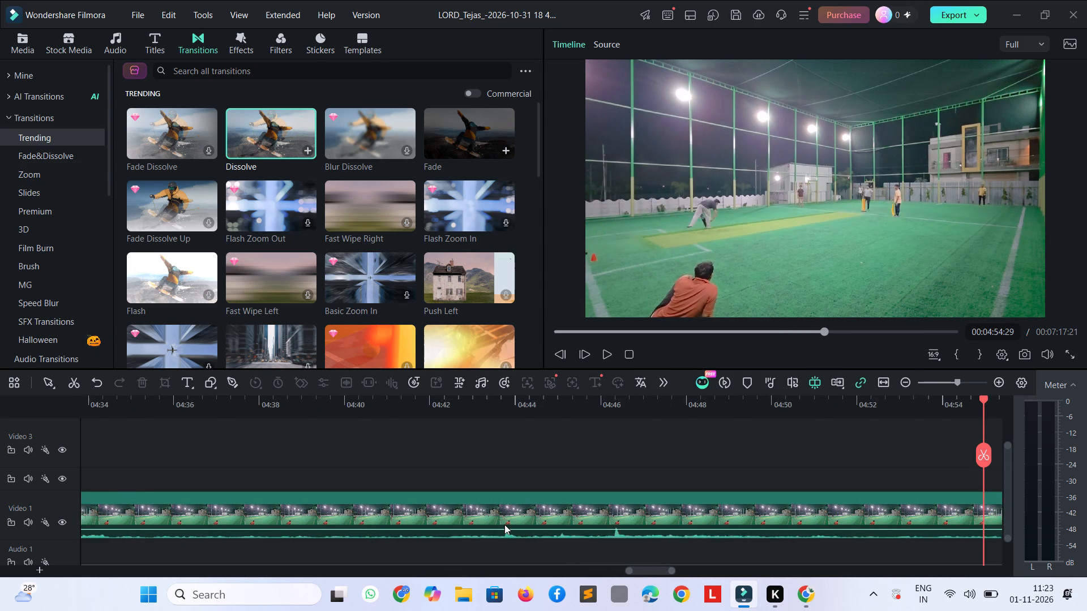
{"action": "key", "text": "shift+Right"}
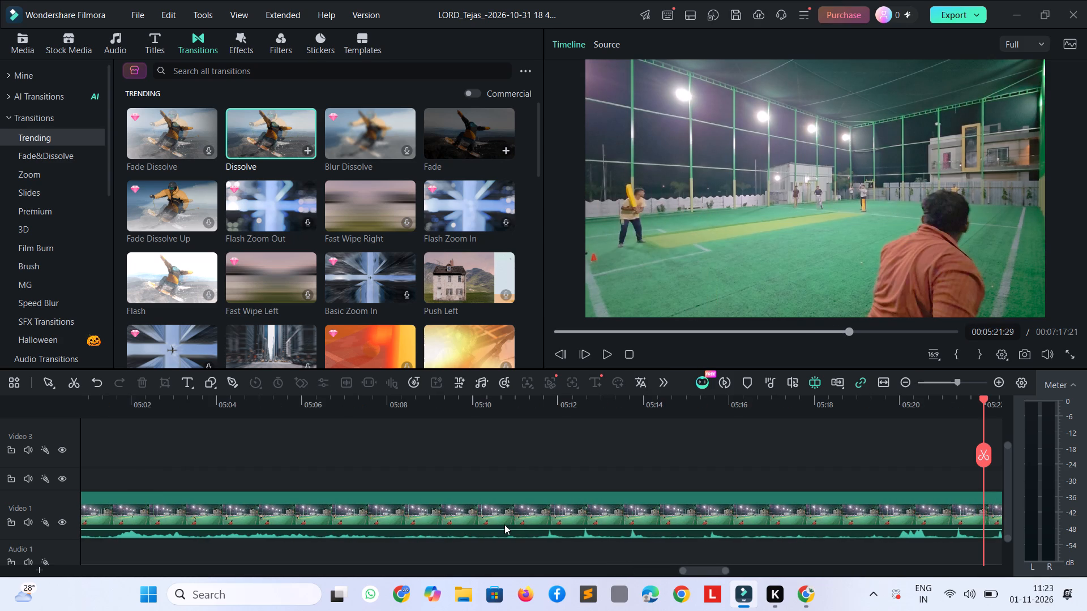
{"action": "key", "text": "shift+Right"}
{"action": "key", "text": "shift+Right"}
{"action": "key", "text": "shift+Right"}
{"action": "key", "text": "shift+Right"}
{"action": "key", "text": "shift+Right"}
{"action": "key", "text": "shift+Right"}
{"action": "key", "text": "shift+Right"}
{"action": "key", "text": "shift+Right"}
{"action": "key", "text": "shift+Right"}
{"action": "key", "text": "shift+Right"}
{"action": "key", "text": "shift+Right"}
{"action": "key", "text": "shift+Right"}
{"action": "key", "text": "shift+Right"}
{"action": "key", "text": "shift+Right"}
{"action": "key", "text": "shift+Right"}
{"action": "key", "text": "shift+Right"}
{"action": "key", "text": "shift+Right"}
{"action": "key", "text": "shift+Right"}
{"action": "key", "text": "shift+Right"}
{"action": "key", "text": "shift+Right"}
{"action": "key", "text": "shift+Right"}
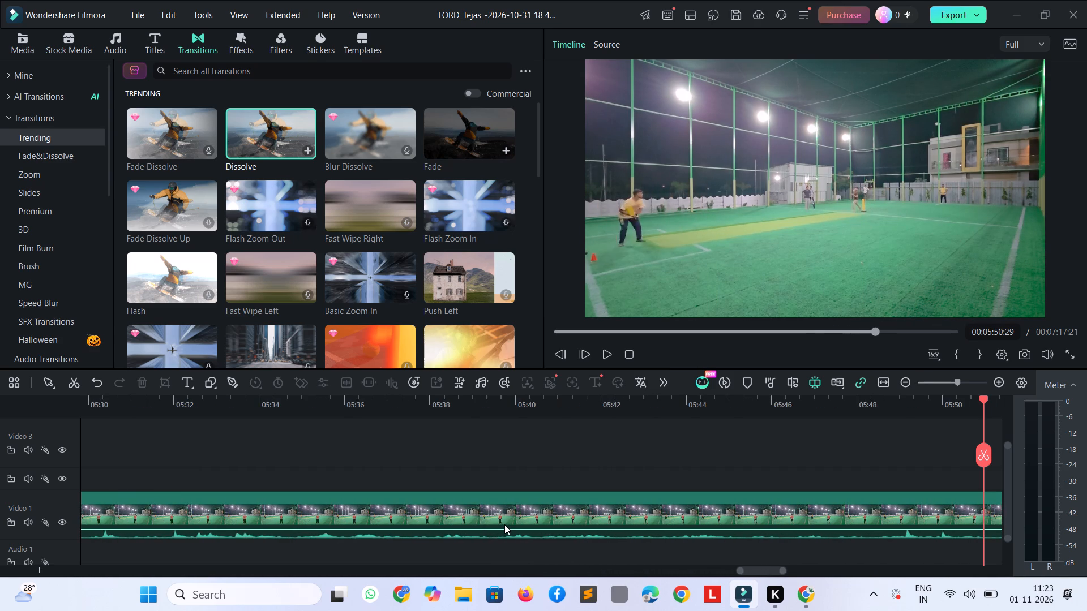
Skim forward through the footage from 00:05:50:29 to 00:07:04:29 to look for any further delivery worth keeping.
{"action": "key", "text": "shift+Right"}
{"action": "key", "text": "shift+Right"}
{"action": "key", "text": "shift+Right"}
{"action": "key", "text": "shift+Right"}
{"action": "key", "text": "shift+Right"}
{"action": "key", "text": "shift+Right"}
{"action": "key", "text": "shift+Right"}
{"action": "key", "text": "shift+Right"}
{"action": "key", "text": "shift+Right"}
{"action": "key", "text": "shift+Right"}
{"action": "key", "text": "shift+Right"}
{"action": "key", "text": "shift+Right"}
{"action": "key", "text": "shift+Right"}
{"action": "key", "text": "shift+Right"}
{"action": "key", "text": "shift+Right"}
{"action": "key", "text": "shift+Right"}
{"action": "key", "text": "shift+Right"}
{"action": "key", "text": "shift+Right"}
{"action": "key", "text": "shift+Right"}
{"action": "key", "text": "shift+Right"}
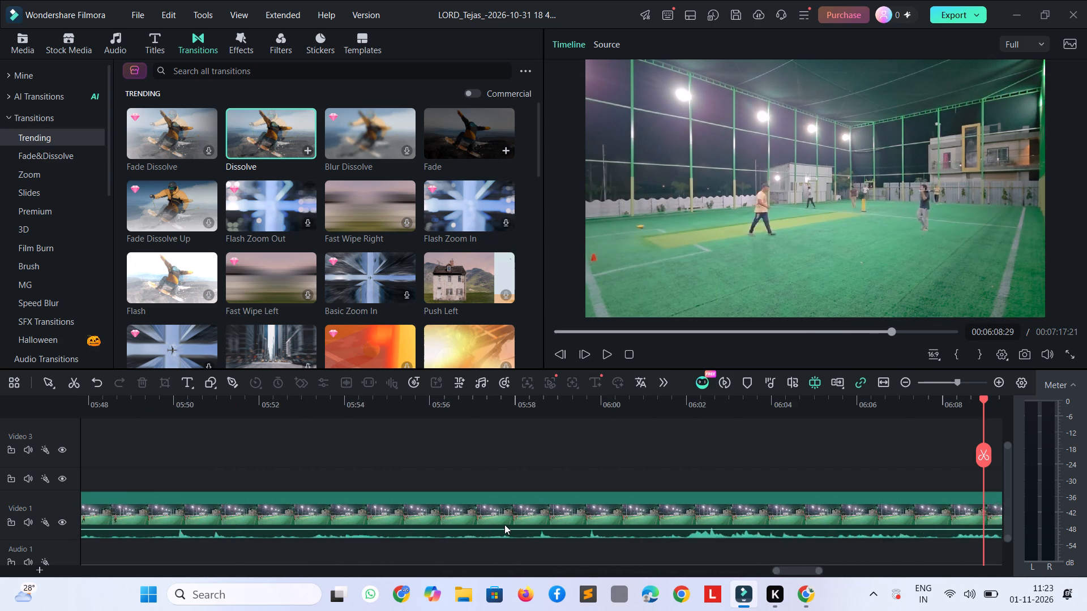
{"action": "key", "text": "shift+Right"}
{"action": "key", "text": "shift+Right"}
{"action": "key", "text": "shift+Right"}
{"action": "key", "text": "shift+Right"}
{"action": "key", "text": "shift+Right"}
{"action": "key", "text": "shift+Right"}
{"action": "key", "text": "shift+Right"}
{"action": "key", "text": "shift+Right"}
{"action": "key", "text": "shift+Right"}
{"action": "key", "text": "shift+Right"}
{"action": "key", "text": "shift+Right"}
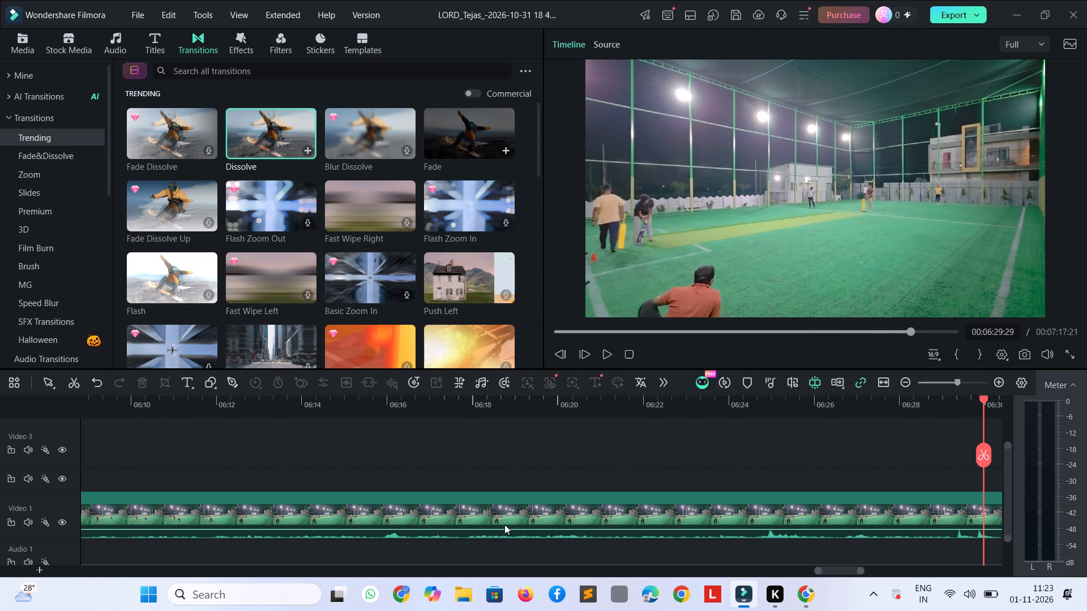
{"action": "key", "text": "shift+Right"}
{"action": "key", "text": "shift+Right"}
{"action": "key", "text": "shift+Right"}
{"action": "key", "text": "shift+Right"}
{"action": "key", "text": "shift+Right"}
{"action": "key", "text": "shift+Right"}
{"action": "key", "text": "shift+Right"}
{"action": "key", "text": "shift+Right"}
{"action": "key", "text": "shift+Right"}
{"action": "key", "text": "shift+Right"}
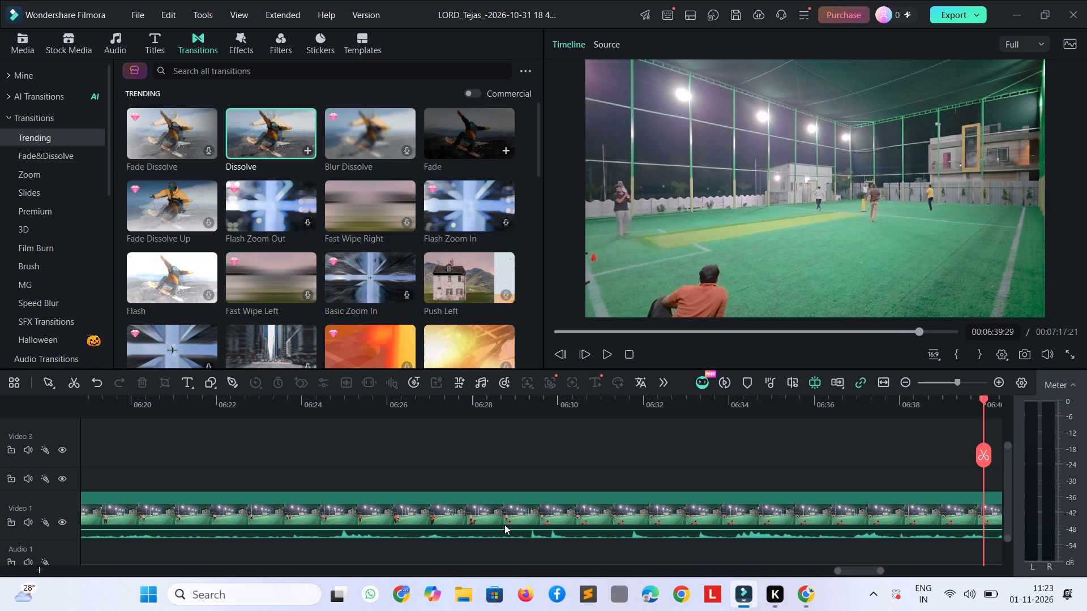
{"action": "key", "text": "shift+Right"}
{"action": "key", "text": "shift+Right"}
{"action": "key", "text": "shift+Right"}
{"action": "key", "text": "shift+Right"}
{"action": "key", "text": "shift+Right"}
{"action": "key", "text": "shift+Right"}
{"action": "key", "text": "shift+Right"}
{"action": "key", "text": "shift+Right"}
{"action": "key", "text": "shift+Right"}
{"action": "key", "text": "shift+Right"}
{"action": "key", "text": "shift+Right"}
{"action": "key", "text": "shift+Right"}
{"action": "key", "text": "shift+Right"}
{"action": "key", "text": "shift+Right"}
{"action": "key", "text": "shift+Right"}
{"action": "key", "text": "shift+Right"}
{"action": "key", "text": "shift+Right"}
{"action": "key", "text": "shift+Right"}
{"action": "key", "text": "shift+Right"}
{"action": "key", "text": "shift+Right"}
{"action": "key", "text": "shift+Right"}
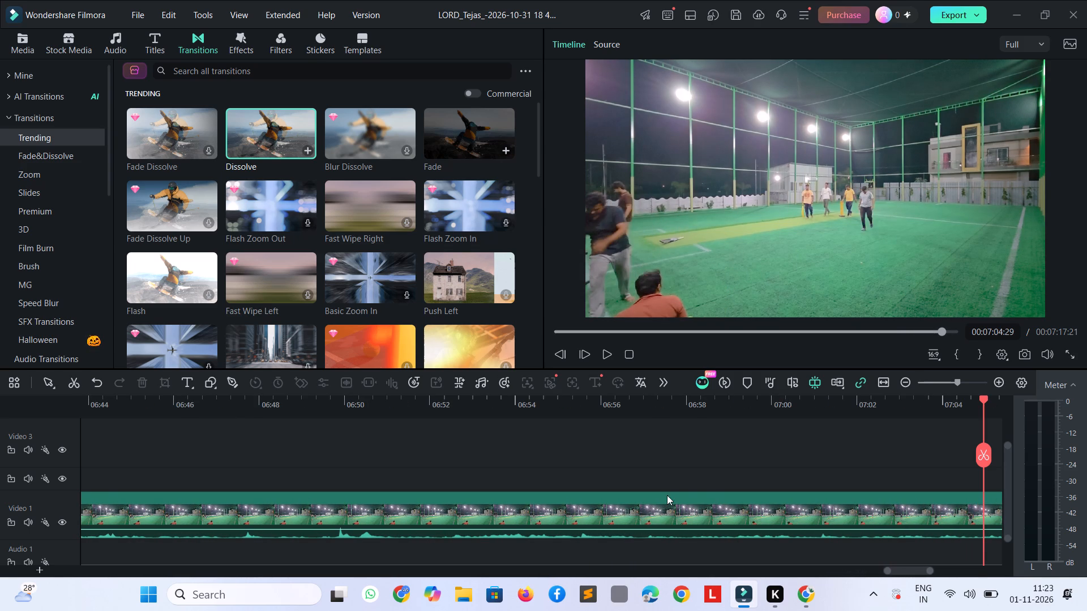
Delete the remaining MATCH_2_AVY_VS_CPS section on Video 1, from the last cut at 00:03:08:11 to its end.
{"action": "left_click", "coordinate": [718, 493]}
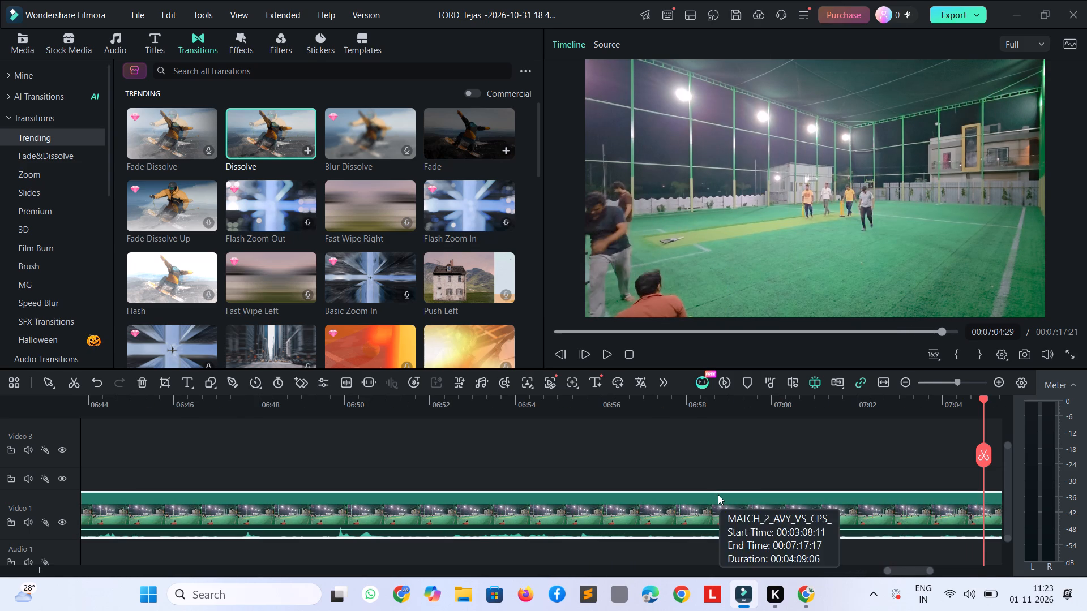
{"action": "key", "text": "Delete"}
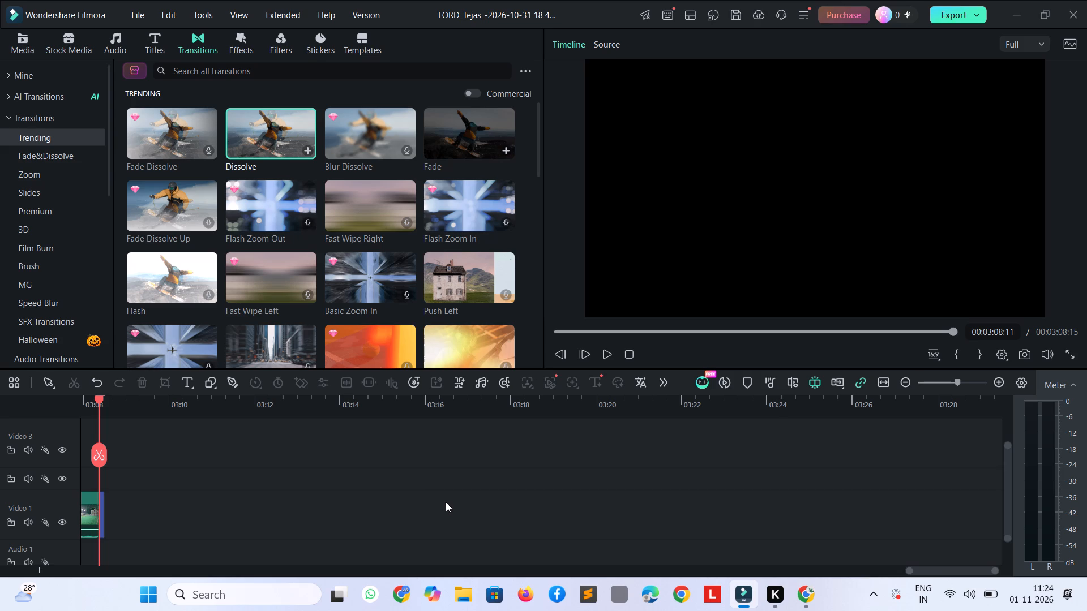
Delete the short "Here it COMES / BOWLING TIME" title at the end of Video 1.
{"action": "scroll", "coordinate": [406, 483], "scroll_direction": "up", "scroll_amount": 4, "text": "ctrl"}
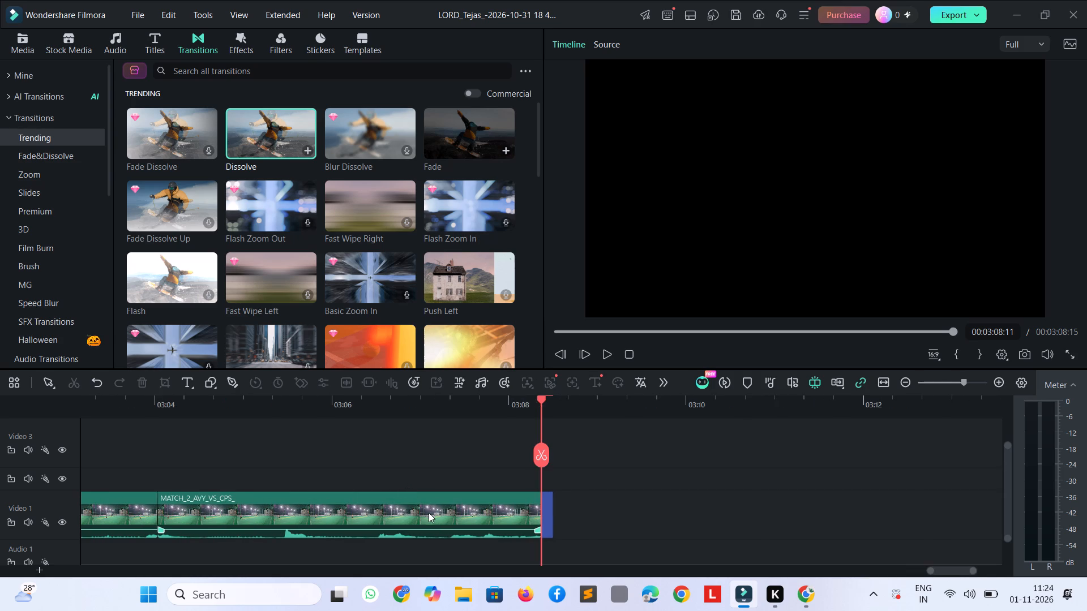
{"action": "scroll", "coordinate": [497, 517], "scroll_direction": "up", "scroll_amount": 2, "text": "ctrl"}
{"action": "scroll", "coordinate": [547, 477], "scroll_direction": "up", "scroll_amount": 20, "text": "ctrl"}
{"action": "scroll", "coordinate": [547, 477], "scroll_direction": "up", "scroll_amount": 4, "text": "ctrl"}
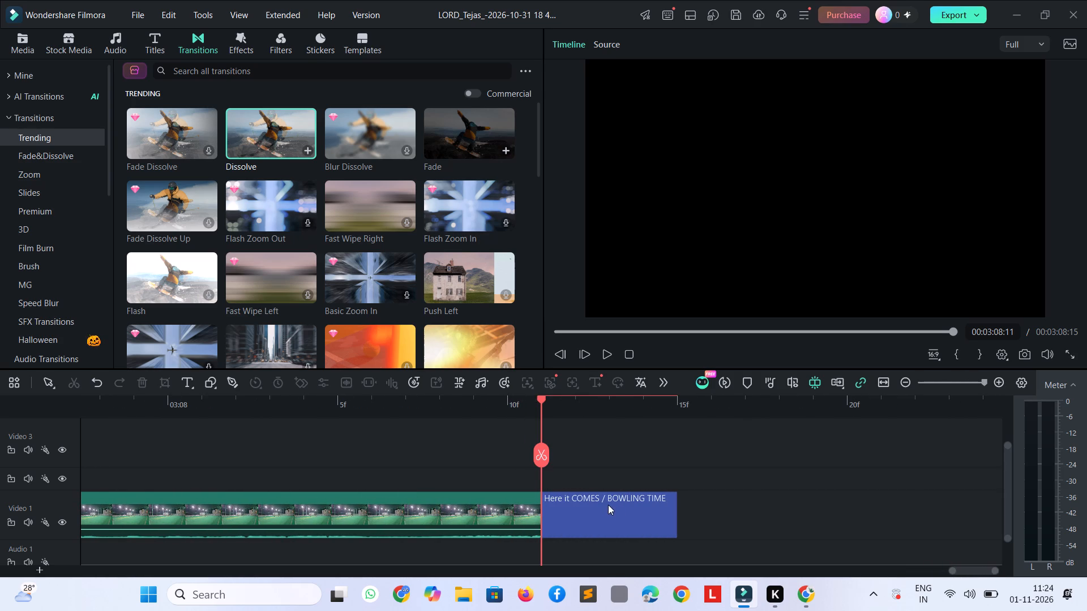
{"action": "left_click", "coordinate": [641, 510], "text": "ctrl"}
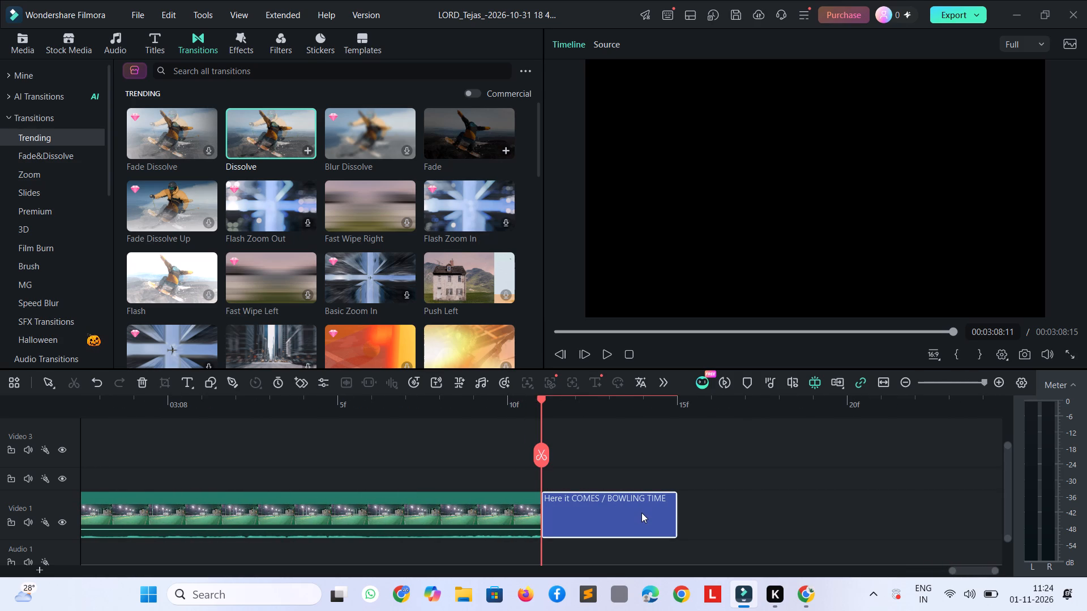
{"action": "key", "text": "Delete"}
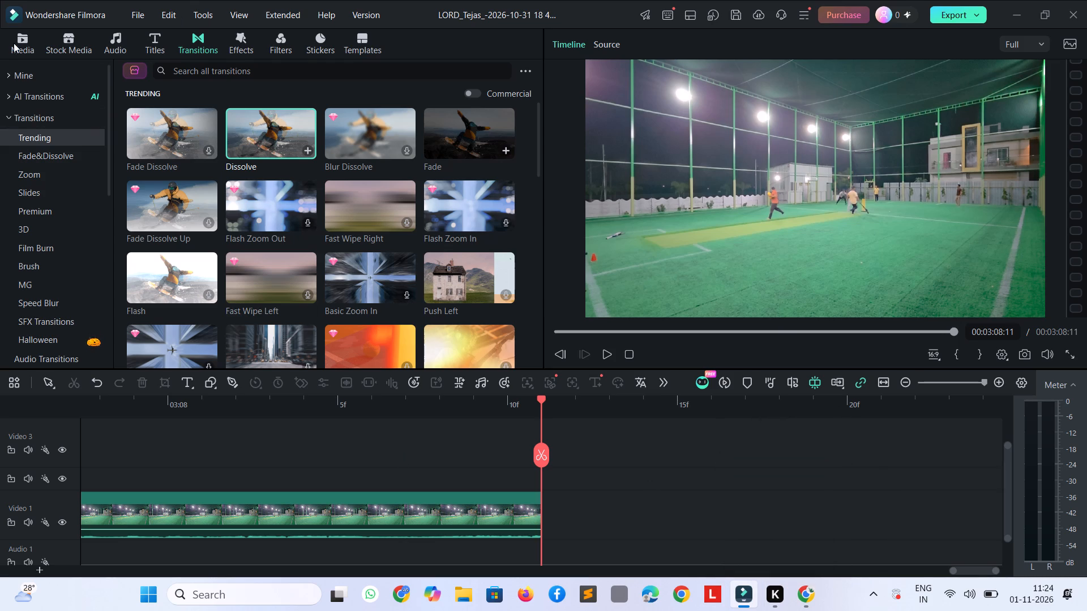
Add the MATCH_2_YPS_VS_ACV video from the project media to the end of Video 1, starting at 00:03:08:11.
{"action": "left_click", "coordinate": [25, 32]}
{"action": "triple_click", "coordinate": [25, 32]}
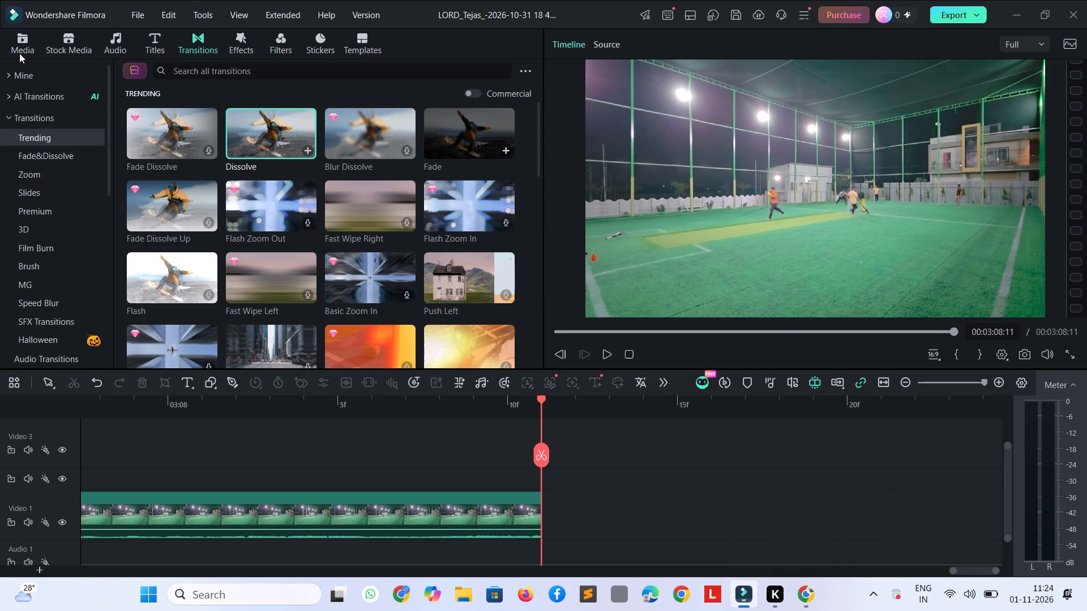
{"action": "double_click", "coordinate": [19, 53]}
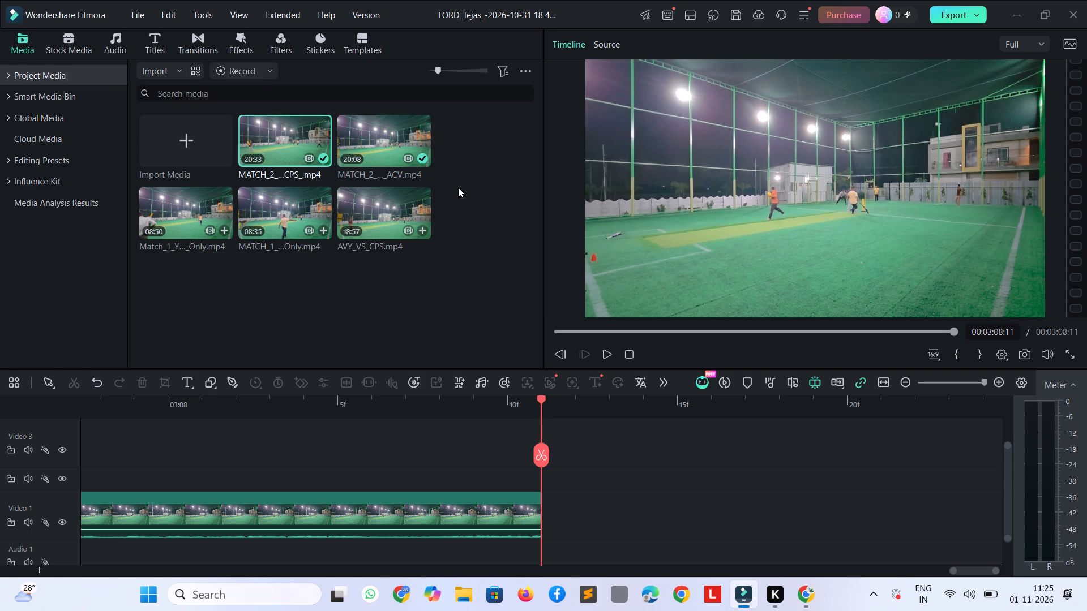
{"action": "left_click", "coordinate": [471, 259]}
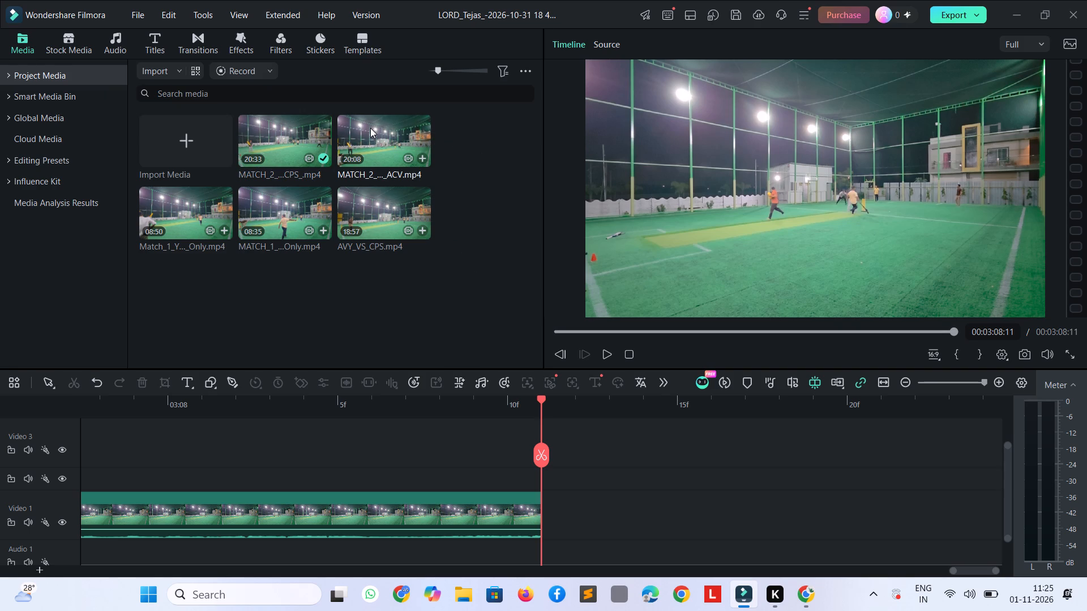
{"action": "left_click_drag", "start_coordinate": [370, 128], "coordinate": [545, 503]}
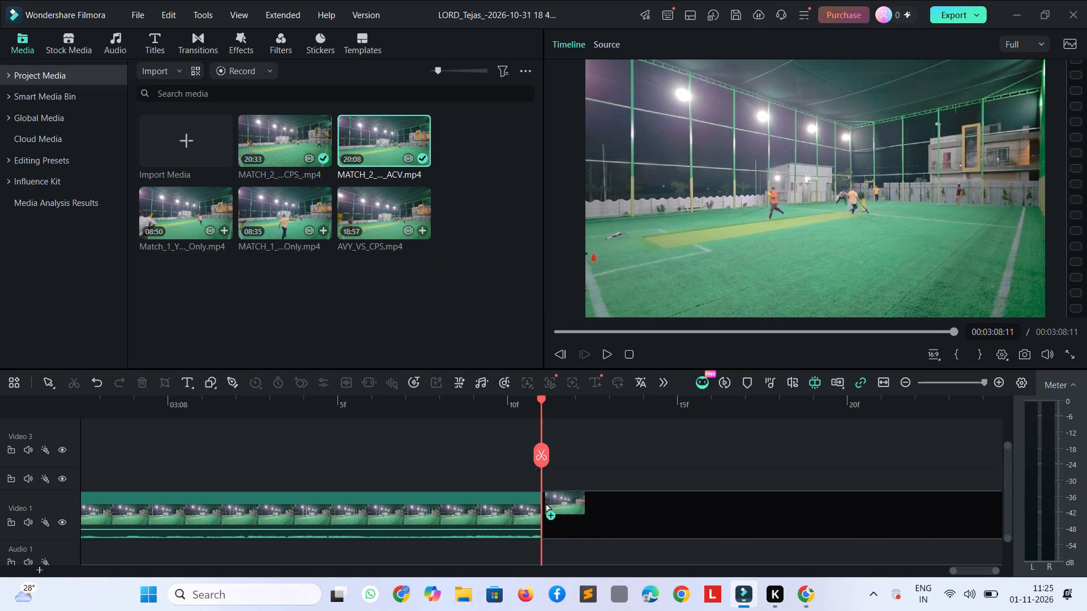
{"action": "left_click_drag", "start_coordinate": [545, 503], "coordinate": [541, 530]}
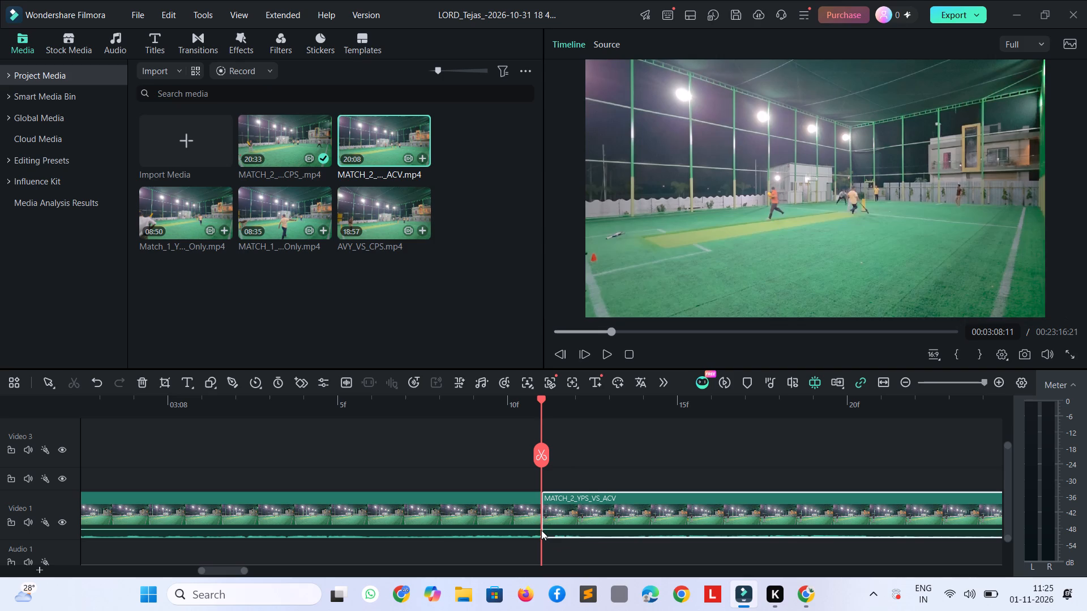
Play the opening of the added MATCH_2_YPS_VS_ACV clip from 00:03:08:11 to about 00:03:24.
{"action": "key", "text": "space"}
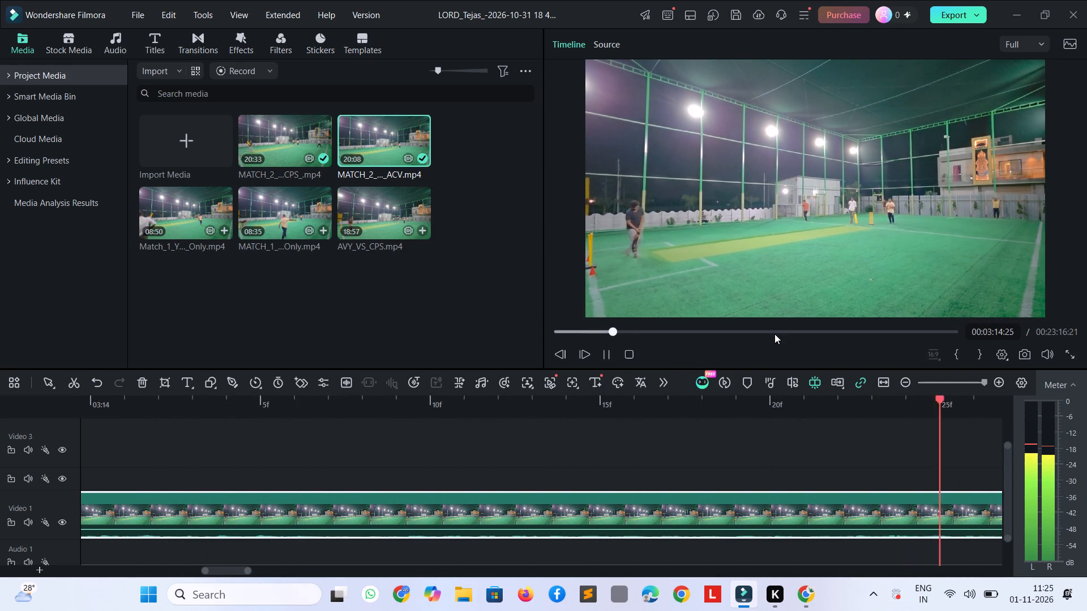
{"action": "scroll", "coordinate": [774, 333], "scroll_direction": "down", "scroll_amount": 5, "text": "ctrl"}
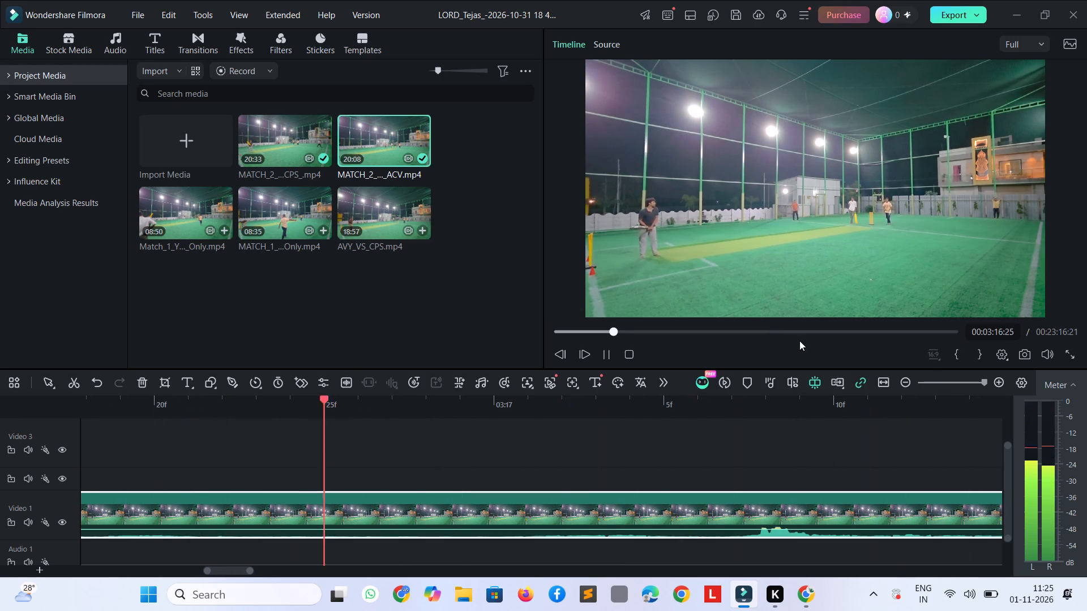
{"action": "scroll", "coordinate": [865, 309], "scroll_direction": "down", "scroll_amount": 1, "text": "ctrl"}
{"action": "scroll", "coordinate": [767, 447], "scroll_direction": "down", "scroll_amount": 1, "text": "ctrl"}
{"action": "scroll", "coordinate": [774, 248], "scroll_direction": "up", "scroll_amount": 2, "text": "ctrl"}
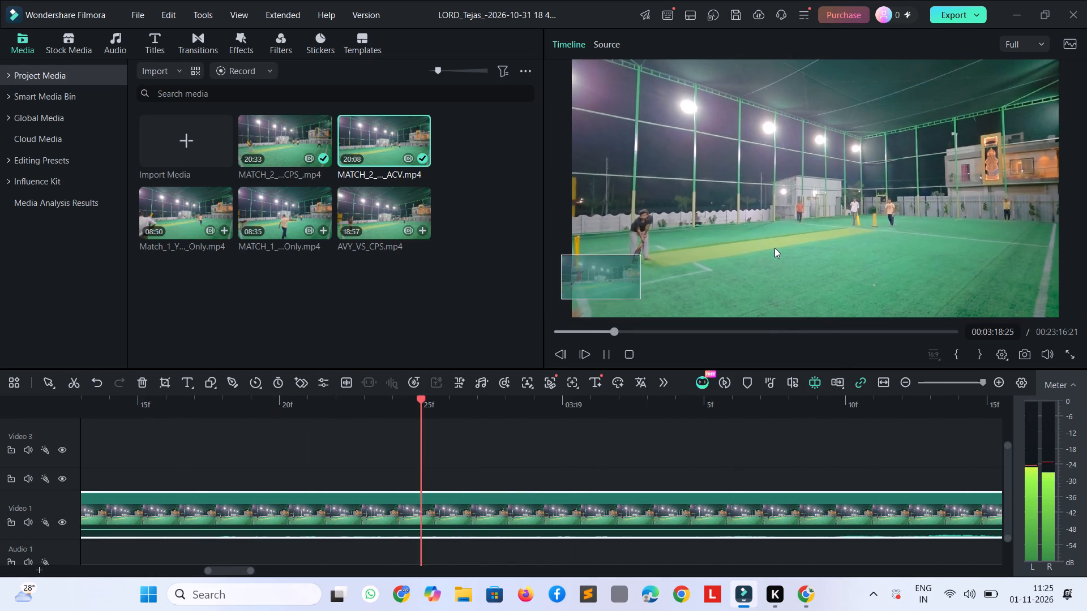
{"action": "scroll", "coordinate": [774, 248], "scroll_direction": "down", "scroll_amount": 1, "text": "ctrl"}
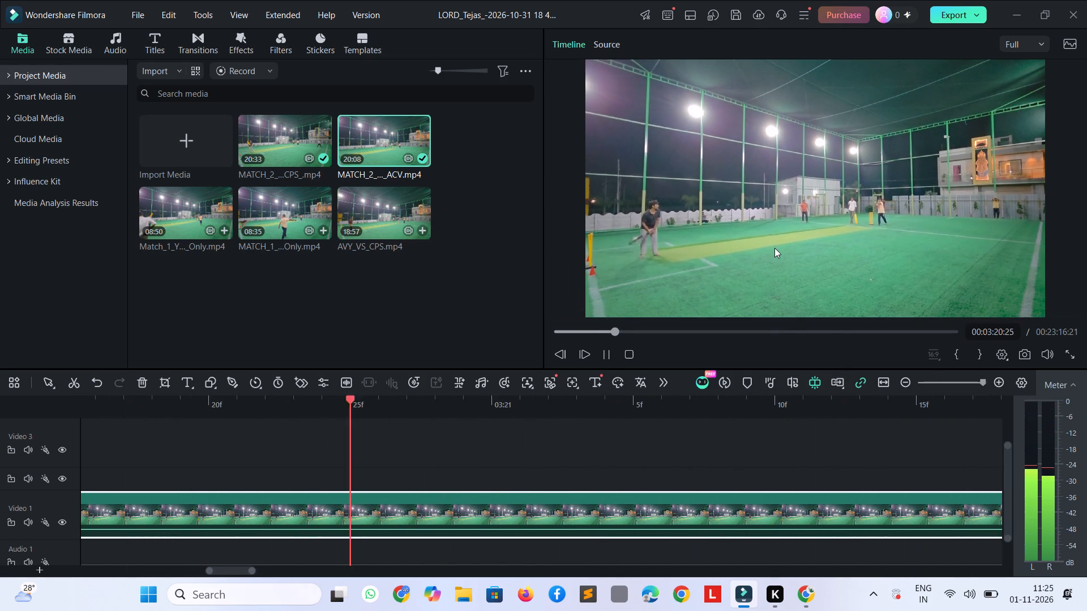
{"action": "scroll", "coordinate": [830, 466], "scroll_direction": "down", "scroll_amount": 12, "text": "ctrl"}
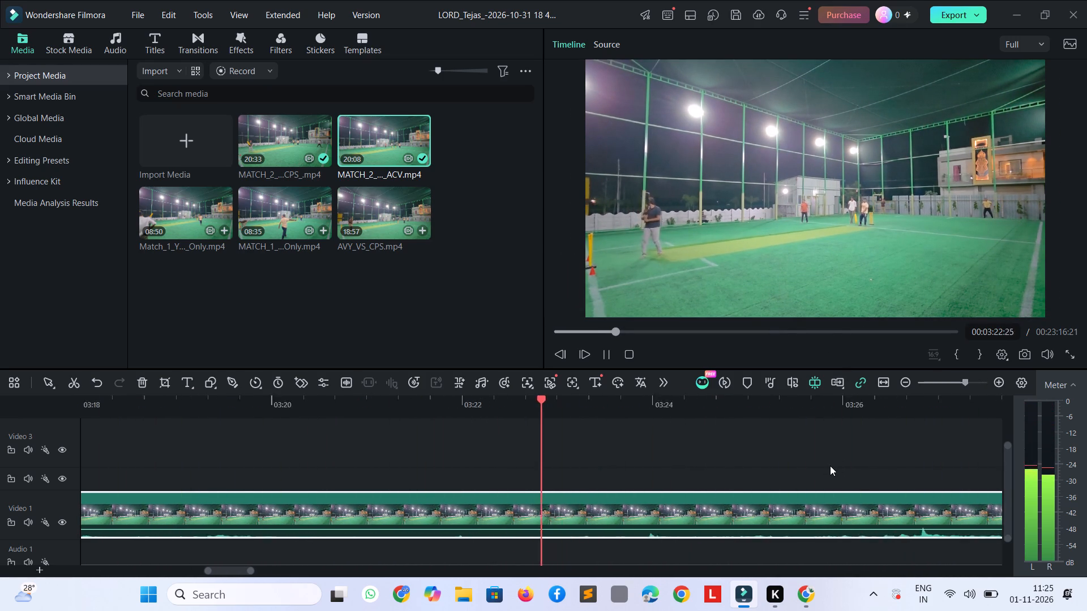
{"action": "scroll", "coordinate": [830, 466], "scroll_direction": "down", "scroll_amount": 16, "text": "ctrl"}
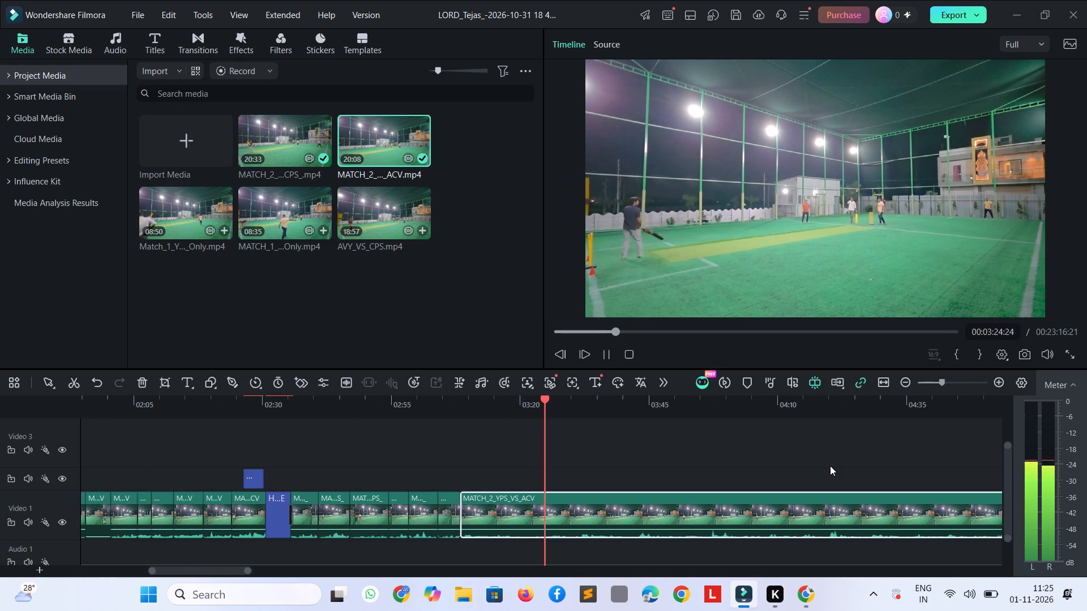
Skim forward through MATCH_2_YPS_VS_ACV to 00:07:09:07 to look for the part of the match to keep.
{"action": "key", "text": "shift+Right"}
{"action": "key", "text": "shift+Right"}
{"action": "key", "text": "shift+Right"}
{"action": "key", "text": "shift+Right"}
{"action": "key", "text": "shift+Right"}
{"action": "key", "text": "shift+Right"}
{"action": "key", "text": "shift+Right"}
{"action": "key", "text": "shift+Right"}
{"action": "key", "text": "shift+Right"}
{"action": "key", "text": "shift+Right"}
{"action": "key", "text": "shift+Right"}
{"action": "key", "text": "shift+Right"}
{"action": "key", "text": "shift+Right"}
{"action": "key", "text": "shift+Right"}
{"action": "key", "text": "shift+Right"}
{"action": "key", "text": "shift+Right"}
{"action": "key", "text": "shift+Right"}
{"action": "key", "text": "shift+Right"}
{"action": "key", "text": "shift+Right"}
{"action": "key", "text": "shift+Right"}
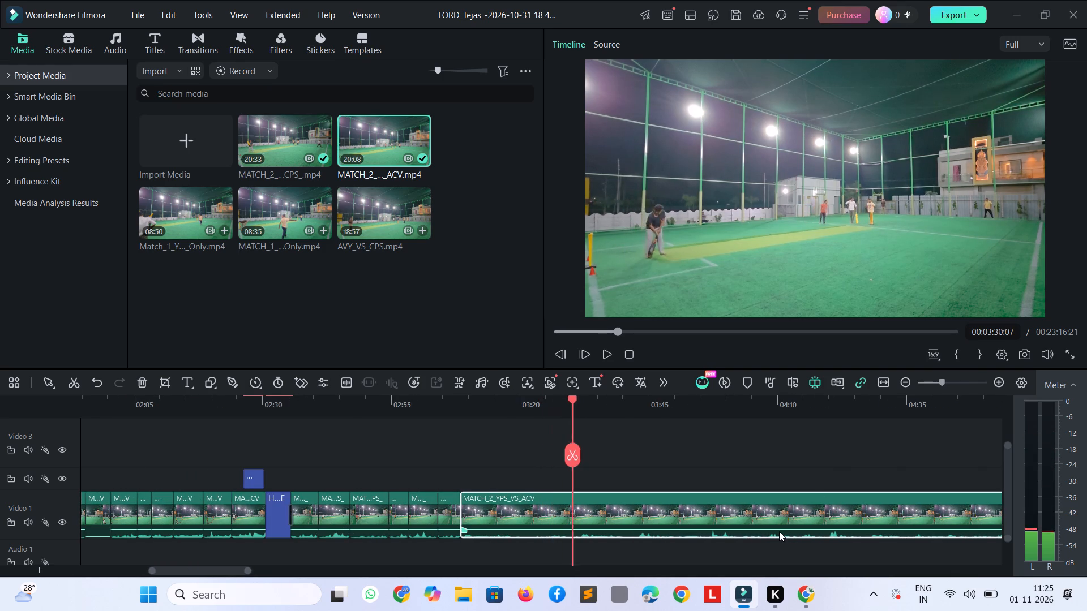
{"action": "key", "text": "shift+Right"}
{"action": "key", "text": "shift+Right"}
{"action": "key", "text": "shift+Right"}
{"action": "key", "text": "shift+Right"}
{"action": "key", "text": "shift+Right"}
{"action": "key", "text": "shift+Right"}
{"action": "key", "text": "shift+Right"}
{"action": "key", "text": "shift+Right"}
{"action": "key", "text": "shift+Right"}
{"action": "key", "text": "shift+Right"}
{"action": "key", "text": "shift+Right"}
{"action": "key", "text": "shift+Right"}
{"action": "key", "text": "shift+Right"}
{"action": "key", "text": "shift+Right"}
{"action": "key", "text": "shift+Right"}
{"action": "key", "text": "shift+Right"}
{"action": "key", "text": "shift+Right"}
{"action": "key", "text": "shift+Right"}
{"action": "key", "text": "shift+Right"}
{"action": "key", "text": "shift+Right"}
{"action": "key", "text": "shift+Right"}
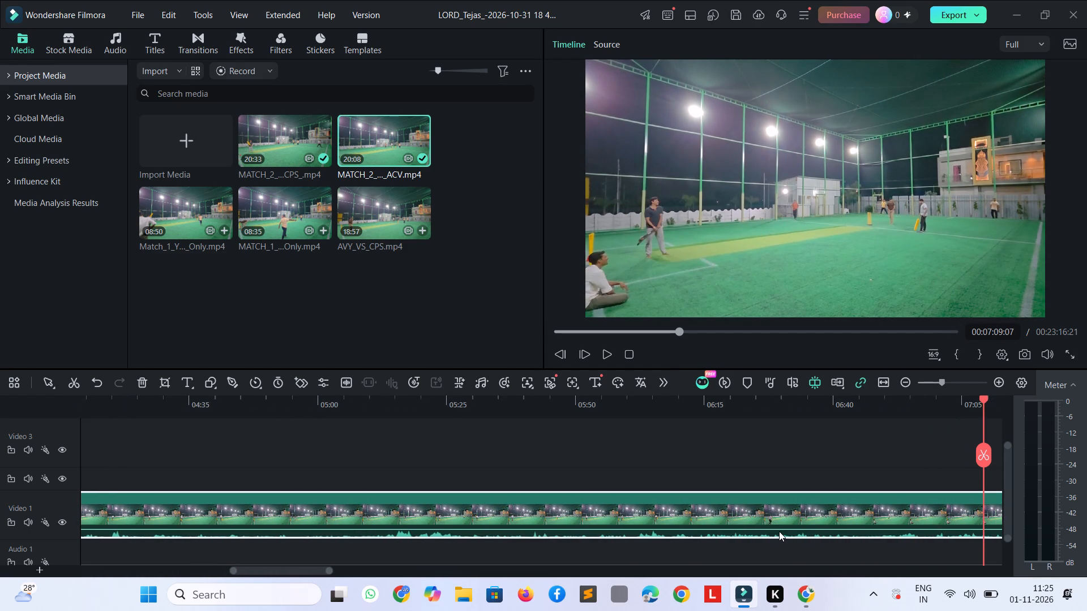
Split MATCH_2_YPS_VS_ACV at 00:13:14:16, where the wanted play begins, and delete the section of the clip before that point.
{"action": "left_click", "coordinate": [714, 328]}
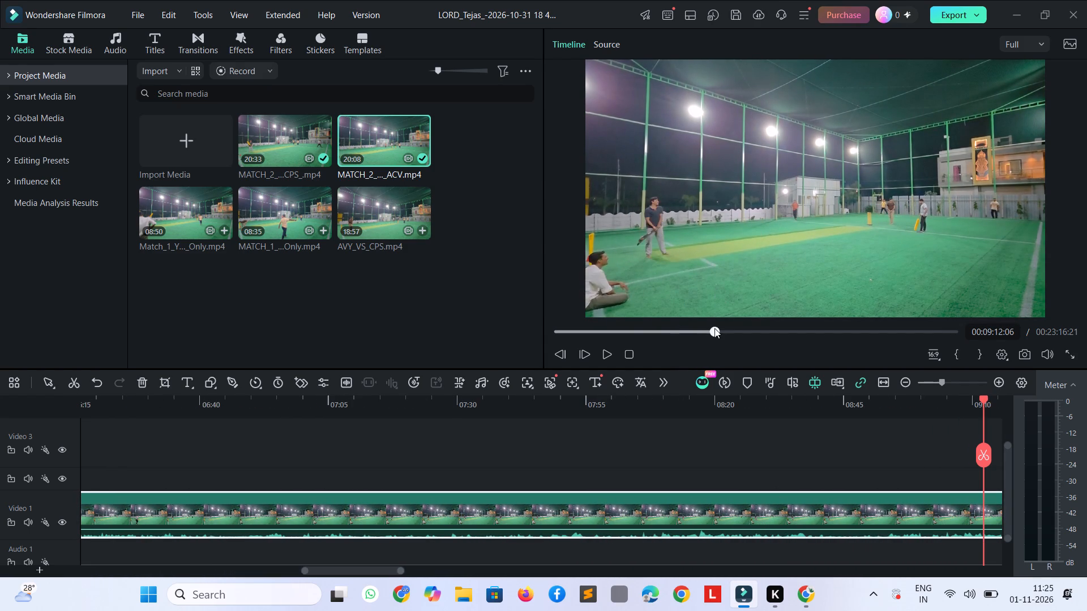
{"action": "left_click", "coordinate": [825, 326]}
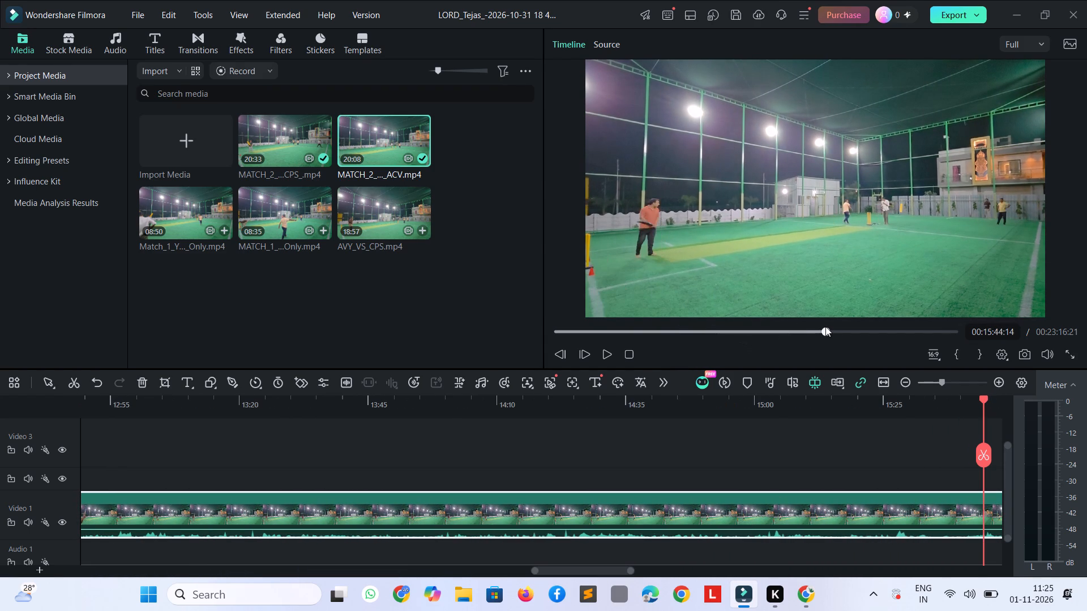
{"action": "left_click", "coordinate": [816, 329]}
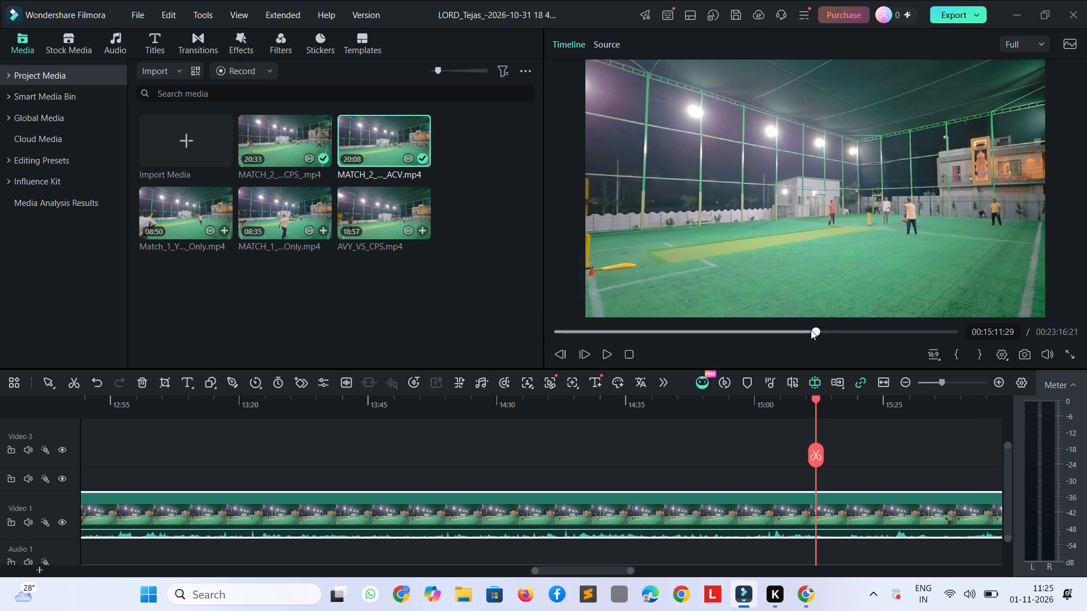
{"action": "left_click", "coordinate": [808, 330]}
{"action": "left_click", "coordinate": [800, 333]}
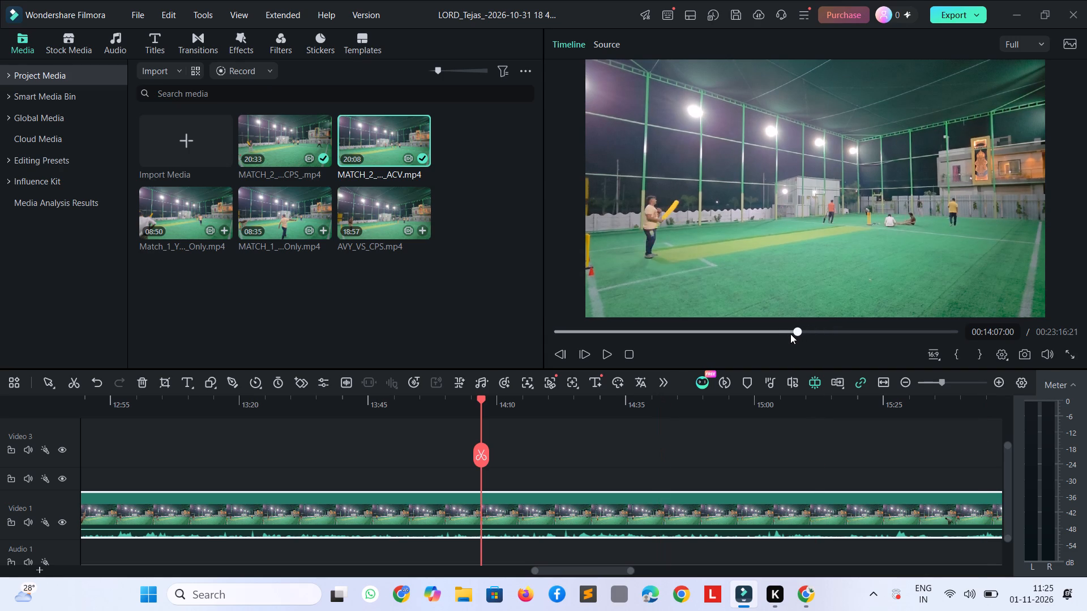
{"action": "left_click", "coordinate": [789, 334]}
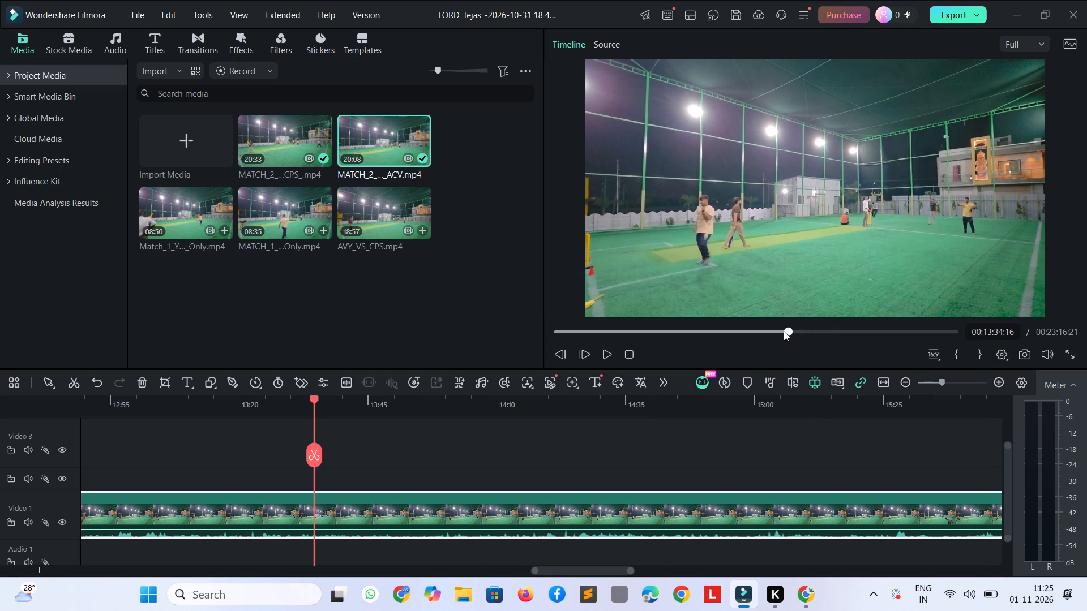
{"action": "left_click", "coordinate": [784, 331]}
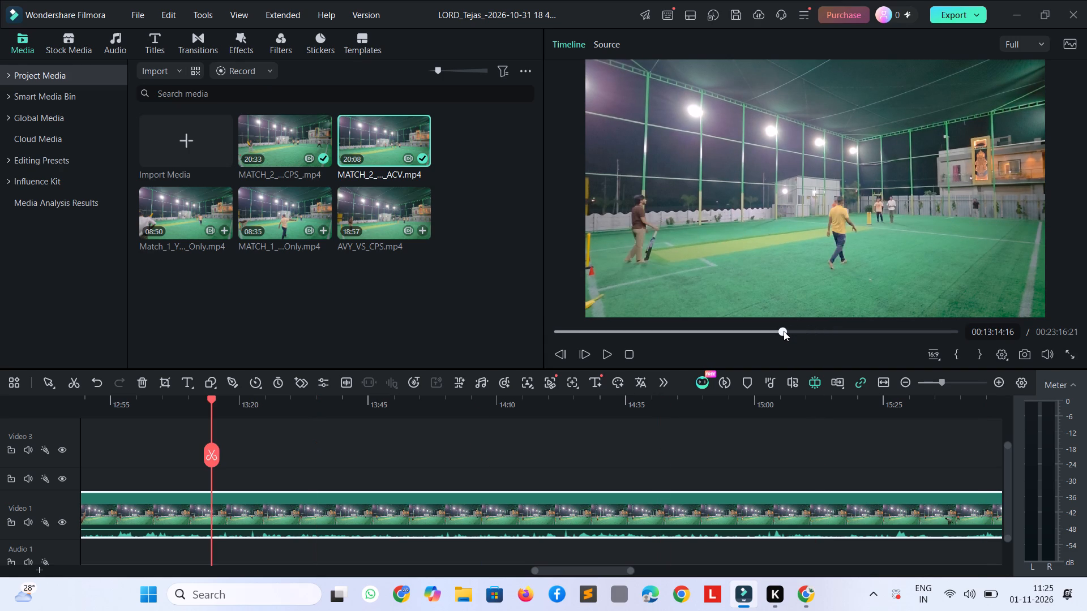
{"action": "key", "text": "ctrl+b"}
{"action": "left_click", "coordinate": [132, 528]}
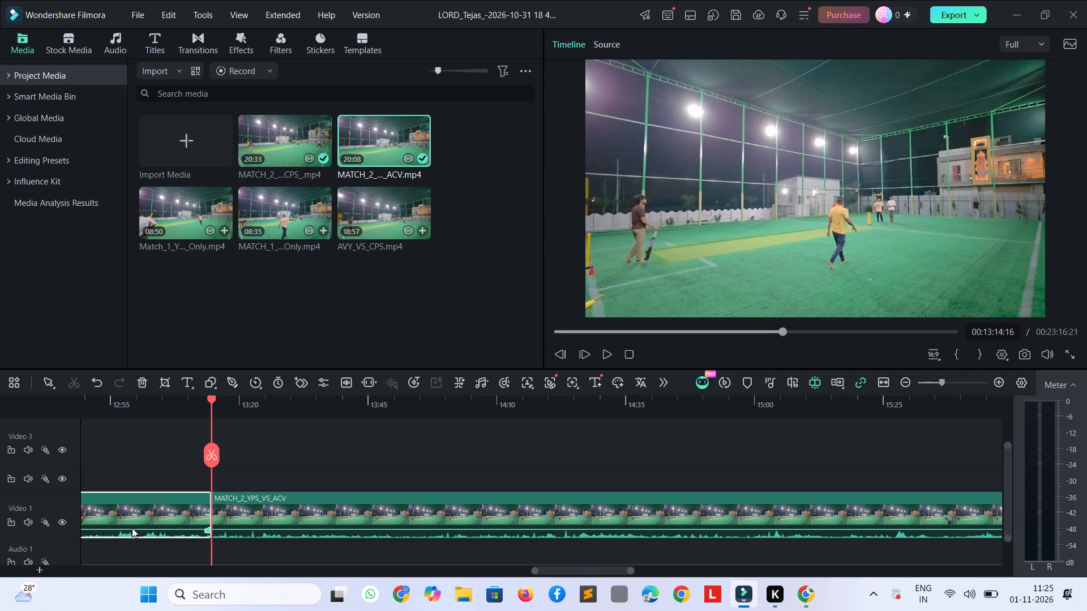
{"action": "key", "text": "Delete"}
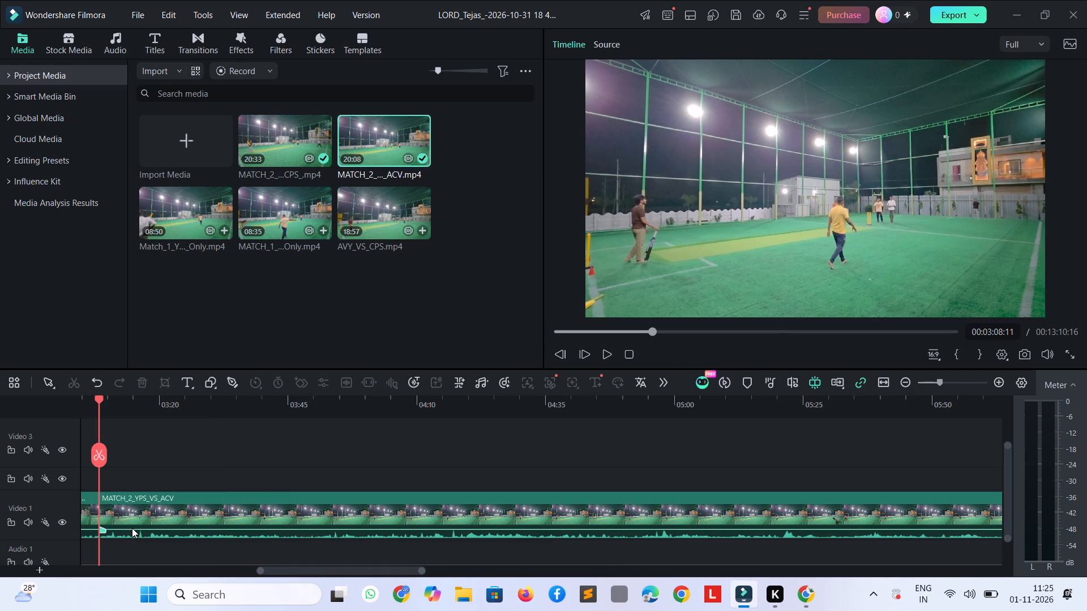
Skim forward through MATCH_2_YPS_VS_ACV from 00:03:08:11 to 00:06:34:11 to look for the next delivery worth keeping.
{"action": "key", "text": "shift+Right"}
{"action": "key", "text": "shift+Right"}
{"action": "key", "text": "shift+Right"}
{"action": "key", "text": "shift+Right"}
{"action": "key", "text": "shift+Right"}
{"action": "key", "text": "shift+Right"}
{"action": "key", "text": "shift+Right"}
{"action": "key", "text": "shift+Right"}
{"action": "key", "text": "shift+Right"}
{"action": "key", "text": "shift+Right"}
{"action": "key", "text": "shift+Right"}
{"action": "key", "text": "shift+Right"}
{"action": "key", "text": "shift+Right"}
{"action": "key", "text": "shift+Right"}
{"action": "key", "text": "shift+Right"}
{"action": "key", "text": "shift+Right"}
{"action": "key", "text": "shift+Right"}
{"action": "key", "text": "shift+Right"}
{"action": "key", "text": "shift+Right"}
{"action": "key", "text": "shift+Right"}
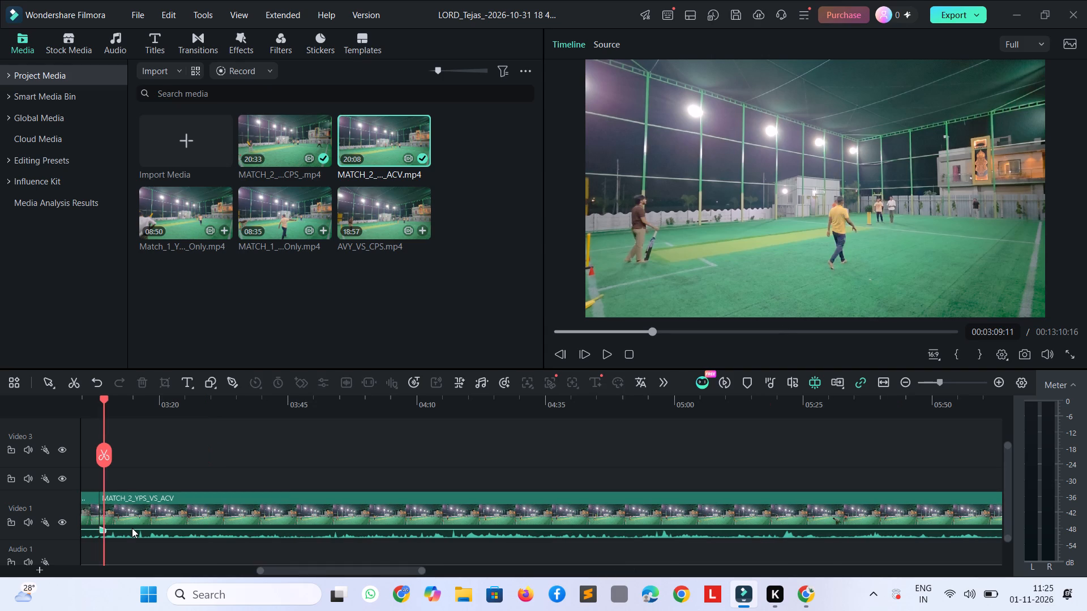
{"action": "key", "text": "shift+Right"}
{"action": "key", "text": "shift+Right"}
{"action": "key", "text": "shift+Right"}
{"action": "key", "text": "shift+Right"}
{"action": "key", "text": "shift+Right"}
{"action": "key", "text": "shift+Right"}
{"action": "key", "text": "shift+Right"}
{"action": "key", "text": "shift+Right"}
{"action": "key", "text": "shift+Right"}
{"action": "key", "text": "shift+Right"}
{"action": "key", "text": "shift+Right"}
{"action": "key", "text": "shift+Right"}
{"action": "key", "text": "shift+Right"}
{"action": "key", "text": "shift+Right"}
{"action": "key", "text": "shift+Right"}
{"action": "key", "text": "shift+Right"}
{"action": "key", "text": "shift+Right"}
{"action": "key", "text": "shift+Right"}
{"action": "key", "text": "shift+Right"}
{"action": "key", "text": "shift+Right"}
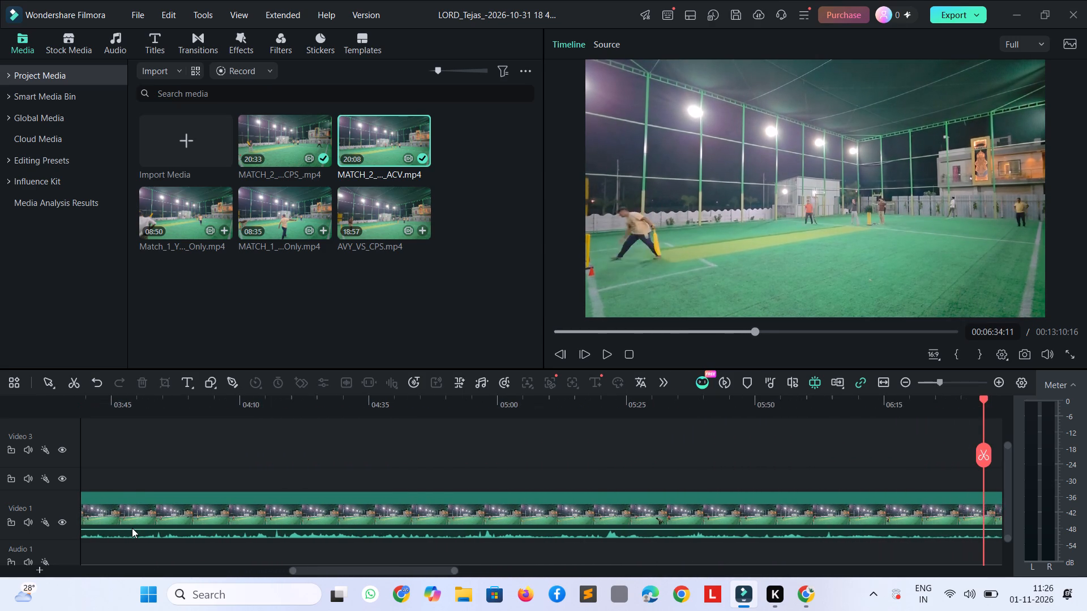
Split MATCH_2_YPS_VS_ACV at 00:06:20:09, just before the batsman plays, and delete the section of the clip before that point.
{"action": "key", "text": "shift+Left"}
{"action": "key", "text": "shift+Left"}
{"action": "key", "text": "shift+Left"}
{"action": "key", "text": "shift+Left"}
{"action": "key", "text": "shift+Left"}
{"action": "key", "text": "shift+Left"}
{"action": "key", "text": "shift+Left"}
{"action": "key", "text": "shift+Left"}
{"action": "key", "text": "shift+Left"}
{"action": "key", "text": "shift+Left"}
{"action": "key", "text": "shift+Left"}
{"action": "key", "text": "shift+Left"}
{"action": "key", "text": "shift+Left"}
{"action": "key", "text": "shift+Left"}
{"action": "key", "text": "shift+Left"}
{"action": "key", "text": "shift+Left"}
{"action": "key", "text": "shift+Left"}
{"action": "key", "text": "shift+Left"}
{"action": "key", "text": "shift+Left"}
{"action": "key", "text": "shift+Left"}
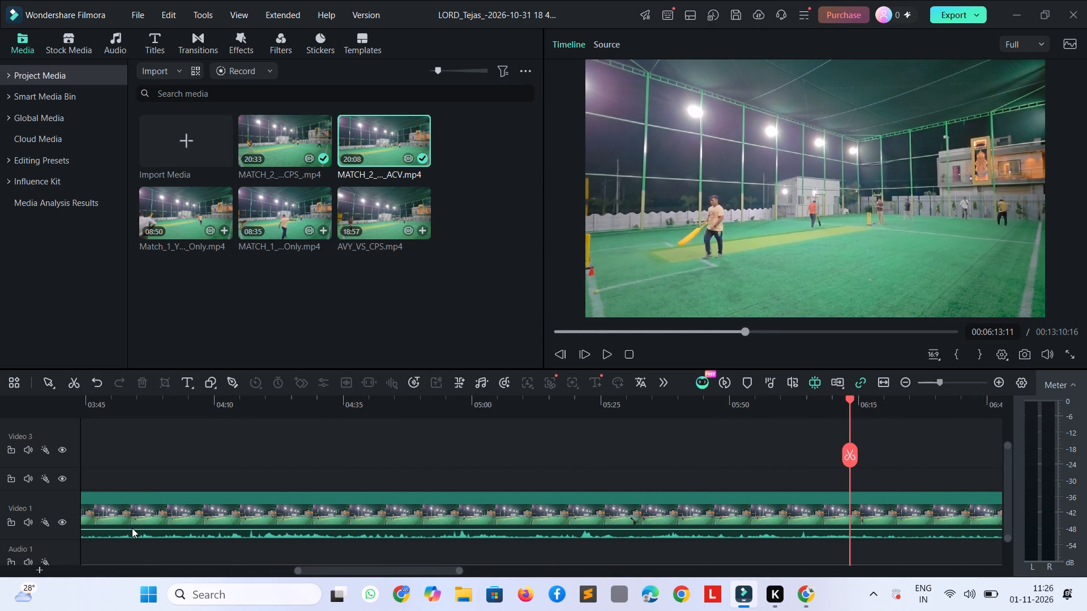
{"action": "key", "text": "shift+Left"}
{"action": "key", "text": "shift+Left"}
{"action": "key", "text": "shift+Left"}
{"action": "key", "text": "shift+Left"}
{"action": "key", "text": "space"}
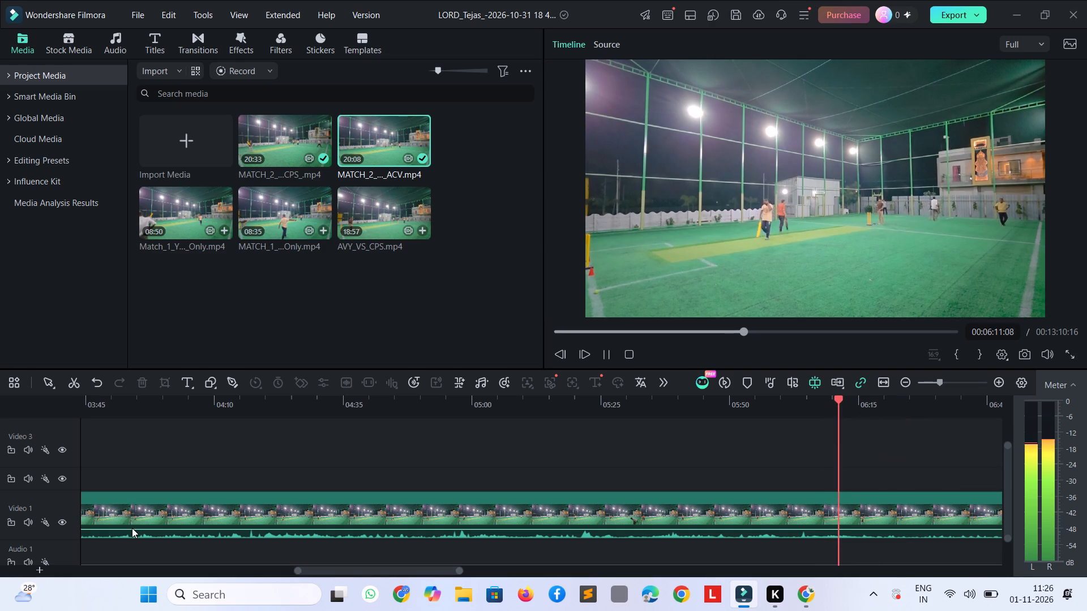
{"action": "key", "text": "shift+Right"}
{"action": "key", "text": "shift+Right"}
{"action": "key", "text": "shift+Right"}
{"action": "key", "text": "shift+Right"}
{"action": "key", "text": "shift+Right"}
{"action": "key", "text": "shift+Right"}
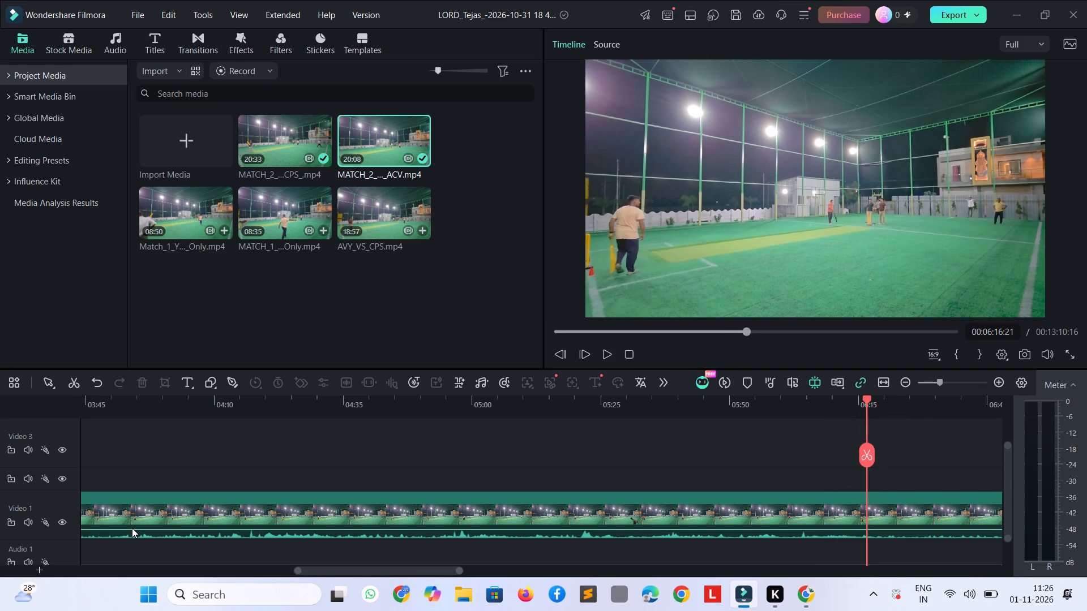
{"action": "key", "text": "space"}
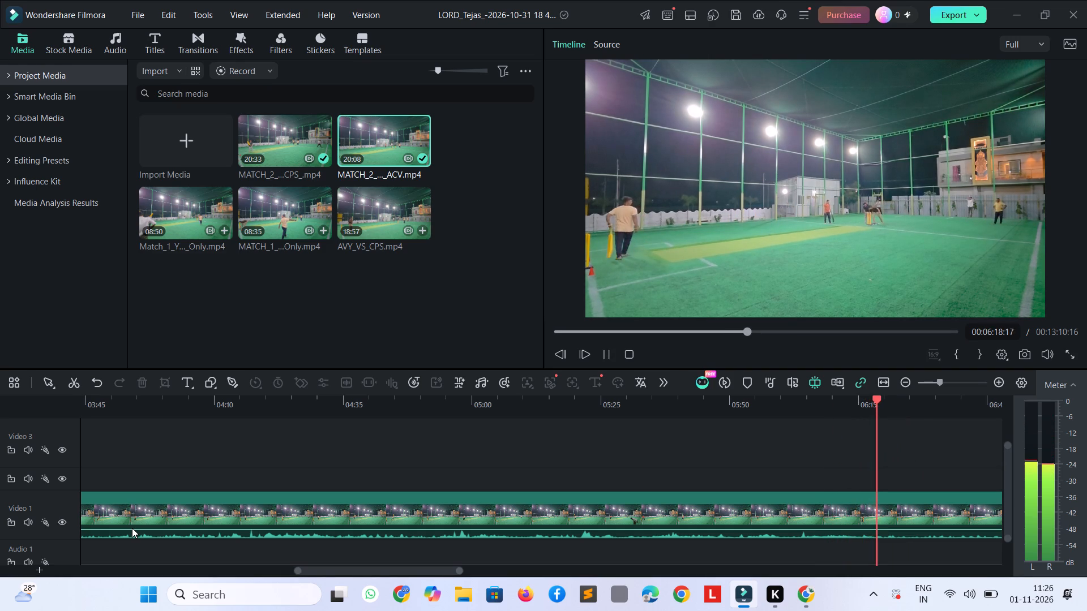
{"action": "key", "text": "space"}
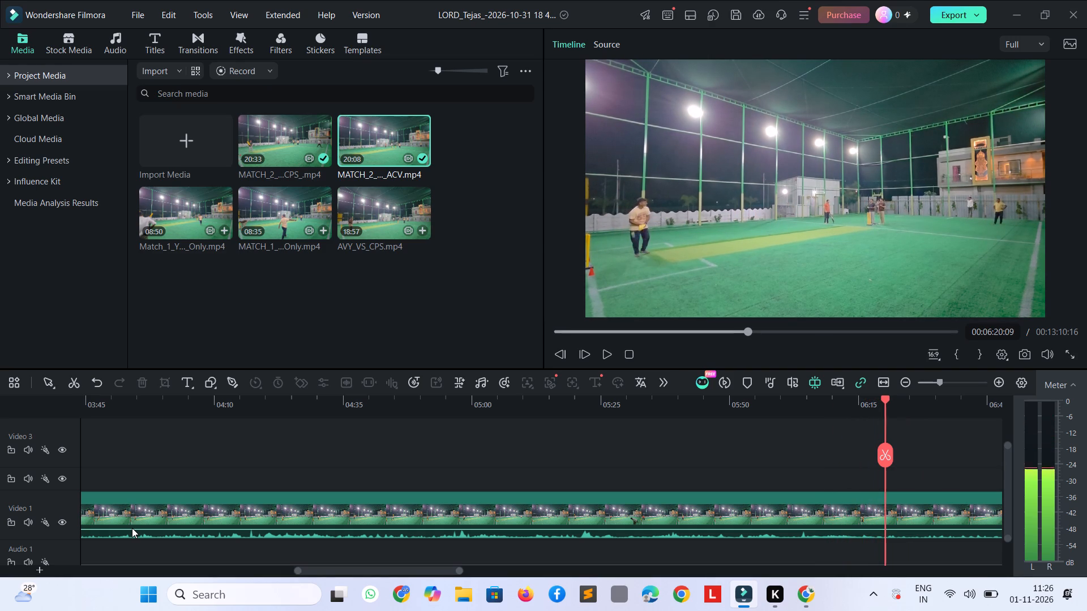
{"action": "key", "text": "ctrl+b"}
{"action": "left_click", "coordinate": [513, 507]}
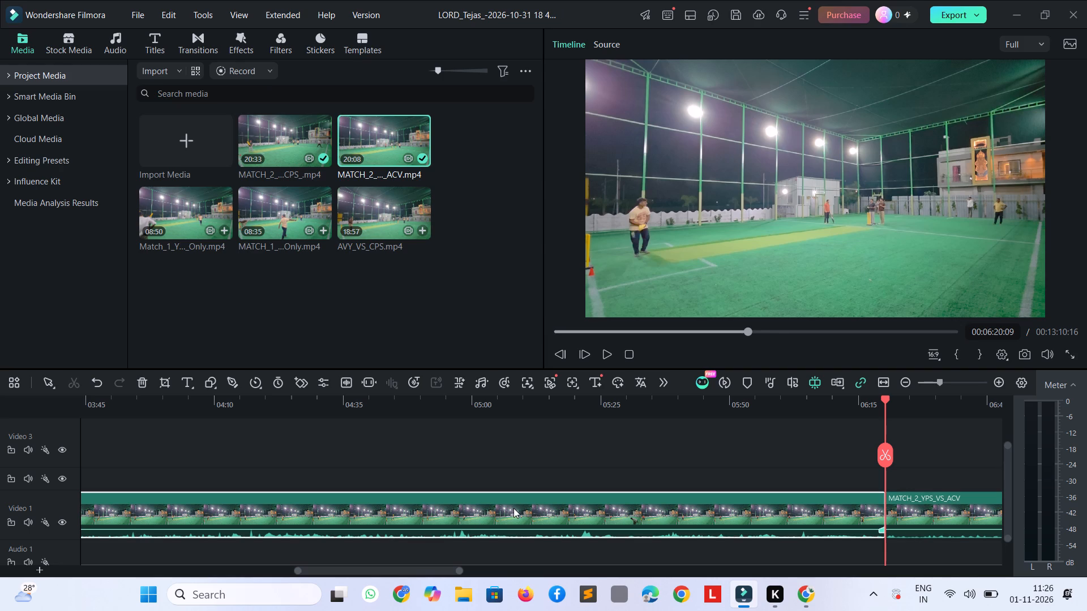
{"action": "key", "text": "BackSpace"}
Review the first shot in MATCH_2_YPS_VS_ACV and split the clip at 00:03:12:07, where the play ends.
{"action": "key", "text": "space"}
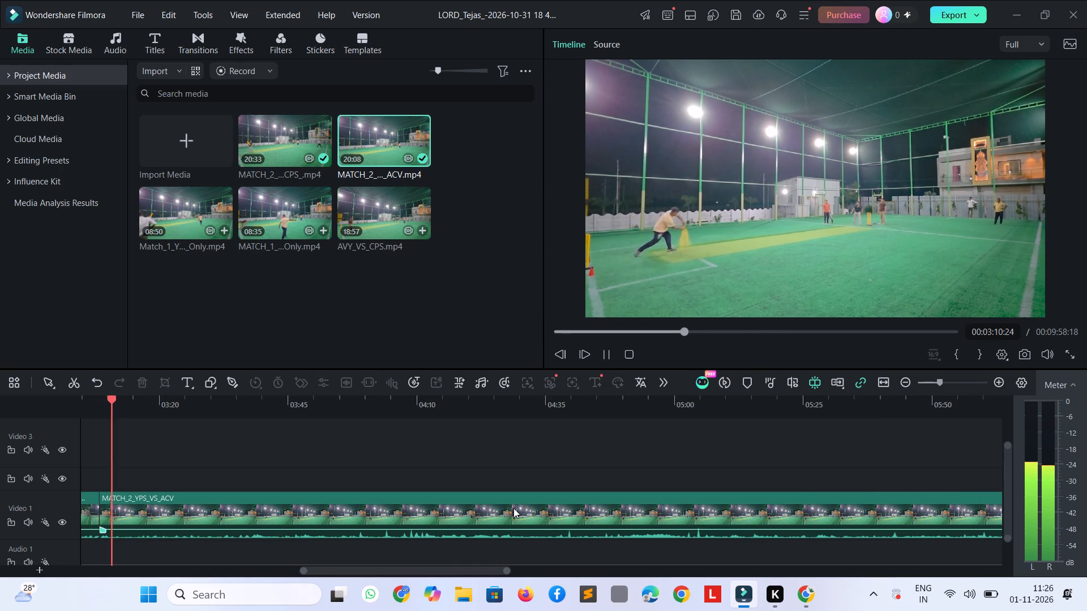
{"action": "key", "text": "space"}
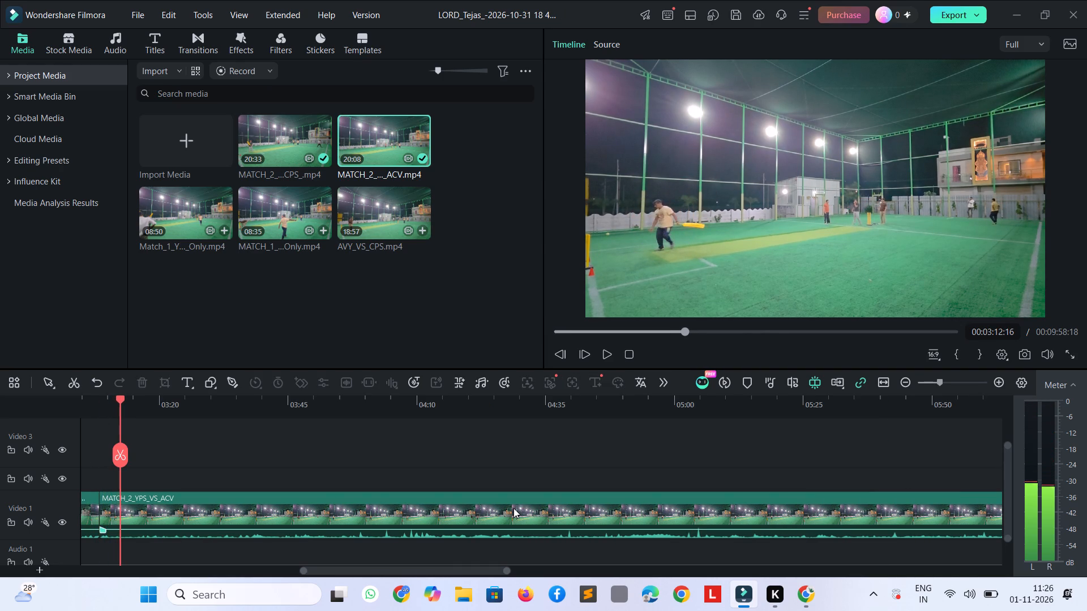
{"action": "key", "text": "shift+Left"}
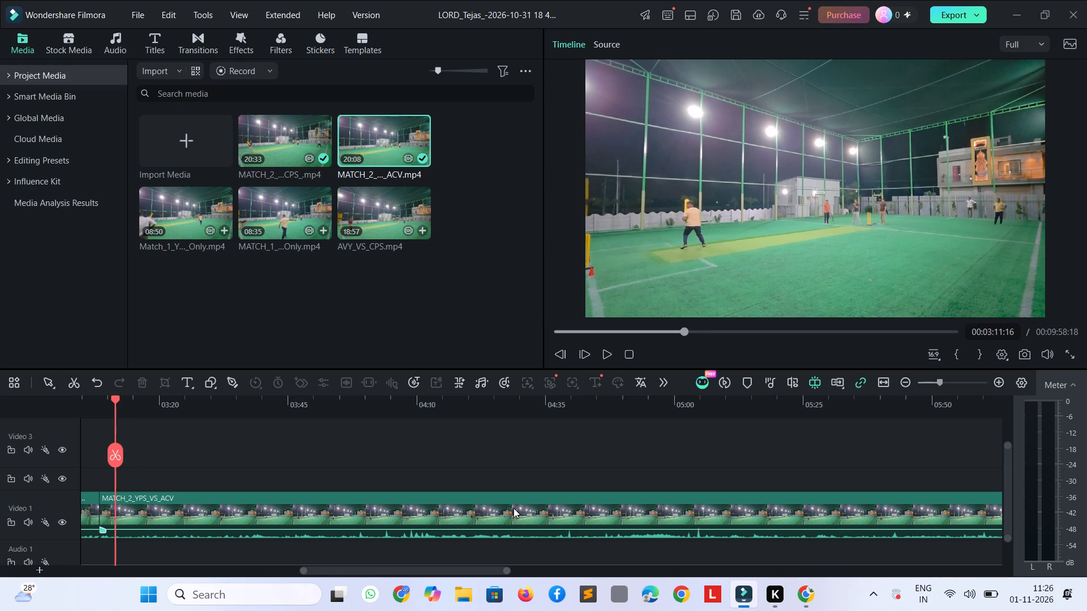
{"action": "key", "text": "shift+Left"}
{"action": "key", "text": "space"}
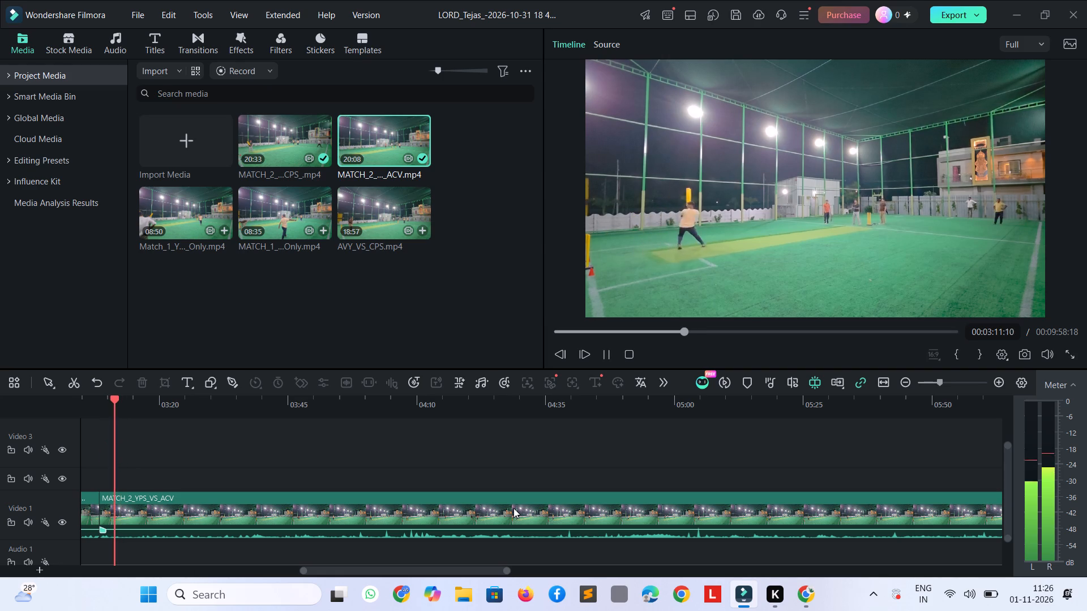
{"action": "key", "text": "space"}
{"action": "key", "text": "ctrl+b"}
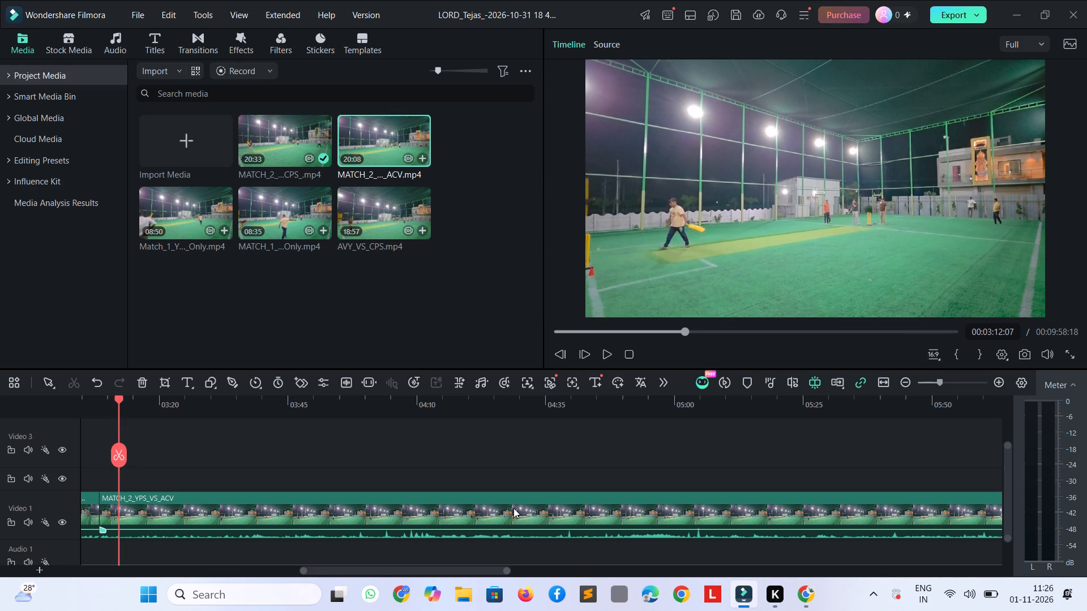
Split MATCH_2_YPS_VS_ACV at 00:03:17:22 and delete the idle section between 00:03:12:07 and that point.
{"action": "key", "text": "space"}
{"action": "key", "text": "shift+Right"}
{"action": "key", "text": "shift+Right"}
{"action": "key", "text": "shift+Right"}
{"action": "key", "text": "shift+Right"}
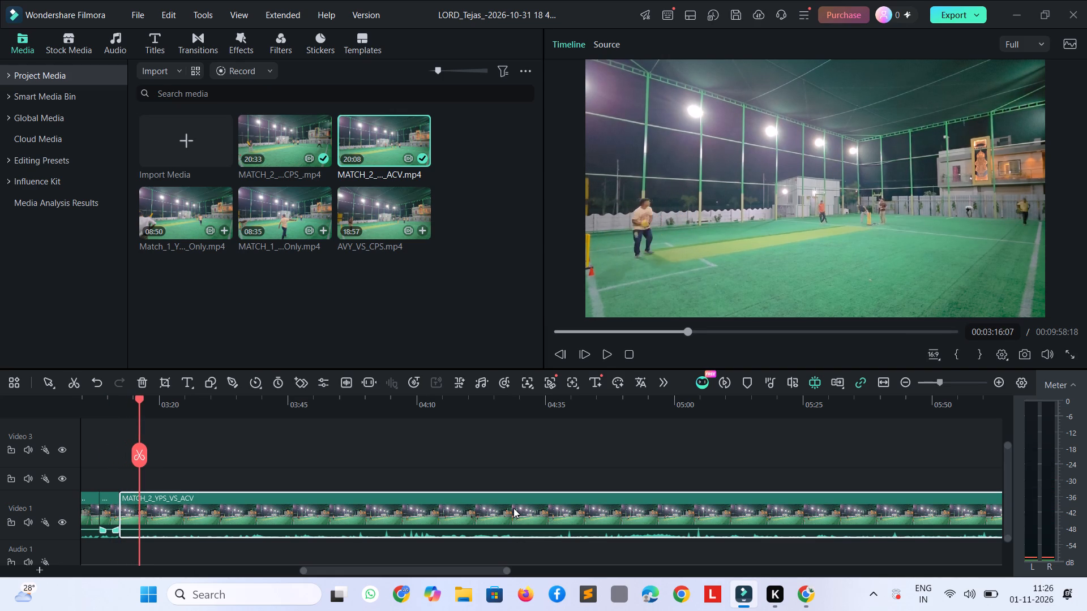
{"action": "key", "text": "shift+Right"}
{"action": "key", "text": "space"}
{"action": "key", "text": "space"}
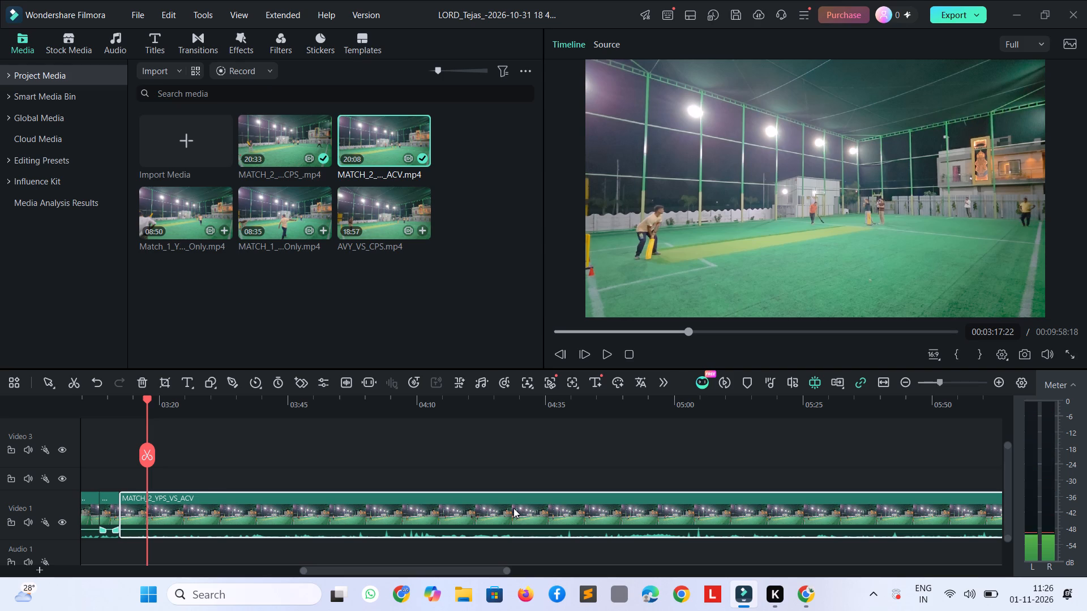
{"action": "key", "text": "ctrl+b"}
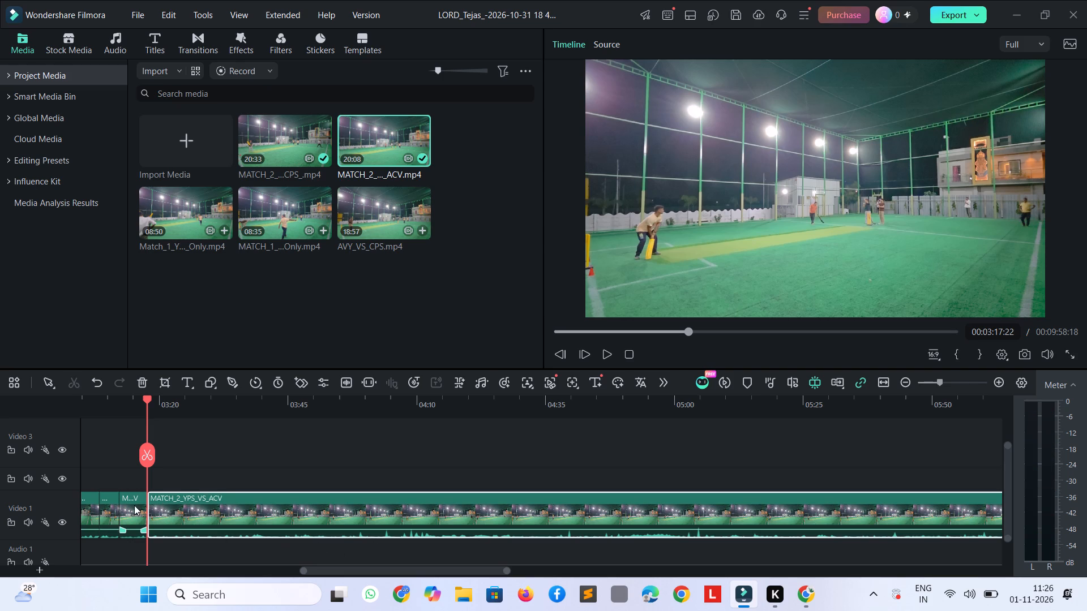
{"action": "left_click", "coordinate": [134, 505]}
{"action": "key", "text": "Delete"}
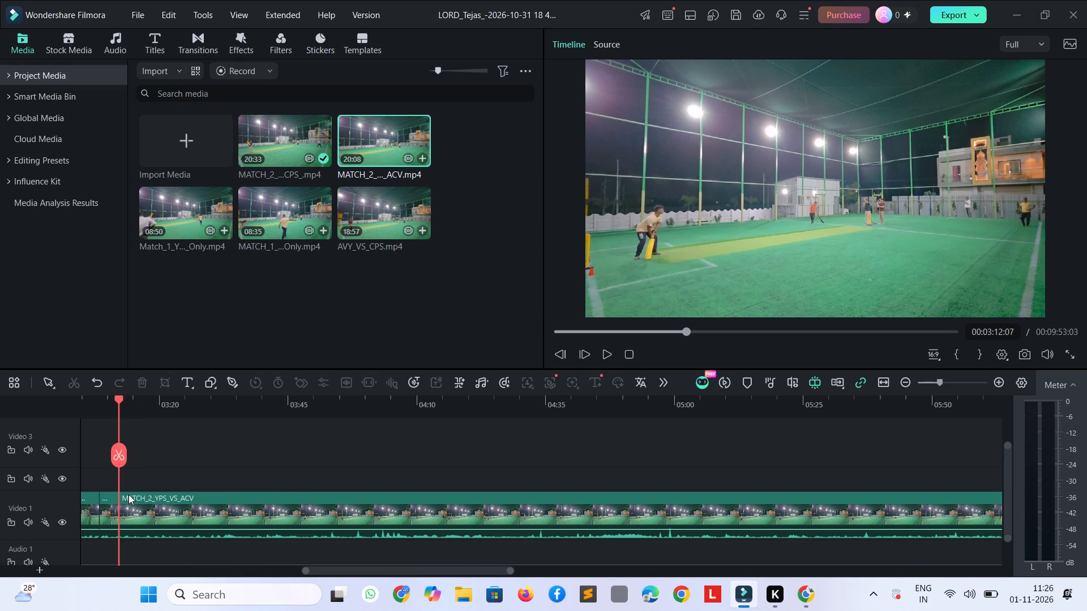
Split MATCH_2_YPS_VS_ACV at 00:03:18:26, where the batsman is ready, and delete the section from 00:03:12:07 to that point.
{"action": "key", "text": "space"}
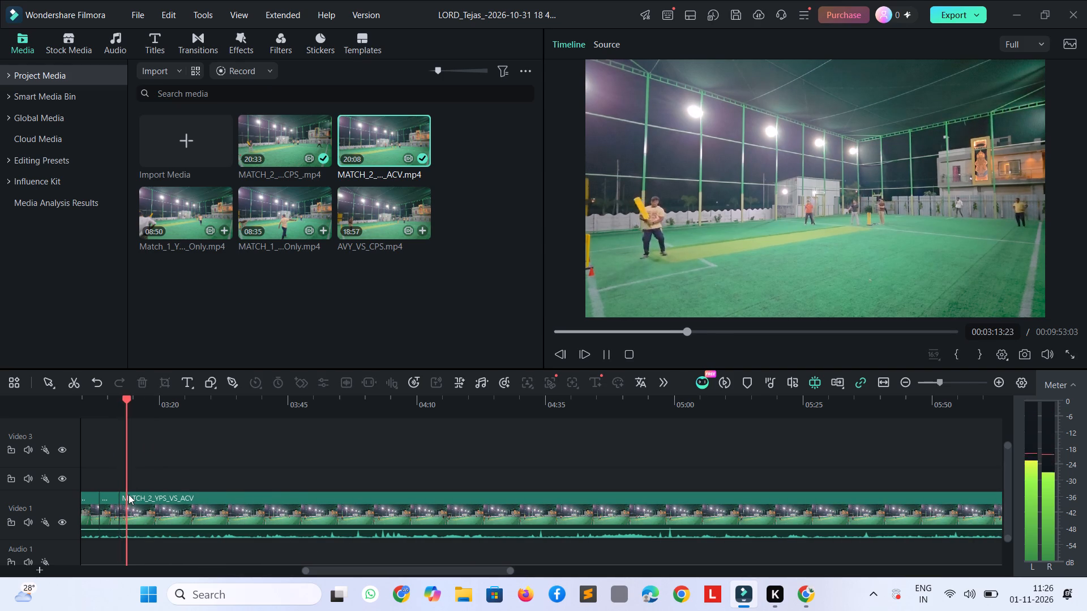
{"action": "key", "text": "shift+Right"}
{"action": "key", "text": "shift+Right"}
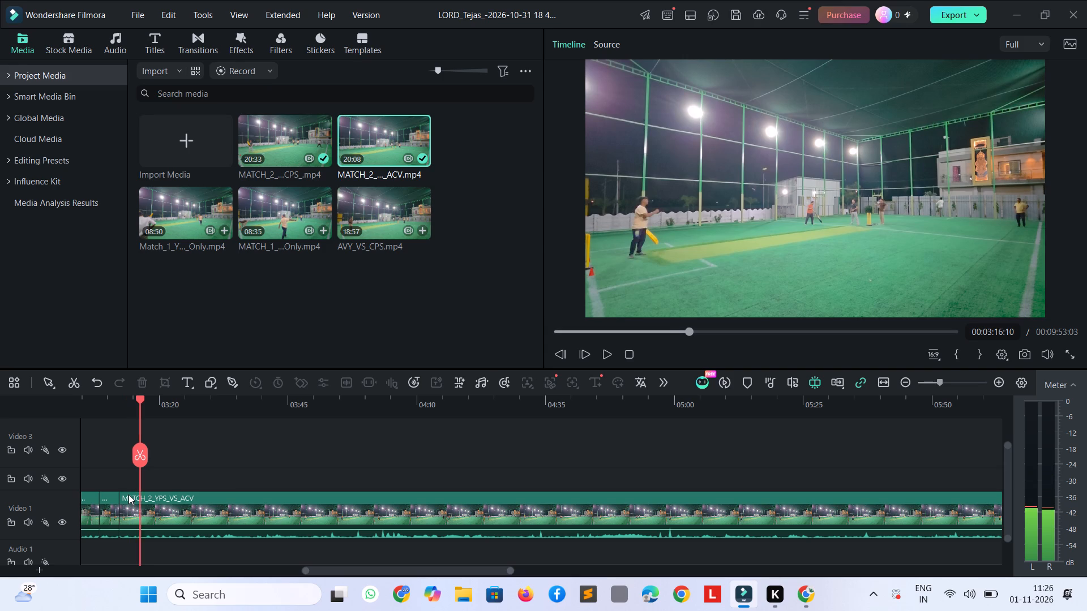
{"action": "key", "text": "shift+Right"}
{"action": "key", "text": "shift+Right"}
{"action": "key", "text": "space"}
{"action": "key", "text": "space"}
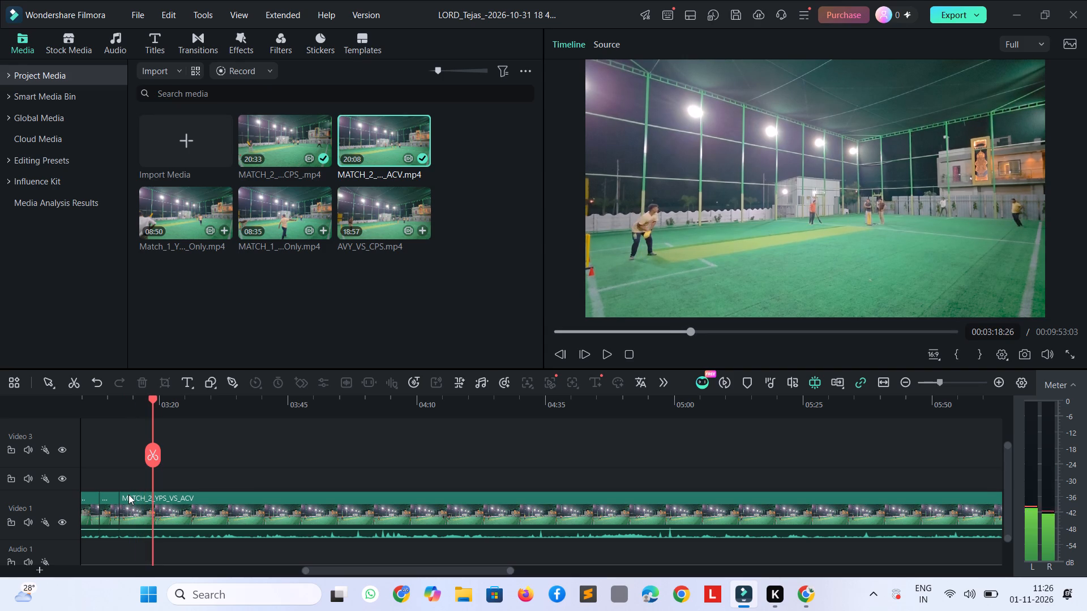
{"action": "key", "text": "ctrl+b"}
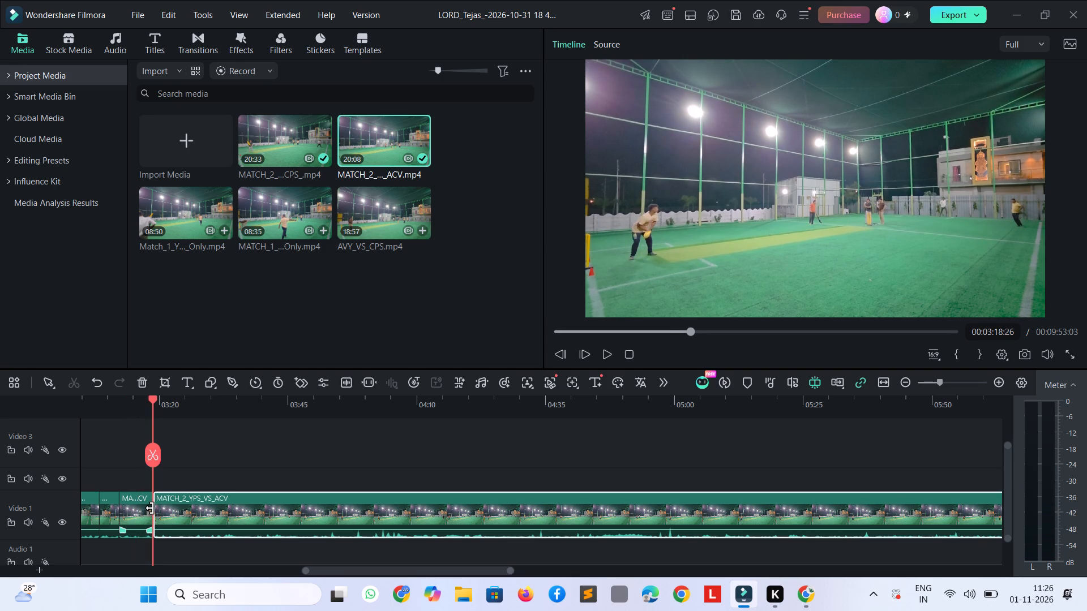
{"action": "left_click", "coordinate": [150, 508]}
{"action": "key", "text": "Delete"}
Play the next delivery and split MATCH_2_YPS_VS_ACV at 00:03:16:18, after the shot is over.
{"action": "key", "text": "space"}
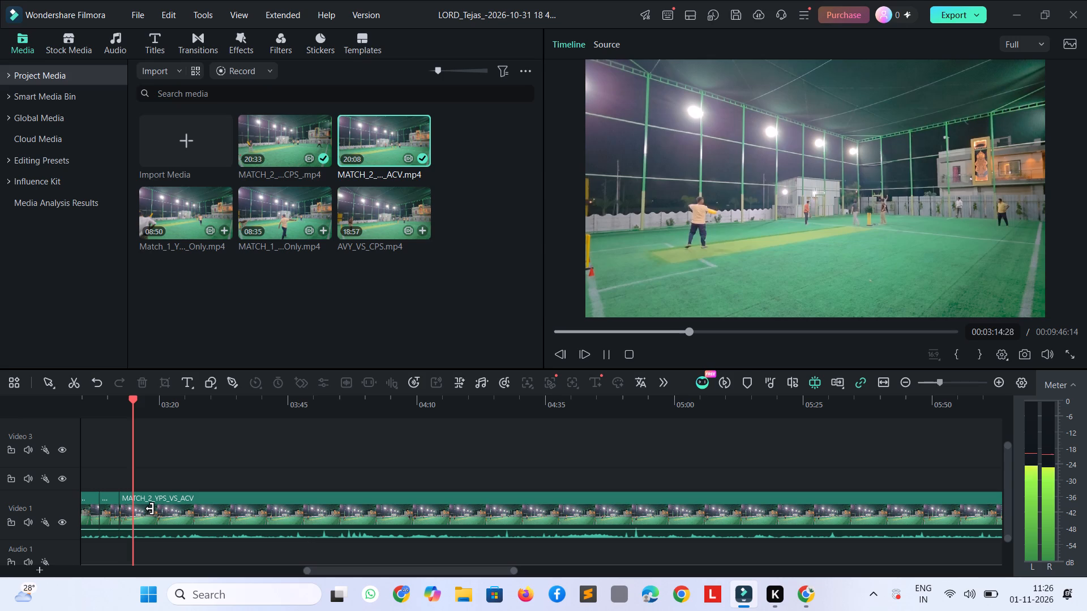
{"action": "key", "text": "space"}
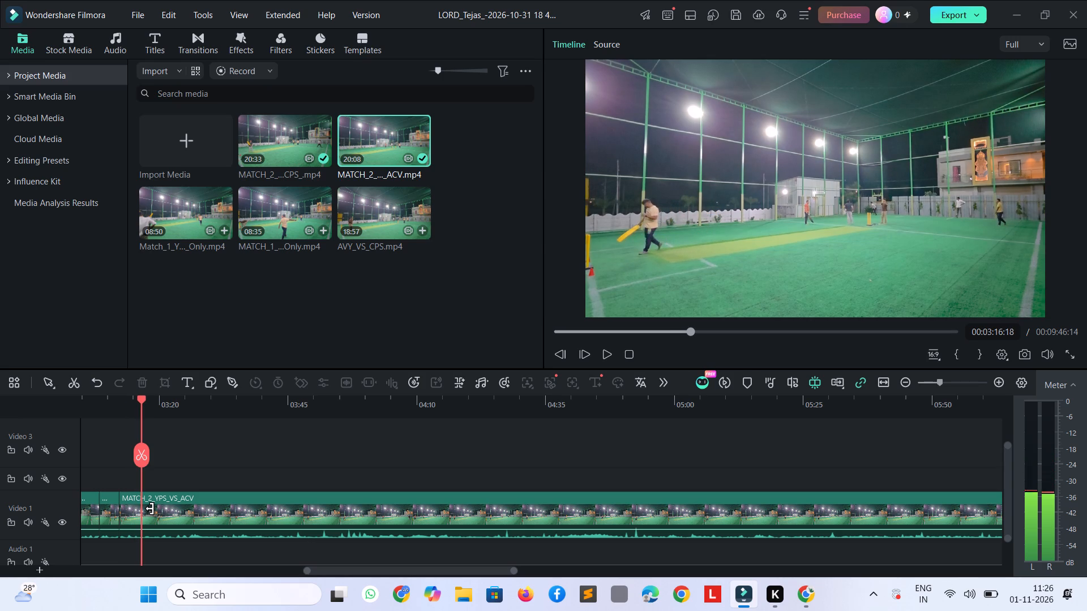
{"action": "key", "text": "ctrl+b"}
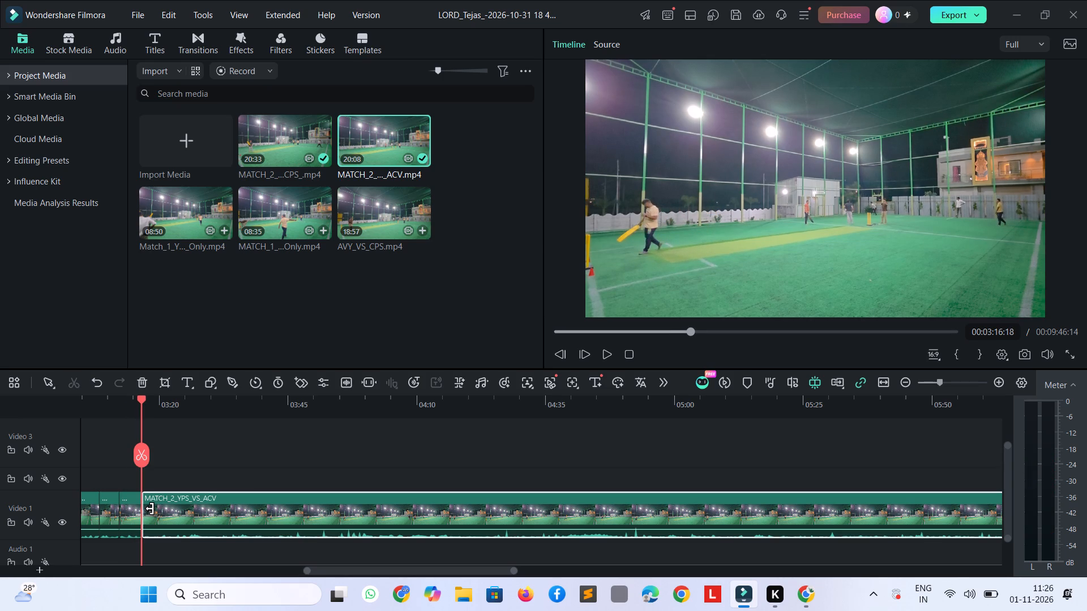
Find where the batsman is ready for the following delivery and split MATCH_2_YPS_VS_ACV there, at 00:03:22:00.
{"action": "key", "text": "space"}
{"action": "key", "text": "shift+Right"}
{"action": "key", "text": "shift+Right"}
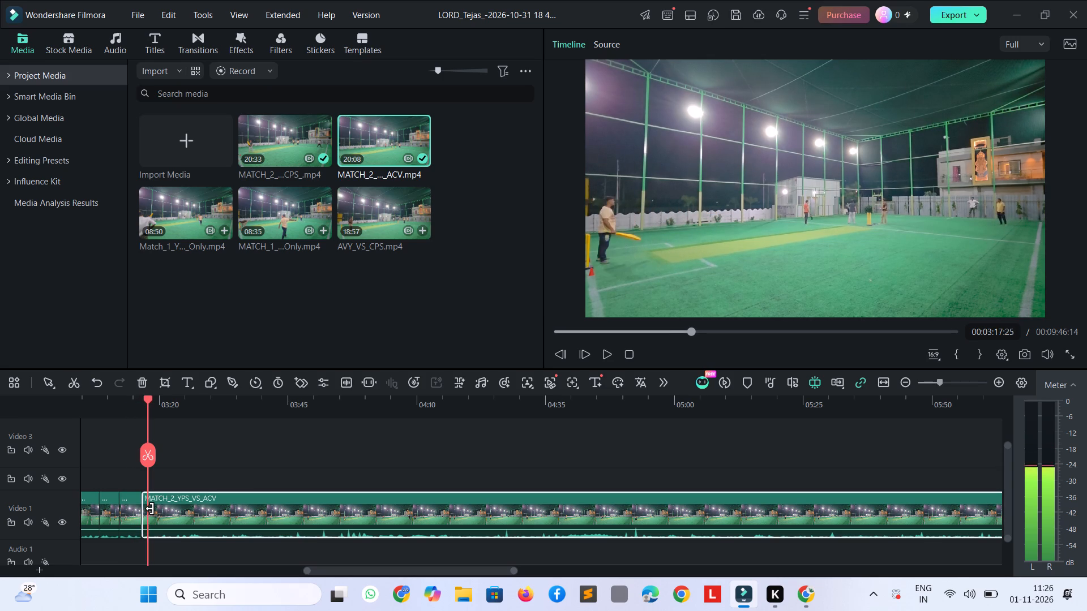
{"action": "key", "text": "shift+Right"}
{"action": "key", "text": "shift+Right"}
{"action": "key", "text": "shift+Right"}
{"action": "key", "text": "space"}
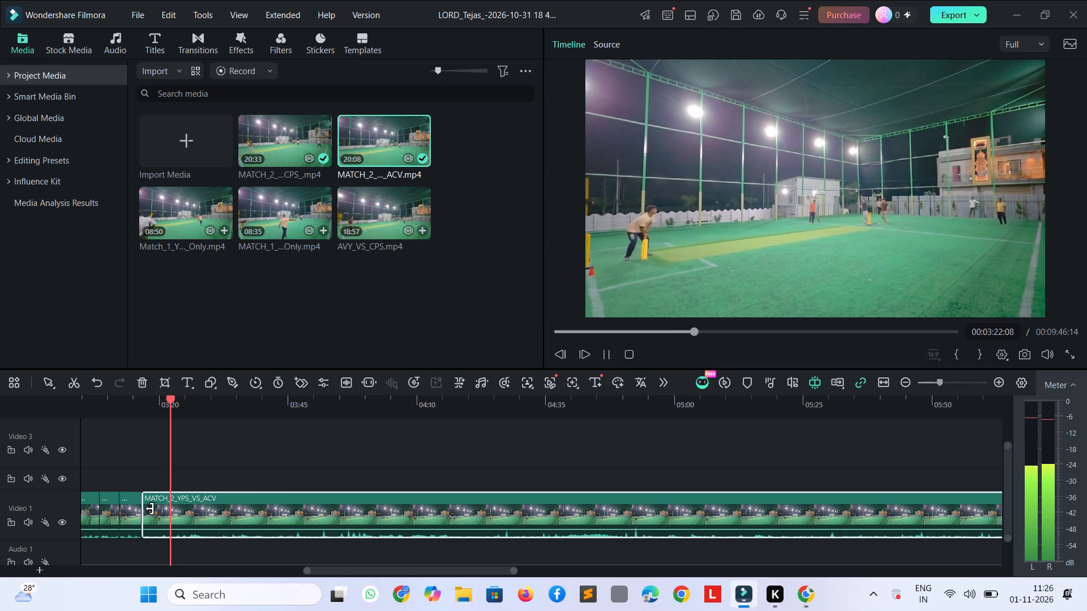
{"action": "key", "text": "space"}
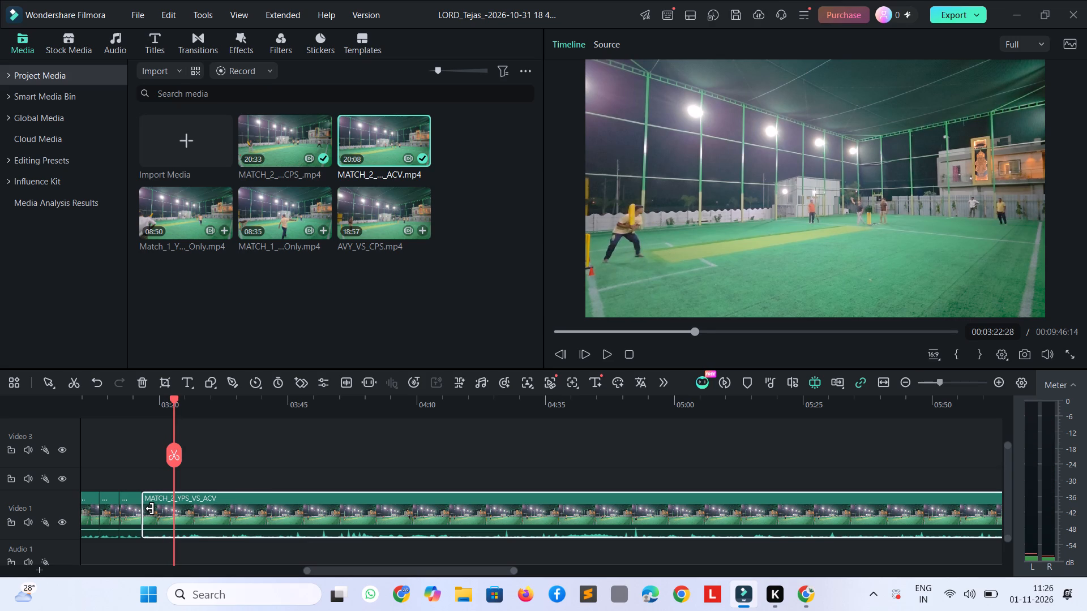
{"action": "key", "text": "shift+Left"}
{"action": "key", "text": "shift+Left"}
{"action": "key", "text": "space"}
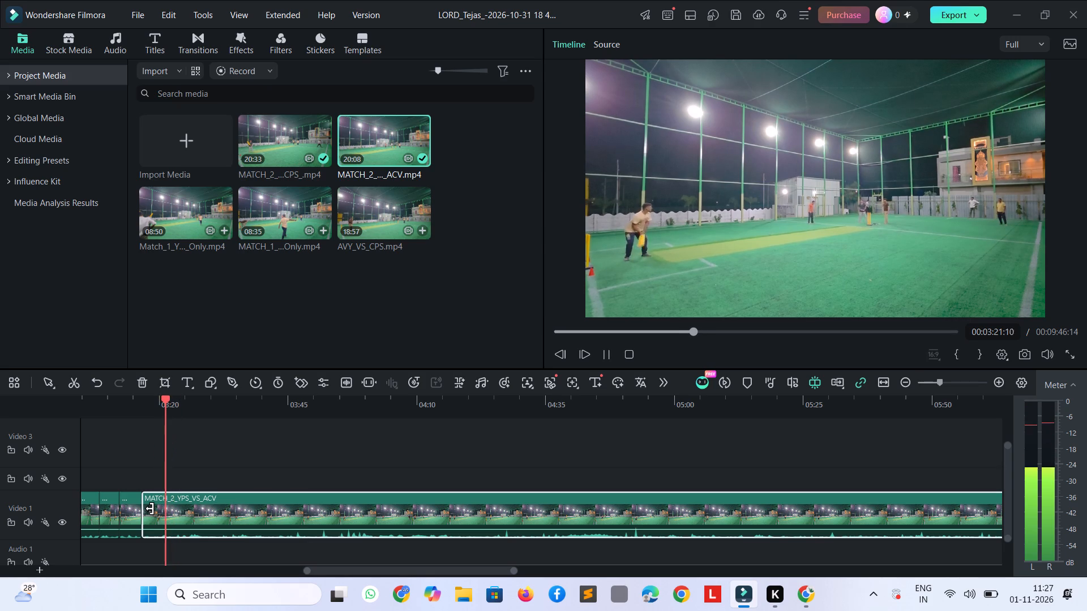
{"action": "key", "text": "space"}
{"action": "key", "text": "ctrl+b"}
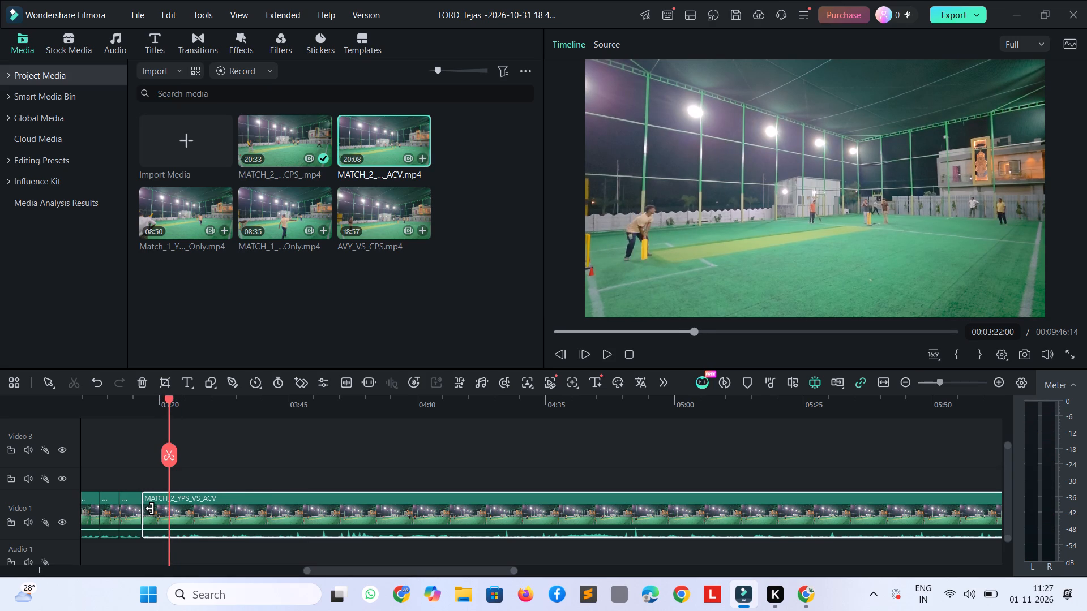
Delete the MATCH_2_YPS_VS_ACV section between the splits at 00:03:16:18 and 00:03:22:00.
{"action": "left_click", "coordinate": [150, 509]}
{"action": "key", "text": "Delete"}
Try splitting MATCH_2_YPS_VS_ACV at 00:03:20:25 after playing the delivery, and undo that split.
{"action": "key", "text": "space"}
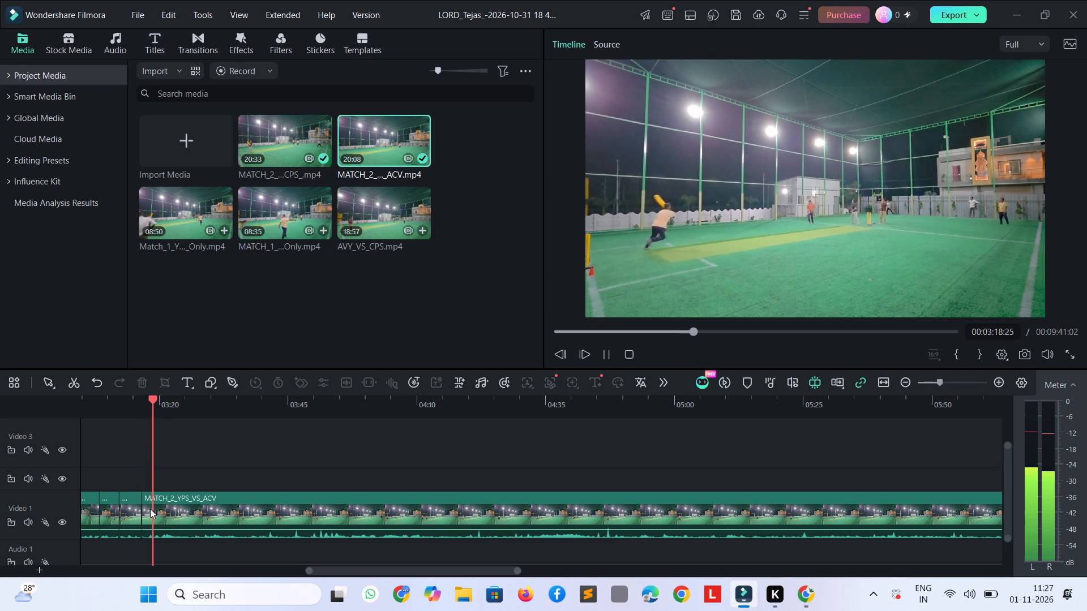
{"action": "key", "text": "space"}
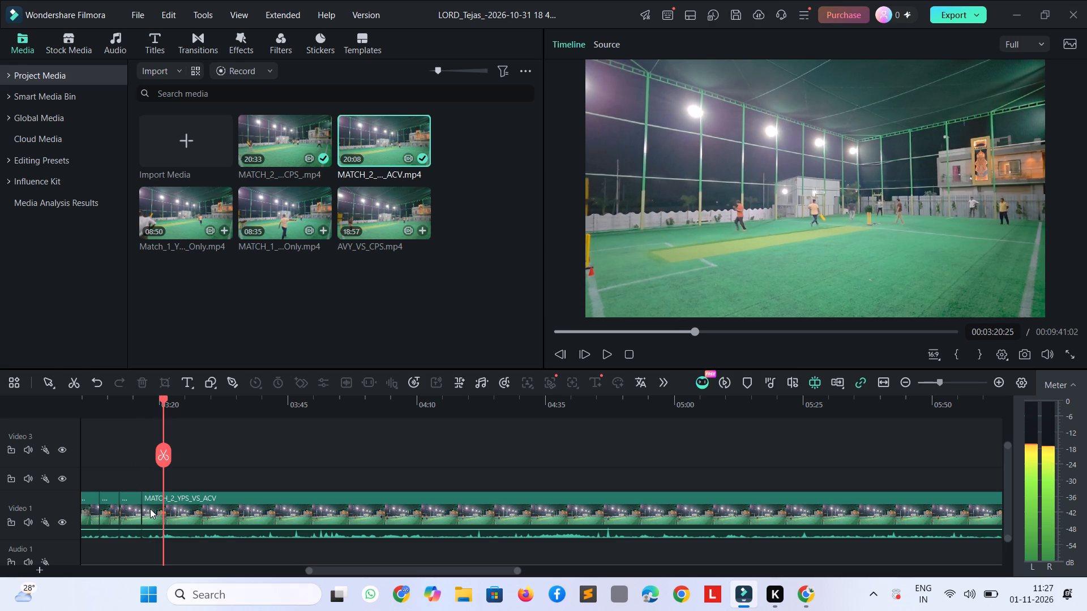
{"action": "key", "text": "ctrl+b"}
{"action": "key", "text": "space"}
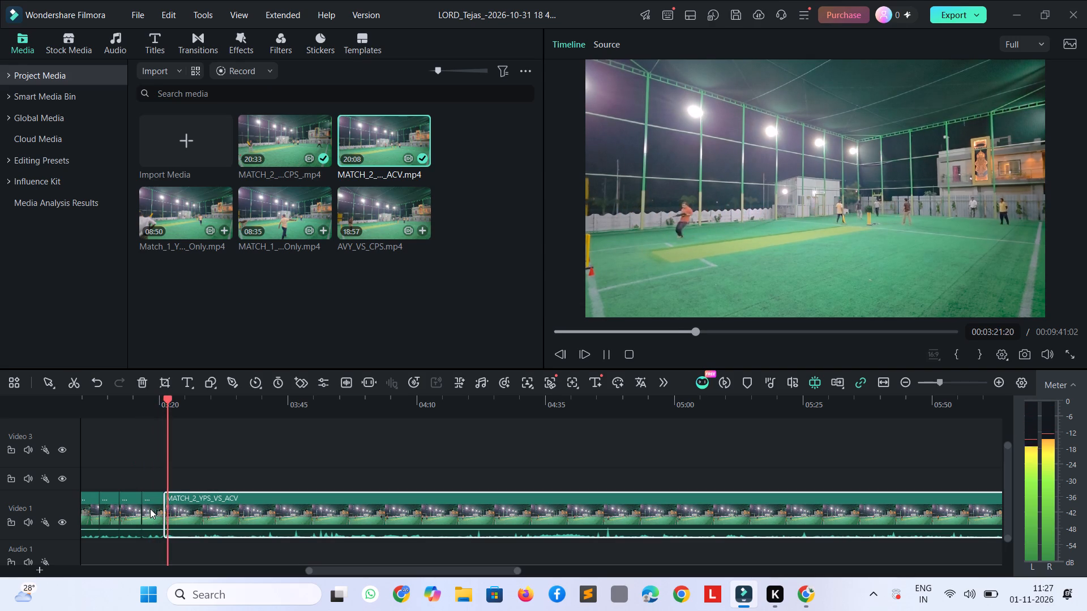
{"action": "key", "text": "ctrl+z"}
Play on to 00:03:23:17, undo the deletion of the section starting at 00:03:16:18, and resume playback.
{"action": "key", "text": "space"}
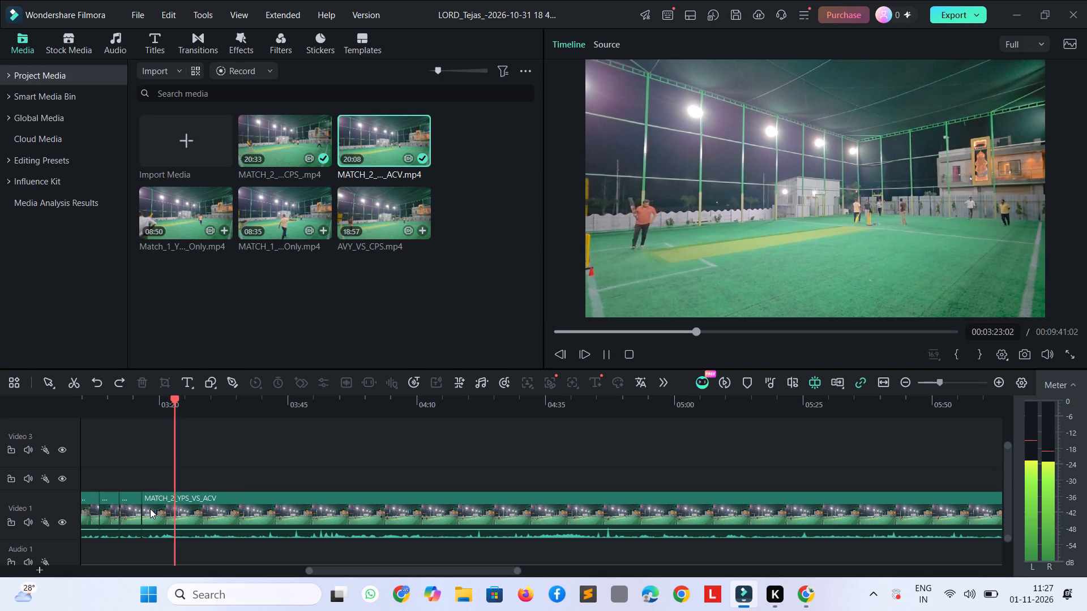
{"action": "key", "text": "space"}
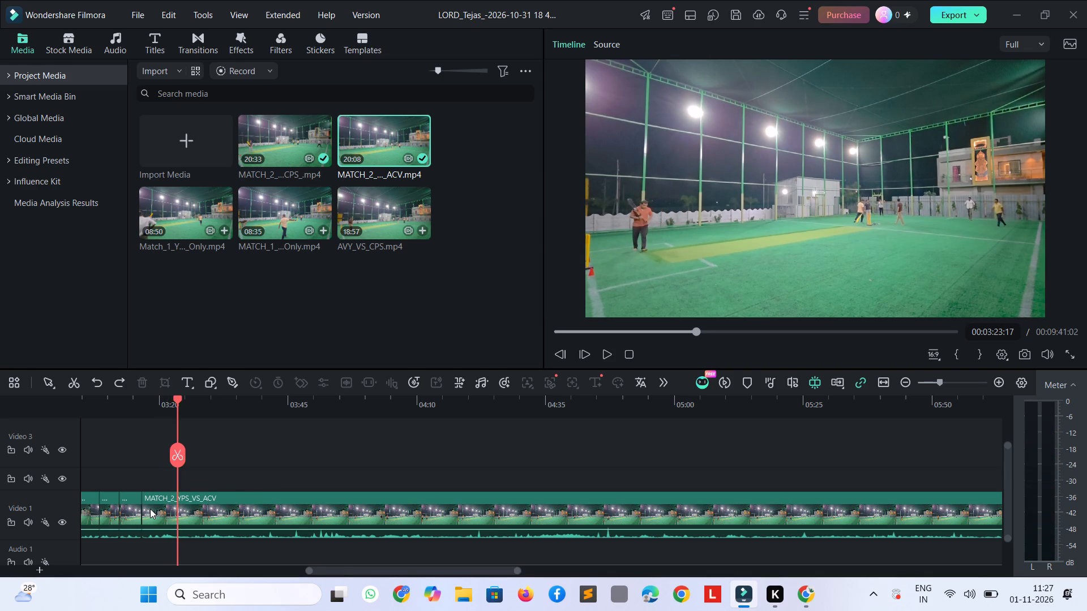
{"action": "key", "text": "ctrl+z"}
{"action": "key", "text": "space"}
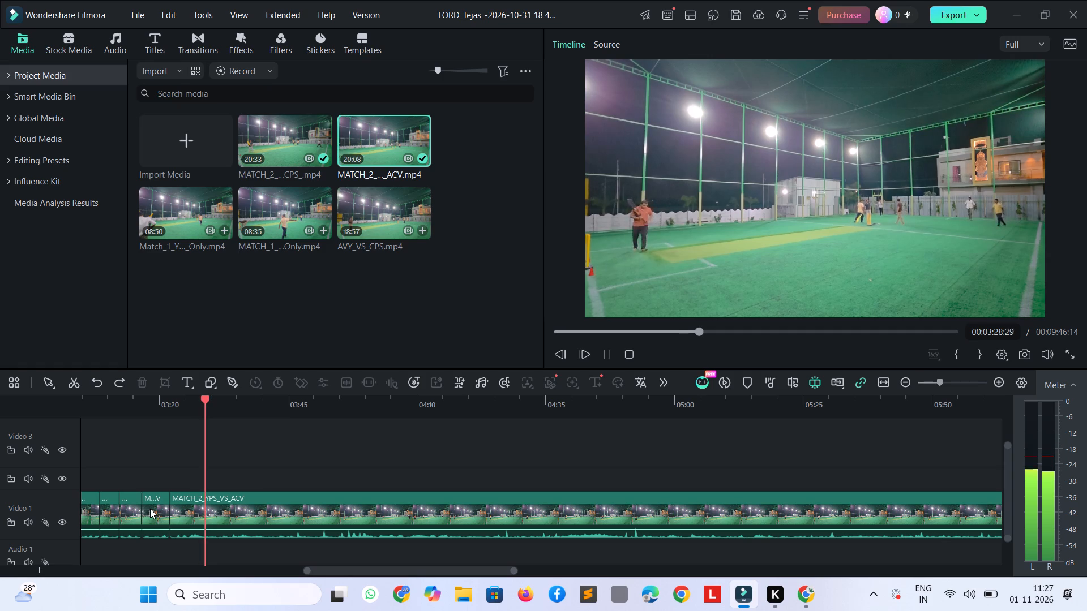
Split MATCH_2_YPS_VS_ACV at about 00:03:30 and at 00:03:32:17, and delete the section between these splits.
{"action": "key", "text": "space"}
{"action": "key", "text": "ctrl+b"}
{"action": "key", "text": "space"}
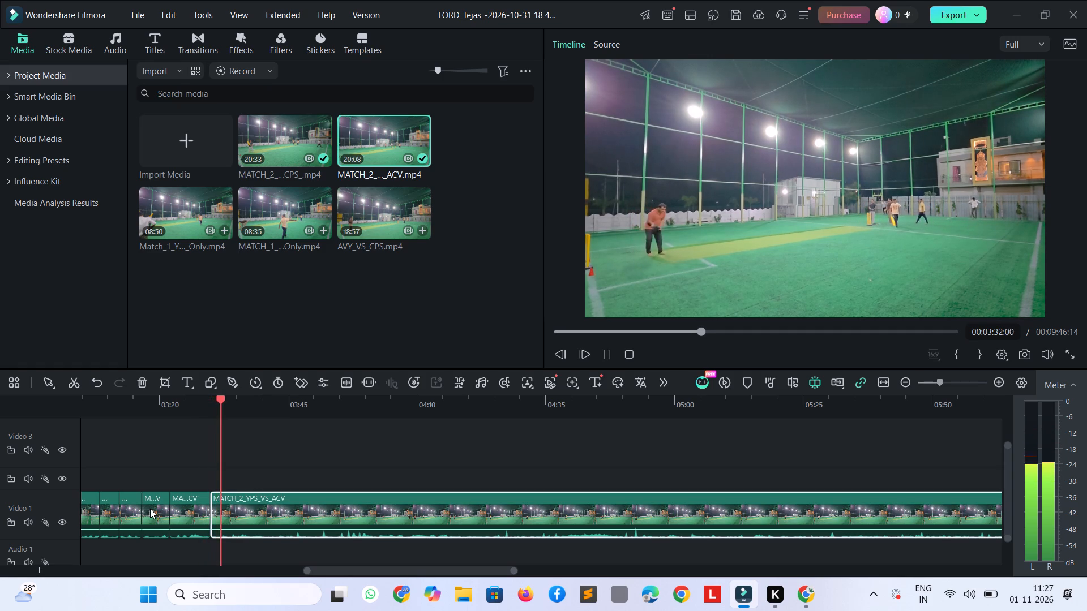
{"action": "key", "text": "space"}
{"action": "key", "text": "ctrl+b"}
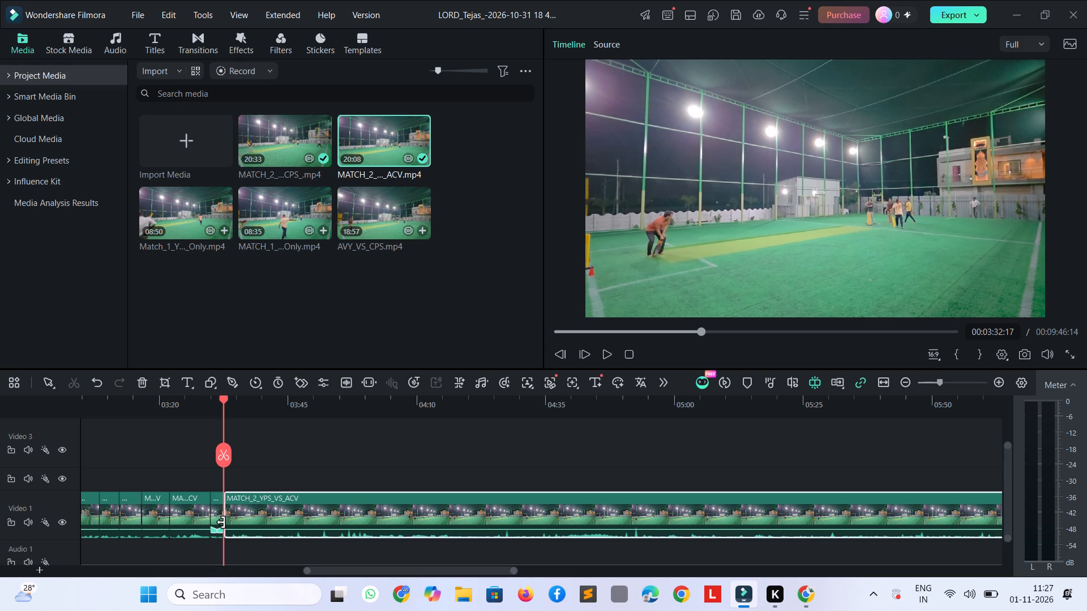
{"action": "left_click", "coordinate": [221, 522]}
{"action": "key", "text": "Delete"}
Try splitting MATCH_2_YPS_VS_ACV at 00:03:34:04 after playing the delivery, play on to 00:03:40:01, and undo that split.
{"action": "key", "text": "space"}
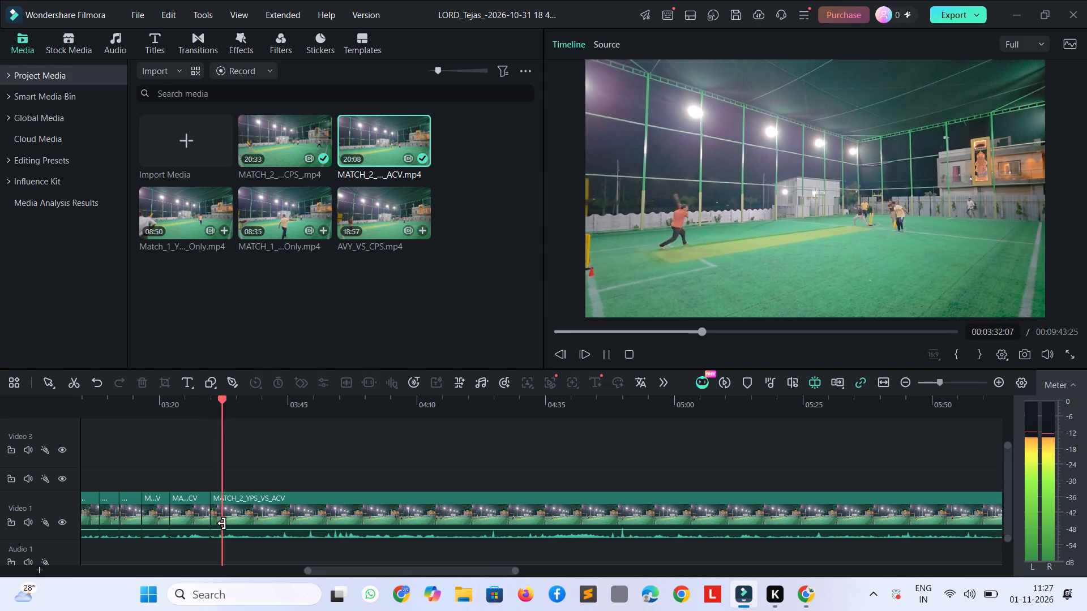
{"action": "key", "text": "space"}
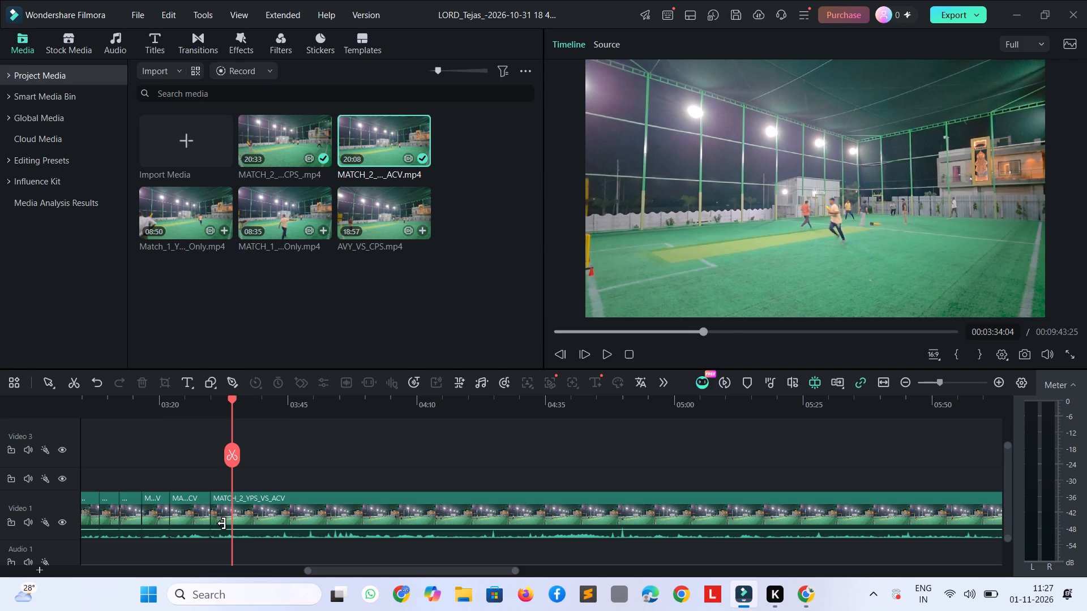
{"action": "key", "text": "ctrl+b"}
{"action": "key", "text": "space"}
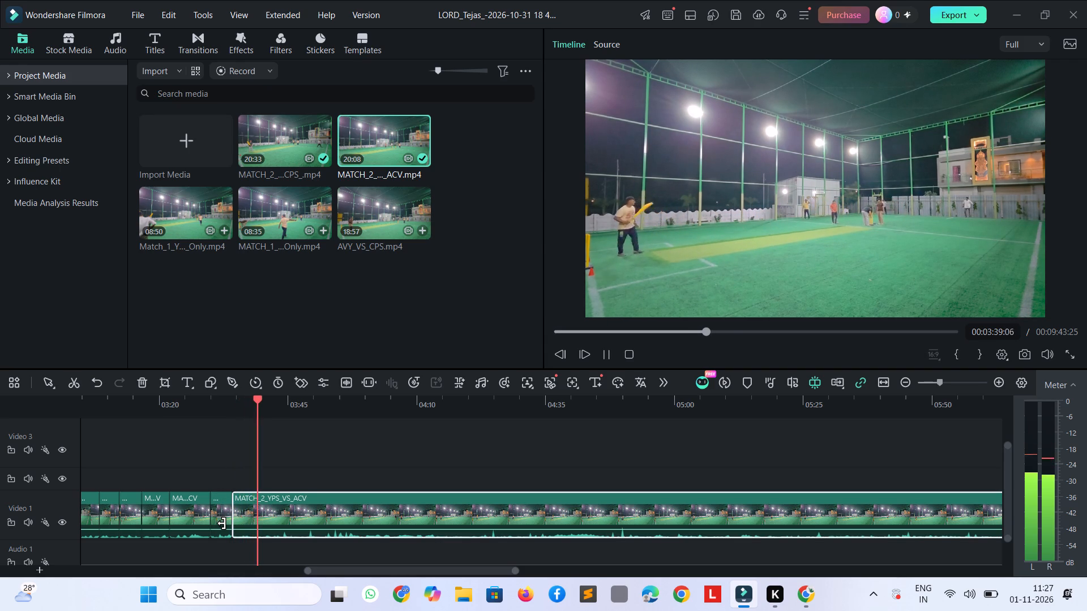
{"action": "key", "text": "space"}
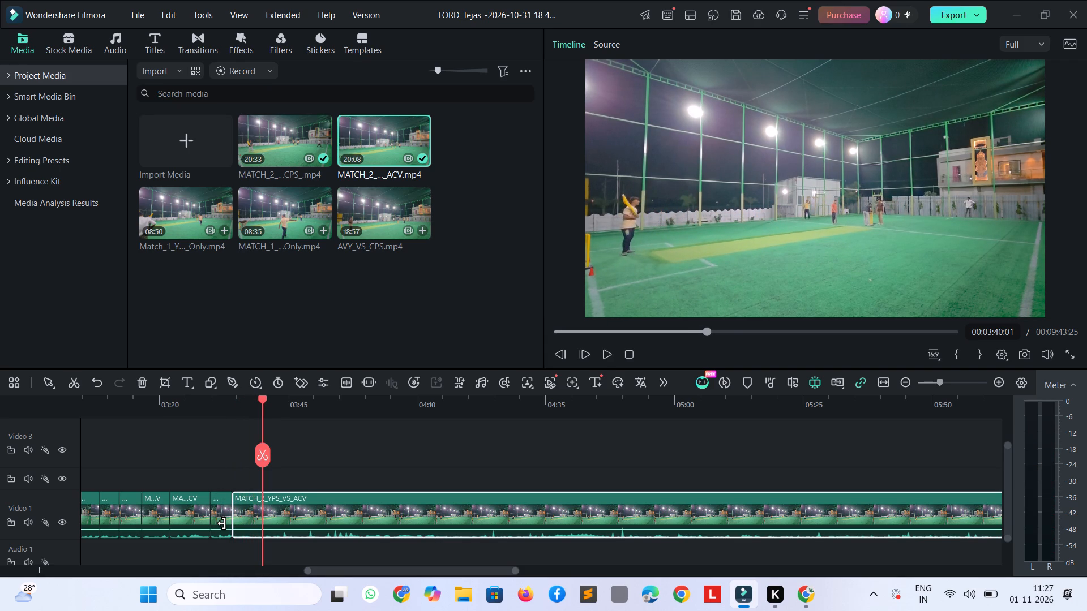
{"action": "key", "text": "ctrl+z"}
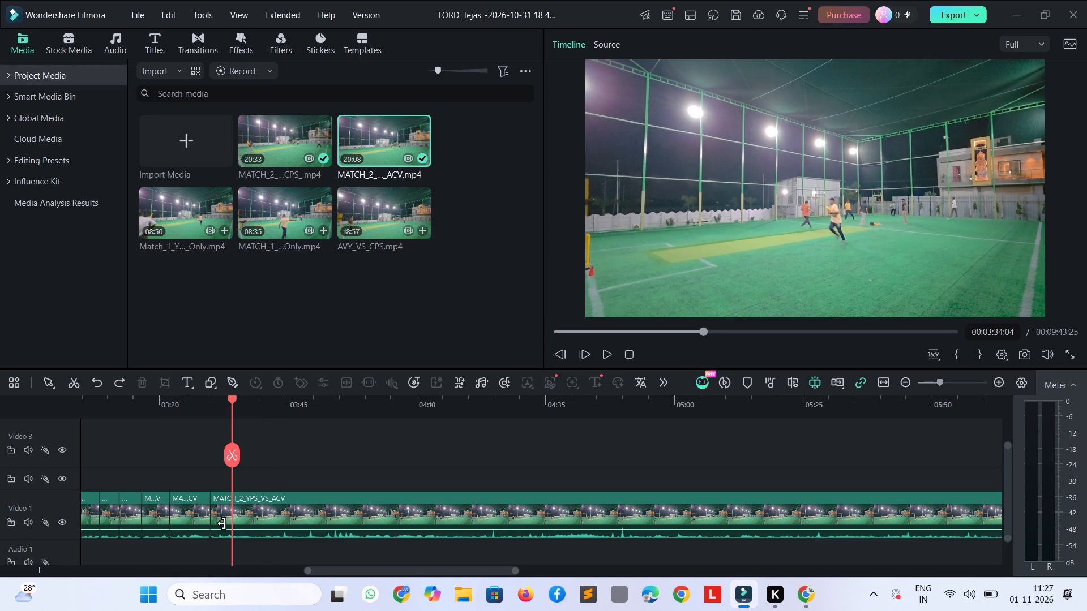
Play a little further past the shot and split MATCH_2_YPS_VS_ACV at about 00:03:36.
{"action": "key", "text": "space"}
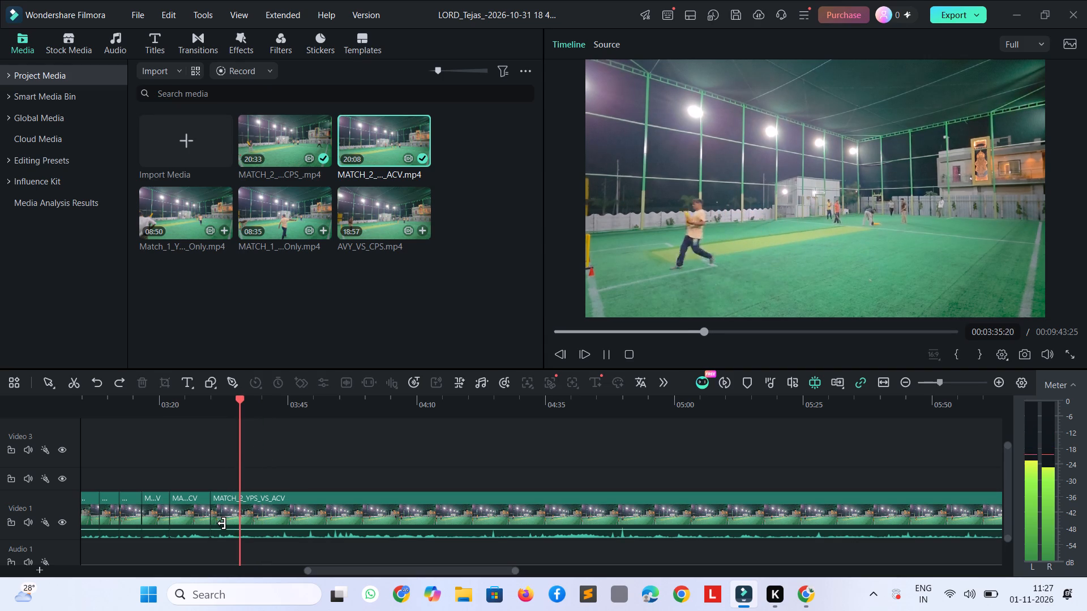
{"action": "key", "text": "space"}
{"action": "key", "text": "ctrl+b"}
Find where the batsman is ready for the following delivery, split MATCH_2_YPS_VS_ACV at 00:03:44:00, and delete the section back to the previous split.
{"action": "key", "text": "space"}
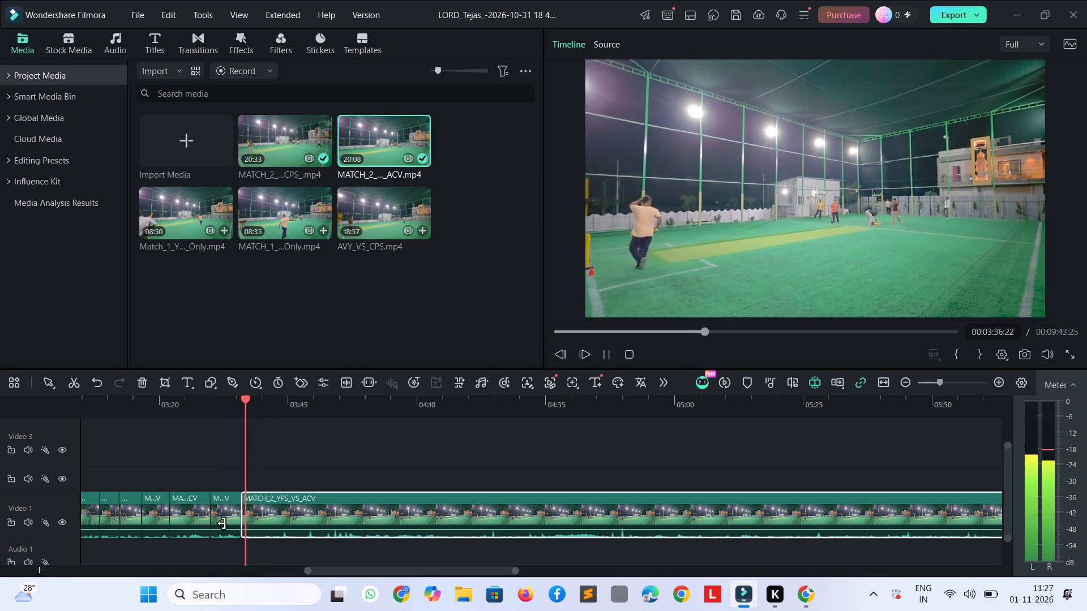
{"action": "key", "text": "shift+Right"}
{"action": "key", "text": "shift+Right"}
{"action": "key", "text": "shift+Right"}
{"action": "key", "text": "shift+Right"}
{"action": "key", "text": "shift+Right"}
{"action": "key", "text": "shift+Right"}
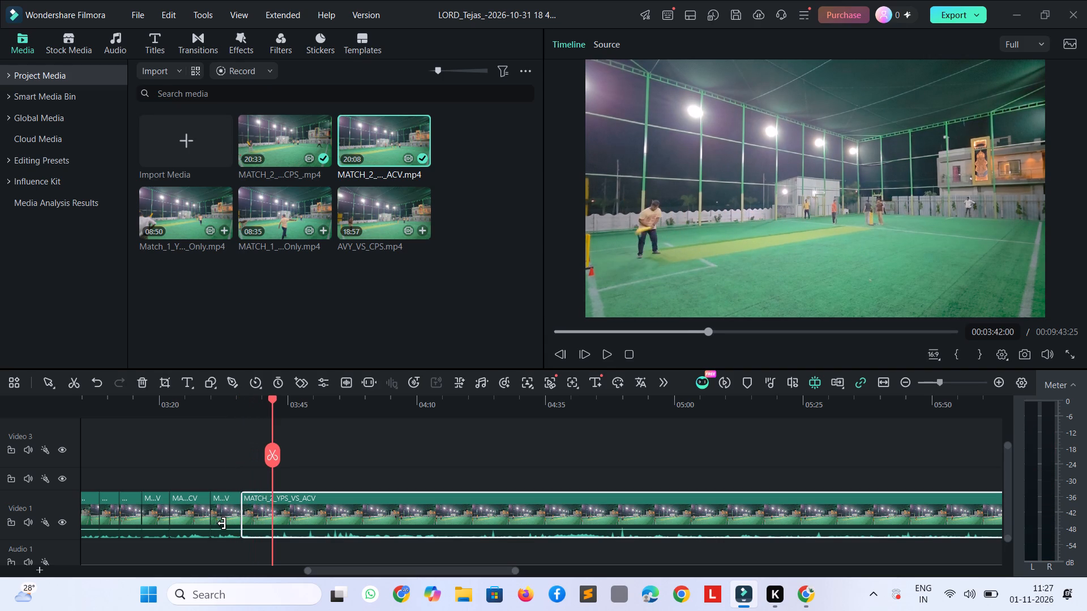
{"action": "key", "text": "shift+Right"}
{"action": "key", "text": "shift+Right"}
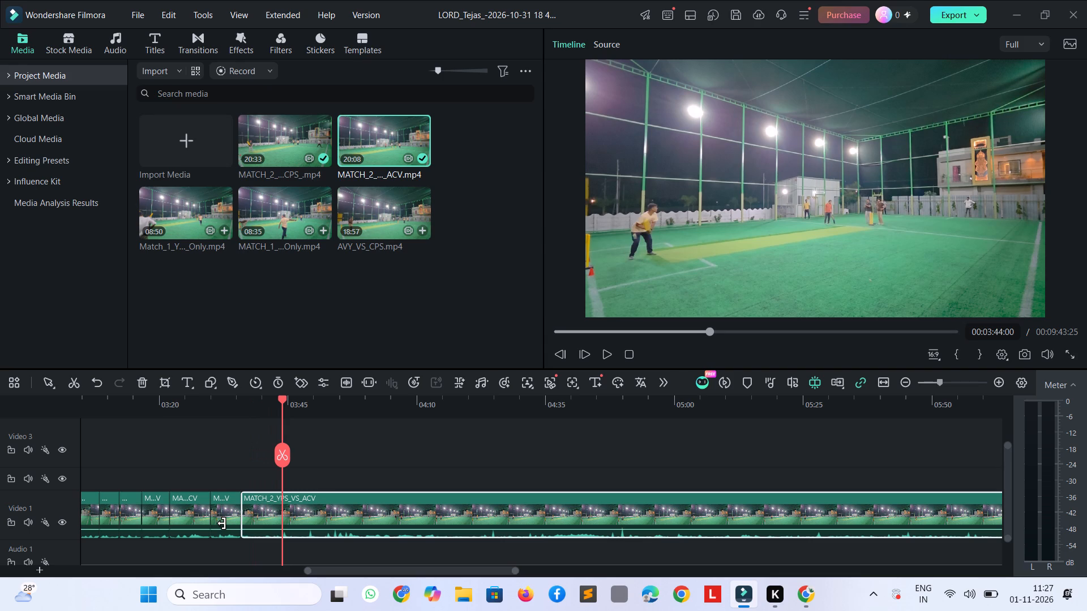
{"action": "key", "text": "ctrl+b"}
{"action": "left_click", "coordinate": [271, 514]}
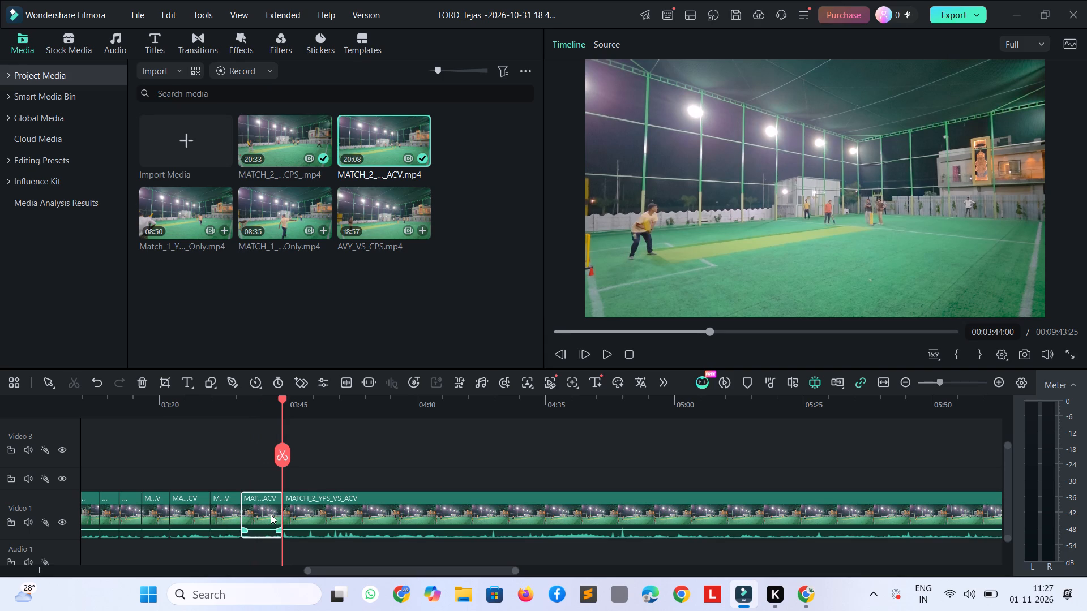
{"action": "key", "text": "Delete"}
Play the following delivery from the new cut and pause at 00:03:38:21.
{"action": "key", "text": "space"}
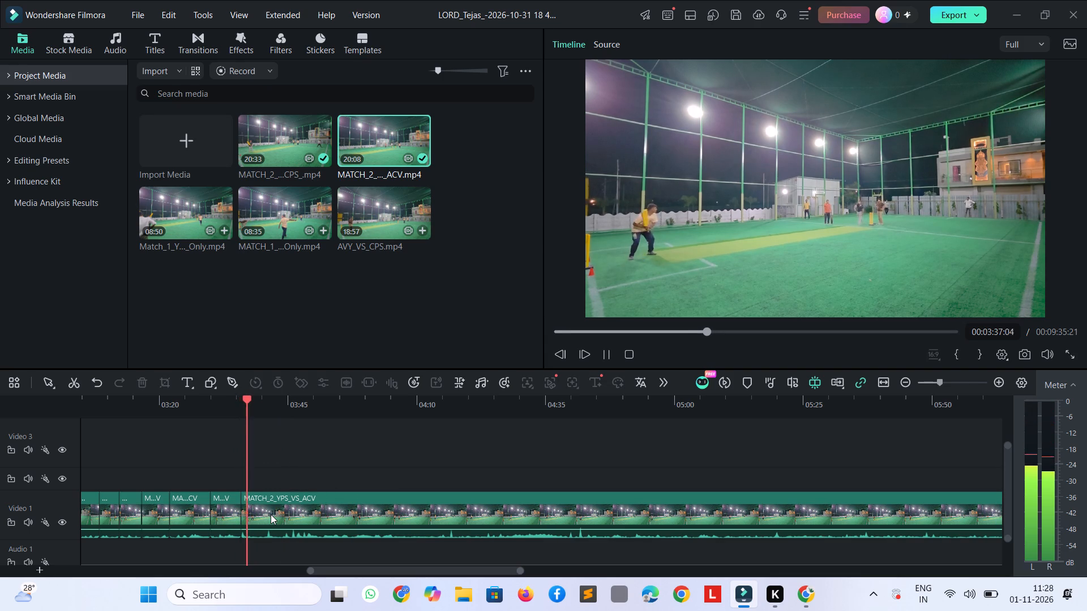
{"action": "key", "text": "space"}
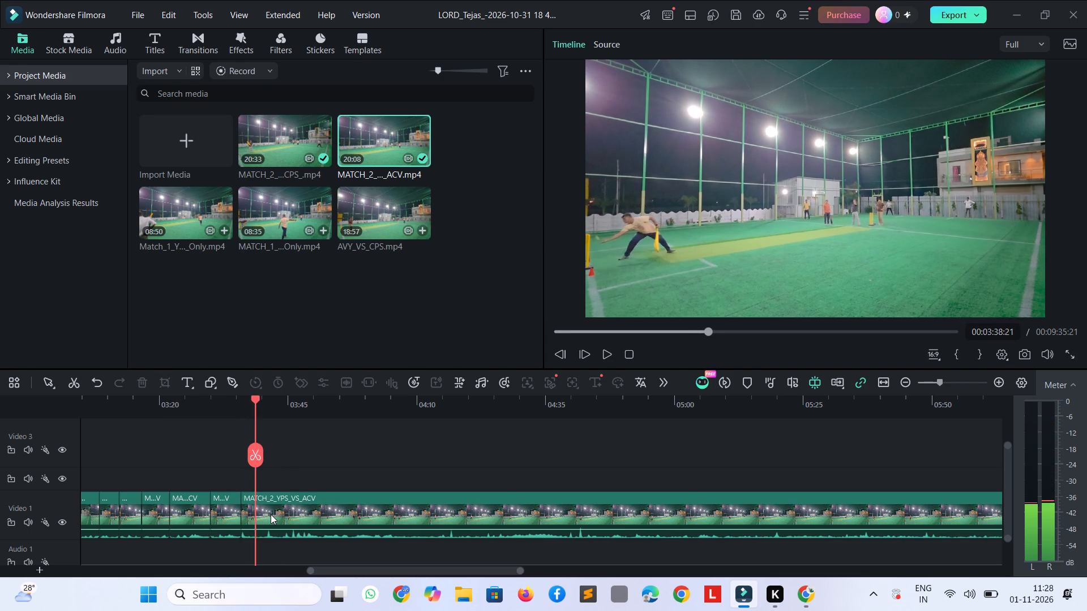
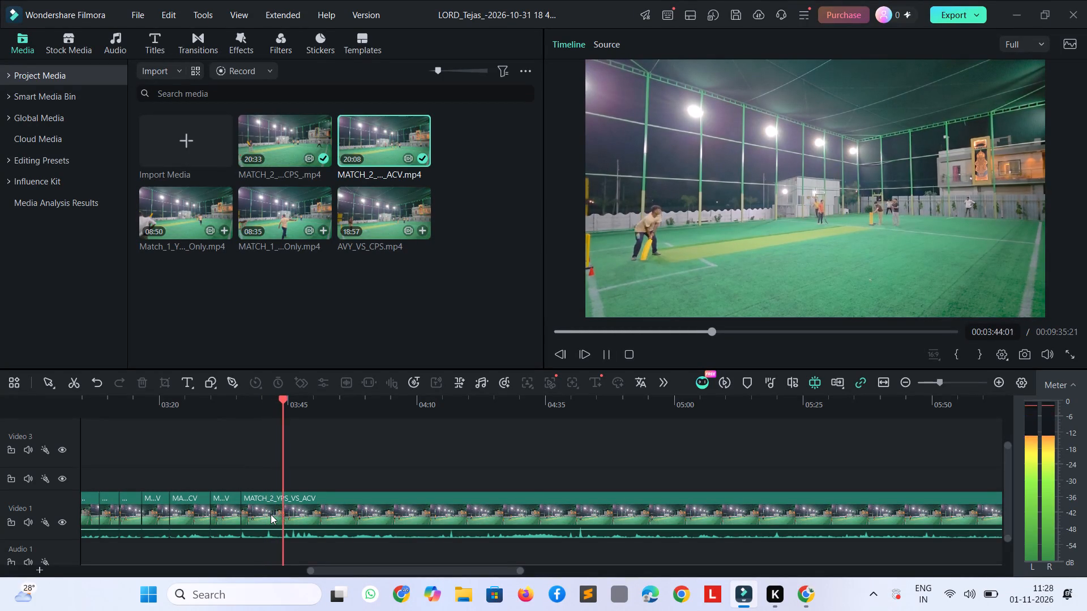
Pause playback, split MATCH_2_YPS_VS_ACV at 00:03:44:16, and delete the section back to the previous cut.
{"action": "key", "text": "space"}
{"action": "key", "text": "ctrl+b"}
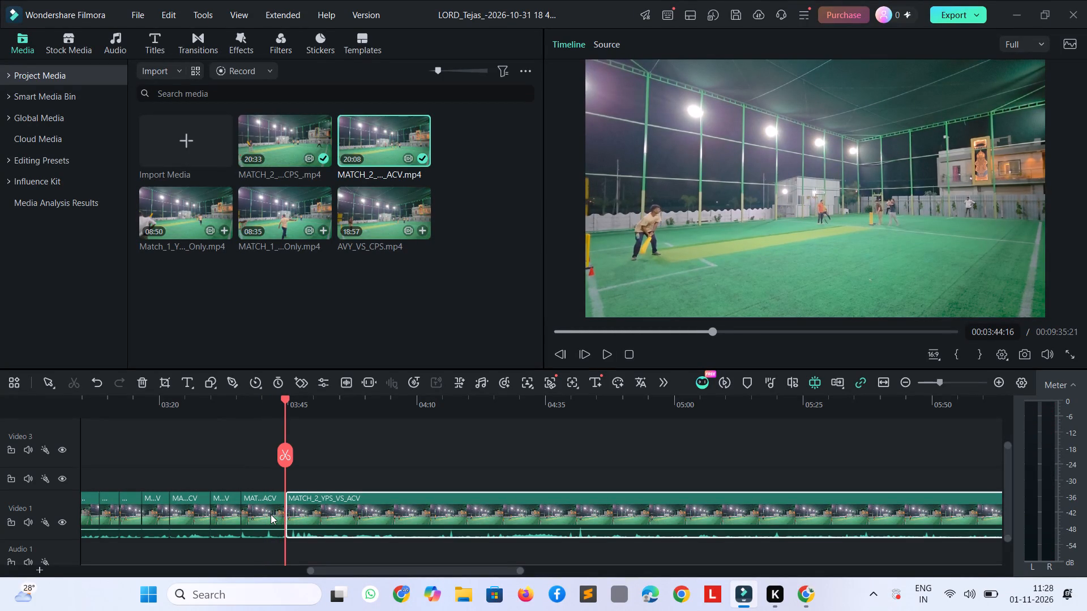
{"action": "left_click", "coordinate": [271, 514]}
{"action": "key", "text": "Delete"}
Find where play resumes much further on, split MATCH_2_YPS_VS_ACV at 00:05:35:11, and delete the long section back to the previous cut.
{"action": "key", "text": "space"}
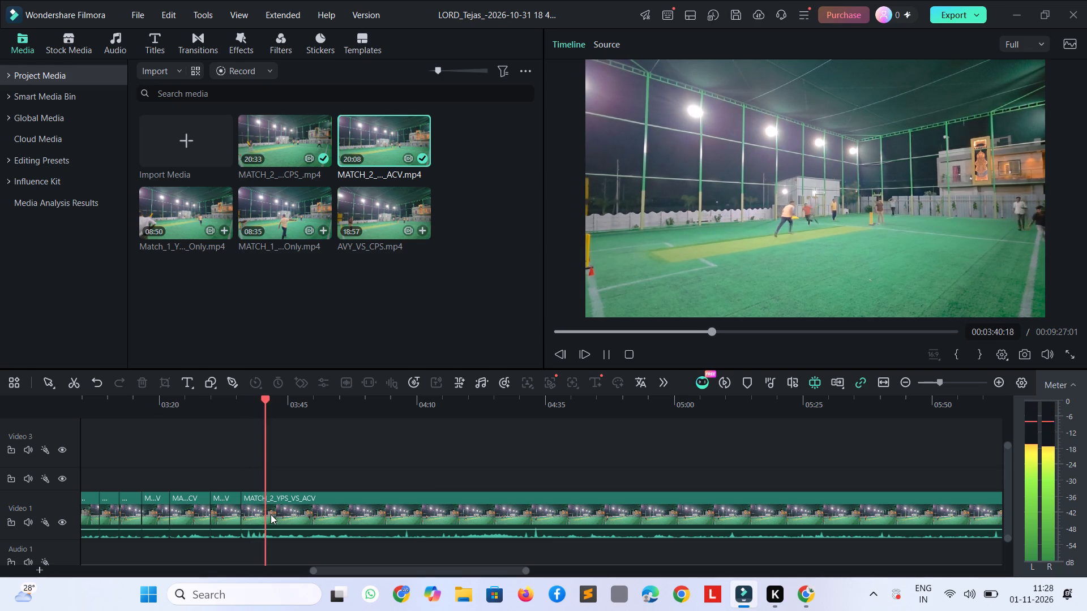
{"action": "key", "text": "shift+Right"}
{"action": "key", "text": "shift+Right"}
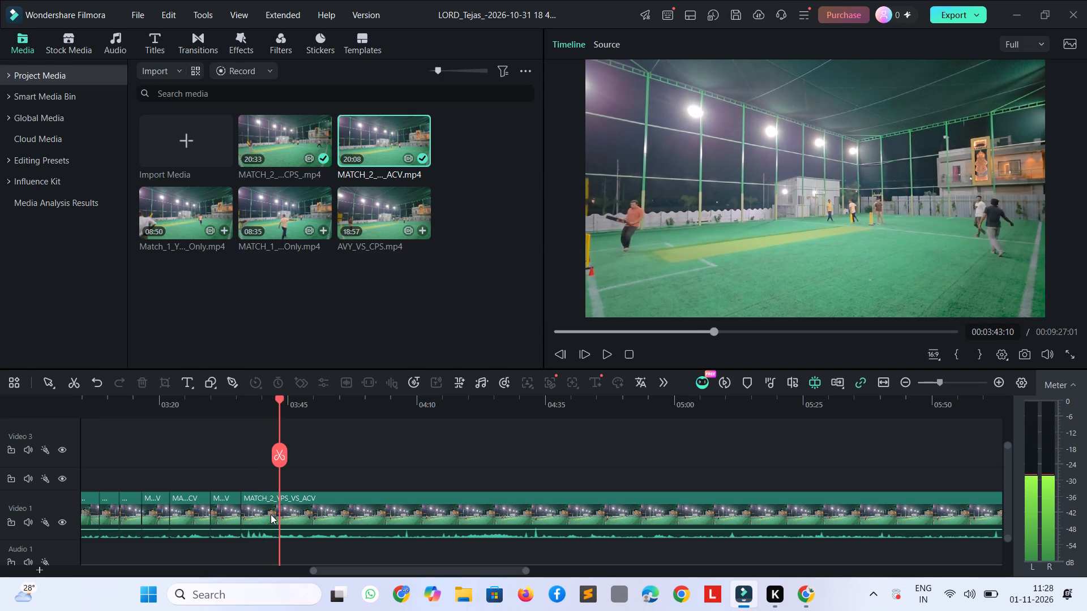
{"action": "key", "text": "shift+Right"}
{"action": "key", "text": "shift+Right"}
{"action": "key", "text": "shift+Right"}
{"action": "key", "text": "shift+Right"}
{"action": "key", "text": "shift+Right"}
{"action": "key", "text": "shift+Right"}
{"action": "key", "text": "shift+Right"}
{"action": "key", "text": "shift+Right"}
{"action": "key", "text": "shift+Right"}
{"action": "key", "text": "shift+Right"}
{"action": "key", "text": "shift+Right"}
{"action": "key", "text": "shift+Right"}
{"action": "key", "text": "shift+Right"}
{"action": "key", "text": "shift+Right"}
{"action": "key", "text": "shift+Right"}
{"action": "key", "text": "shift+Right"}
{"action": "key", "text": "shift+Right"}
{"action": "key", "text": "shift+Right"}
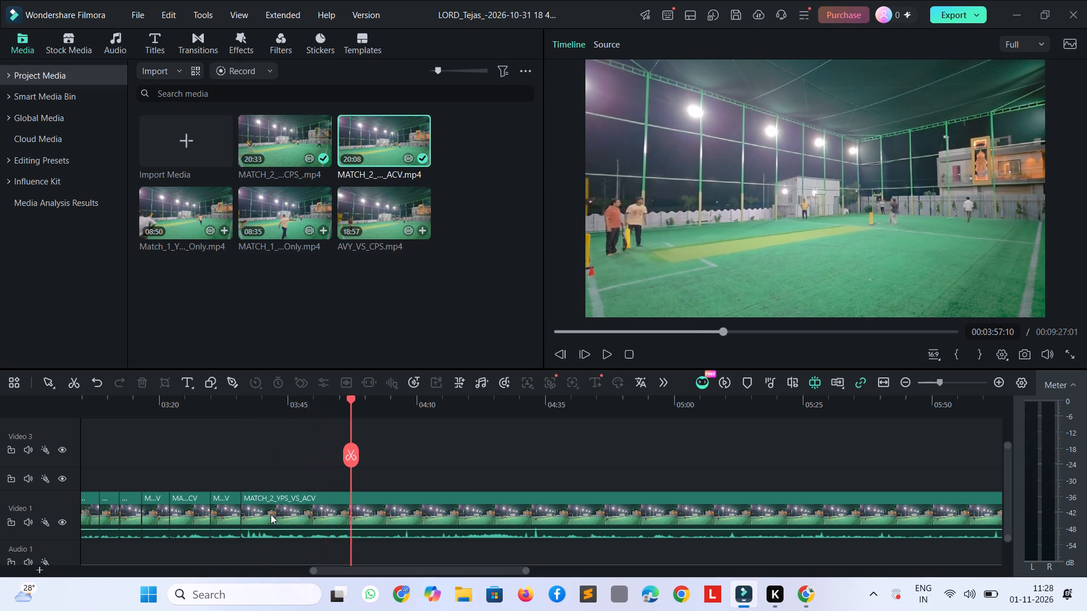
{"action": "key", "text": "shift+Right"}
{"action": "key", "text": "shift+Right"}
{"action": "key", "text": "shift+Right"}
{"action": "key", "text": "shift+Right"}
{"action": "key", "text": "shift+Right"}
{"action": "key", "text": "shift+Right"}
{"action": "key", "text": "shift+Right"}
{"action": "key", "text": "shift+Right"}
{"action": "key", "text": "shift+Right"}
{"action": "key", "text": "shift+Right"}
{"action": "key", "text": "shift+Right"}
{"action": "key", "text": "shift+Right"}
{"action": "key", "text": "shift+Right"}
{"action": "key", "text": "shift+Right"}
{"action": "key", "text": "shift+Right"}
{"action": "key", "text": "shift+Right"}
{"action": "key", "text": "shift+Right"}
{"action": "key", "text": "shift+Right"}
{"action": "key", "text": "shift+Right"}
{"action": "key", "text": "shift+Right"}
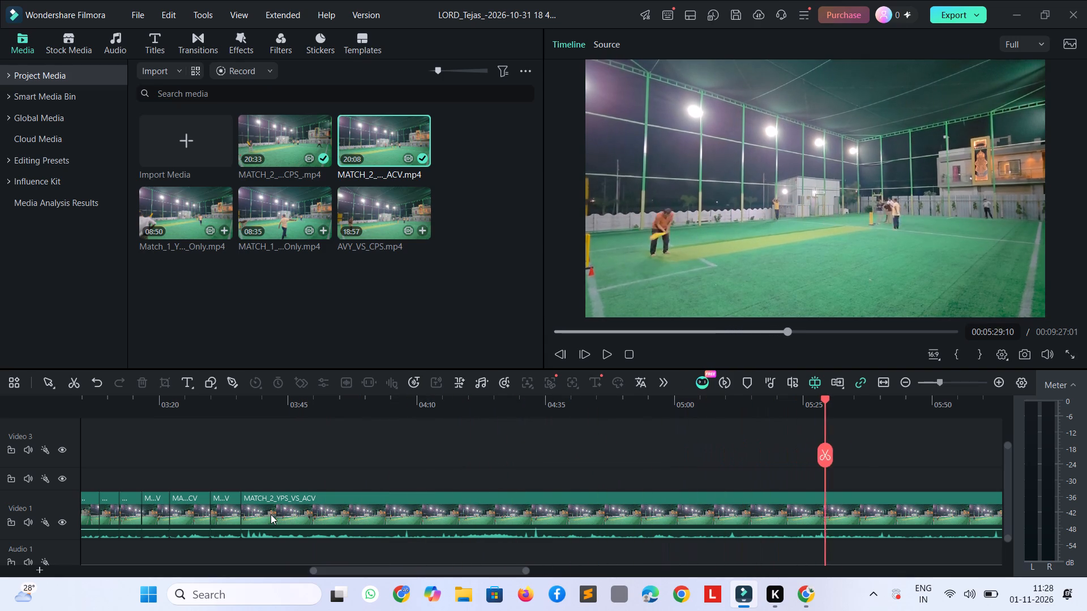
{"action": "key", "text": "shift+Left"}
{"action": "key", "text": "shift+Left"}
{"action": "key", "text": "shift+Left"}
{"action": "key", "text": "shift+Left"}
{"action": "key", "text": "shift+Left"}
{"action": "key", "text": "shift+Left"}
{"action": "key", "text": "shift+Left"}
{"action": "key", "text": "shift+Left"}
{"action": "key", "text": "shift+Left"}
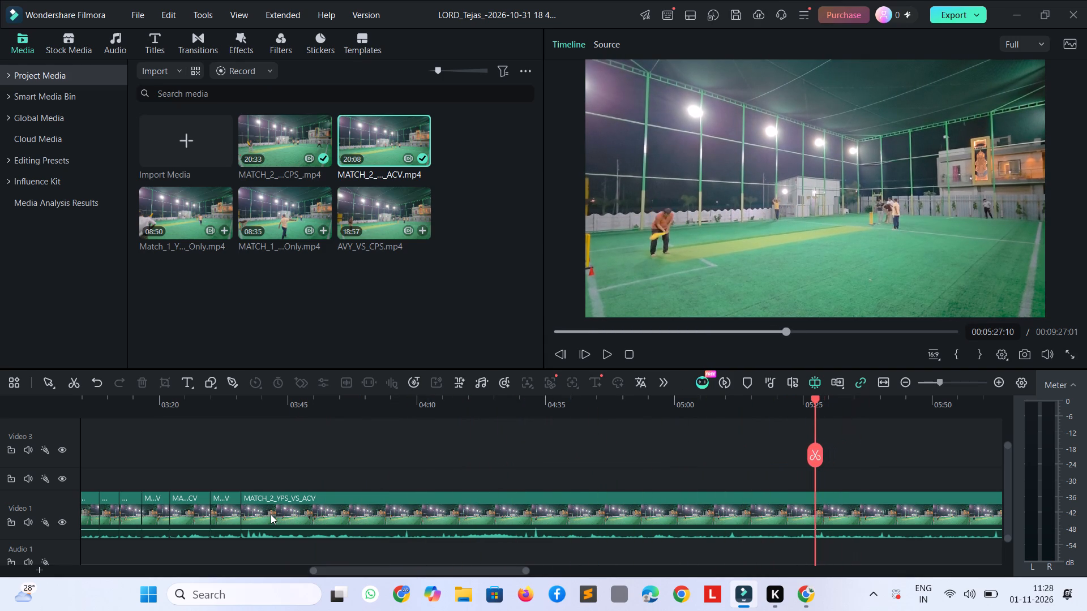
{"action": "key", "text": "space"}
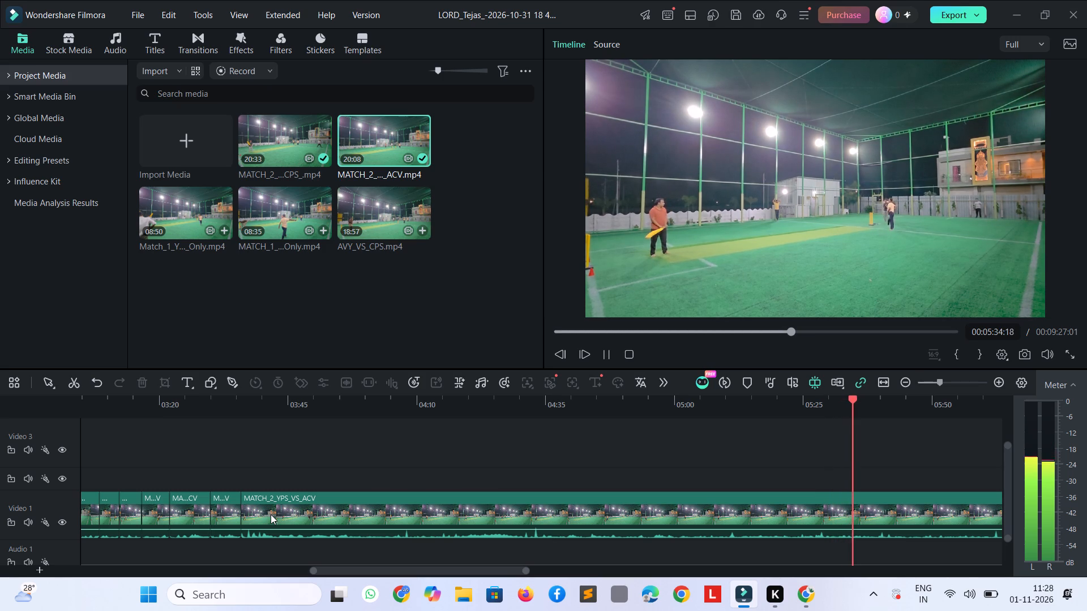
{"action": "key", "text": "space"}
{"action": "key", "text": "ctrl+b"}
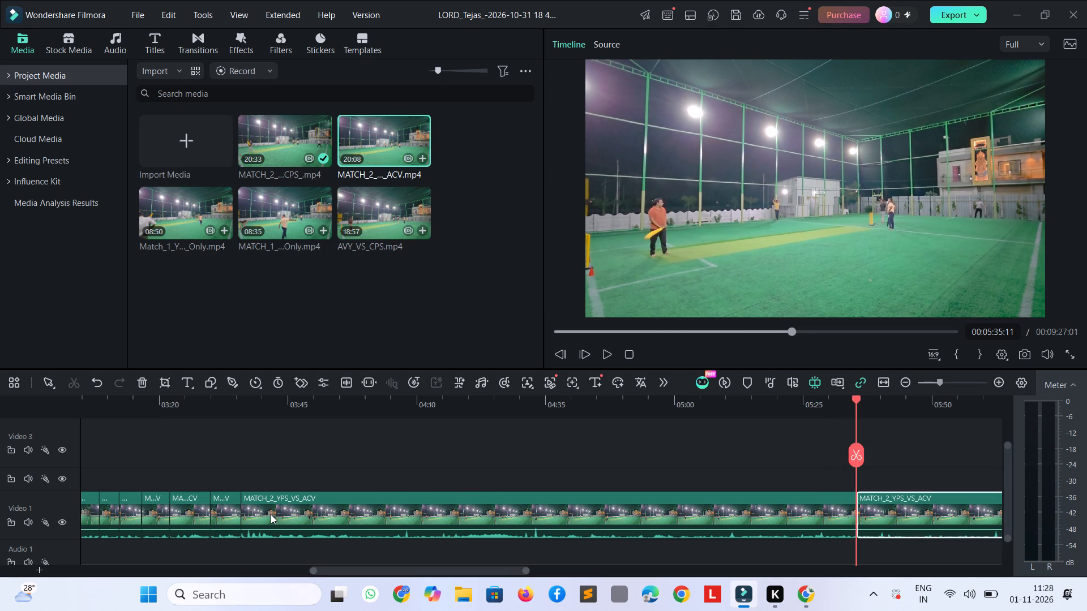
{"action": "left_click", "coordinate": [467, 524]}
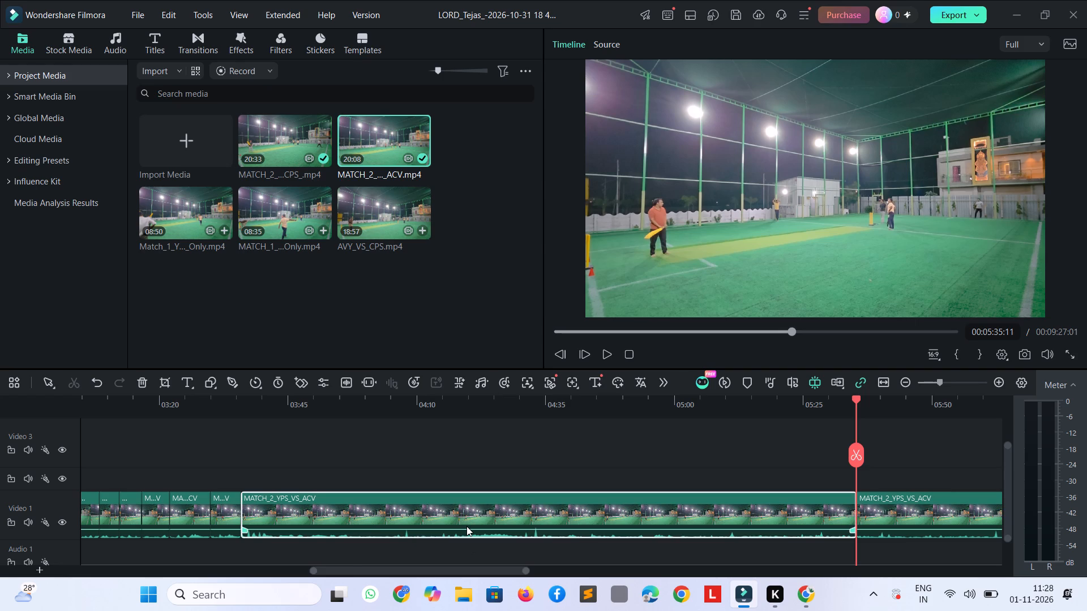
{"action": "key", "text": "Delete"}
Play until the batsman takes his stance, split MATCH_2_YPS_VS_ACV at 00:03:39:29, and delete the short piece before it.
{"action": "key", "text": "space"}
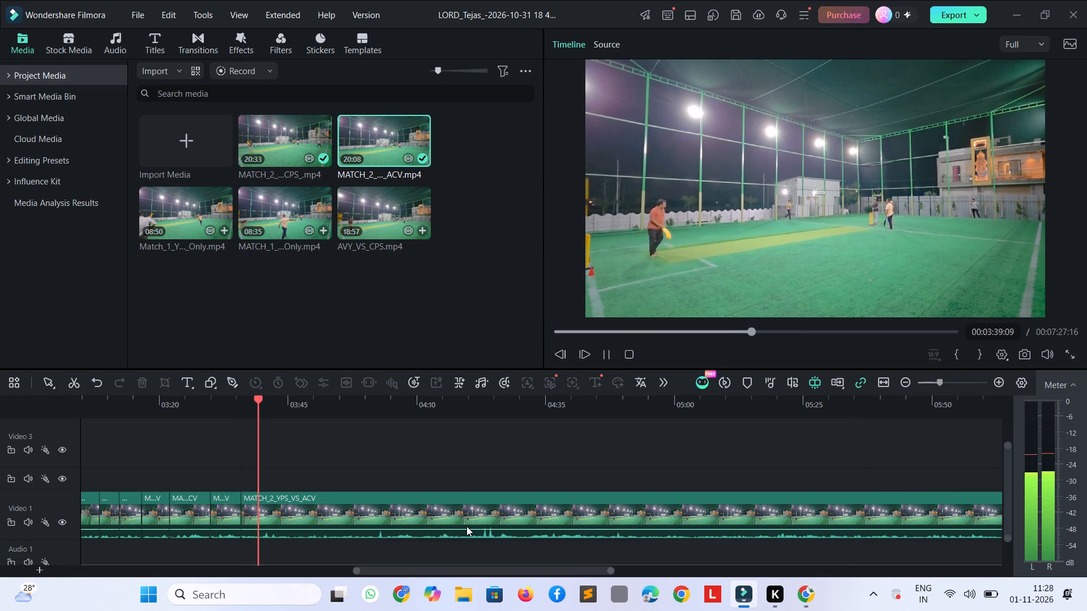
{"action": "key", "text": "space"}
{"action": "key", "text": "ctrl+b"}
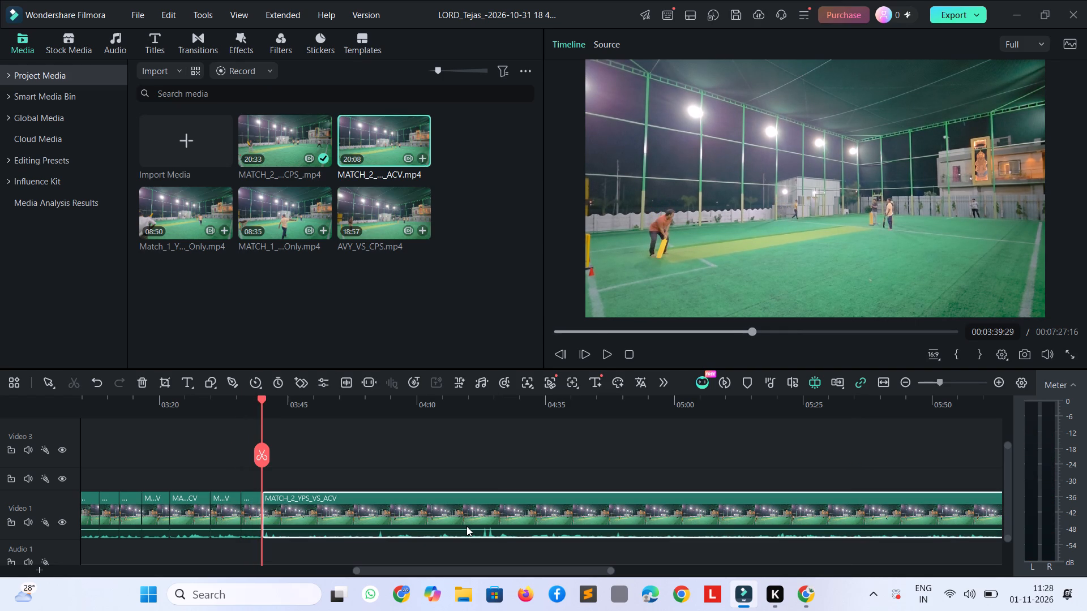
{"action": "left_click", "coordinate": [247, 503]}
{"action": "key", "text": "Delete"}
Play the delivery from the new cut and split MATCH_2_YPS_VS_ACV after the shot at about 00:03:40.
{"action": "key", "text": "space"}
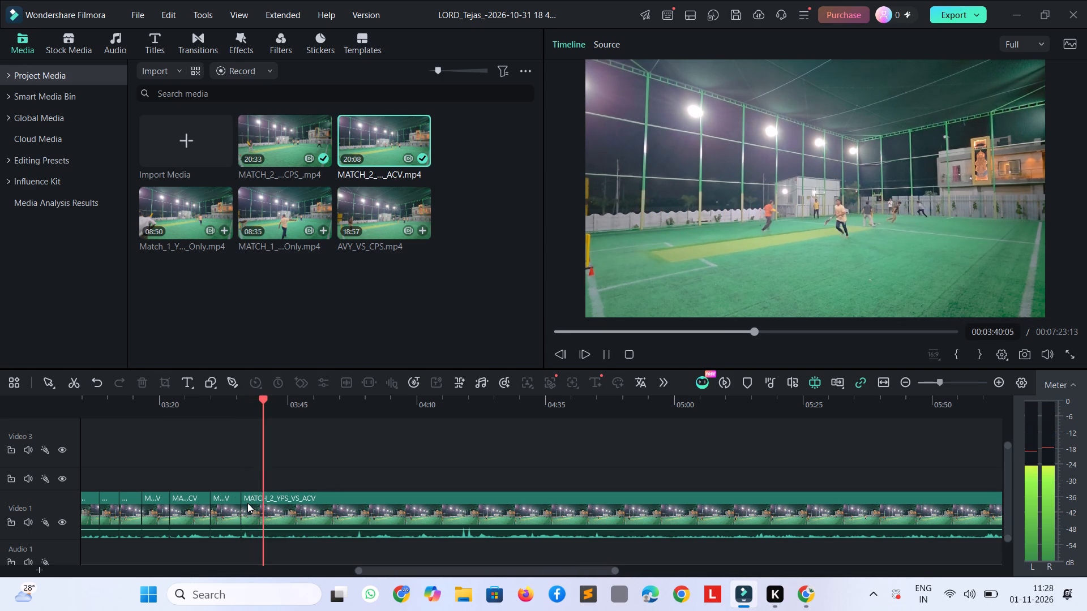
{"action": "key", "text": "space"}
{"action": "key", "text": "ctrl+b"}
Skip to the batsman waiting for the following ball, split MATCH_2_YPS_VS_ACV at 00:03:44:29, and delete the section back to the previous cut.
{"action": "key", "text": "space"}
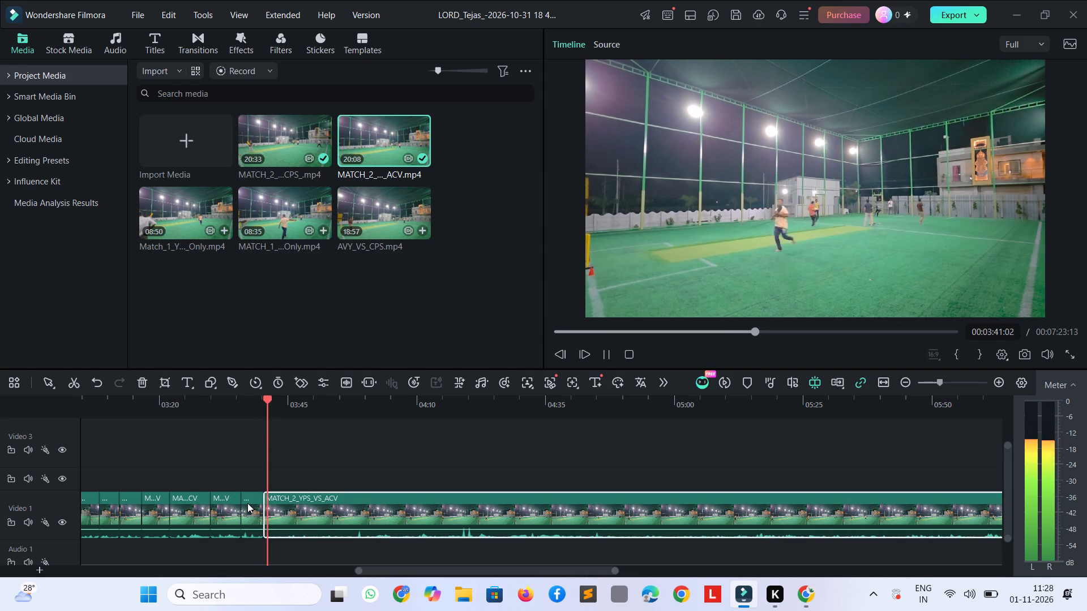
{"action": "key", "text": "shift+Right"}
{"action": "key", "text": "shift+Right"}
{"action": "key", "text": "shift+Right"}
{"action": "key", "text": "shift+Right"}
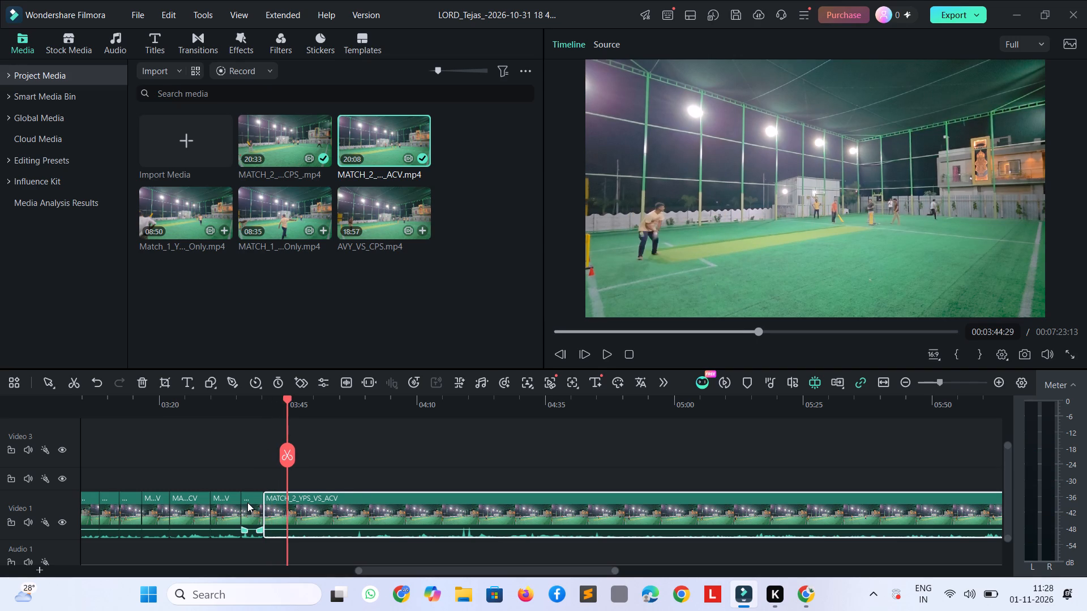
{"action": "key", "text": "ctrl+b"}
{"action": "left_click", "coordinate": [275, 515]}
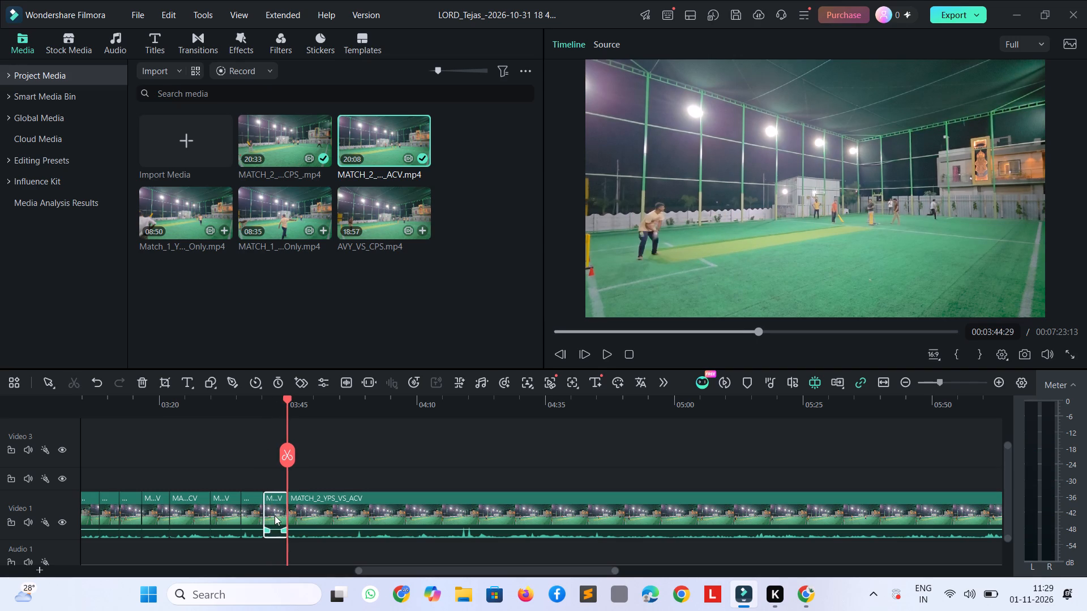
{"action": "key", "text": "Delete"}
Play on to just before the delivery, split MATCH_2_YPS_VS_ACV at 00:03:43:03, and delete the short piece before it.
{"action": "key", "text": "space"}
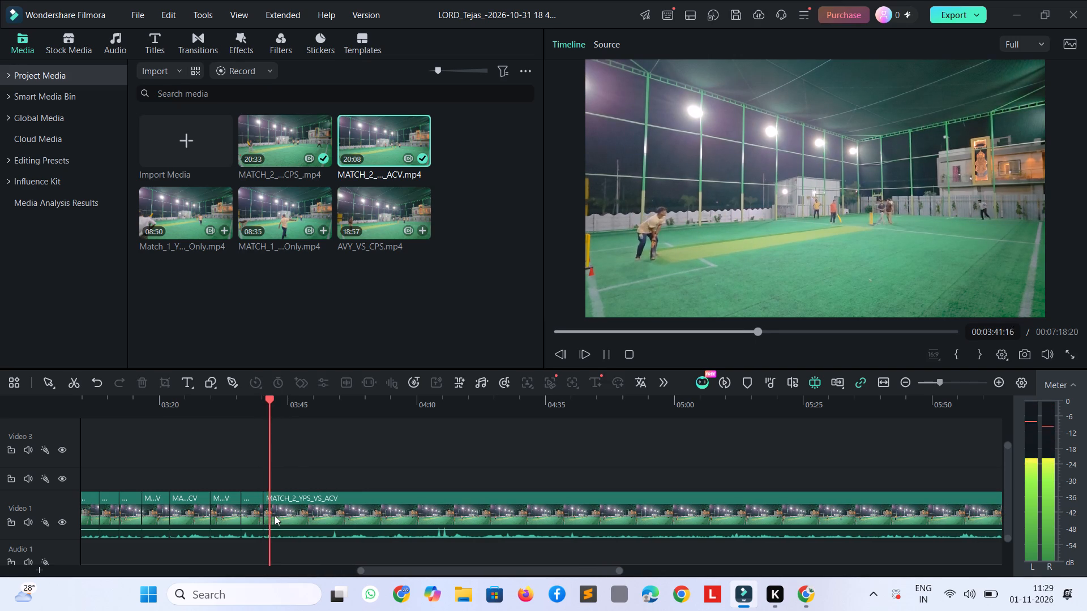
{"action": "key", "text": "space"}
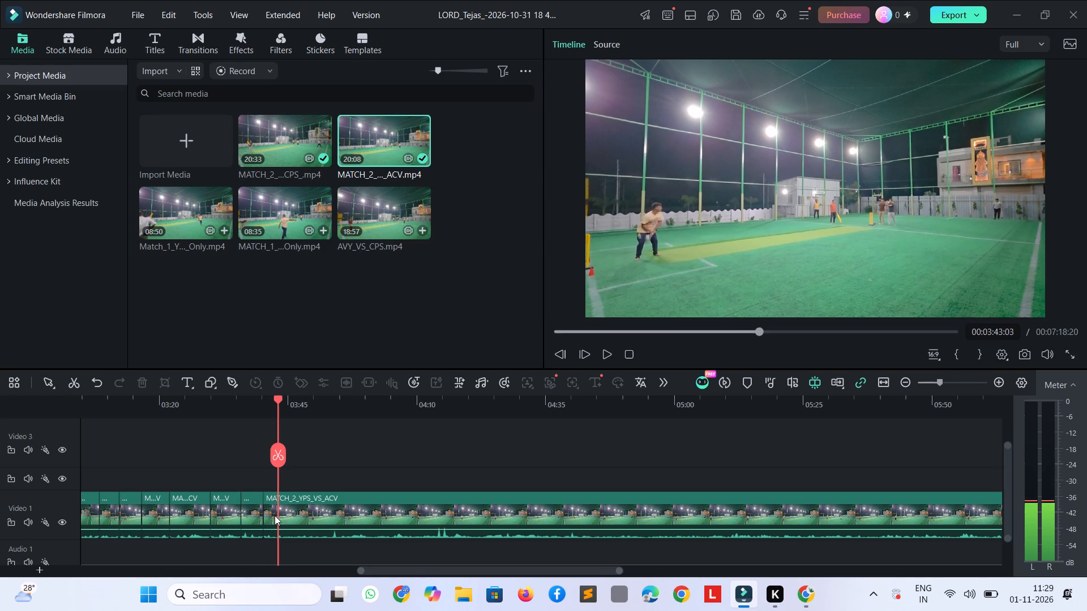
{"action": "key", "text": "ctrl+b"}
{"action": "left_click", "coordinate": [275, 515]}
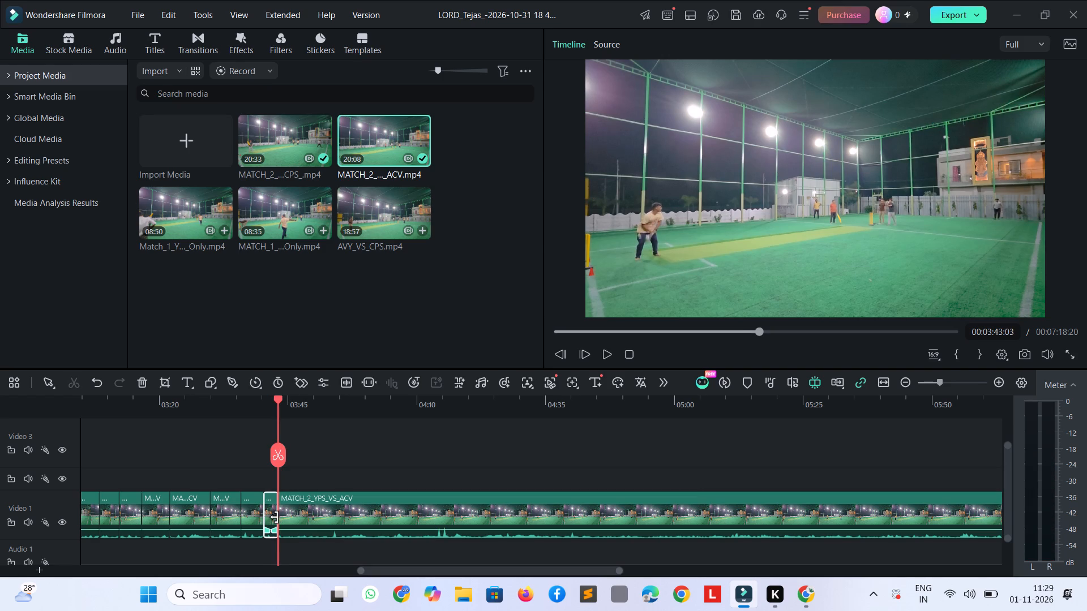
{"action": "key", "text": "Delete"}
Play the delivery from the new cut and split MATCH_2_YPS_VS_ACV after the shot at 00:03:43:01.
{"action": "key", "text": "space"}
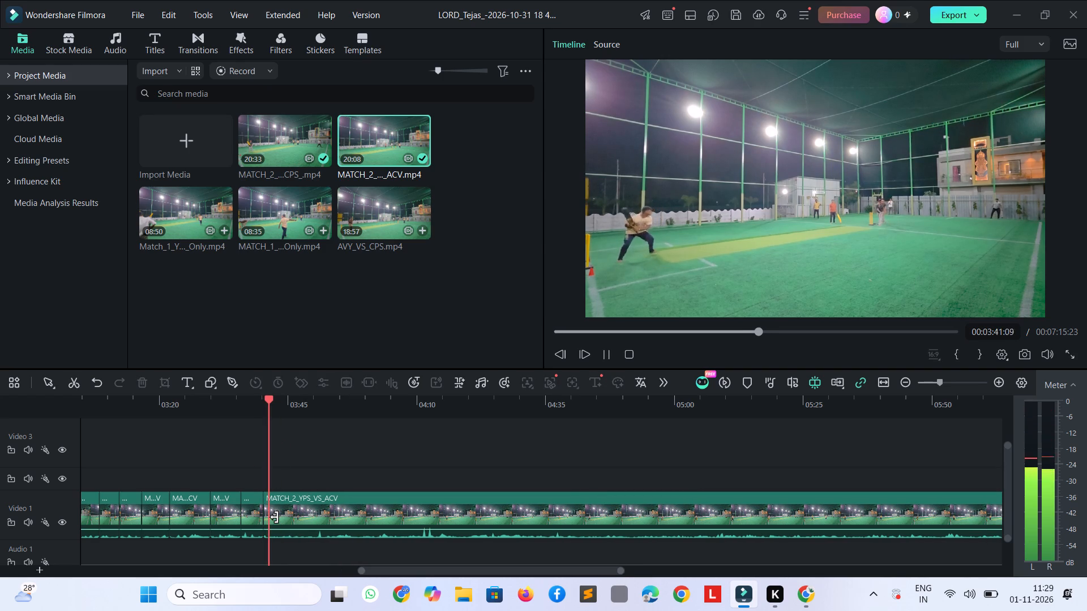
{"action": "key", "text": "space"}
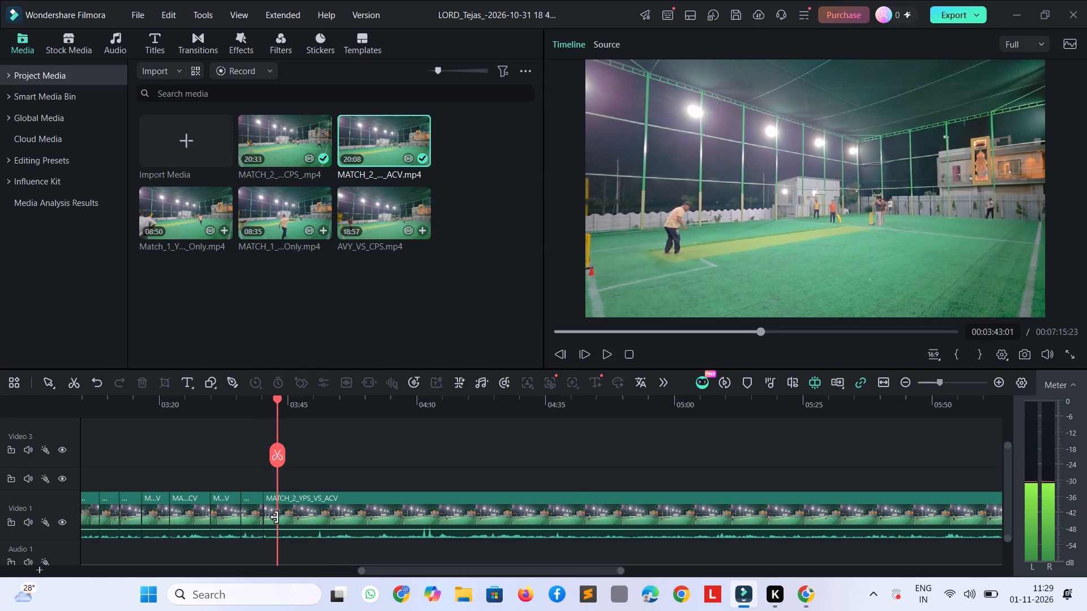
{"action": "key", "text": "ctrl+b"}
Find where the batsman is ready for the following ball, split MATCH_2_YPS_VS_ACV at 00:03:52:25, and delete the section back to the previous cut.
{"action": "key", "text": "space"}
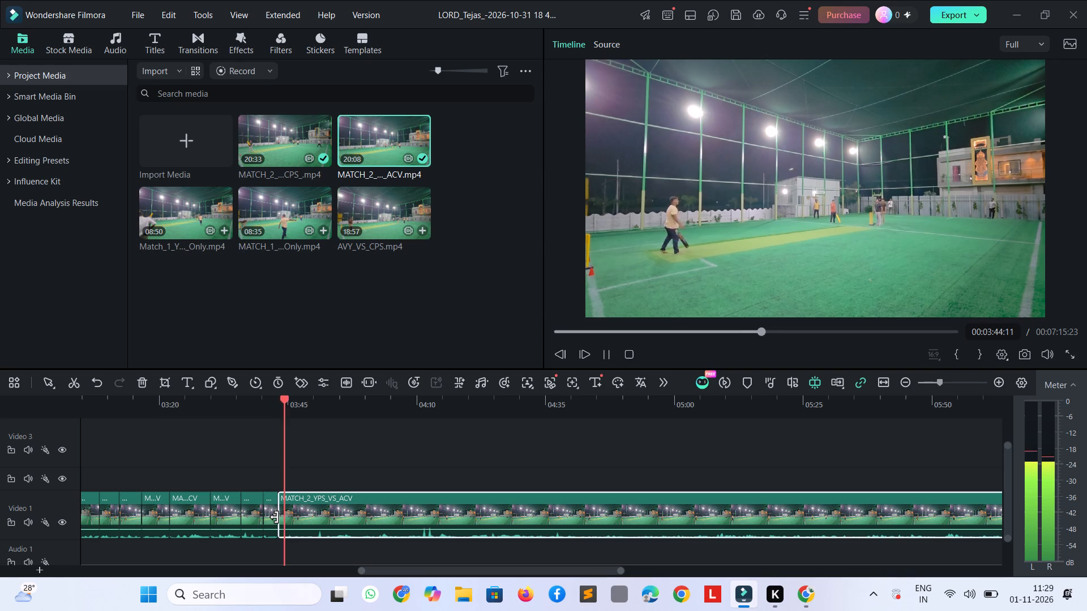
{"action": "key", "text": "shift+Right"}
{"action": "key", "text": "shift+Right"}
{"action": "key", "text": "shift+Right"}
{"action": "key", "text": "shift+Right"}
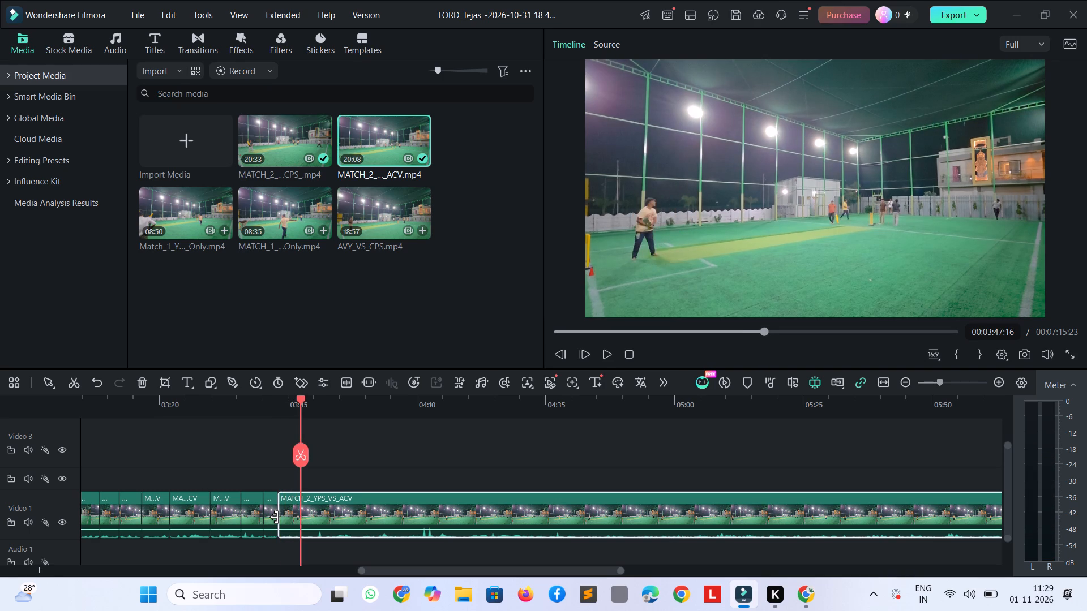
{"action": "key", "text": "shift+Right"}
{"action": "key", "text": "shift+Right"}
{"action": "key", "text": "shift+Right"}
{"action": "key", "text": "shift+Right"}
{"action": "key", "text": "shift+Right"}
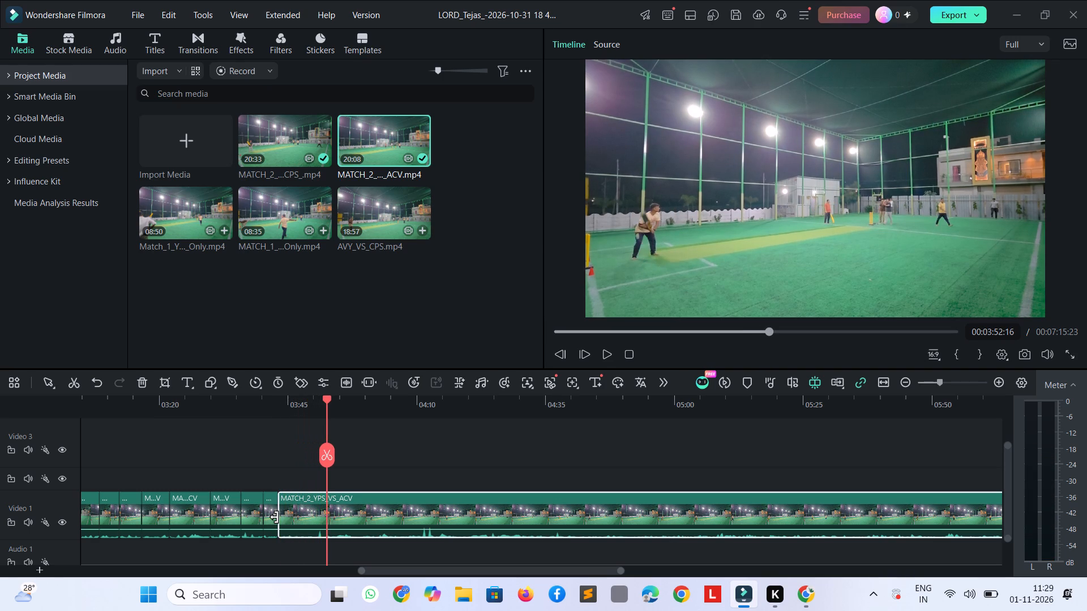
{"action": "key", "text": "space"}
{"action": "key", "text": "space"}
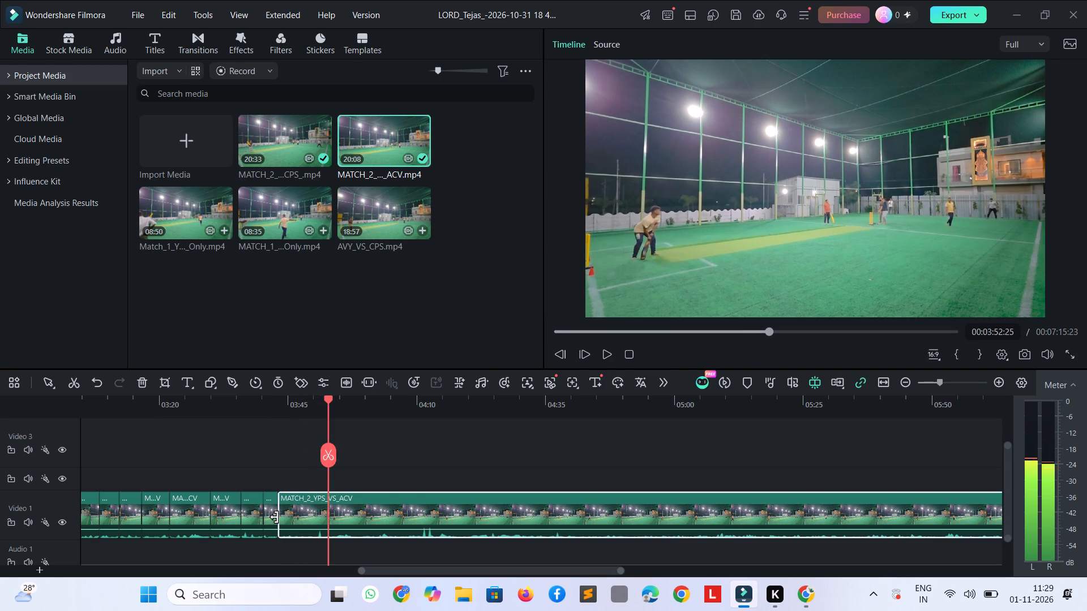
{"action": "key", "text": "ctrl+b"}
{"action": "left_click", "coordinate": [302, 517]}
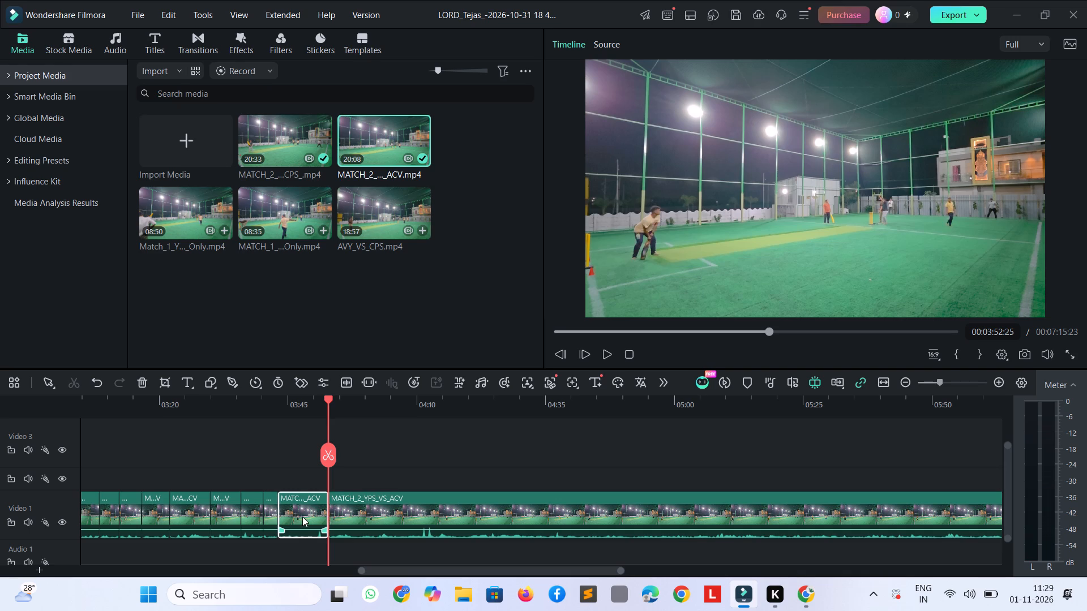
{"action": "key", "text": "Delete"}
Play the delivery from the new cut and split MATCH_2_YPS_VS_ACV after the shot at 00:03:45:20.
{"action": "key", "text": "space"}
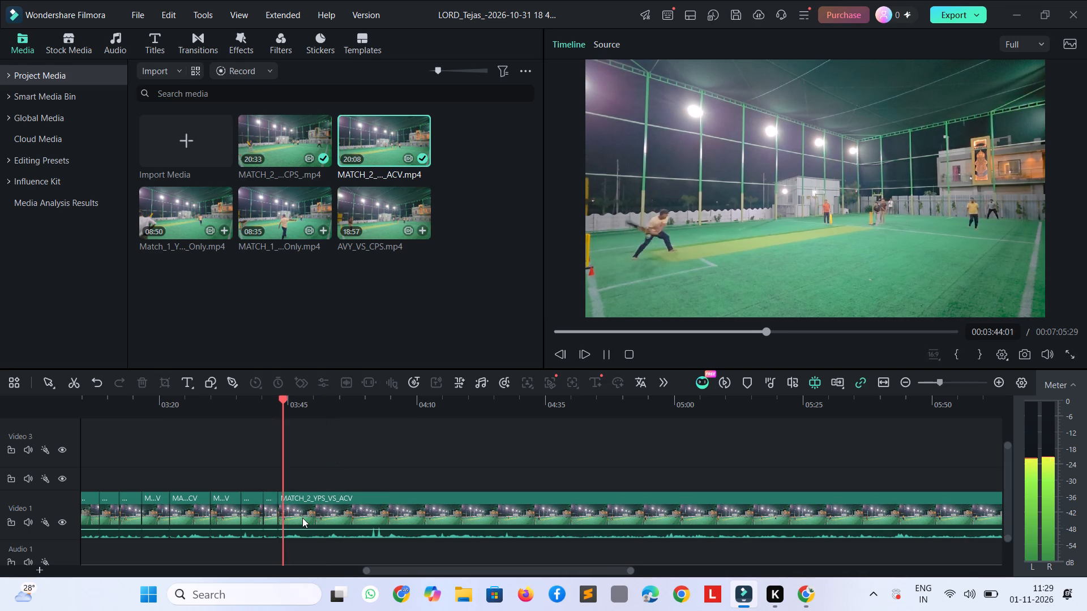
{"action": "key", "text": "space"}
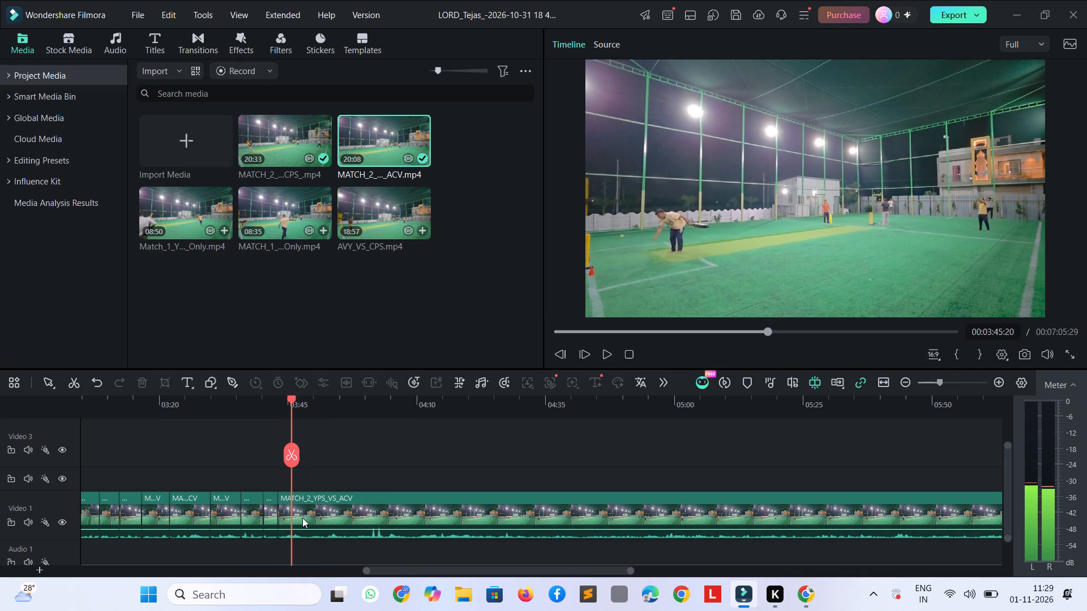
{"action": "key", "text": "ctrl+b"}
Find the batsman's stance before the following shot, split MATCH_2_YPS_VS_ACV at 00:03:51:18, and delete the section back to the previous cut.
{"action": "key", "text": "space"}
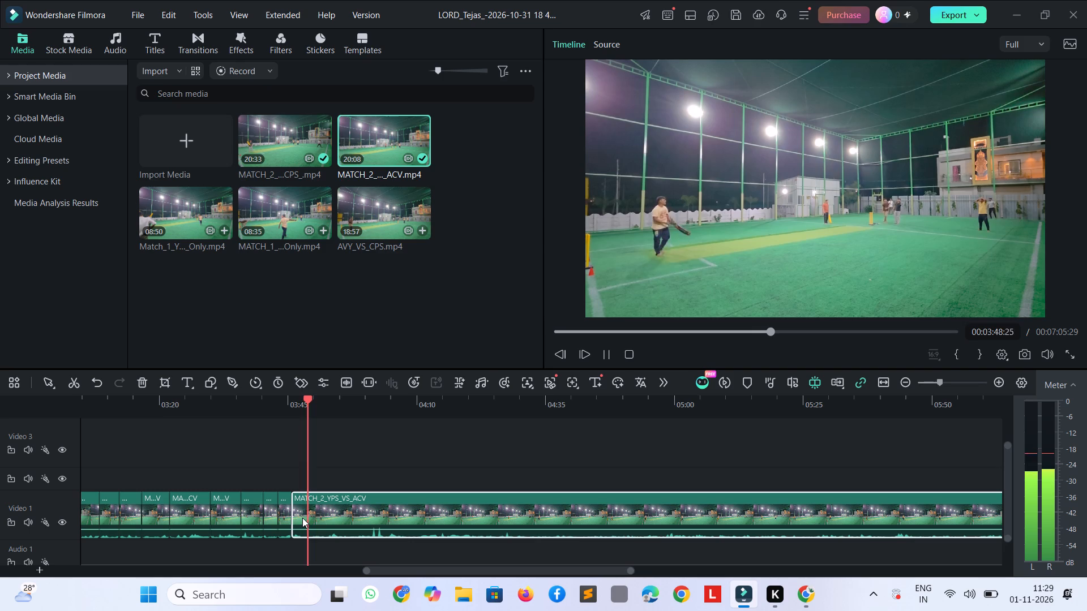
{"action": "key", "text": "shift+Left"}
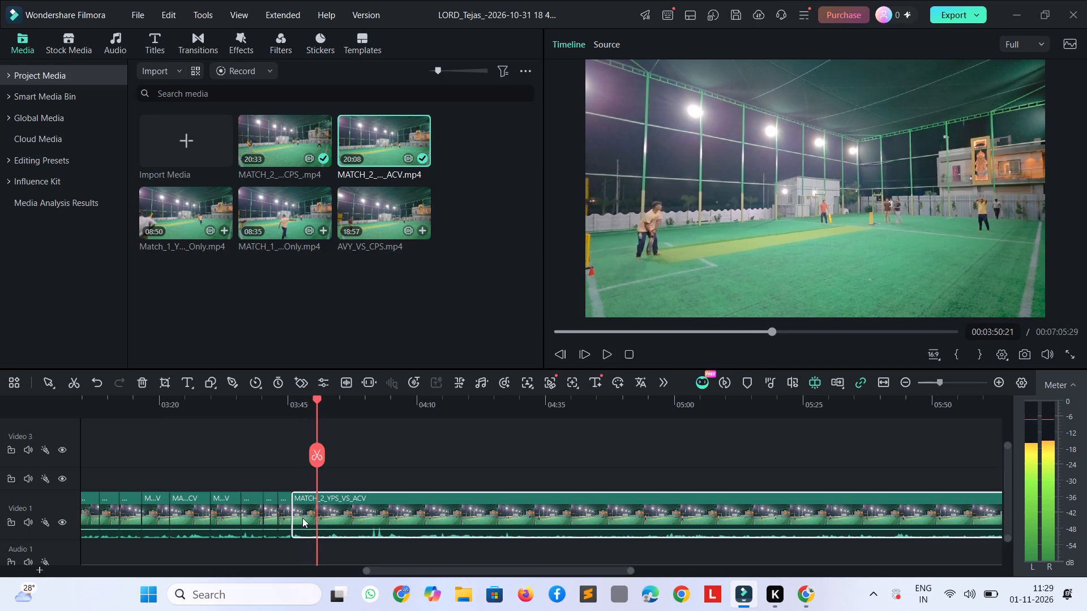
{"action": "key", "text": "shift+Left"}
{"action": "key", "text": "shift+Left"}
{"action": "key", "text": "shift+Left"}
{"action": "key", "text": "shift+Left"}
{"action": "key", "text": "shift+Left"}
{"action": "key", "text": "space"}
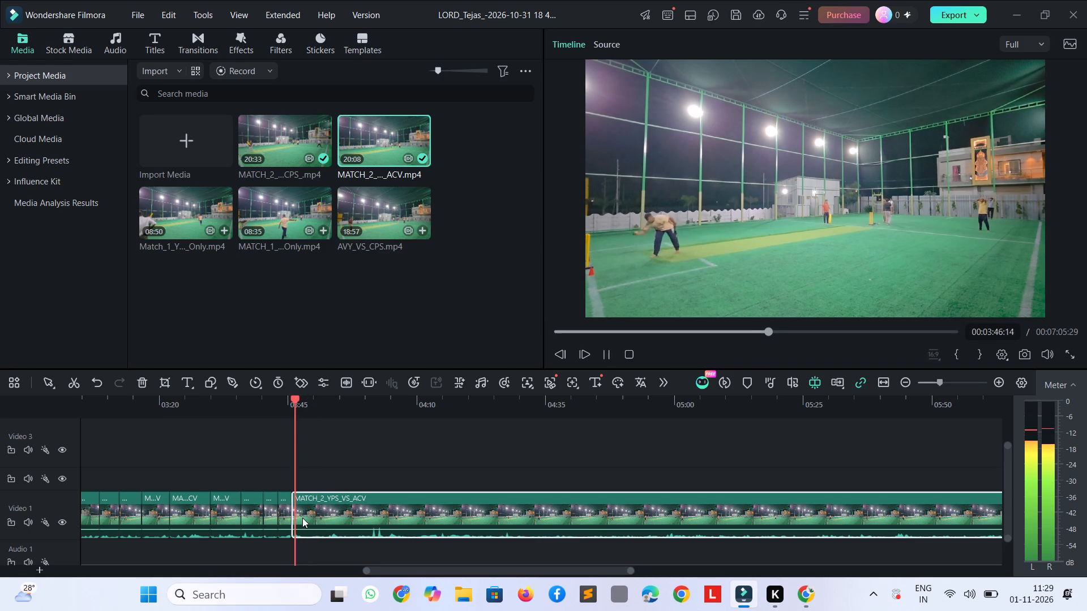
{"action": "key", "text": "shift+Right"}
{"action": "key", "text": "shift+Right"}
{"action": "key", "text": "shift+Right"}
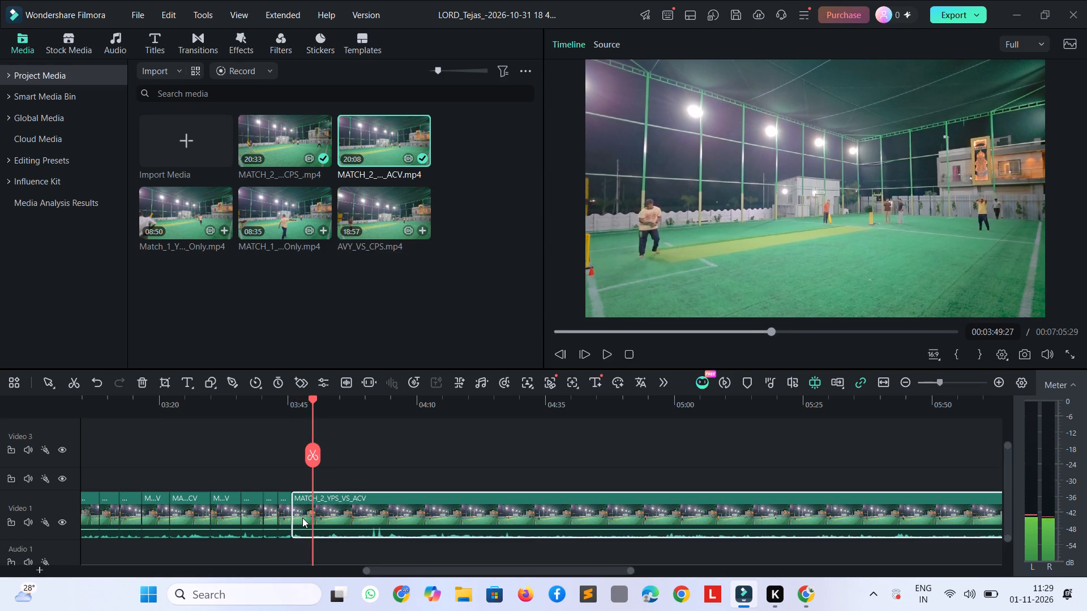
{"action": "key", "text": "shift+Right"}
{"action": "key", "text": "shift+Right"}
{"action": "key", "text": "shift+Right"}
{"action": "key", "text": "shift+Left"}
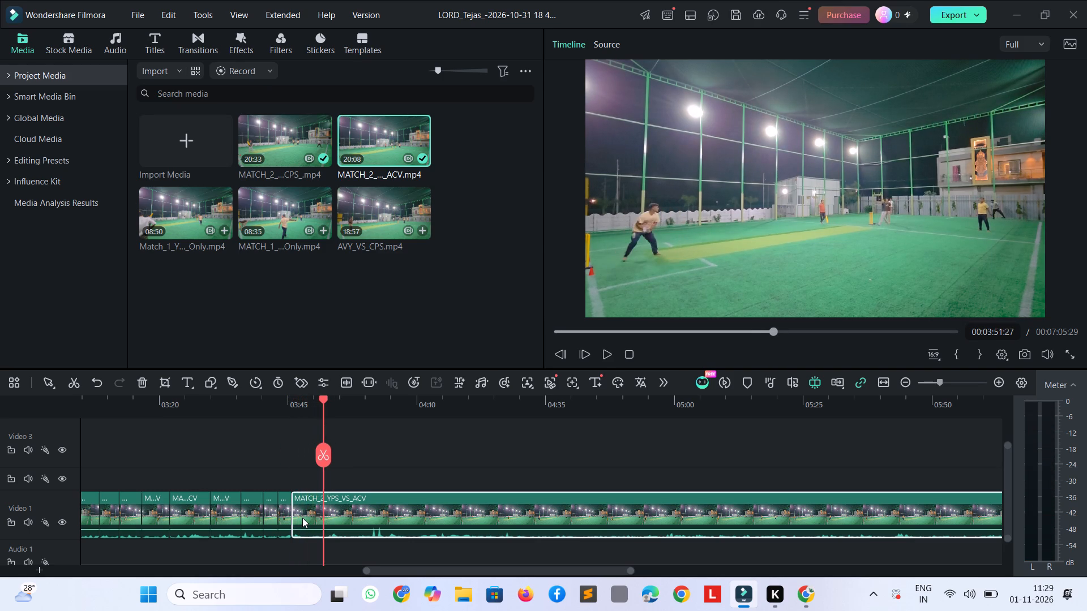
{"action": "key", "text": "shift+Left"}
{"action": "key", "text": "space"}
{"action": "key", "text": "space"}
{"action": "key", "text": "ctrl+b"}
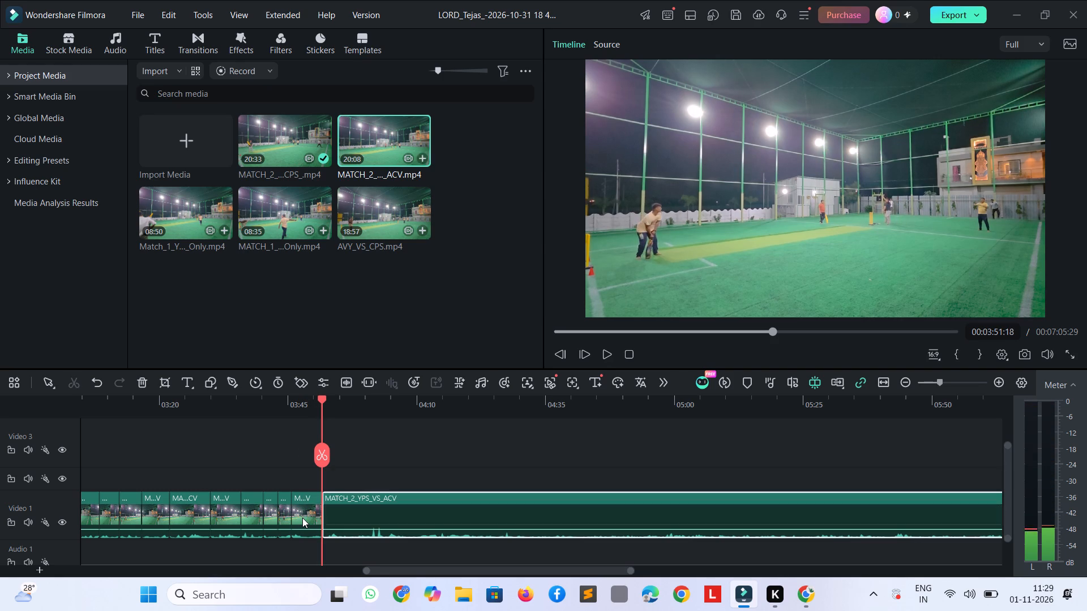
{"action": "left_click", "coordinate": [302, 518]}
{"action": "key", "text": "Delete"}
Play the delivery from the new cut and split MATCH_2_YPS_VS_ACV just after the shot at about 00:03:47.
{"action": "key", "text": "space"}
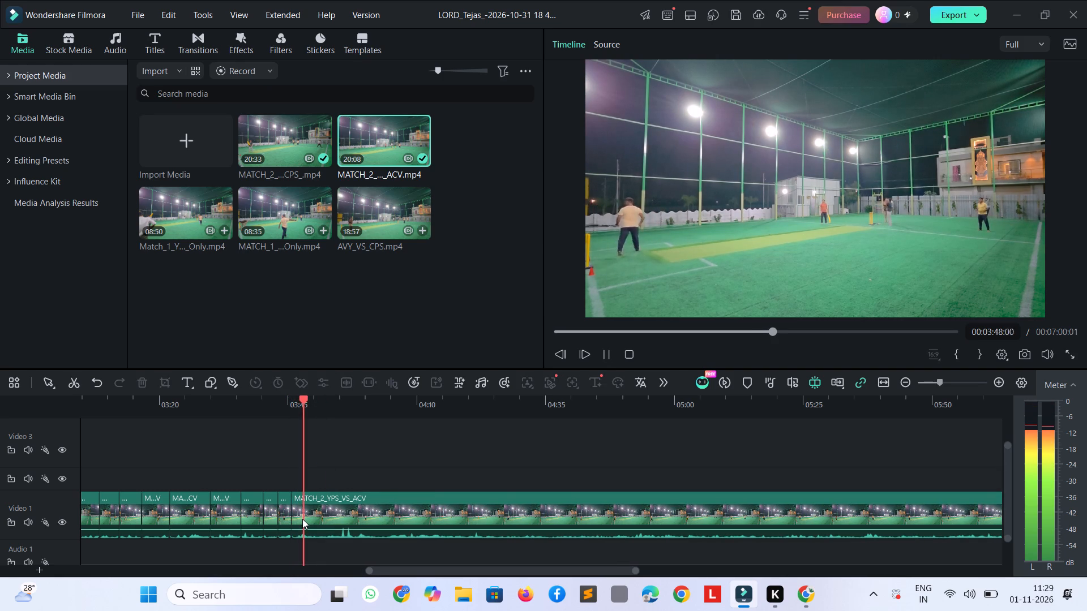
{"action": "key", "text": "space"}
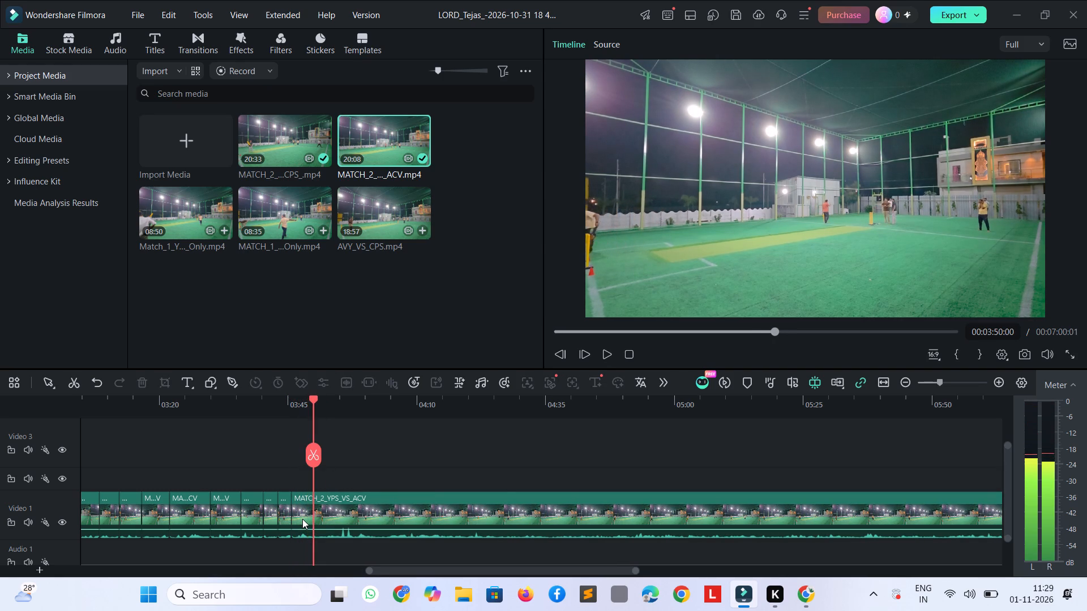
{"action": "key", "text": "Left"}
{"action": "key", "text": "Left"}
{"action": "key", "text": "Left"}
{"action": "key", "text": "Left"}
{"action": "key", "text": "Left"}
{"action": "key", "text": "Left"}
{"action": "key", "text": "Left"}
{"action": "key", "text": "Left"}
{"action": "key", "text": "Left"}
{"action": "key", "text": "Left"}
{"action": "key", "text": "Left"}
{"action": "key", "text": "Left"}
{"action": "key", "text": "Left"}
{"action": "key", "text": "Left"}
{"action": "key", "text": "Left"}
{"action": "key", "text": "Left"}
{"action": "key", "text": "Left"}
{"action": "key", "text": "Left"}
{"action": "key", "text": "Left"}
{"action": "key", "text": "Left"}
{"action": "key", "text": "Left"}
{"action": "key", "text": "Left"}
{"action": "key", "text": "Left"}
{"action": "key", "text": "Left"}
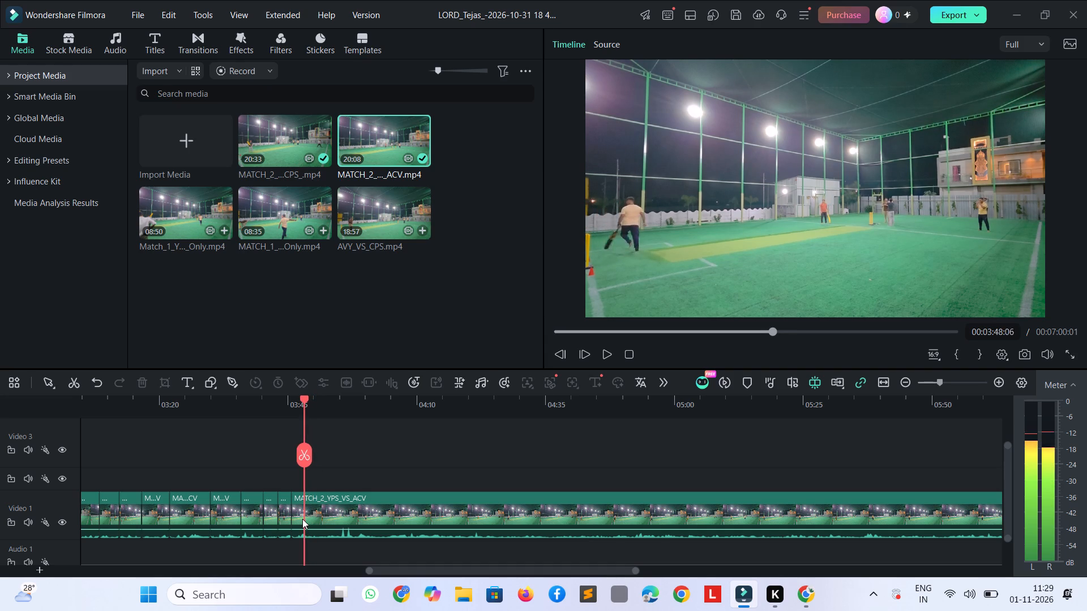
{"action": "key", "text": "space"}
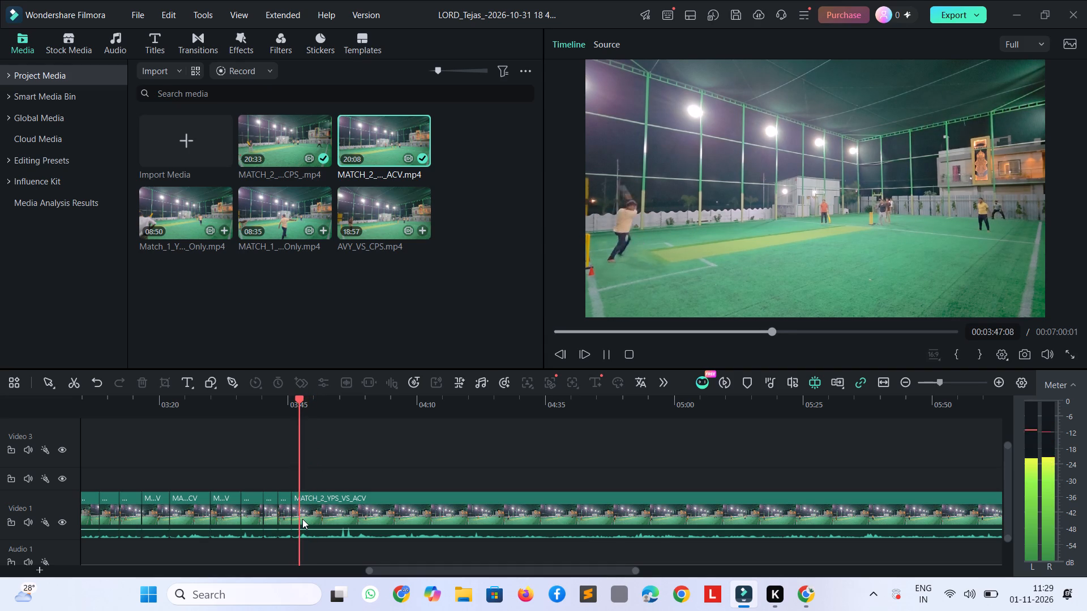
{"action": "key", "text": "space"}
{"action": "key", "text": "ctrl+b"}
Select the short delivery section before the new cut and replay the footage around it to check where the shot ends.
{"action": "key", "text": "space"}
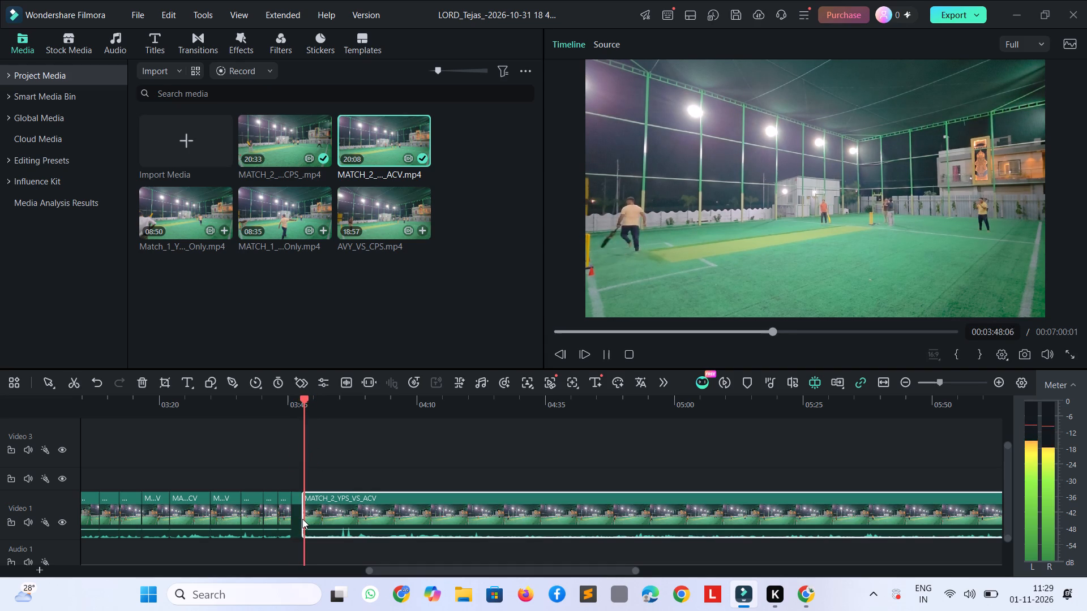
{"action": "key", "text": "space"}
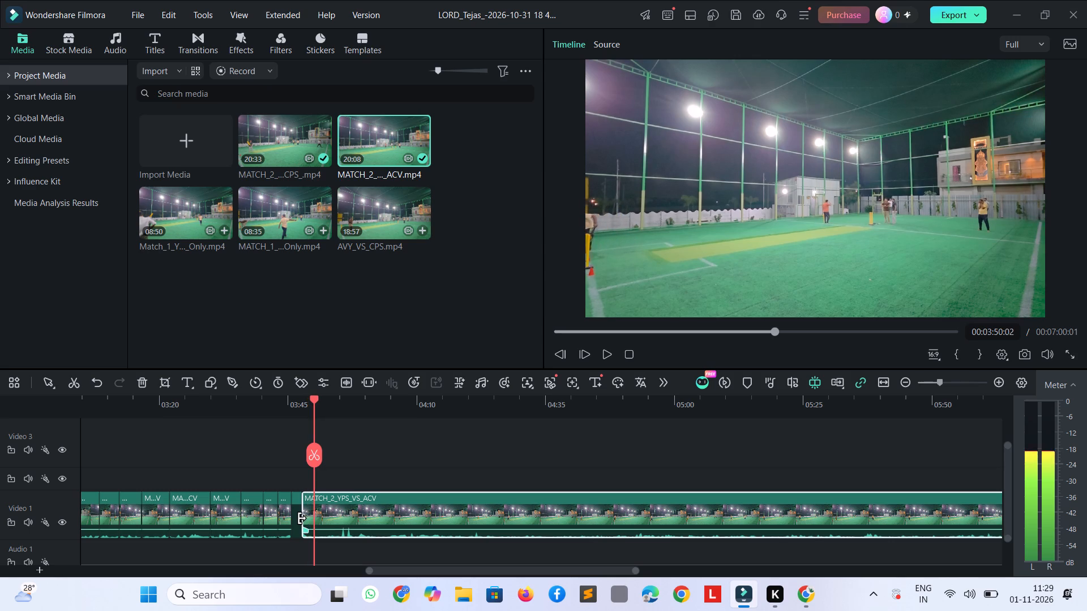
{"action": "left_click", "coordinate": [302, 518]}
{"action": "left_click", "coordinate": [298, 510]}
{"action": "key", "text": "space"}
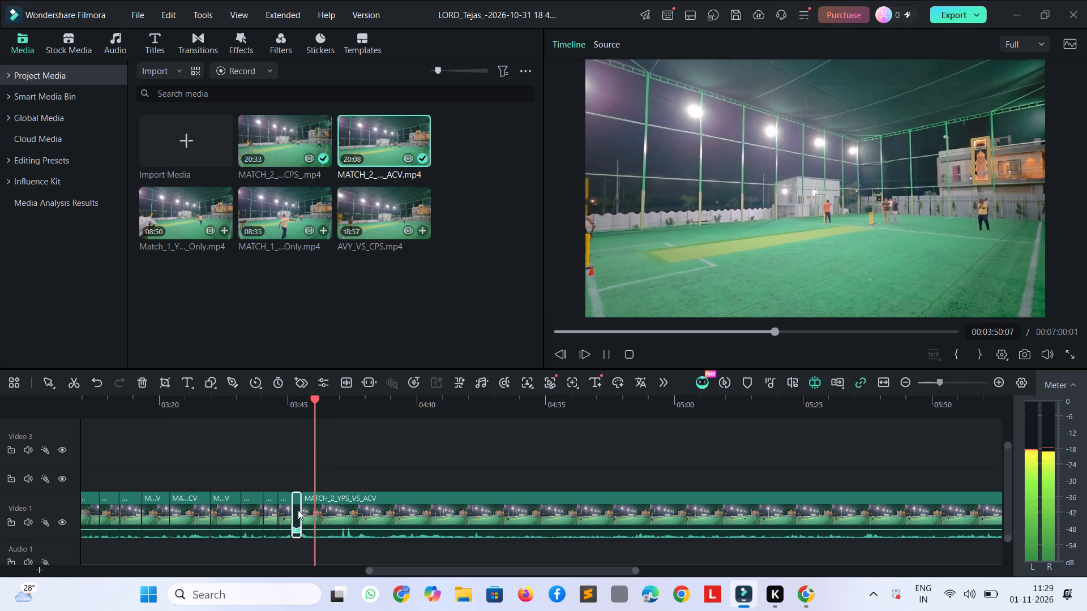
{"action": "key", "text": "space"}
{"action": "left_click_drag", "start_coordinate": [315, 404], "coordinate": [309, 404]}
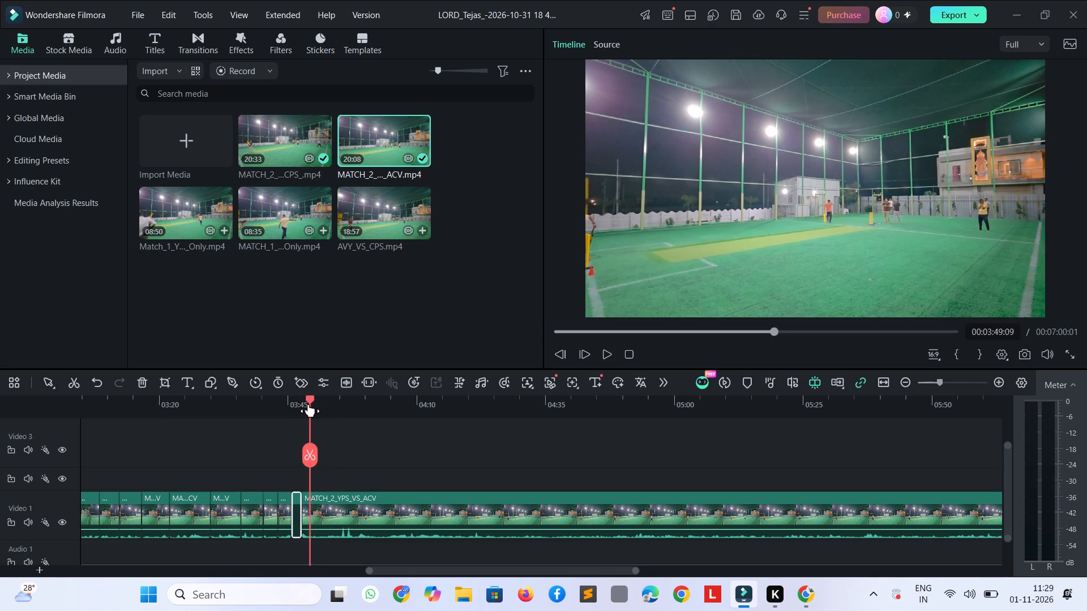
{"action": "left_click_drag", "start_coordinate": [309, 404], "coordinate": [284, 407]}
{"action": "key", "text": "space"}
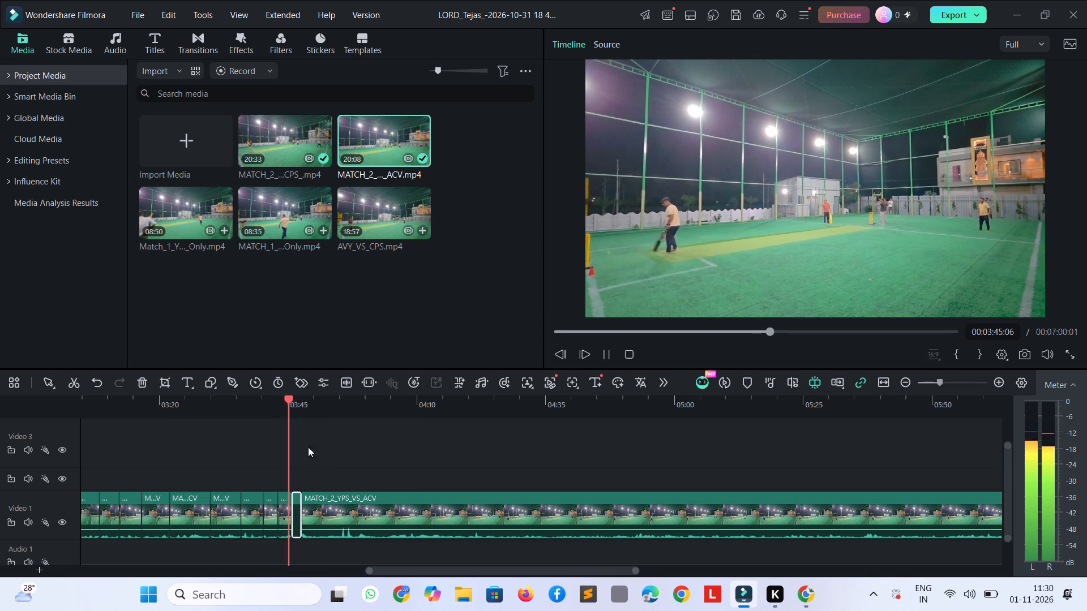
{"action": "key", "text": "space"}
{"action": "key", "text": "space"}
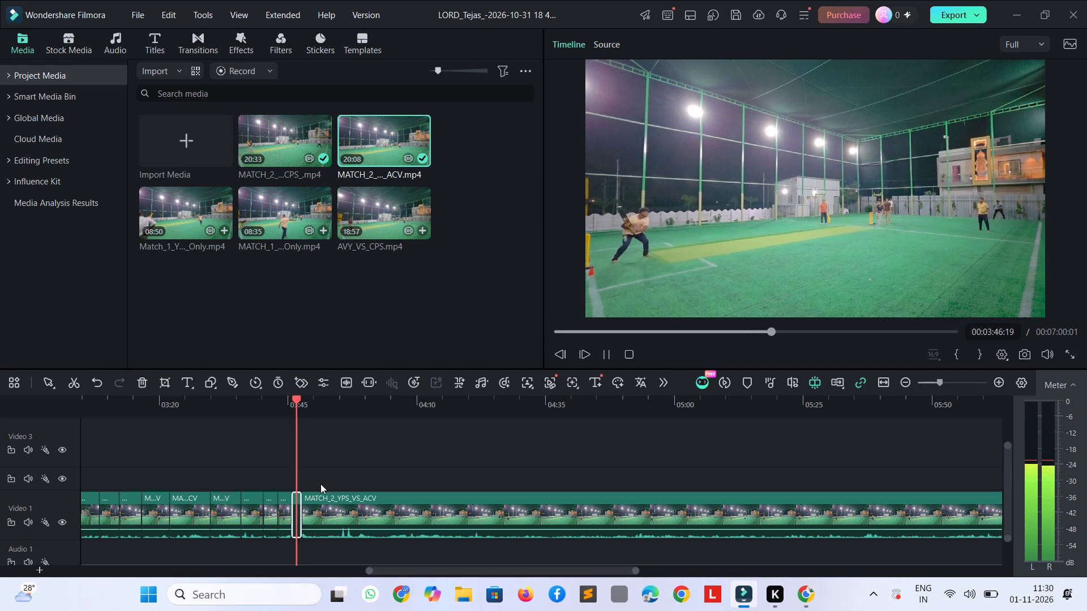
{"action": "key", "text": "space"}
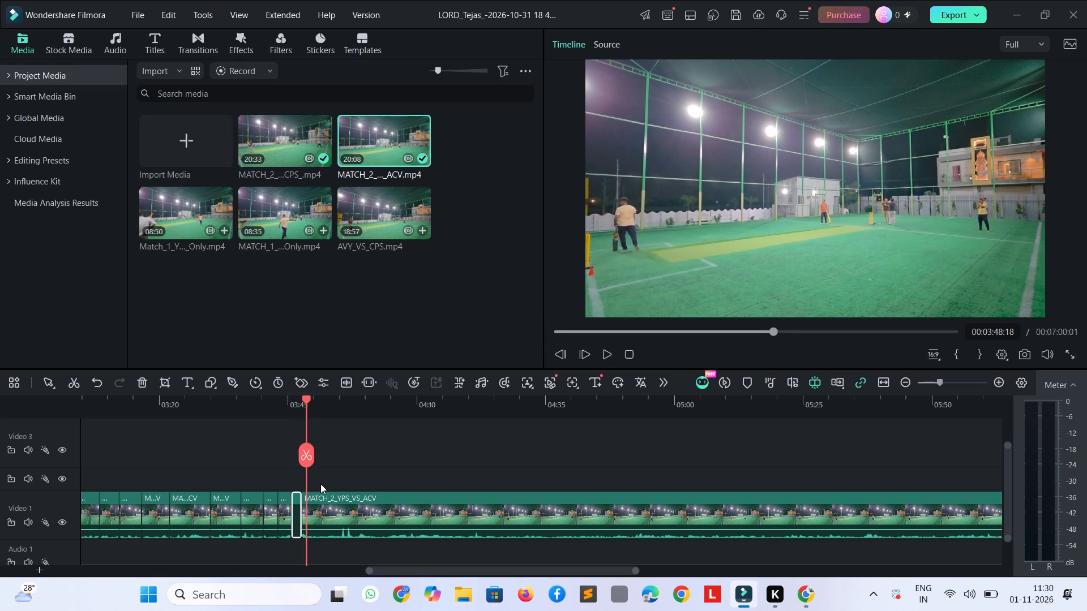
Find the batsman's stance before the following ball, split MATCH_2_YPS_VS_ACV at 00:03:54:26, and delete the section back to the previous cut.
{"action": "key", "text": "shift+Right"}
{"action": "key", "text": "shift+Right"}
{"action": "key", "text": "shift+Right"}
{"action": "key", "text": "shift+Right"}
{"action": "key", "text": "shift+Right"}
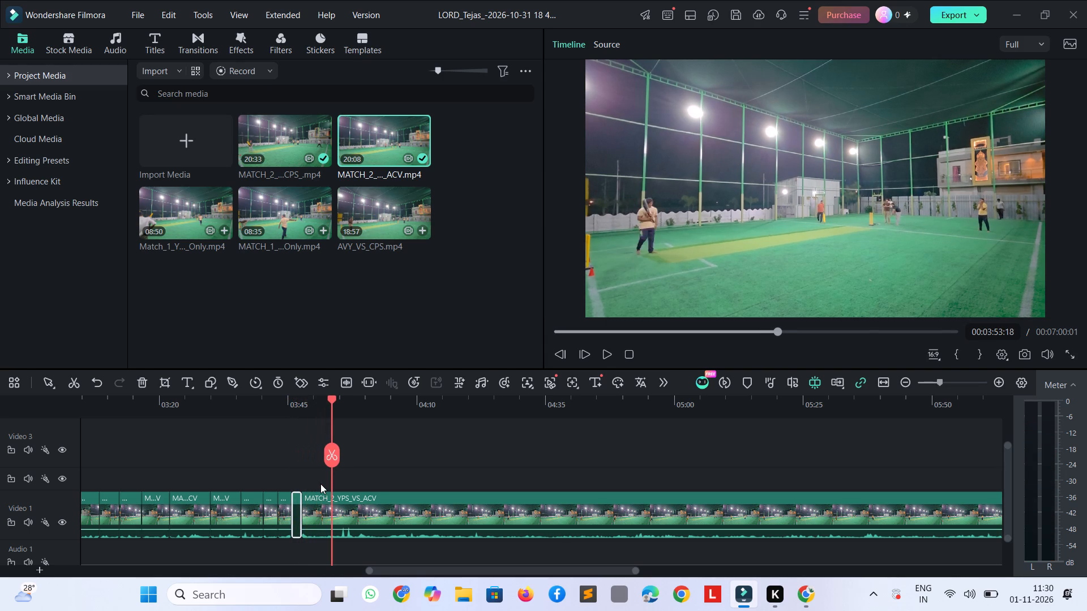
{"action": "key", "text": "space"}
{"action": "key", "text": "space"}
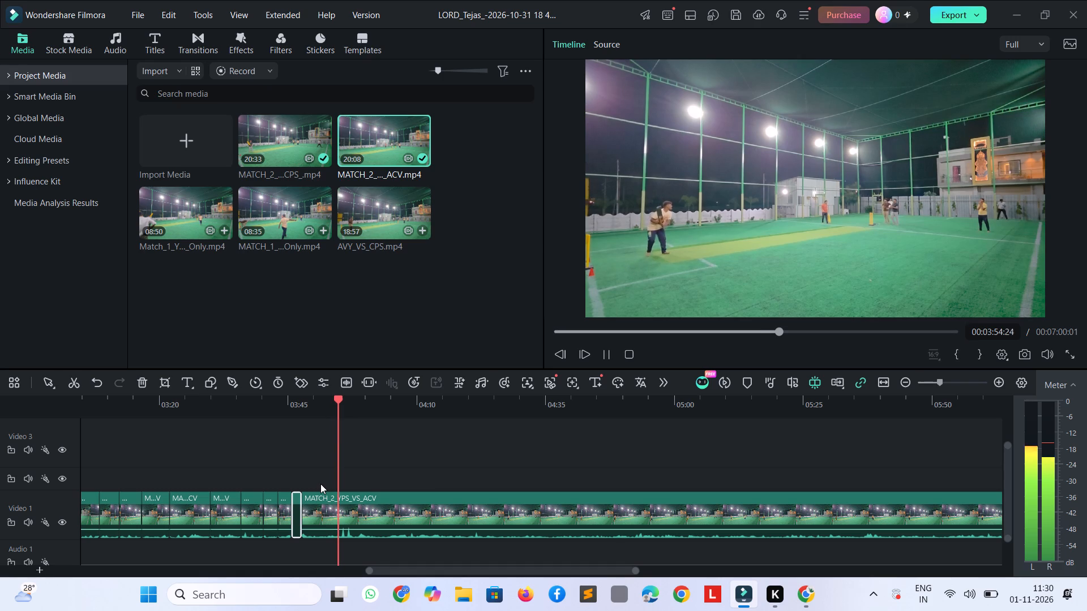
{"action": "key", "text": "space"}
{"action": "key", "text": "ctrl+b"}
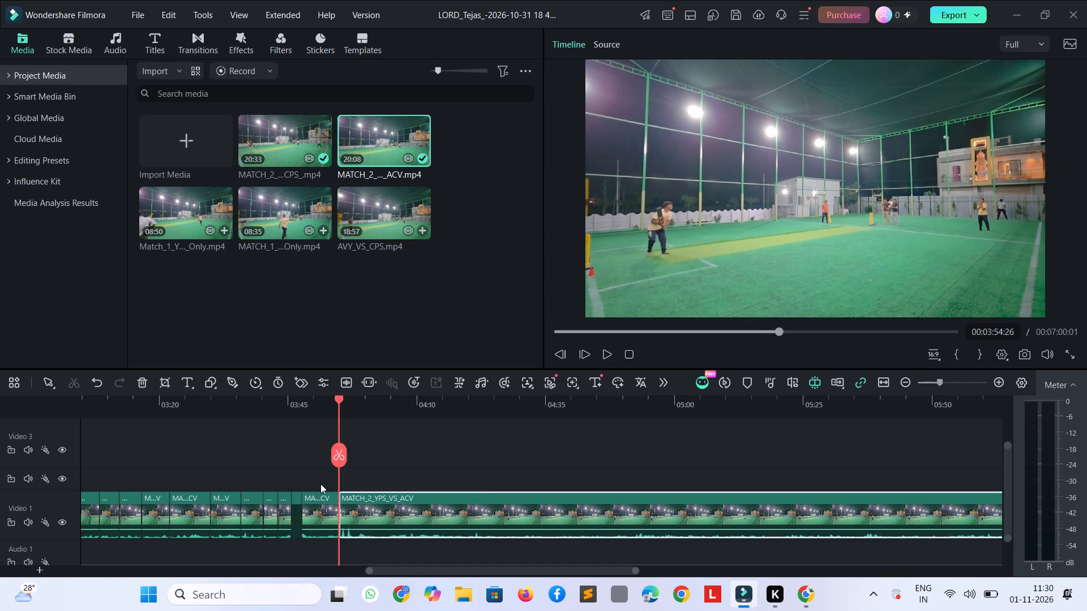
{"action": "left_click", "coordinate": [324, 513]}
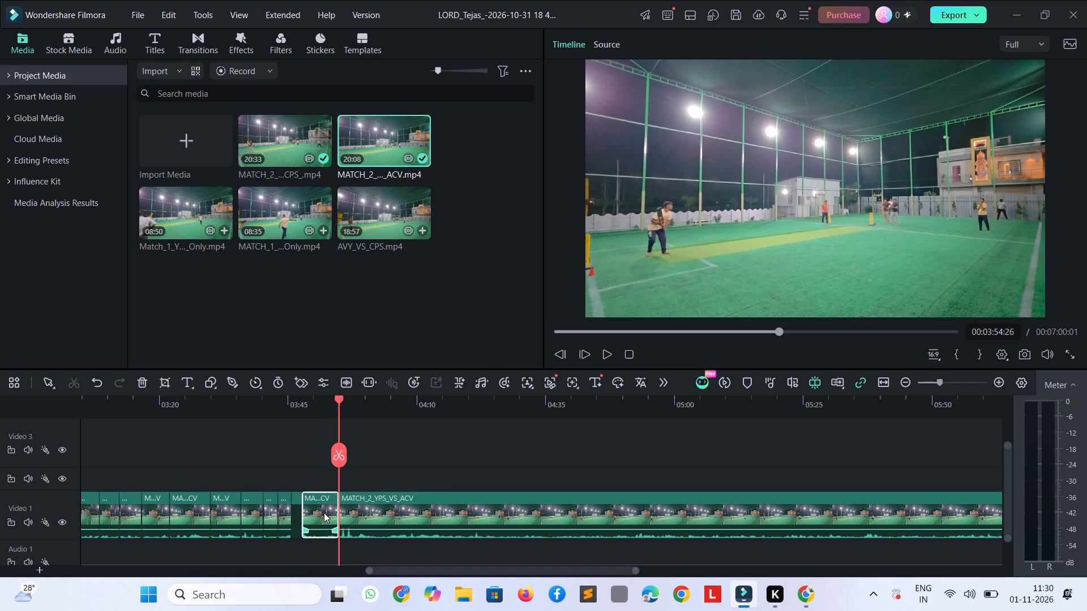
{"action": "key", "text": "Delete"}
Play and recheck the delivery from the new cut, and split MATCH_2_YPS_VS_ACV after the shot at 00:03:51:06.
{"action": "key", "text": "space"}
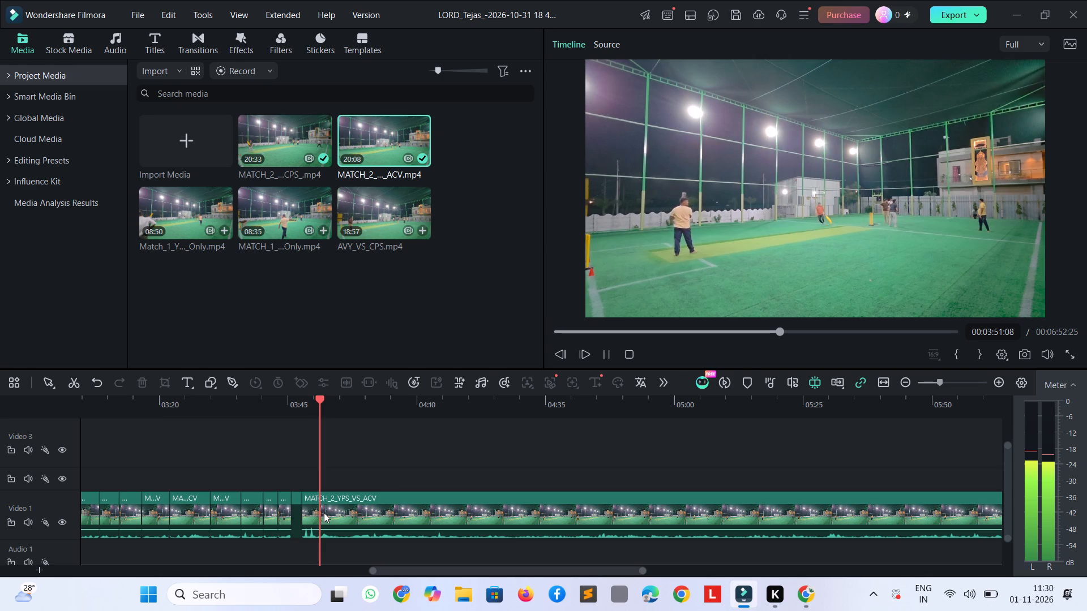
{"action": "key", "text": "space"}
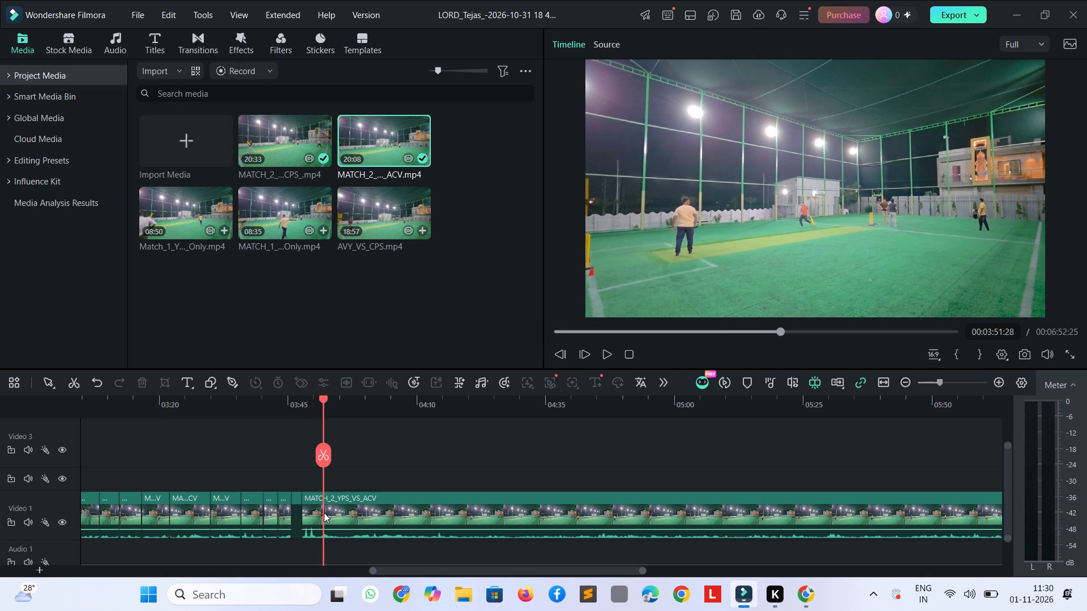
{"action": "key", "text": "space"}
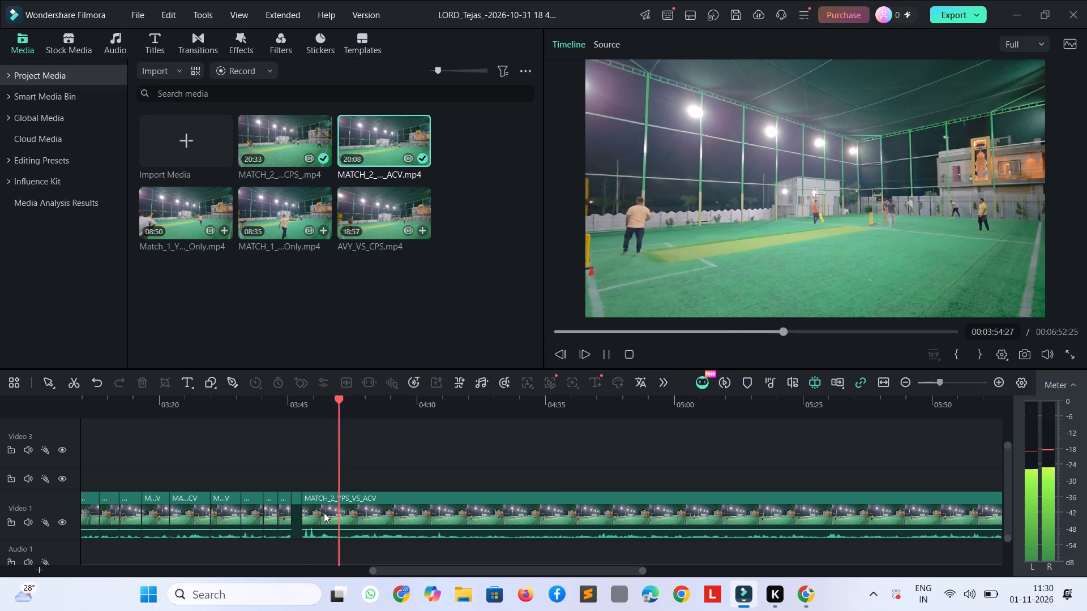
{"action": "key", "text": "shift+Left"}
{"action": "key", "text": "shift+Left"}
{"action": "key", "text": "shift+Left"}
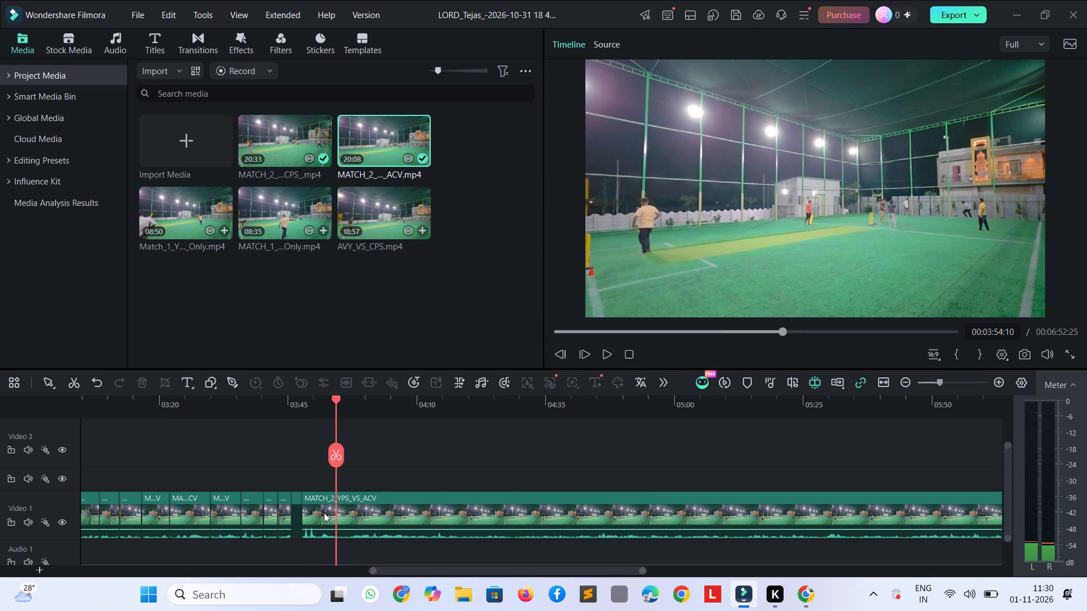
{"action": "key", "text": "space"}
{"action": "key", "text": "space"}
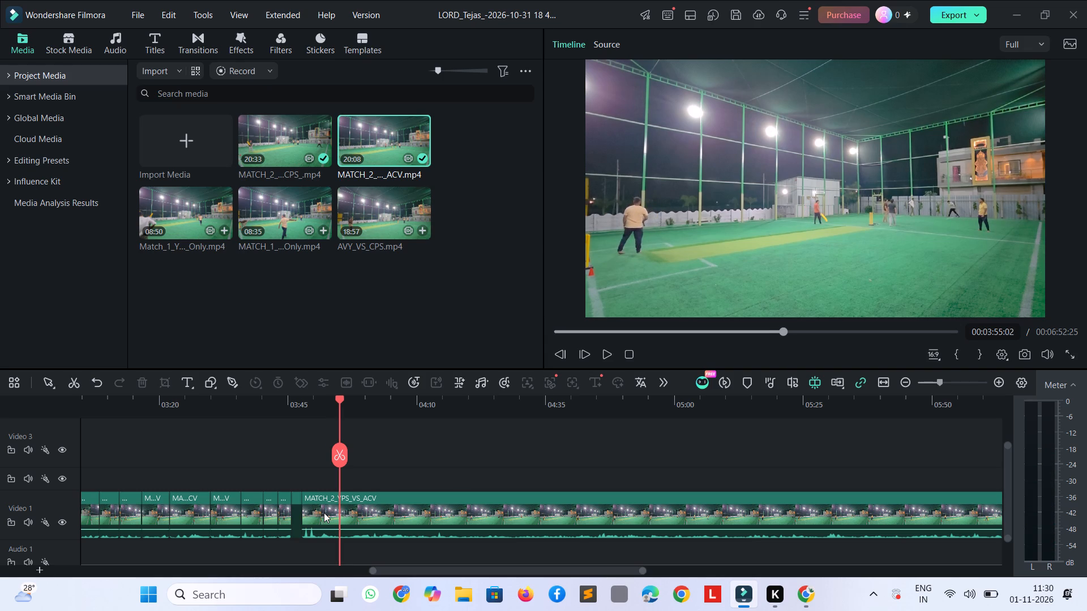
{"action": "key", "text": "shift+Left"}
{"action": "key", "text": "shift+Left"}
{"action": "key", "text": "shift+Left"}
{"action": "key", "text": "space"}
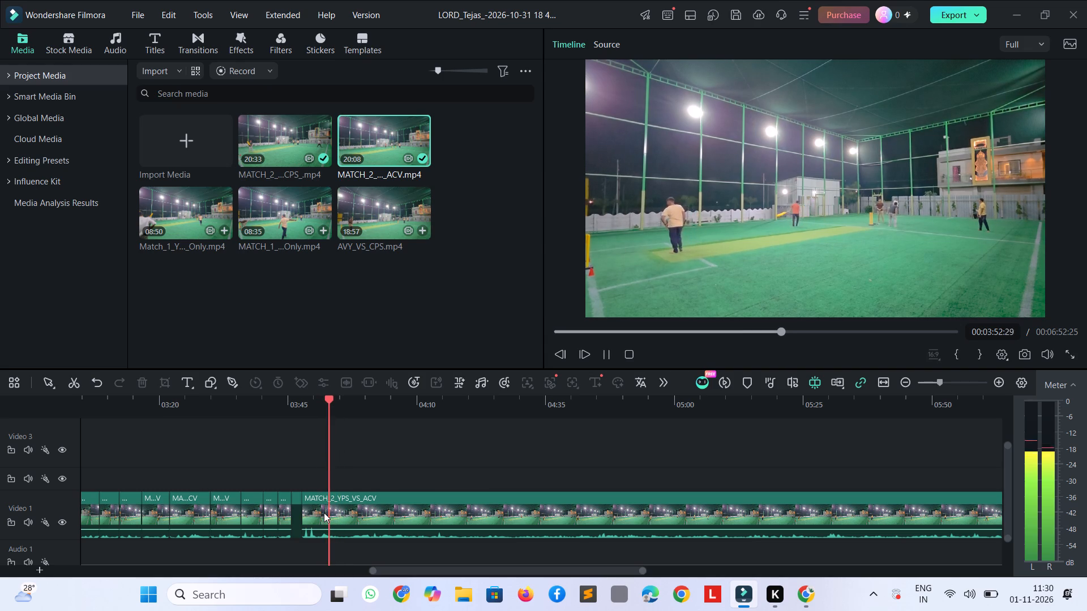
{"action": "key", "text": "shift+Left"}
{"action": "key", "text": "shift+Left"}
{"action": "key", "text": "shift+Left"}
{"action": "key", "text": "shift+Left"}
{"action": "key", "text": "shift+Left"}
{"action": "key", "text": "space"}
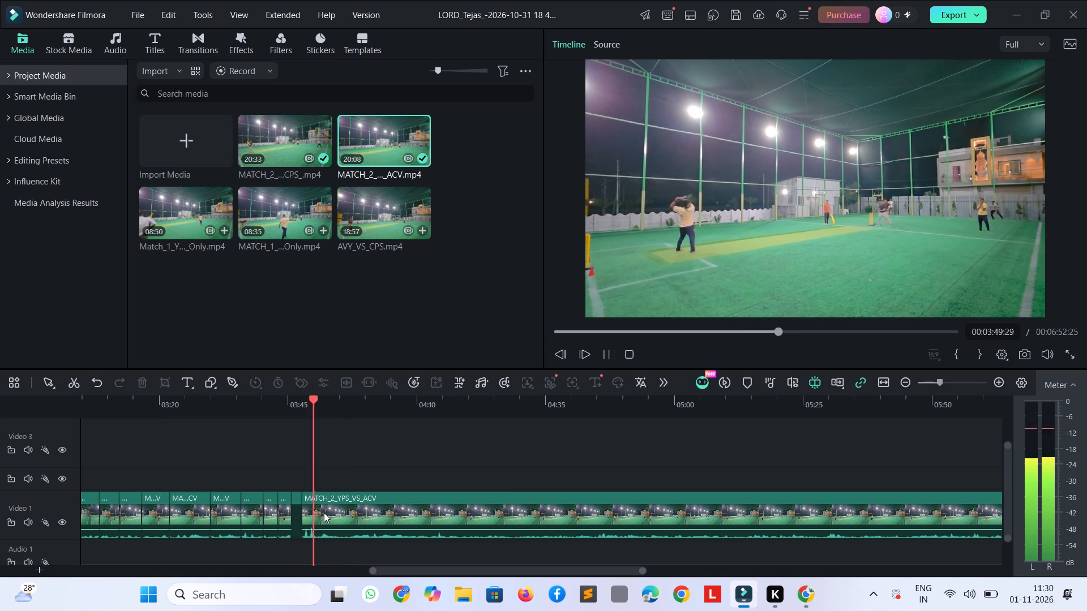
{"action": "key", "text": "space"}
{"action": "key", "text": "space"}
{"action": "key", "text": "space"}
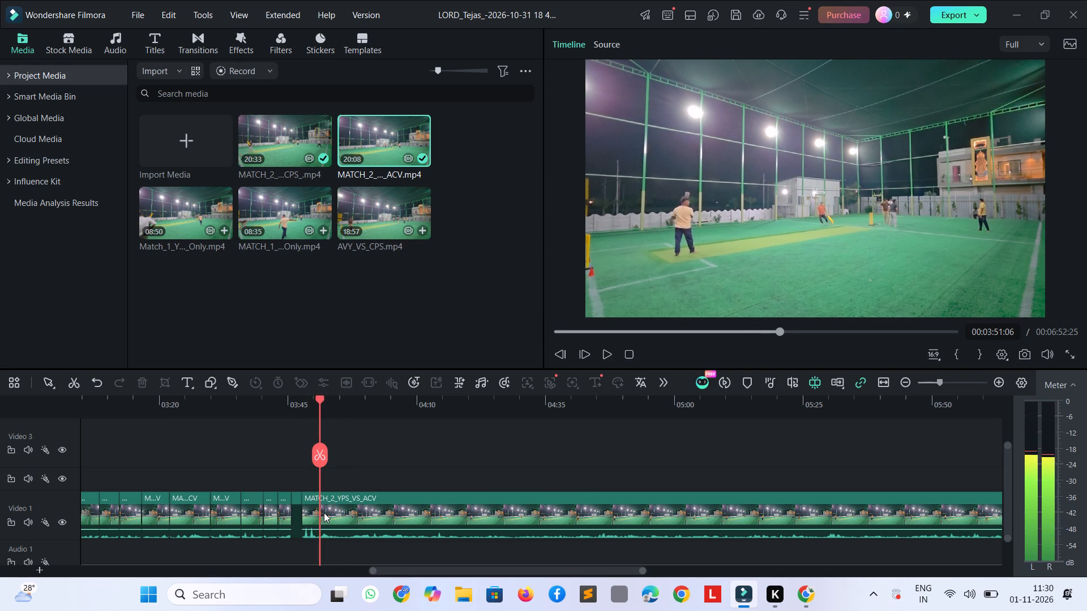
{"action": "key", "text": "ctrl+b"}
Find where the batsman waits for the following ball, split MATCH_2_YPS_VS_ACV at 00:03:58:04, and delete the section back to the previous cut.
{"action": "key", "text": "space"}
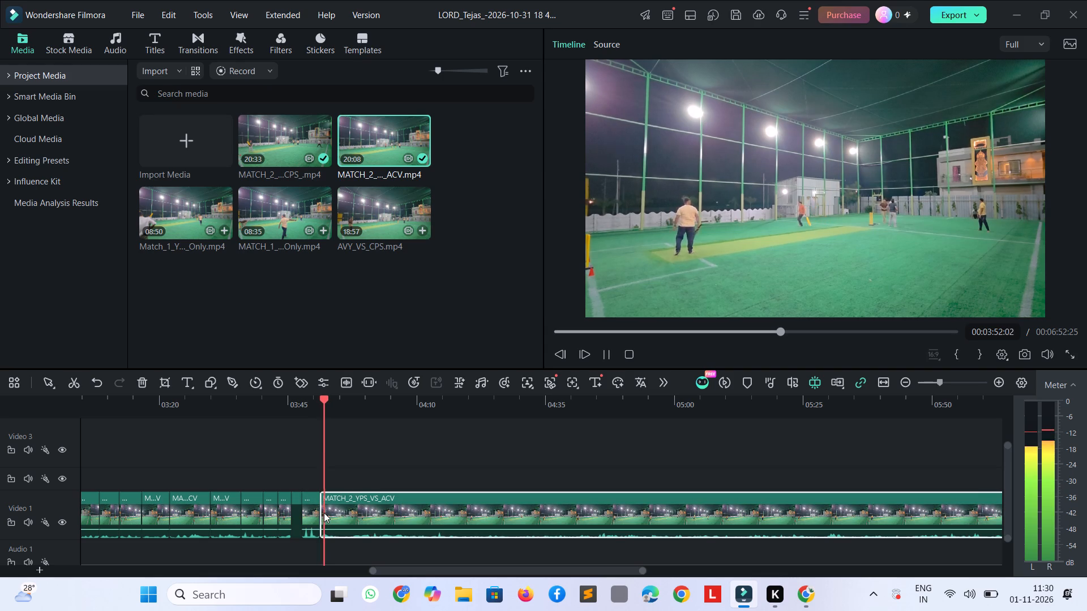
{"action": "key", "text": "shift+Right"}
{"action": "key", "text": "shift+Right"}
{"action": "key", "text": "shift+Right"}
{"action": "key", "text": "shift+Right"}
{"action": "key", "text": "shift+Right"}
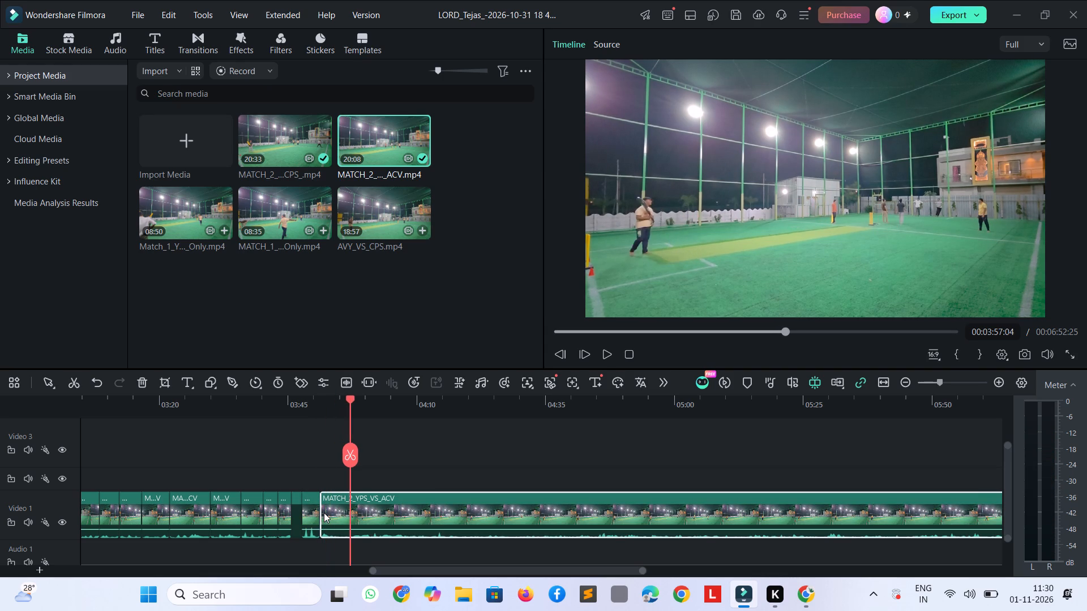
{"action": "key", "text": "shift+Right"}
{"action": "key", "text": "shift+Right"}
{"action": "key", "text": "shift+Right"}
{"action": "key", "text": "shift+Left"}
{"action": "key", "text": "shift+Left"}
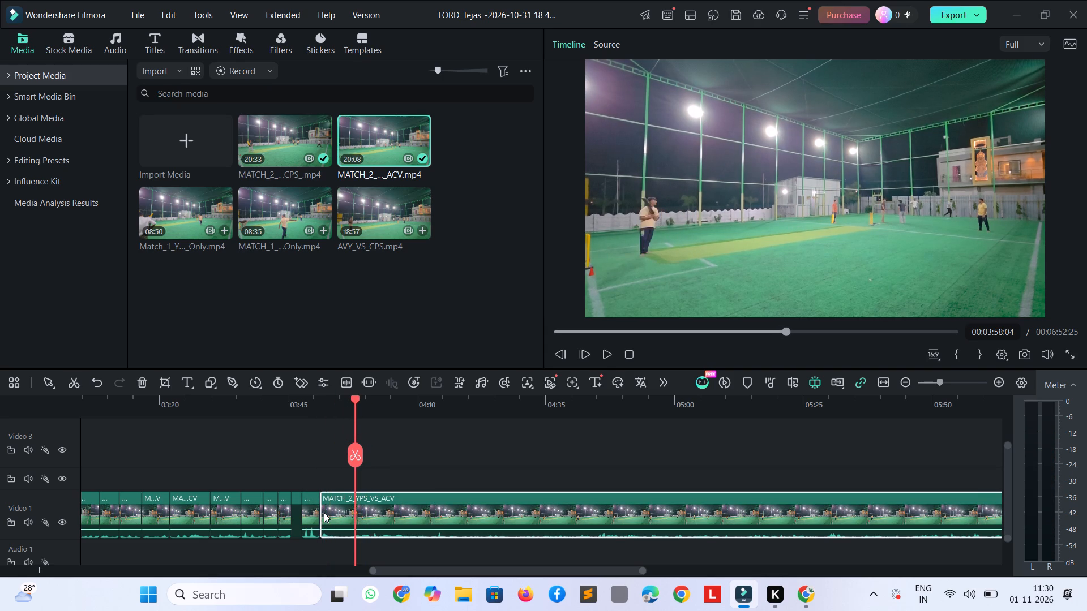
{"action": "key", "text": "ctrl+b"}
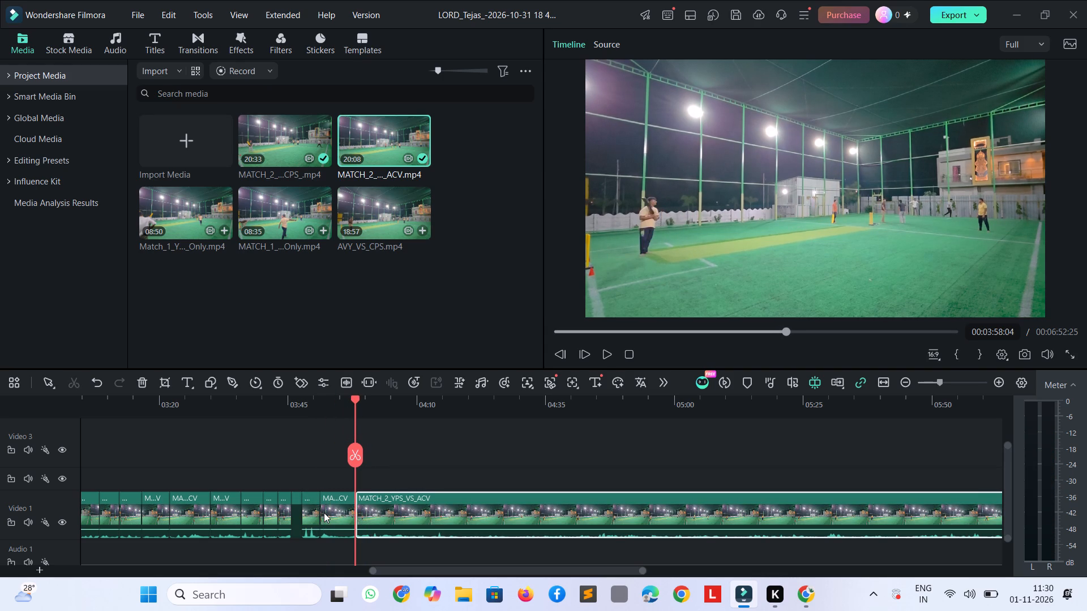
{"action": "left_click", "coordinate": [324, 513]}
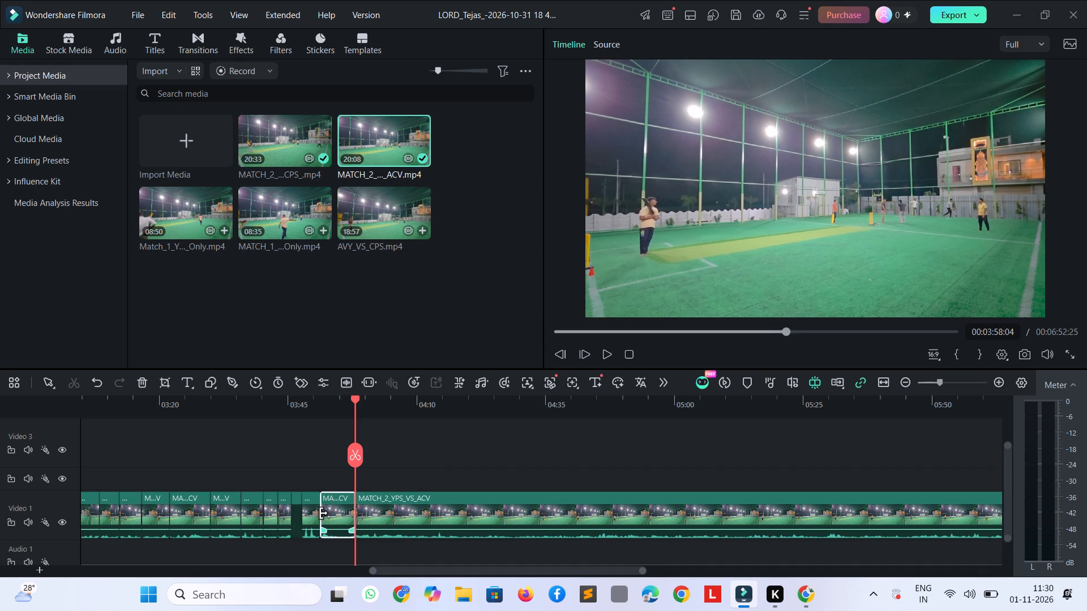
{"action": "key", "text": "Delete"}
Trim the remaining wait before the ball by splitting MATCH_2_YPS_VS_ACV at 00:03:53:18 and deleting the short section back to the previous cut.
{"action": "key", "text": "space"}
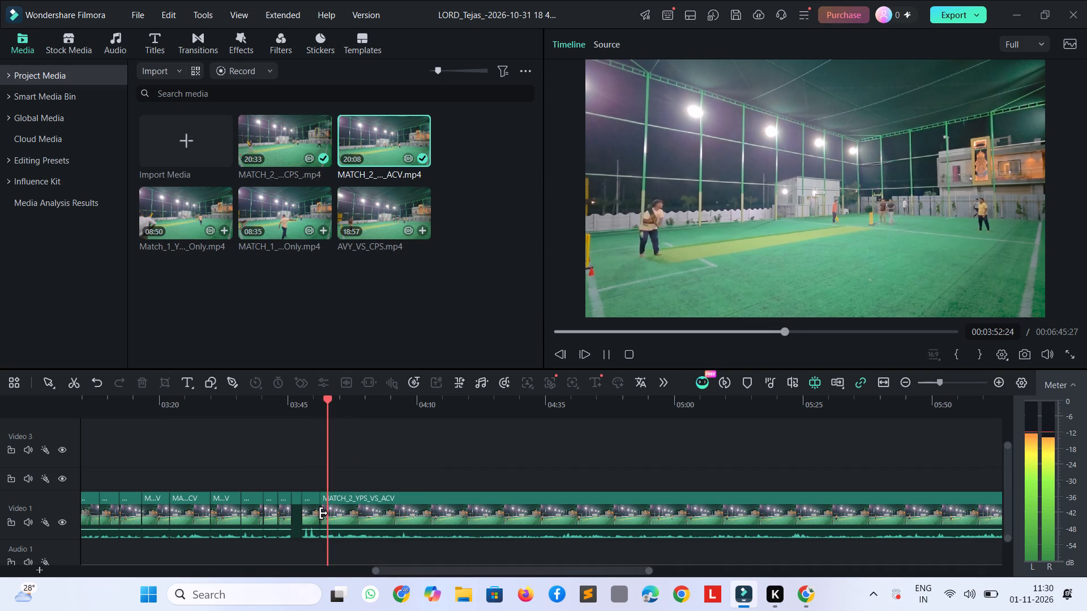
{"action": "key", "text": "space"}
{"action": "key", "text": "ctrl+b"}
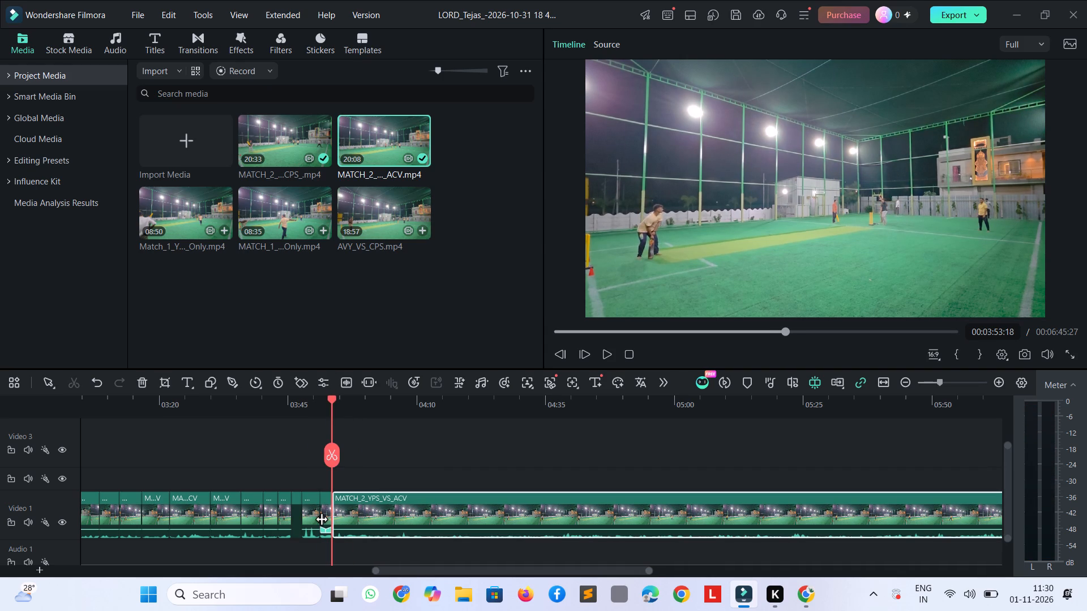
{"action": "left_click", "coordinate": [322, 519]}
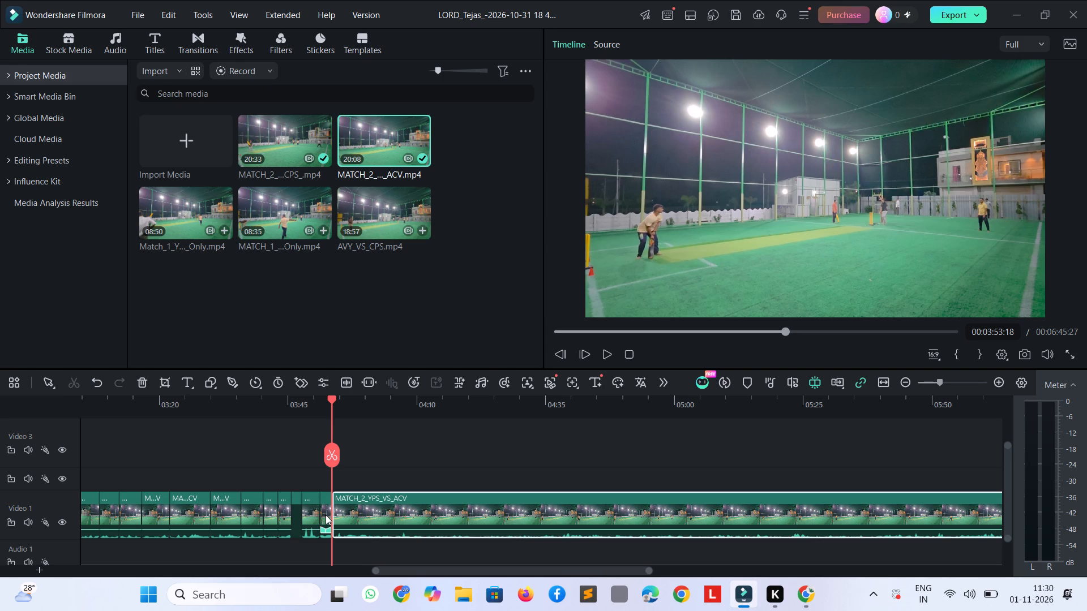
{"action": "left_click", "coordinate": [326, 514]}
{"action": "key", "text": "Delete"}
Play the delivery from the new cut and split MATCH_2_YPS_VS_ACV after the shot at about 00:03:56.
{"action": "key", "text": "space"}
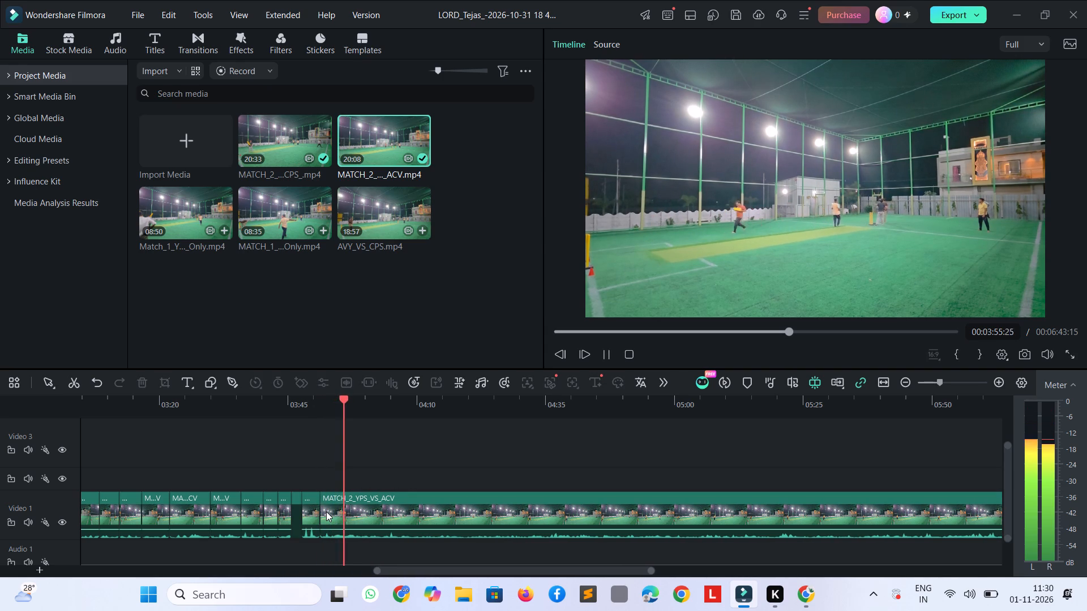
{"action": "key", "text": "space"}
{"action": "key", "text": "ctrl+b"}
Skim the footage past the last cut to about 00:04:05, and replay the delivery starting near 00:03:51 to judge where it should end.
{"action": "key", "text": "space"}
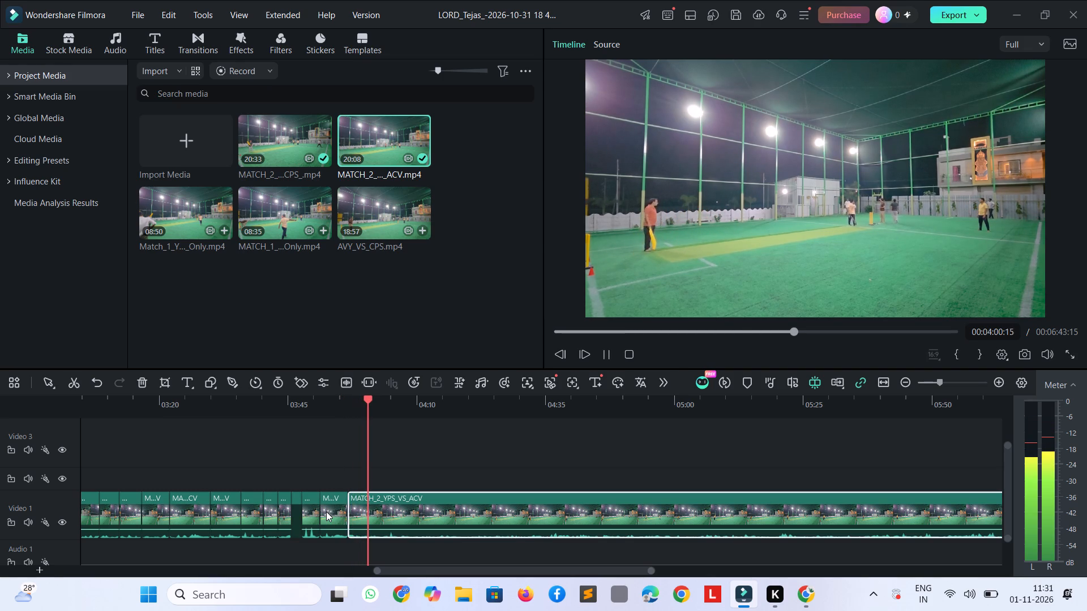
{"action": "key", "text": "shift+Right"}
{"action": "key", "text": "shift+Right"}
{"action": "key", "text": "shift+Right"}
{"action": "key", "text": "shift+Right"}
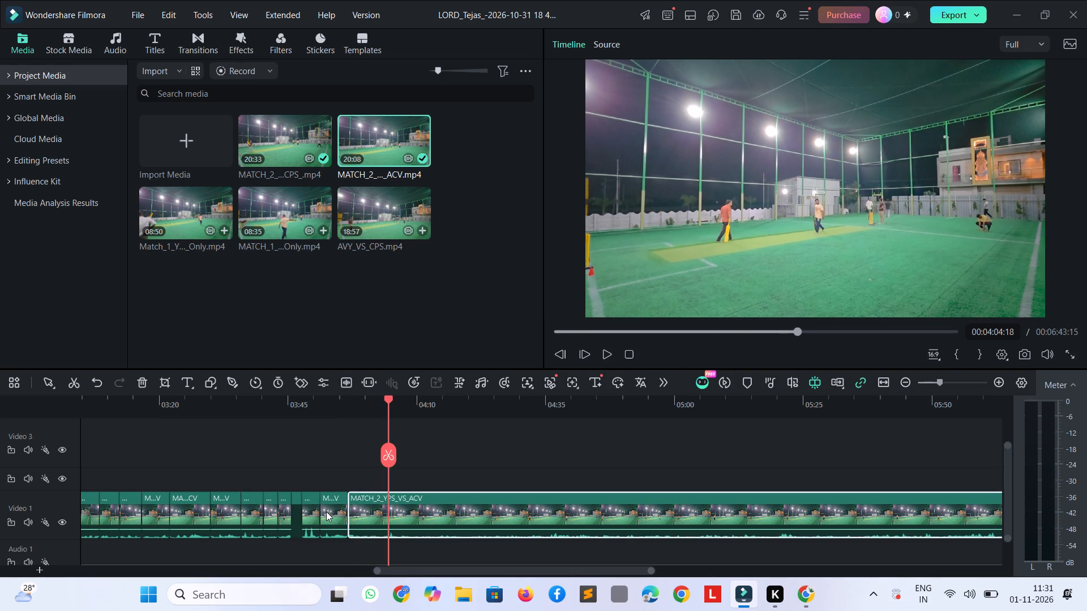
{"action": "key", "text": "shift+Right"}
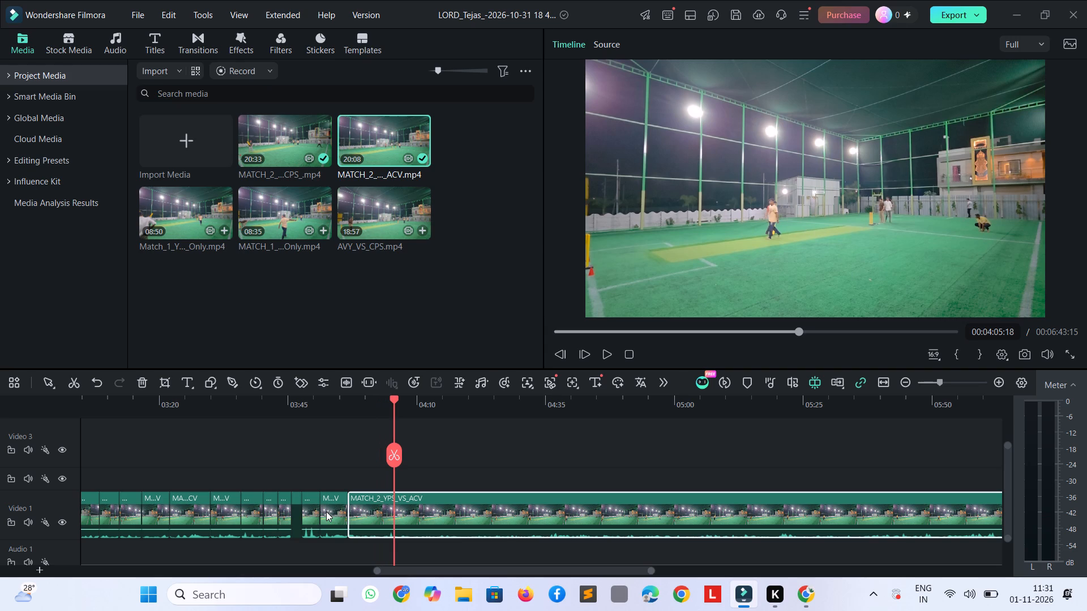
{"action": "key", "text": "shift+Left"}
{"action": "key", "text": "shift+Left"}
{"action": "key", "text": "shift+Left"}
{"action": "key", "text": "shift+Left"}
{"action": "key", "text": "shift+Left"}
{"action": "key", "text": "shift+Left"}
{"action": "key", "text": "shift+Left"}
{"action": "key", "text": "shift+Left"}
{"action": "key", "text": "shift+Left"}
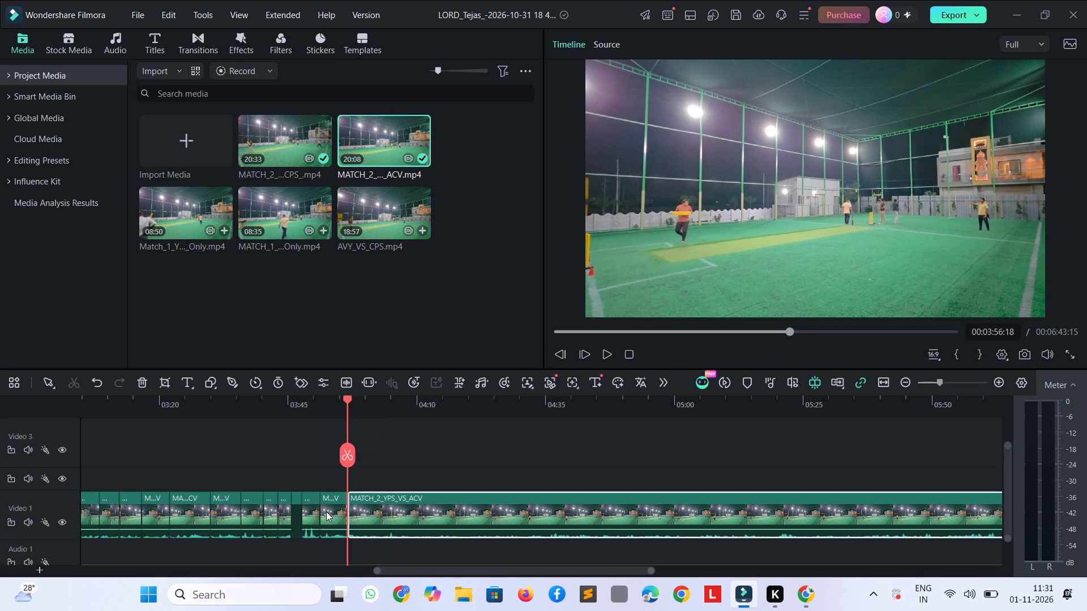
{"action": "key", "text": "shift+Left"}
{"action": "key", "text": "shift+Left"}
{"action": "key", "text": "space"}
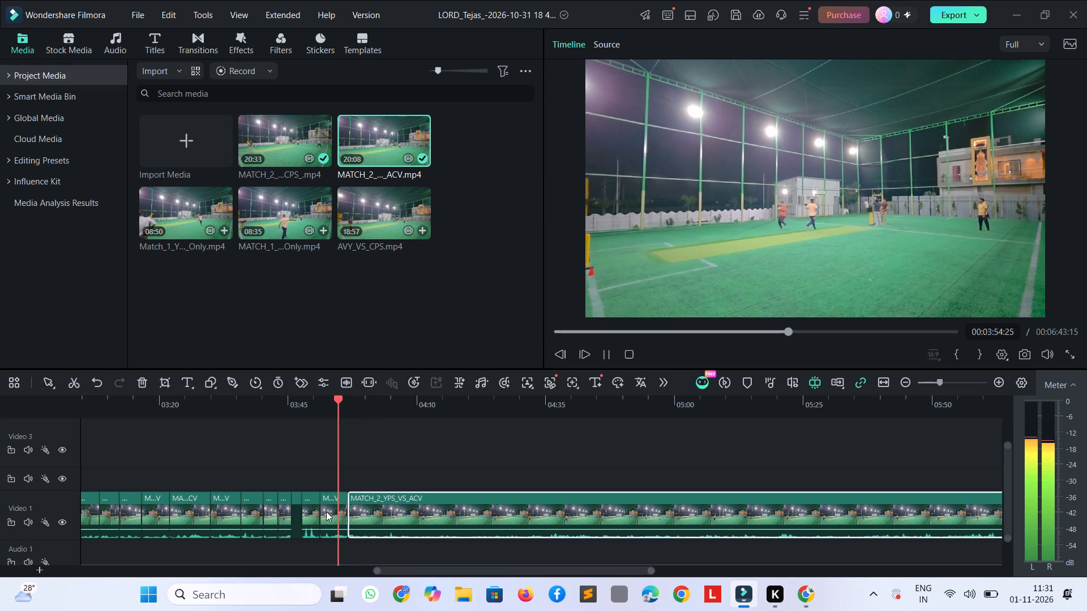
{"action": "key", "text": "shift+Left"}
{"action": "key", "text": "shift+Left"}
{"action": "key", "text": "shift+Left"}
{"action": "key", "text": "shift+Left"}
{"action": "key", "text": "shift+Left"}
{"action": "key", "text": "space"}
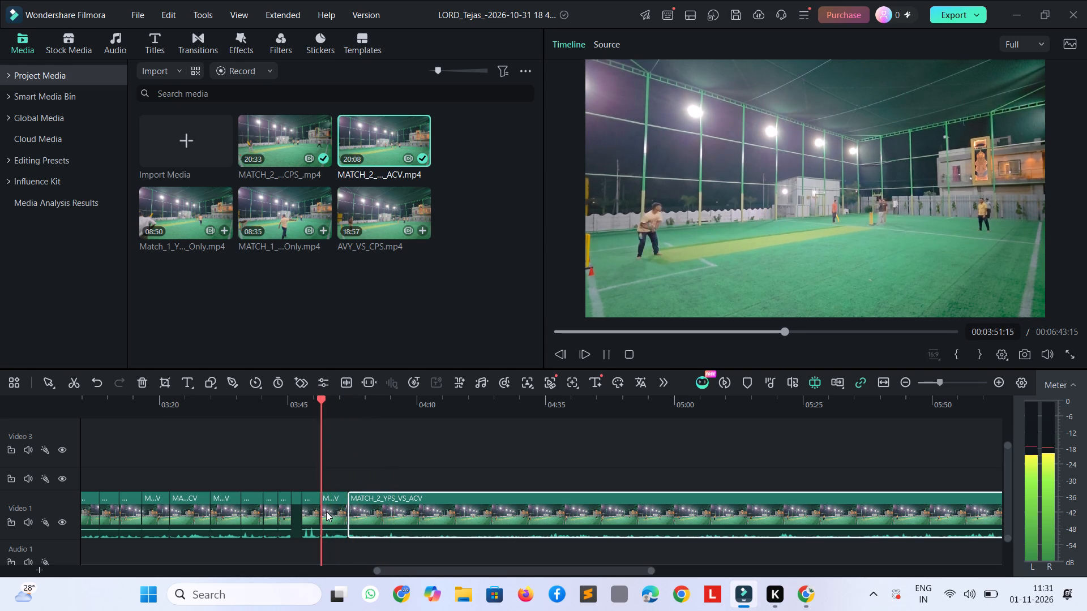
{"action": "key", "text": "space"}
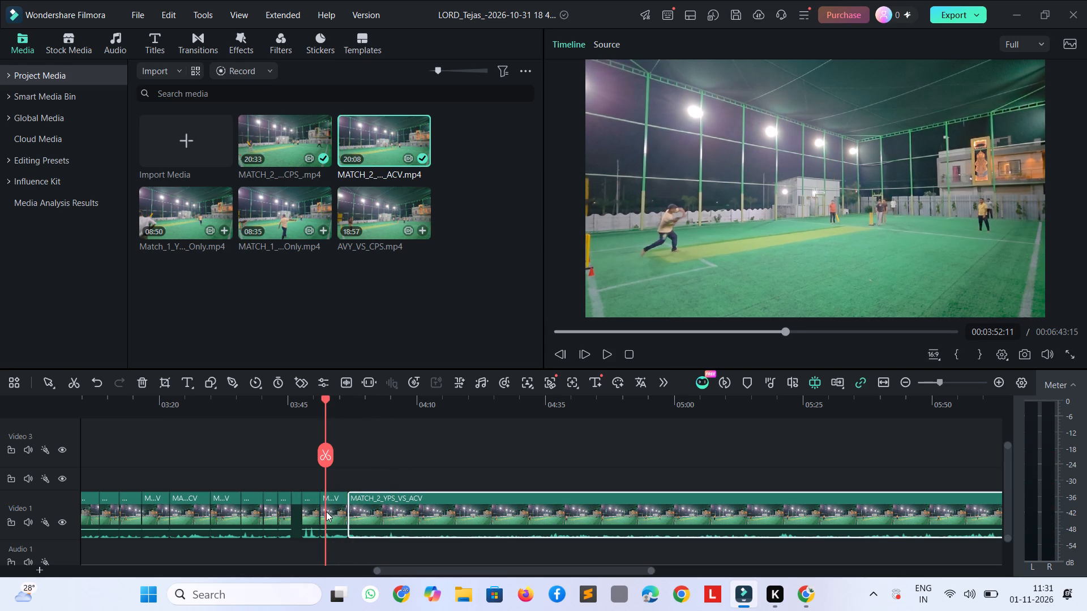
{"action": "key", "text": "space"}
{"action": "key", "text": "space"}
{"action": "key", "text": "space"}
{"action": "key", "text": "space"}
{"action": "key", "text": "space"}
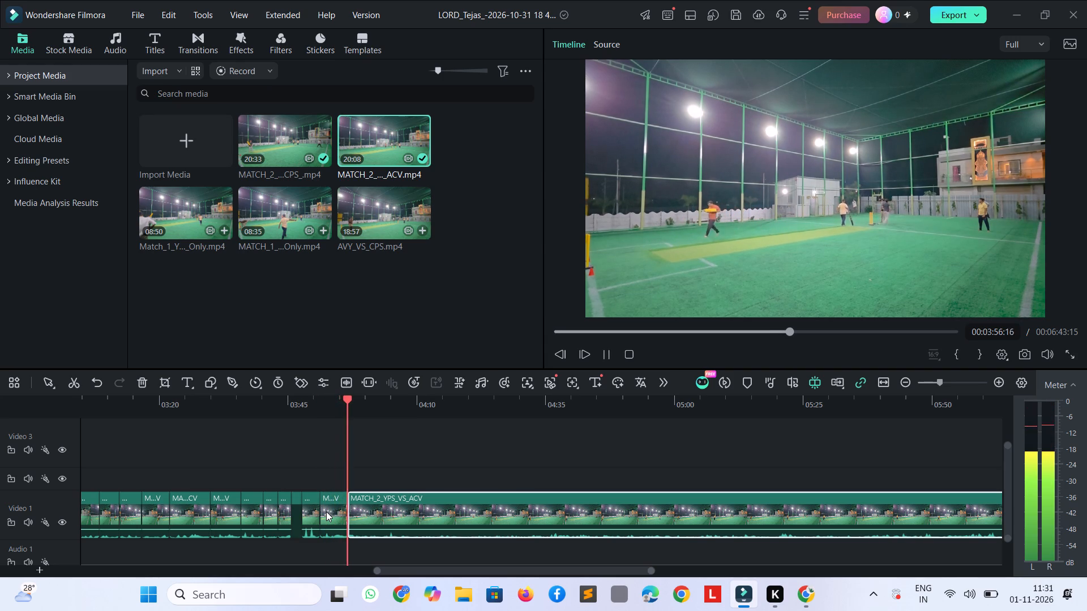
Tighten the end of this delivery by splitting MATCH_2_YPS_VS_ACV at 00:03:53:26 and deleting the short section up to the following cut.
{"action": "key", "text": "shift+Left"}
{"action": "key", "text": "shift+Left"}
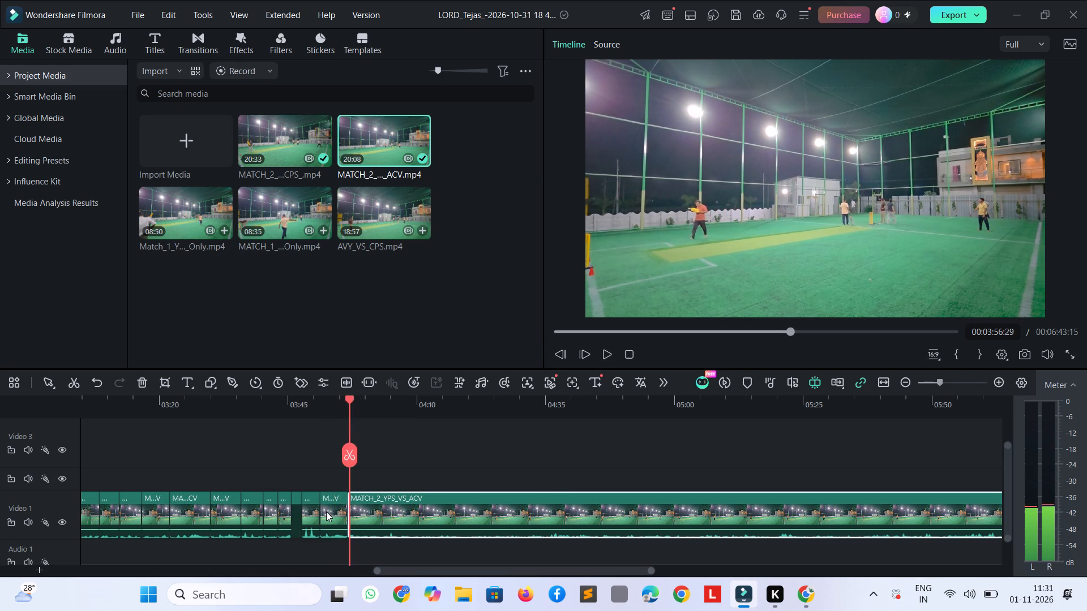
{"action": "key", "text": "shift+Left"}
{"action": "key", "text": "shift+Left"}
{"action": "key", "text": "shift+Left"}
{"action": "key", "text": "shift+Left"}
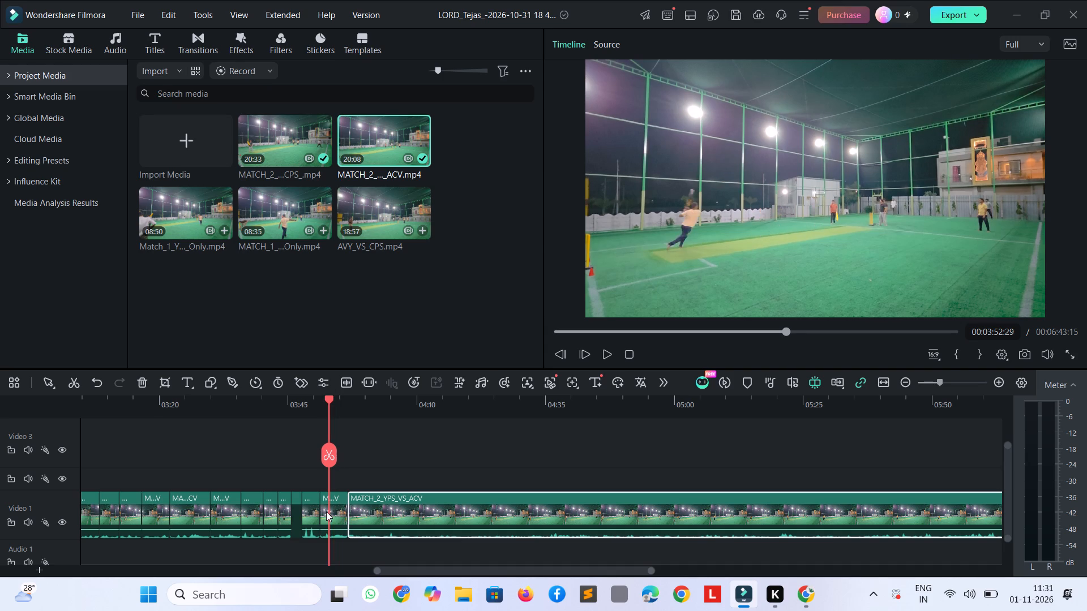
{"action": "key", "text": "space"}
{"action": "key", "text": "space"}
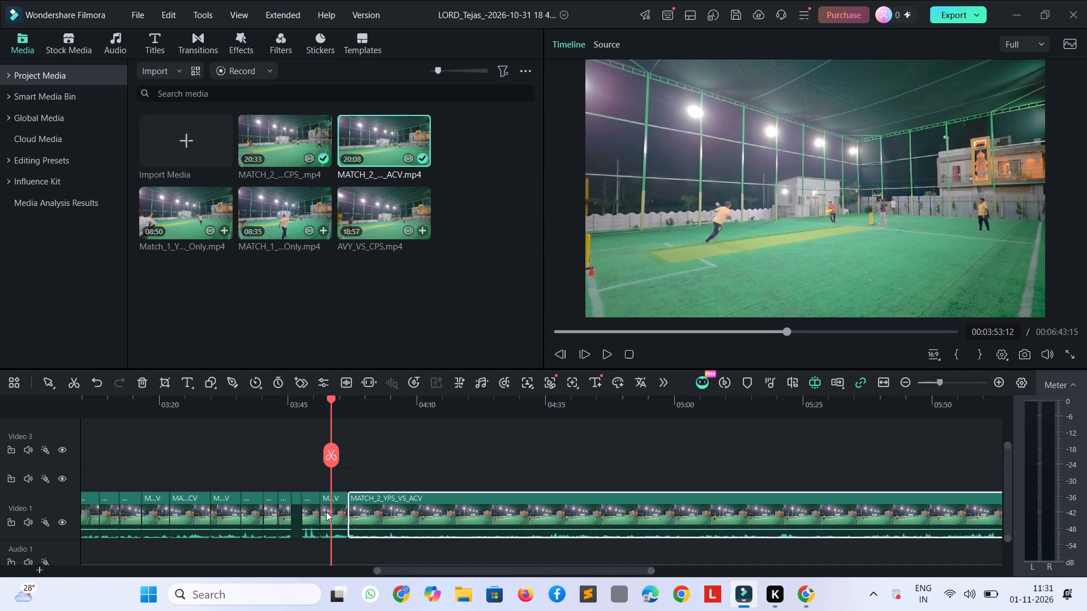
{"action": "key", "text": "space"}
{"action": "key", "text": "space"}
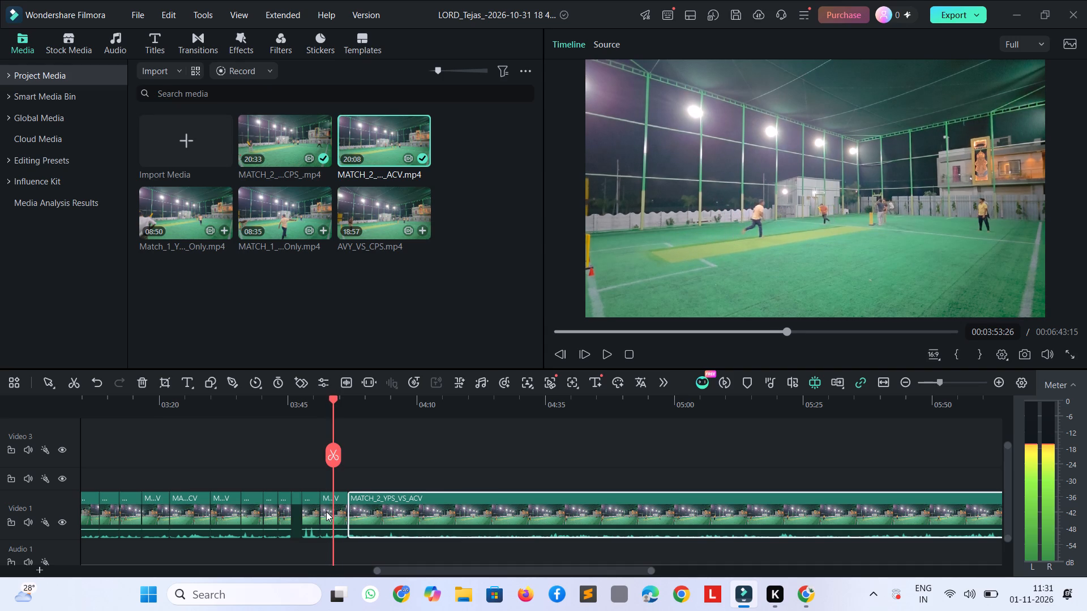
{"action": "key", "text": "ctrl+b"}
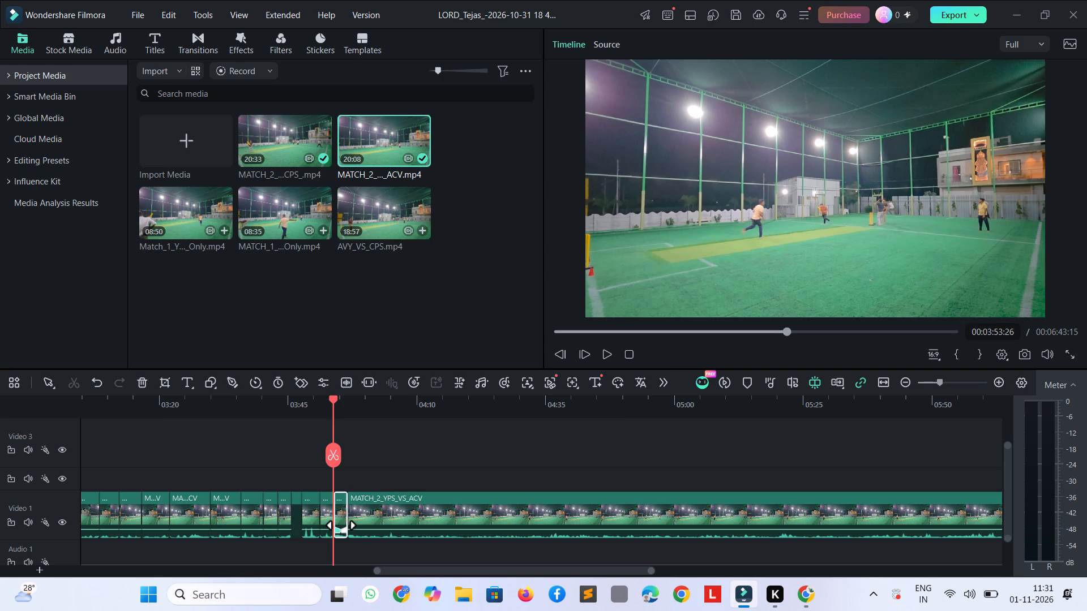
{"action": "left_click", "coordinate": [341, 514]}
{"action": "key", "text": "Delete"}
Skim the rest of MATCH_2_YPS_VS_ACV from the new cut to about 00:05:54 for any more deliveries worth keeping.
{"action": "key", "text": "space"}
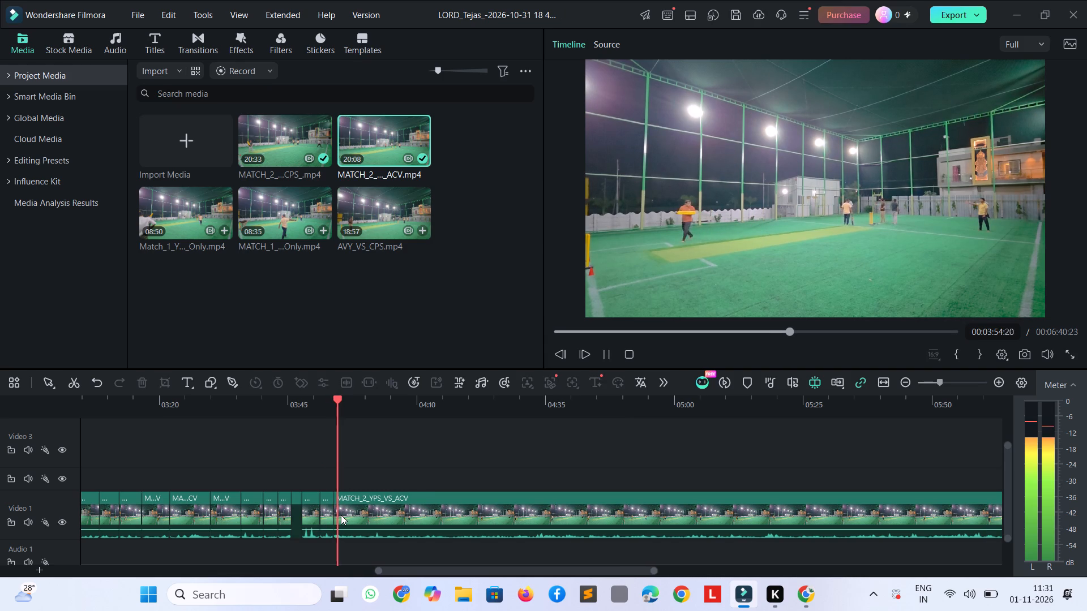
{"action": "key", "text": "space"}
{"action": "key", "text": "shift+Right"}
{"action": "key", "text": "shift+Right"}
{"action": "key", "text": "shift+Right"}
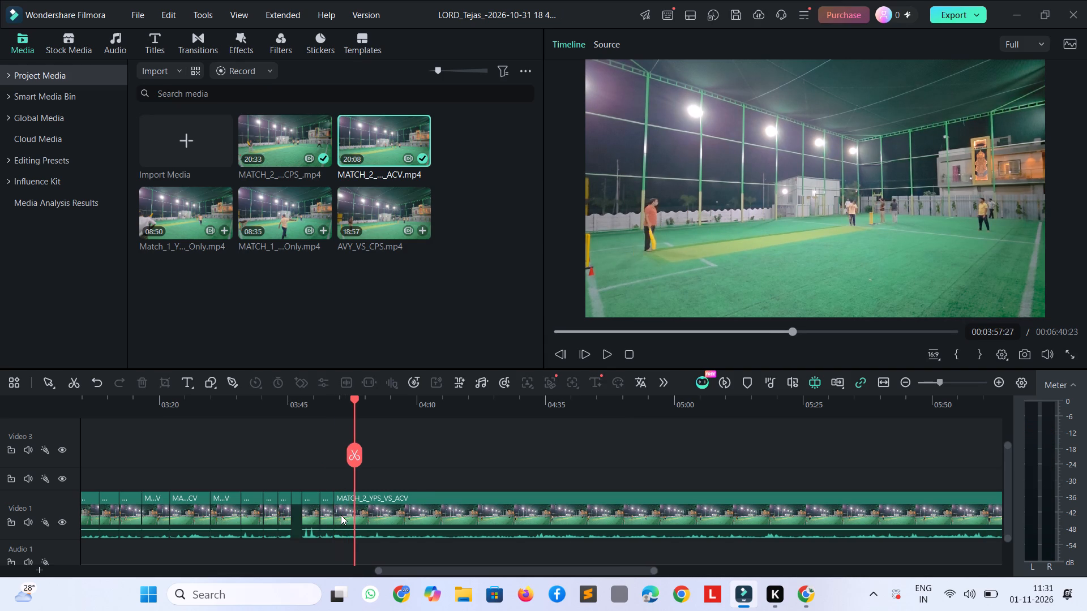
{"action": "key", "text": "shift+Right"}
{"action": "key", "text": "shift+Right"}
{"action": "key", "text": "shift+Right"}
{"action": "key", "text": "shift+Right"}
{"action": "key", "text": "shift+Right"}
{"action": "key", "text": "shift+Right"}
{"action": "key", "text": "shift+Right"}
{"action": "key", "text": "shift+Right"}
{"action": "key", "text": "shift+Right"}
{"action": "key", "text": "shift+Right"}
{"action": "key", "text": "shift+Right"}
{"action": "key", "text": "shift+Right"}
{"action": "key", "text": "shift+Right"}
{"action": "key", "text": "shift+Right"}
{"action": "key", "text": "shift+Right"}
{"action": "key", "text": "shift+Right"}
{"action": "key", "text": "shift+Right"}
{"action": "key", "text": "shift+Right"}
{"action": "key", "text": "shift+Right"}
{"action": "key", "text": "shift+Right"}
{"action": "key", "text": "shift+Right"}
{"action": "key", "text": "shift+Right"}
{"action": "key", "text": "shift+Right"}
{"action": "key", "text": "shift+Right"}
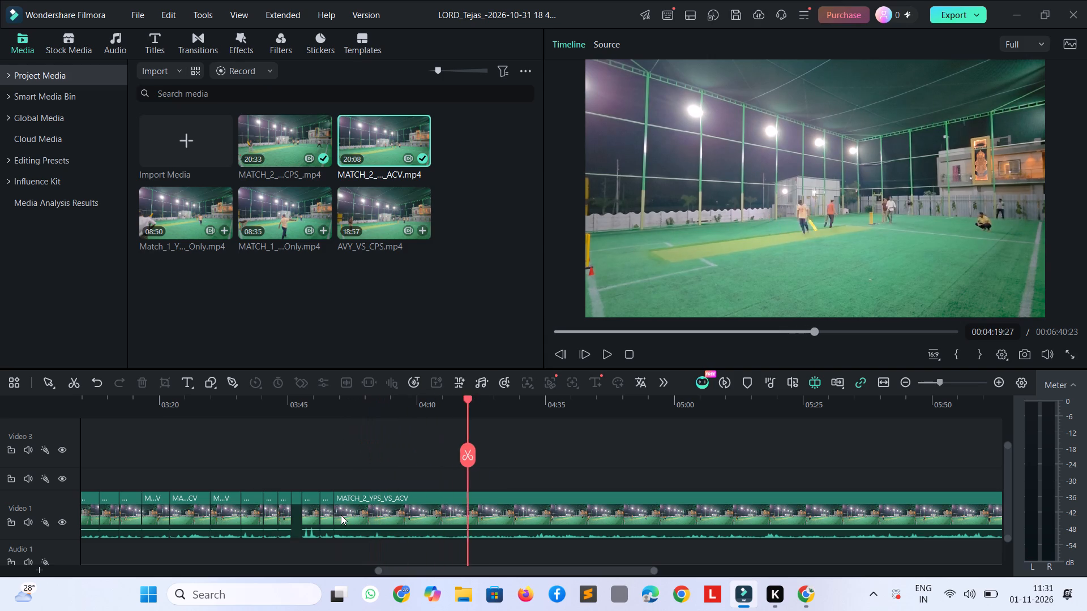
{"action": "key", "text": "shift+Right"}
{"action": "key", "text": "shift+Right"}
{"action": "key", "text": "shift+Right"}
{"action": "key", "text": "shift+Right"}
{"action": "key", "text": "shift+Right"}
{"action": "key", "text": "shift+Right"}
{"action": "key", "text": "shift+Right"}
{"action": "key", "text": "shift+Right"}
{"action": "key", "text": "shift+Right"}
{"action": "key", "text": "shift+Right"}
{"action": "key", "text": "shift+Right"}
{"action": "key", "text": "shift+Right"}
{"action": "key", "text": "shift+Right"}
{"action": "key", "text": "shift+Right"}
{"action": "key", "text": "shift+Right"}
{"action": "key", "text": "shift+Right"}
{"action": "key", "text": "shift+Right"}
{"action": "key", "text": "shift+Right"}
{"action": "key", "text": "shift+Right"}
{"action": "key", "text": "shift+Right"}
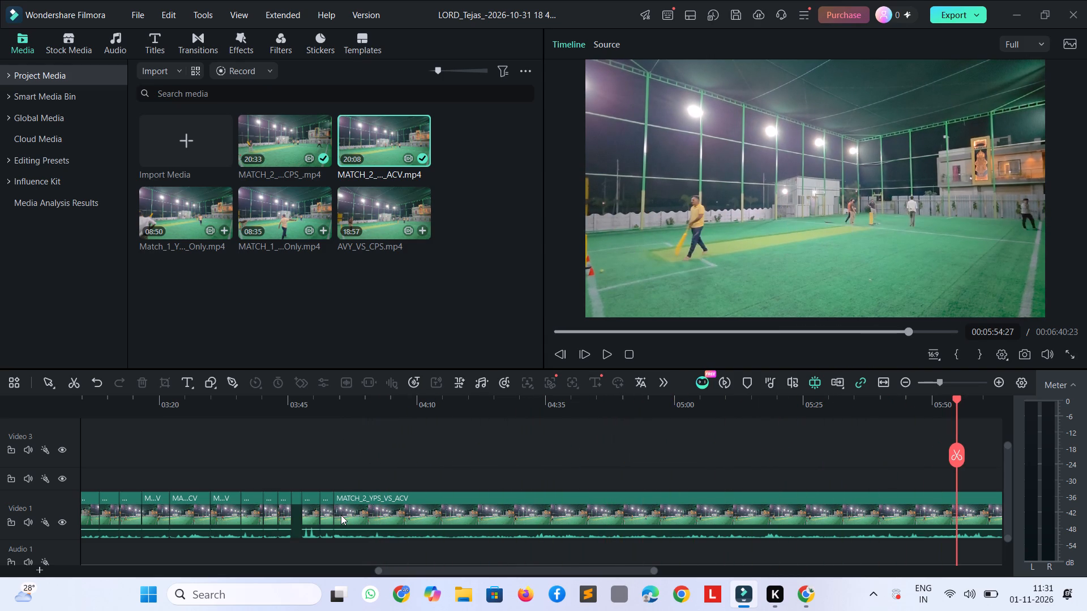
Delete the entire remaining MATCH_2_YPS_VS_ACV section after the last cut on Video 1.
{"action": "left_click", "coordinate": [546, 518]}
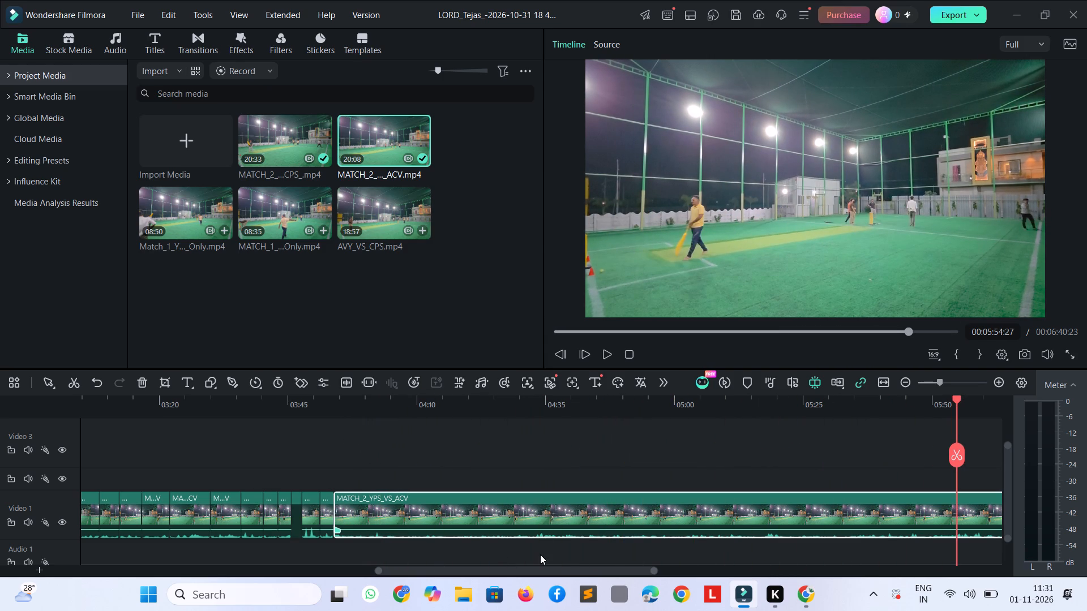
{"action": "left_click_drag", "start_coordinate": [534, 571], "coordinate": [620, 596]}
{"action": "left_click", "coordinate": [623, 513]}
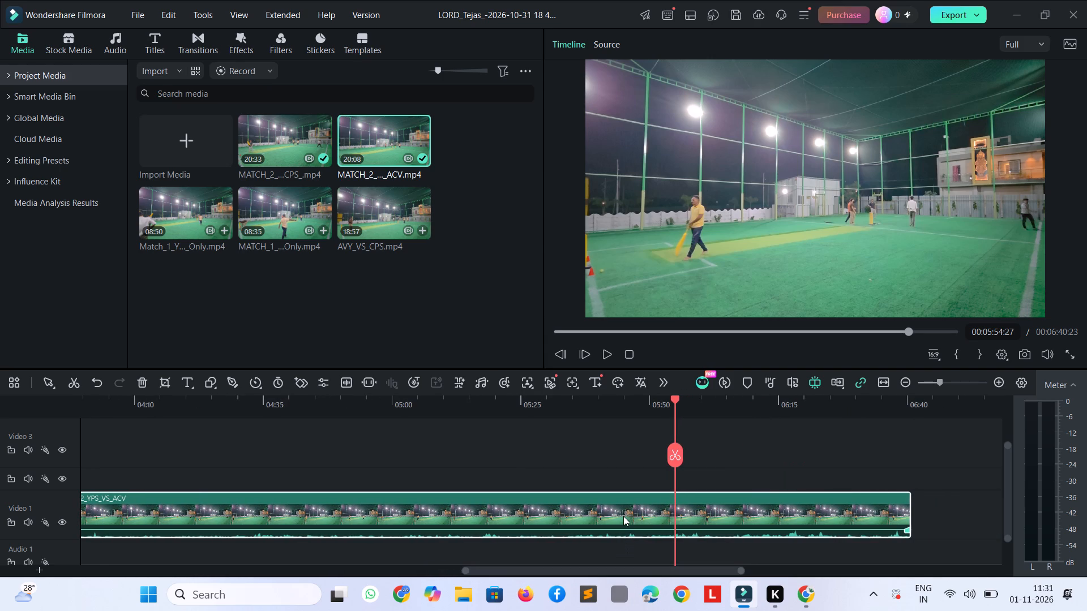
{"action": "key", "text": "Delete"}
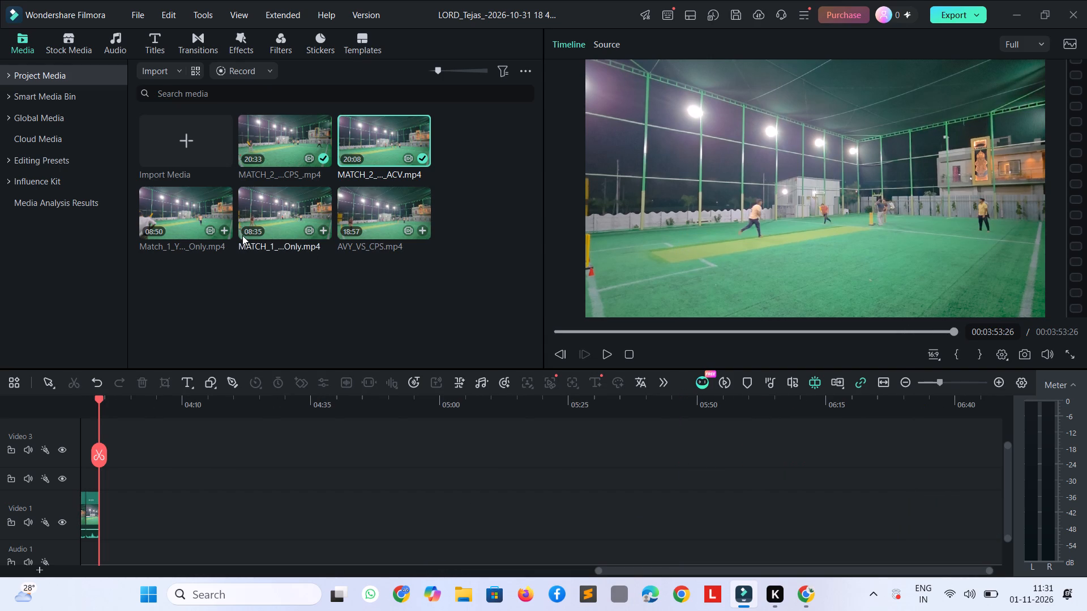
Add the 08:50 Match_1 bowling-only clip to Video 1 directly after the last kept section at 00:03:53:26.
{"action": "left_click", "coordinate": [194, 214]}
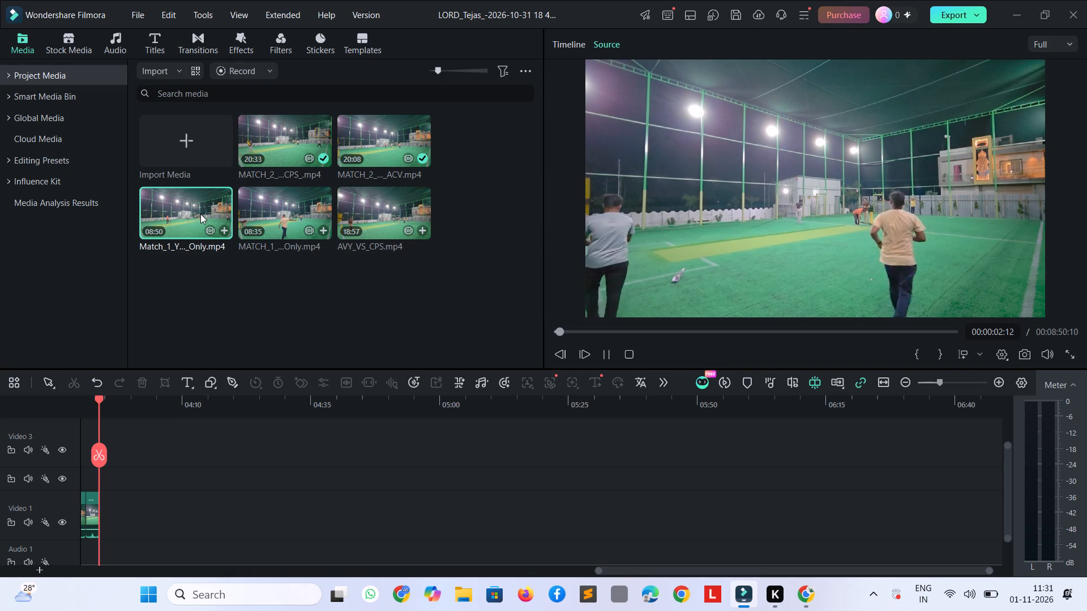
{"action": "left_click_drag", "start_coordinate": [200, 214], "coordinate": [212, 278]}
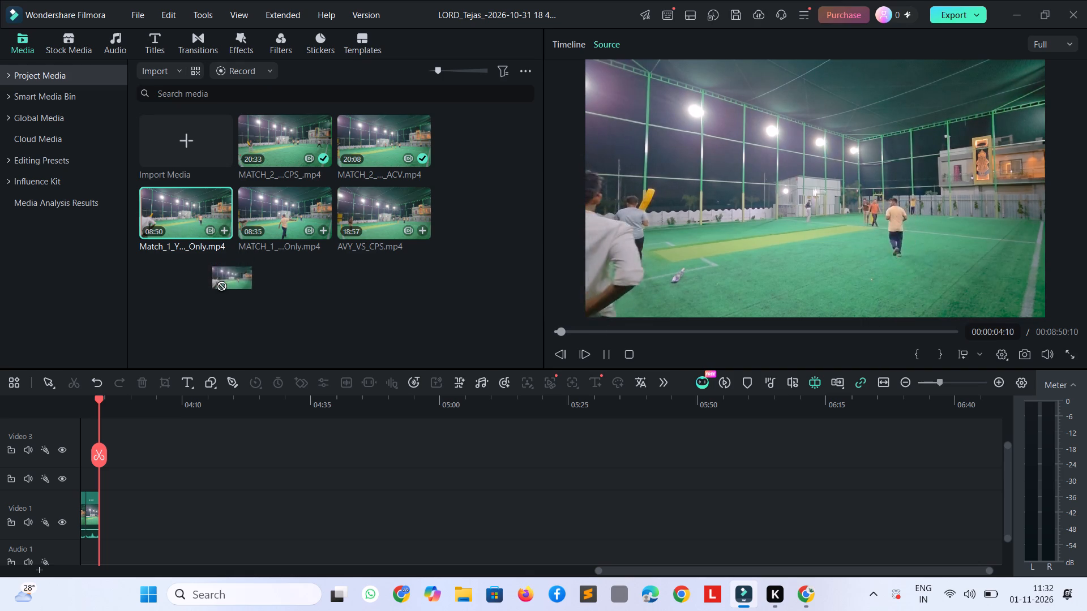
{"action": "left_click_drag", "start_coordinate": [212, 278], "coordinate": [99, 533]}
Skim the Match_1 bowling-only clip on Video 1 from 00:03:53:26 through to its end for deliveries worth keeping.
{"action": "key", "text": "space"}
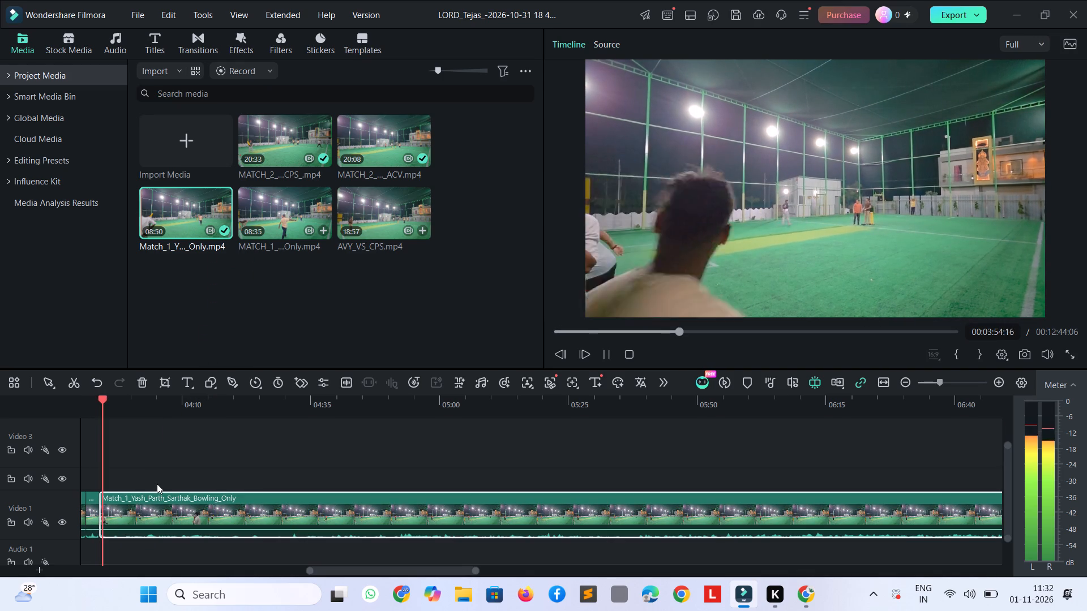
{"action": "key", "text": "shift+Right"}
{"action": "key", "text": "shift+Right"}
{"action": "key", "text": "shift+Right"}
{"action": "key", "text": "shift+Right"}
{"action": "key", "text": "shift+Right"}
{"action": "key", "text": "shift+Right"}
{"action": "key", "text": "shift+Right"}
{"action": "key", "text": "shift+Right"}
{"action": "key", "text": "shift+Right"}
{"action": "key", "text": "shift+Right"}
{"action": "key", "text": "shift+Right"}
{"action": "key", "text": "shift+Right"}
{"action": "key", "text": "shift+Right"}
{"action": "key", "text": "shift+Right"}
{"action": "key", "text": "shift+Right"}
{"action": "key", "text": "shift+Right"}
{"action": "key", "text": "shift+Right"}
{"action": "key", "text": "shift+Right"}
{"action": "key", "text": "shift+Right"}
{"action": "key", "text": "shift+Right"}
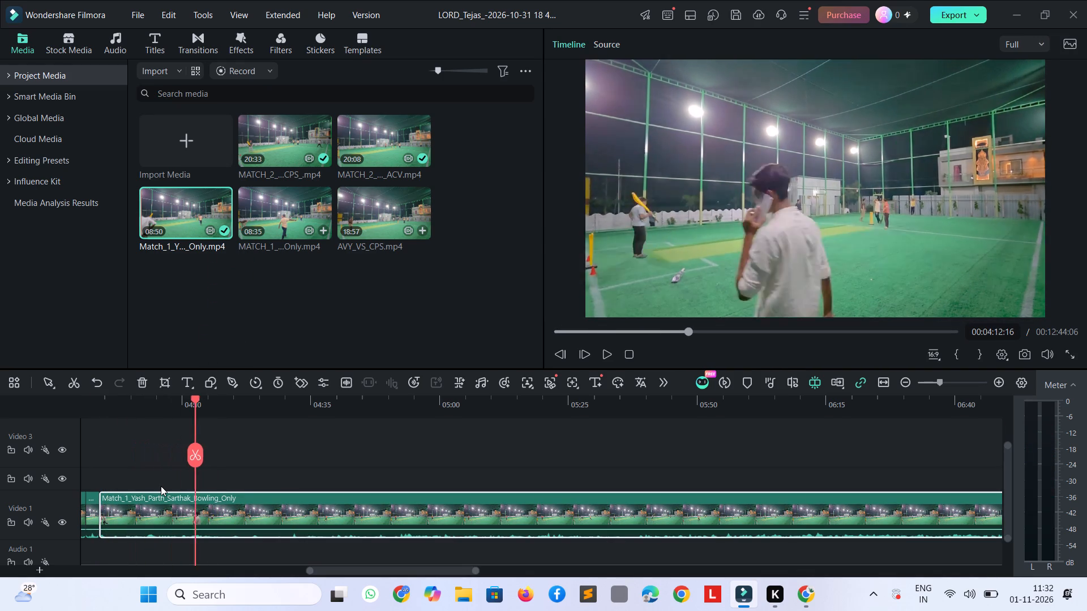
{"action": "key", "text": "shift+Right"}
{"action": "key", "text": "shift+Right"}
{"action": "key", "text": "shift+Right"}
{"action": "key", "text": "shift+Right"}
{"action": "key", "text": "shift+Right"}
{"action": "key", "text": "shift+Right"}
{"action": "key", "text": "shift+Right"}
{"action": "key", "text": "shift+Right"}
{"action": "key", "text": "shift+Right"}
{"action": "key", "text": "shift+Right"}
{"action": "key", "text": "shift+Right"}
{"action": "key", "text": "shift+Right"}
{"action": "key", "text": "shift+Right"}
{"action": "key", "text": "shift+Right"}
{"action": "key", "text": "shift+Right"}
{"action": "key", "text": "shift+Right"}
{"action": "key", "text": "shift+Right"}
{"action": "key", "text": "shift+Right"}
{"action": "key", "text": "shift+Right"}
{"action": "key", "text": "shift+Right"}
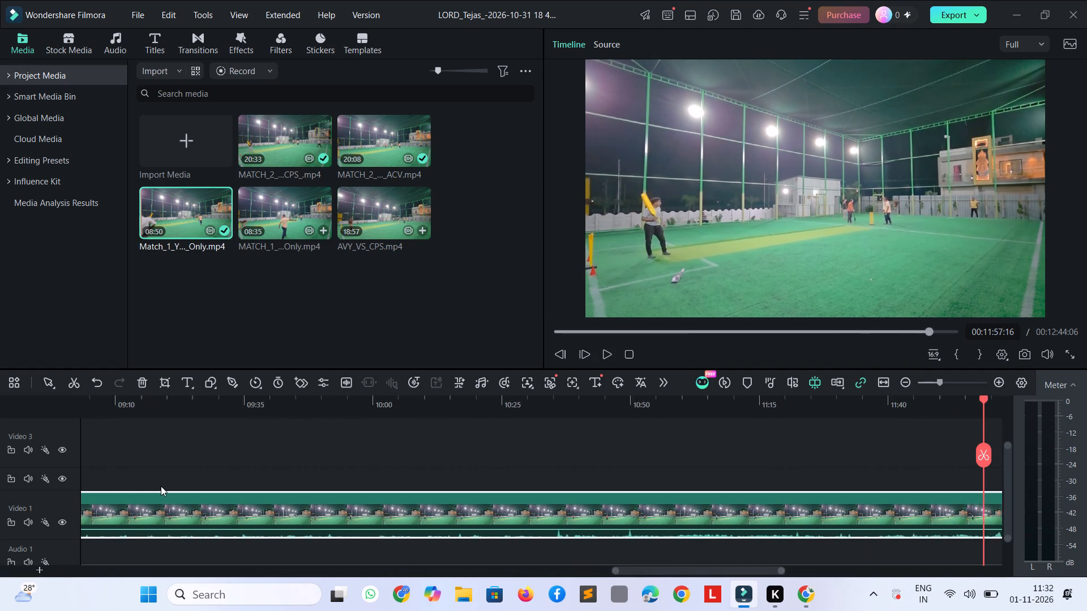
{"action": "key", "text": "shift+Right"}
{"action": "key", "text": "shift+Right"}
{"action": "key", "text": "shift+Right"}
{"action": "key", "text": "shift+Right"}
{"action": "key", "text": "shift+Right"}
{"action": "key", "text": "shift+Right"}
{"action": "key", "text": "shift+Right"}
{"action": "key", "text": "shift+Right"}
{"action": "key", "text": "shift+Right"}
{"action": "key", "text": "shift+Right"}
{"action": "key", "text": "shift+Right"}
{"action": "key", "text": "shift+Right"}
{"action": "key", "text": "shift+Right"}
{"action": "key", "text": "shift+Right"}
{"action": "key", "text": "shift+Right"}
{"action": "key", "text": "shift+Right"}
{"action": "key", "text": "shift+Right"}
{"action": "key", "text": "shift+Right"}
{"action": "key", "text": "shift+Right"}
{"action": "key", "text": "shift+Right"}
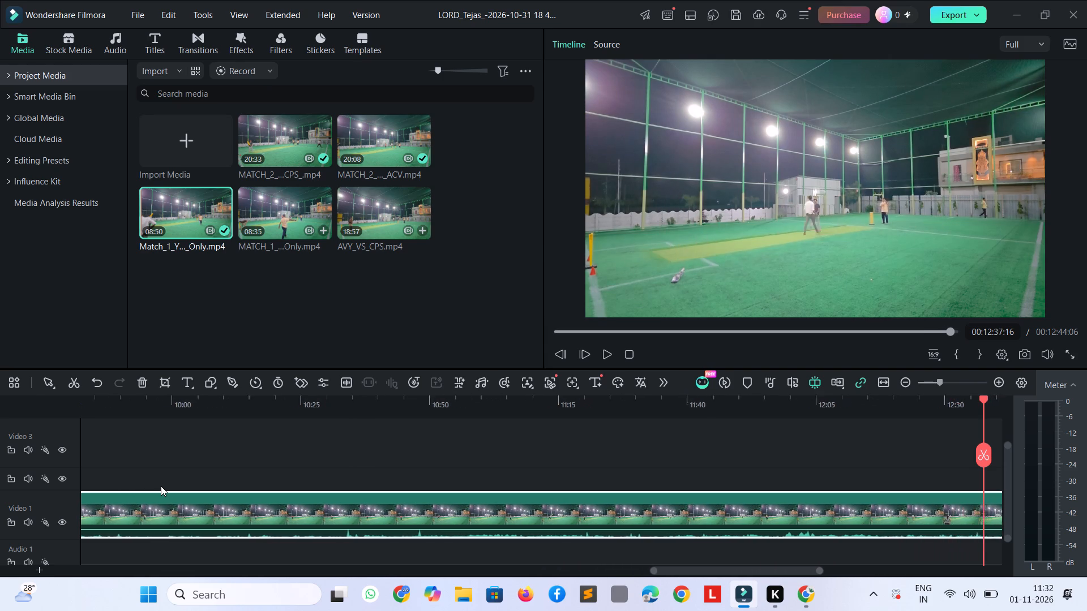
{"action": "key", "text": "shift+Right"}
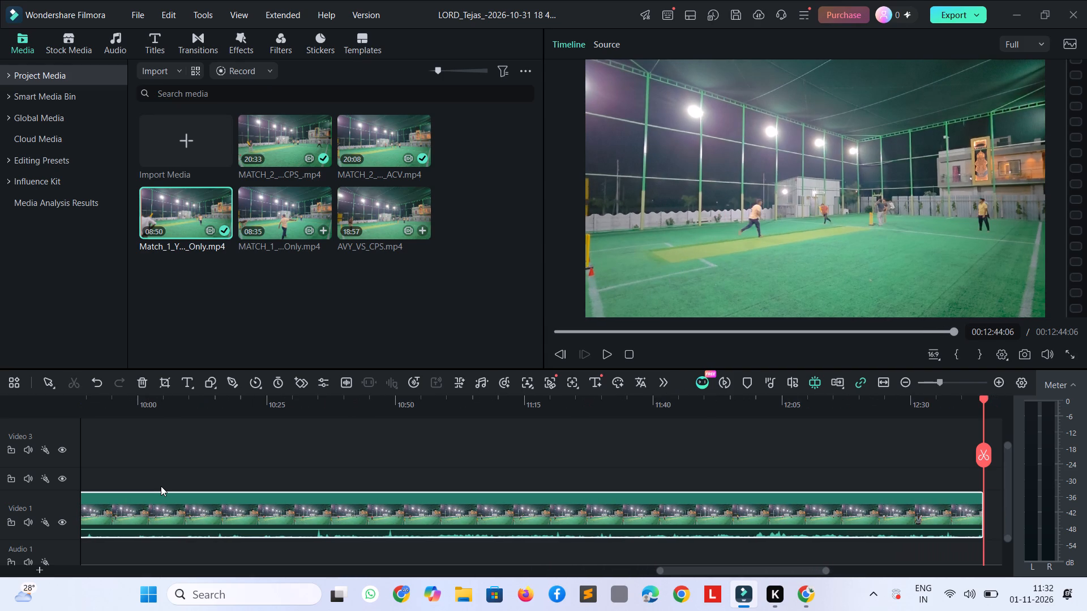
{"action": "key", "text": "shift+Right"}
{"action": "key", "text": "shift+Right"}
{"action": "key", "text": "shift+Right"}
{"action": "key", "text": "shift+Right"}
{"action": "key", "text": "shift+Right"}
{"action": "key", "text": "shift+Right"}
{"action": "key", "text": "shift+Right"}
{"action": "key", "text": "shift+Right"}
{"action": "key", "text": "shift+Right"}
{"action": "key", "text": "shift+Right"}
Delete the entire Match_1 bowling-only clip from the end of Video 1.
{"action": "left_click_drag", "start_coordinate": [688, 571], "coordinate": [726, 568]}
{"action": "left_click", "coordinate": [648, 502]}
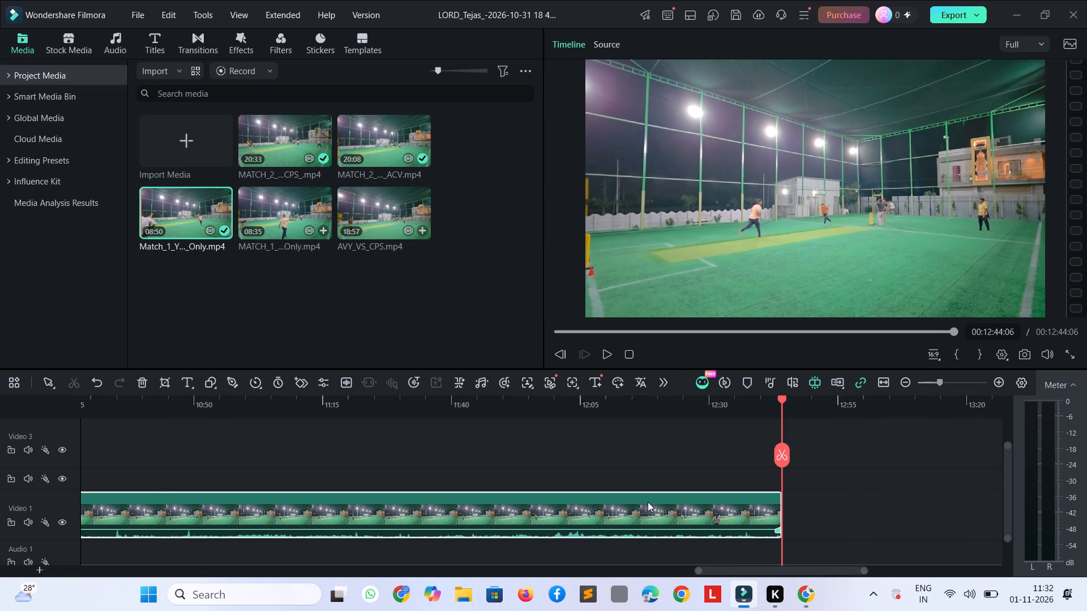
{"action": "key", "text": "Delete"}
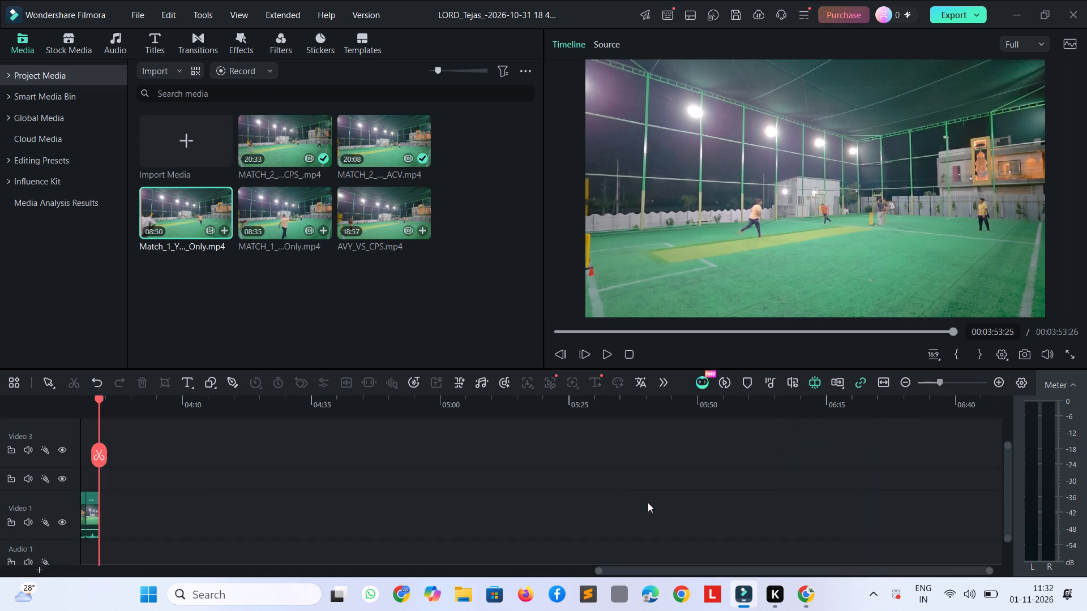
Add the 08:35 MATCH_1 batting-innings-only clip to Video 1 directly after the last kept section at 00:03:53:26.
{"action": "left_click_drag", "start_coordinate": [302, 206], "coordinate": [103, 515]}
Cut the idle opening of the MATCH_1 batting-innings clip by splitting it at 00:04:09:09 and deleting the section before the split.
{"action": "key", "text": "space"}
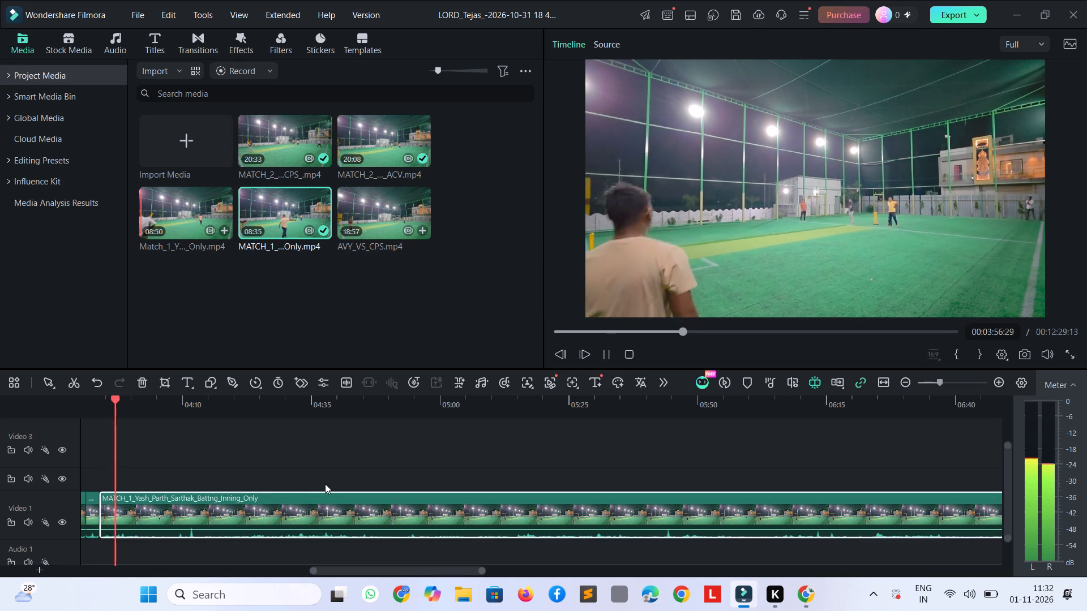
{"action": "key", "text": "shift+Right"}
{"action": "key", "text": "shift+Right"}
{"action": "key", "text": "shift+Right"}
{"action": "key", "text": "shift+Right"}
{"action": "key", "text": "shift+Right"}
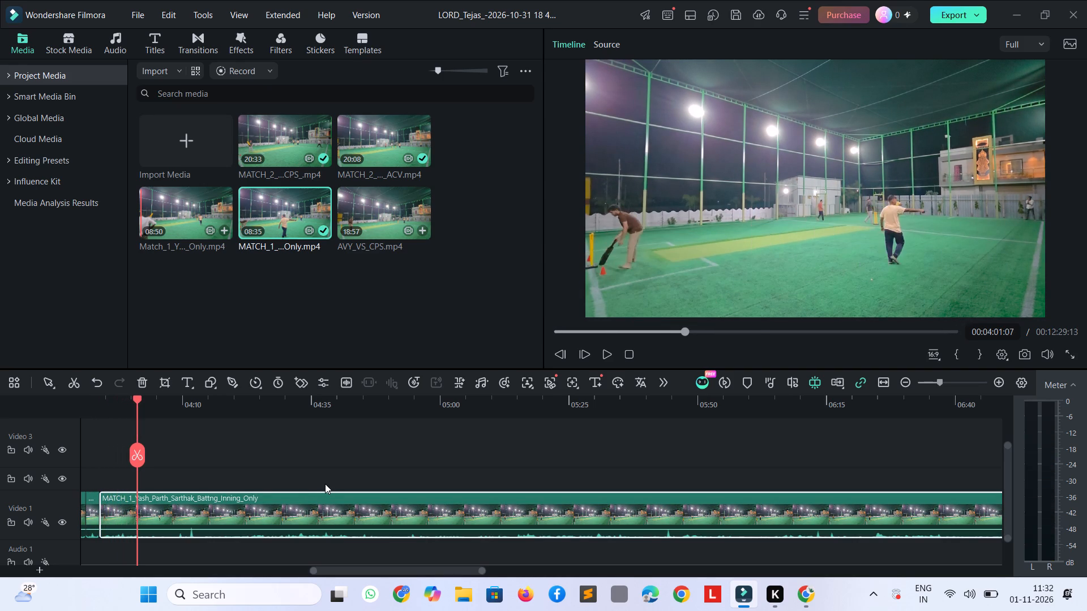
{"action": "key", "text": "shift+Right"}
{"action": "key", "text": "shift+Right"}
{"action": "key", "text": "shift+Right"}
{"action": "key", "text": "shift+Right"}
{"action": "key", "text": "shift+Right"}
{"action": "key", "text": "shift+Right"}
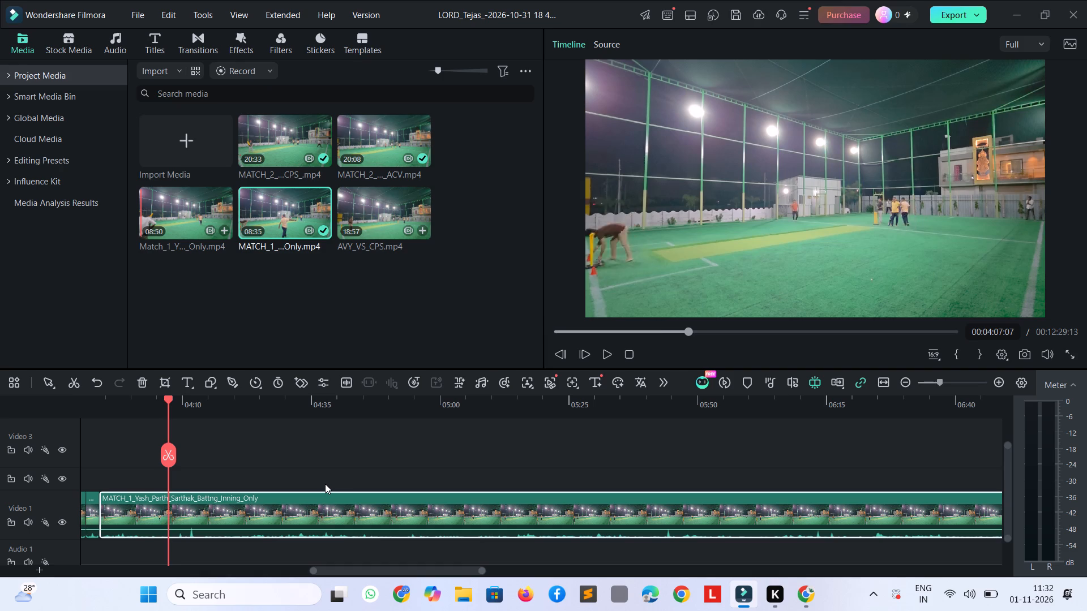
{"action": "key", "text": "shift+Right"}
{"action": "key", "text": "shift+Right"}
{"action": "key", "text": "shift+Right"}
{"action": "key", "text": "shift+Right"}
{"action": "key", "text": "shift+Right"}
{"action": "key", "text": "shift+Left"}
{"action": "key", "text": "shift+Left"}
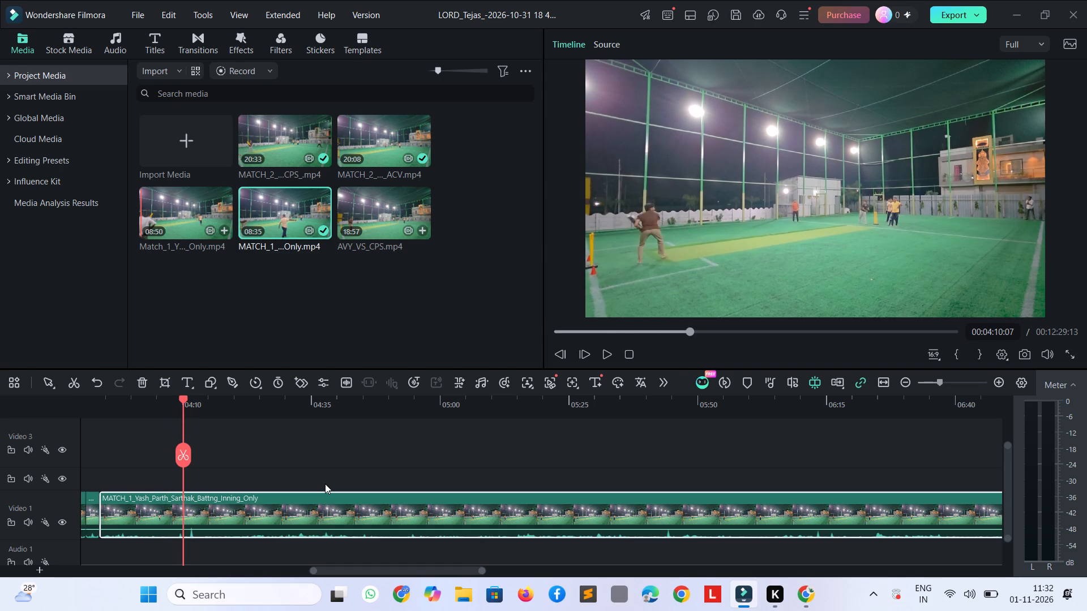
{"action": "key", "text": "shift+Left"}
{"action": "key", "text": "shift+Left"}
{"action": "key", "text": "space"}
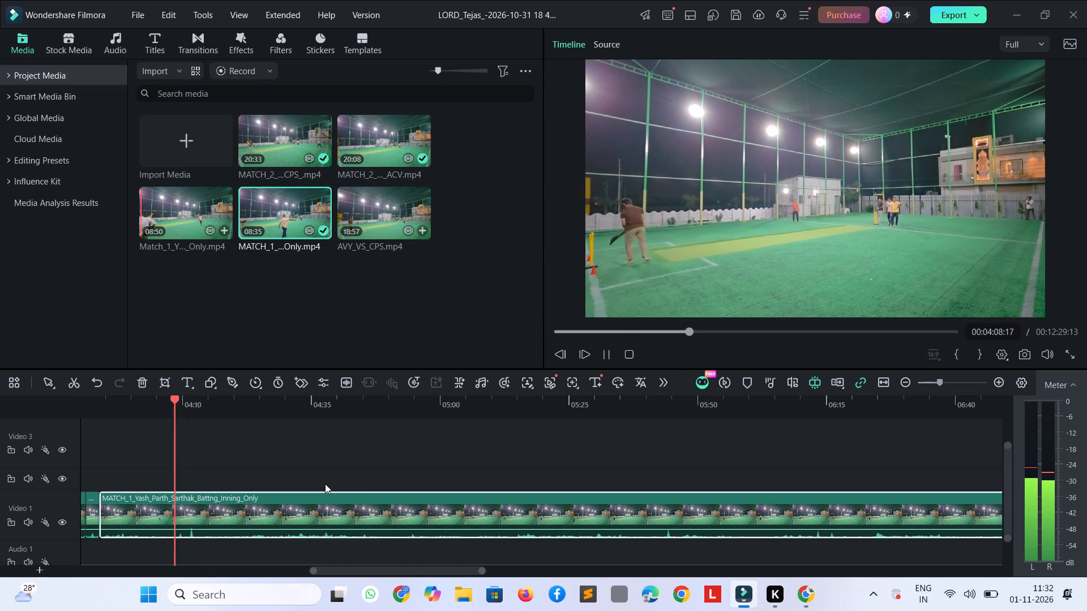
{"action": "key", "text": "space"}
{"action": "key", "text": "ctrl+b"}
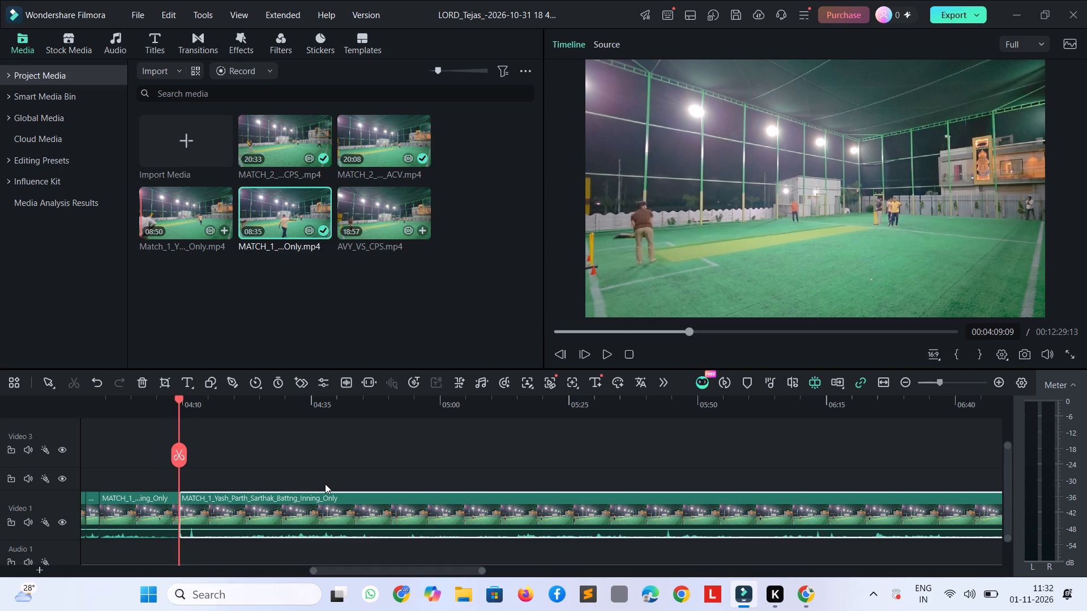
{"action": "left_click", "coordinate": [153, 495]}
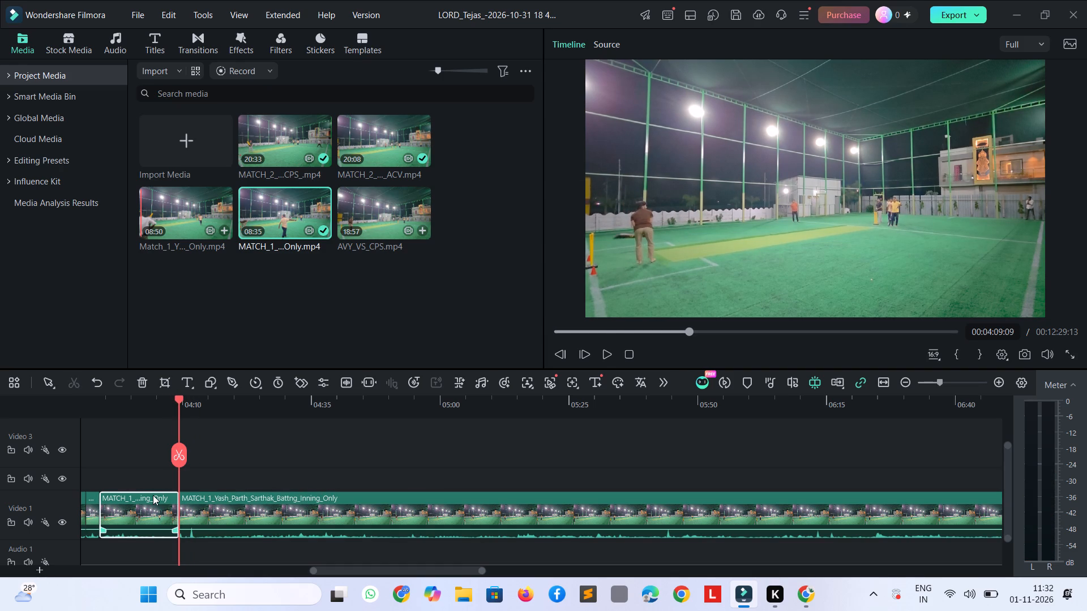
{"action": "key", "text": "Delete"}
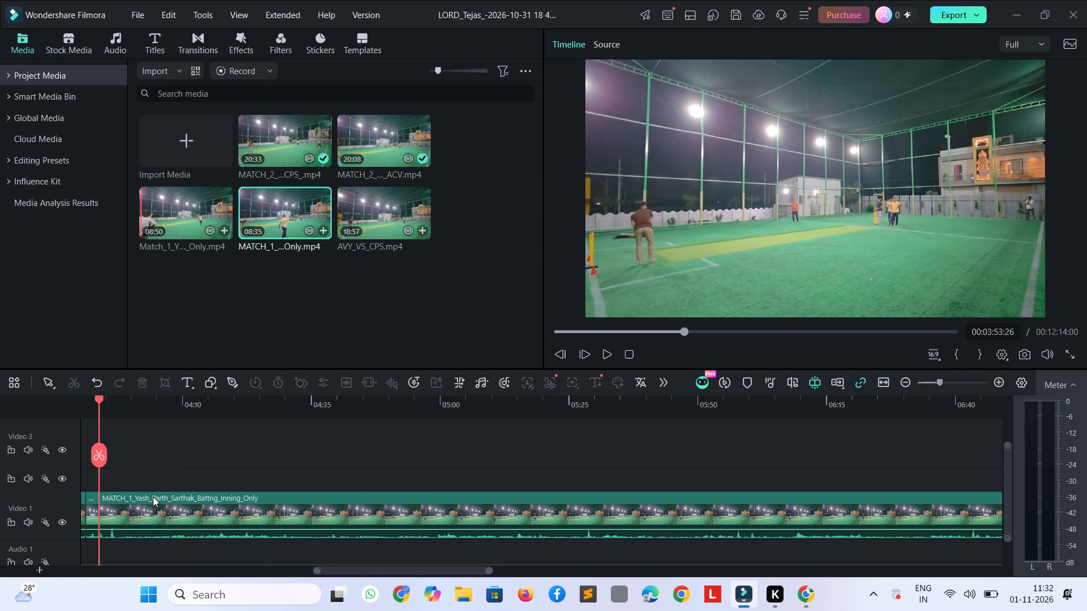
Review the new start of the MATCH_1 batting-innings clip, split it at 00:04:04:07 and delete the section before the split.
{"action": "key", "text": "space"}
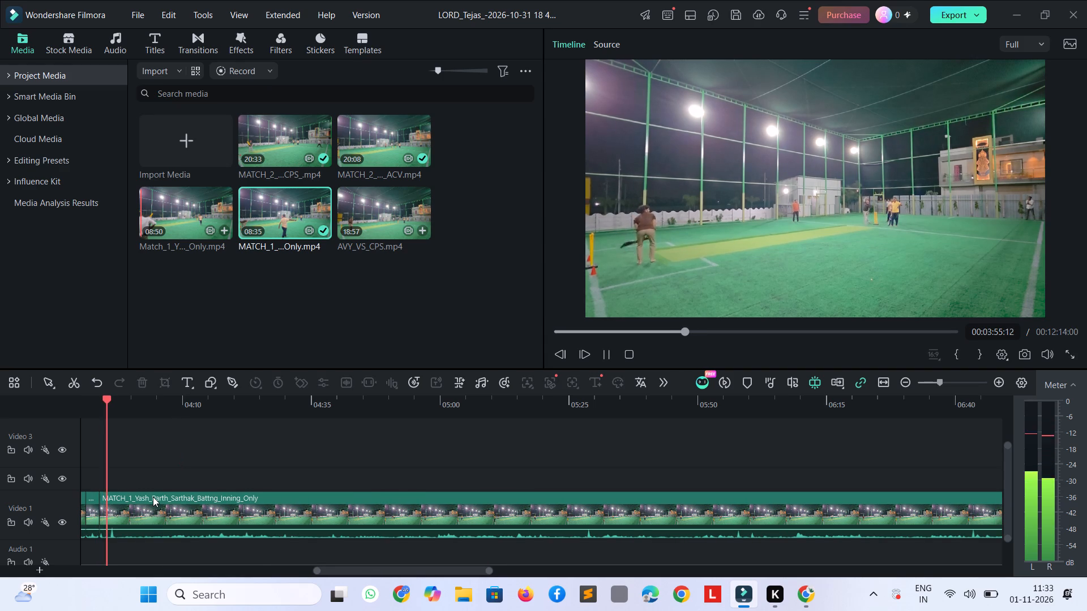
{"action": "key", "text": "space"}
{"action": "key", "text": "shift+Left"}
{"action": "key", "text": "shift+Left"}
{"action": "key", "text": "shift+Left"}
{"action": "key", "text": "shift+Left"}
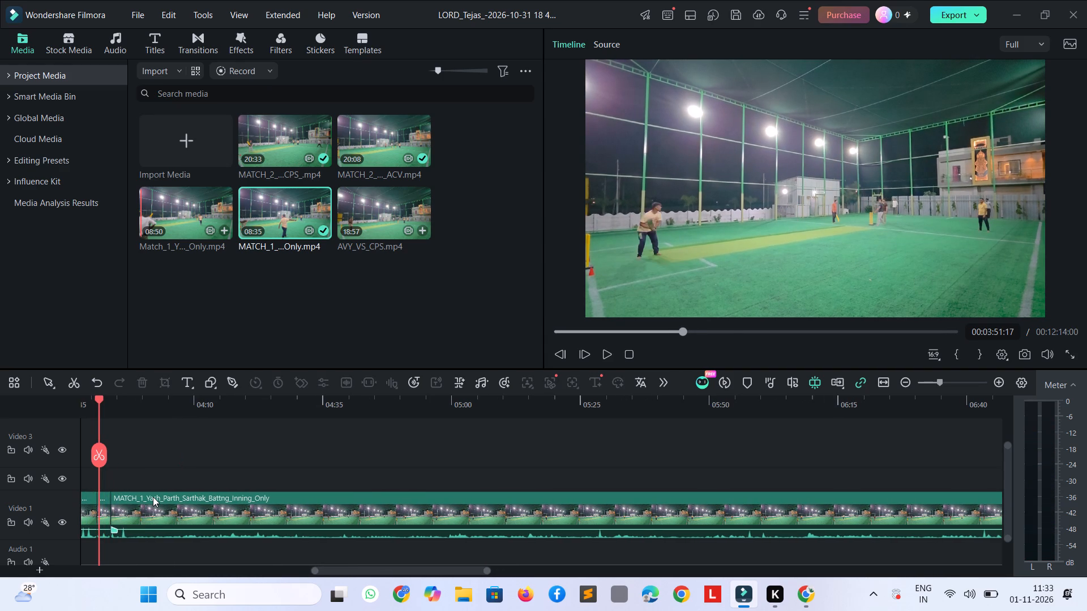
{"action": "key", "text": "space"}
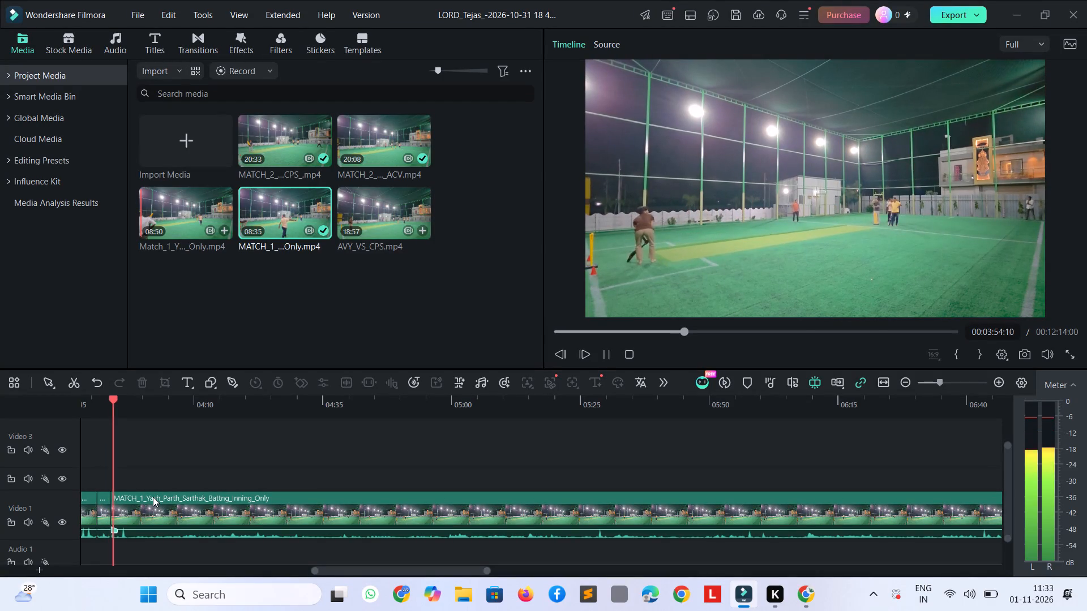
{"action": "key", "text": "space"}
{"action": "key", "text": "space"}
{"action": "key", "text": "space"}
{"action": "key", "text": "space"}
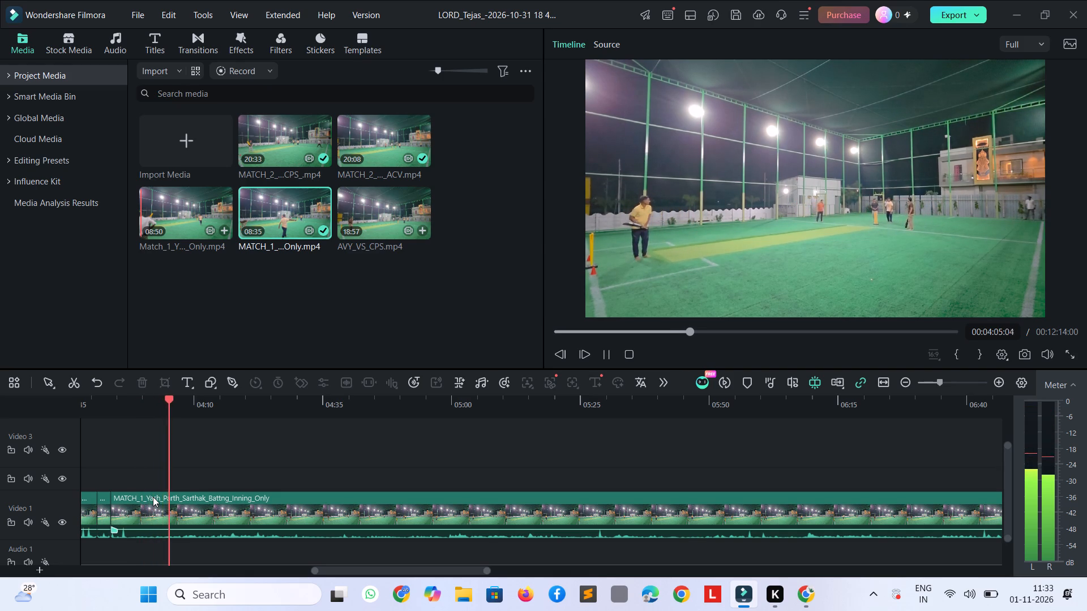
{"action": "key", "text": "space"}
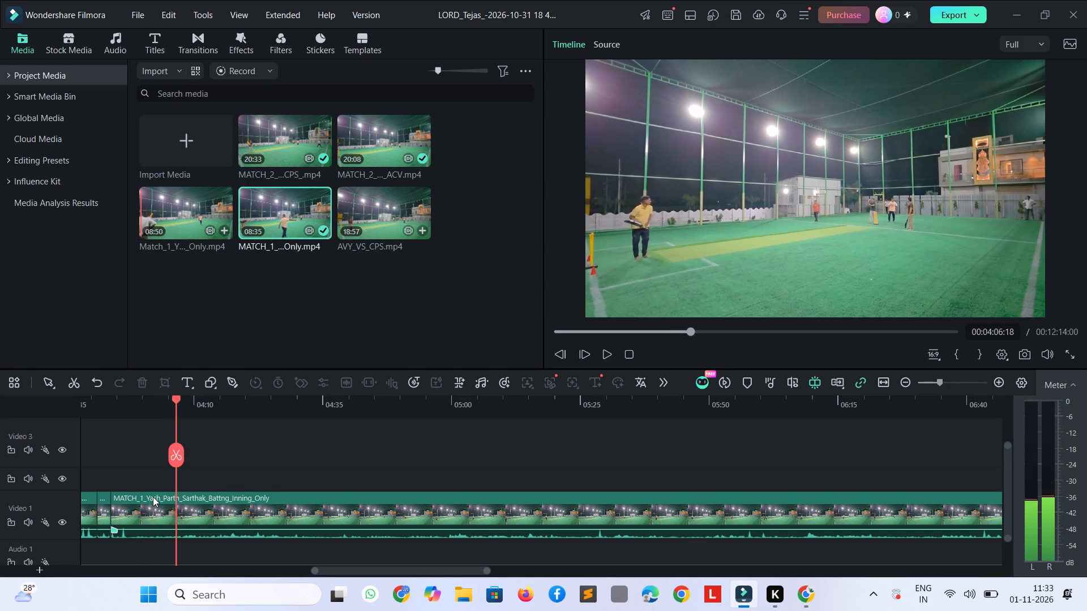
{"action": "key", "text": "Left"}
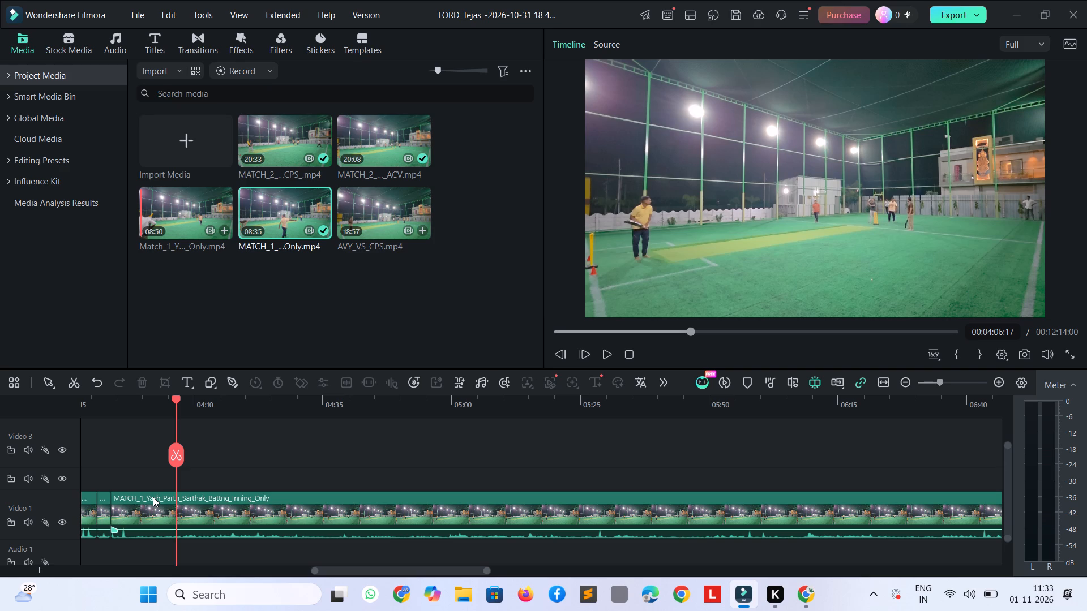
{"action": "key", "text": "shift+Left"}
{"action": "key", "text": "shift+Left"}
{"action": "key", "text": "shift+Left"}
{"action": "key", "text": "space"}
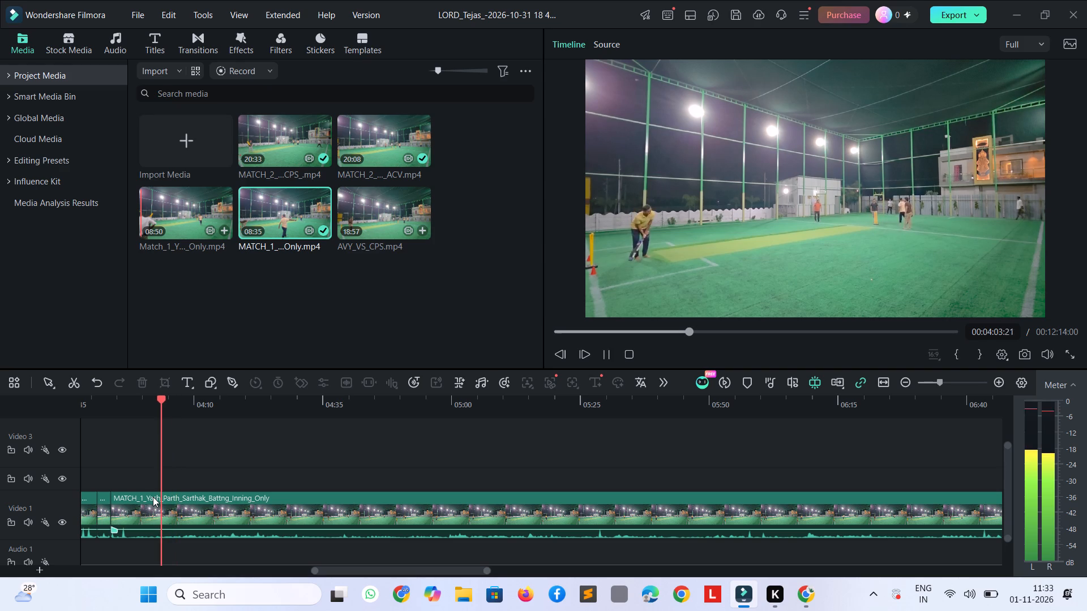
{"action": "key", "text": "space"}
{"action": "key", "text": "space"}
{"action": "key", "text": "space"}
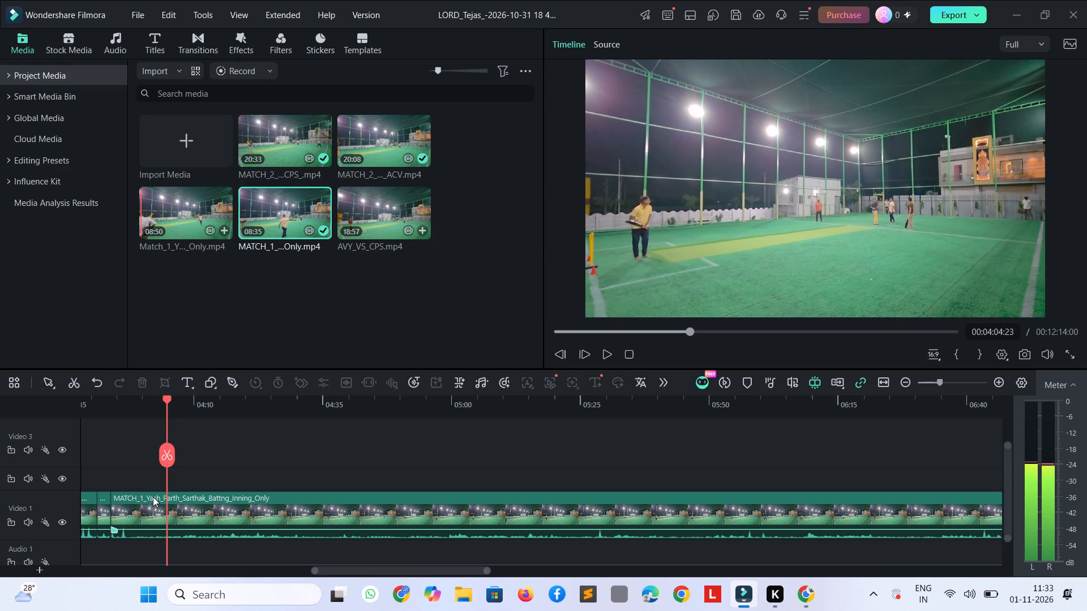
{"action": "key", "text": "shift+Left"}
{"action": "key", "text": "space"}
{"action": "key", "text": "space"}
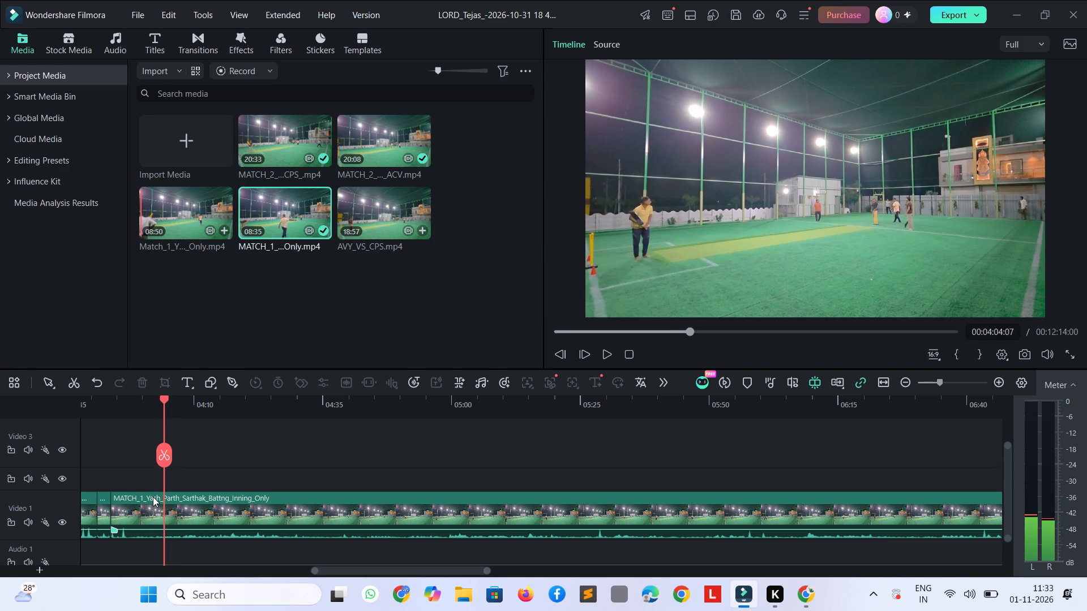
{"action": "key", "text": "ctrl+b"}
{"action": "double_click", "coordinate": [153, 497]}
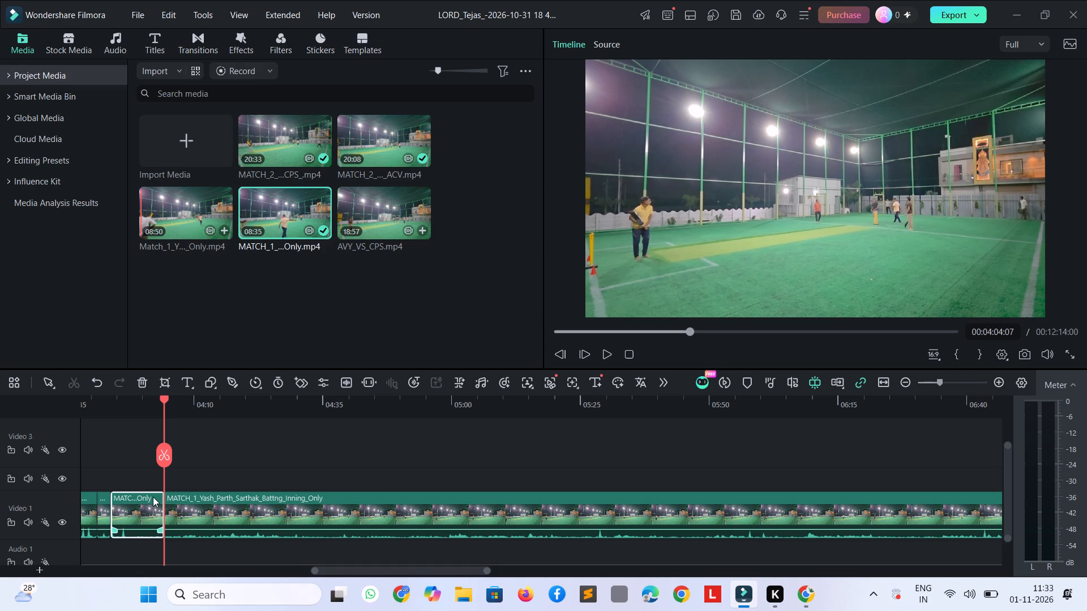
{"action": "key", "text": "Delete"}
Review the opening frames of the MATCH_1 batting-innings clip and split it at 00:03:54:24, just before the first delivery.
{"action": "key", "text": "space"}
{"action": "key", "text": "space"}
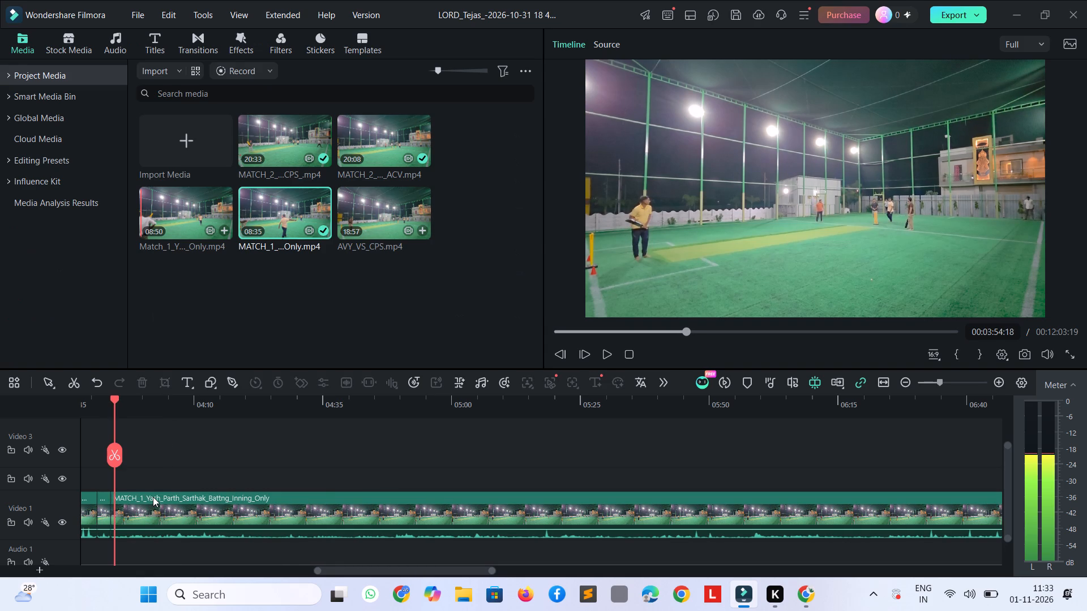
{"action": "key", "text": "Left"}
{"action": "key", "text": "Left"}
{"action": "key", "text": "Left"}
{"action": "key", "text": "Left"}
{"action": "key", "text": "Left"}
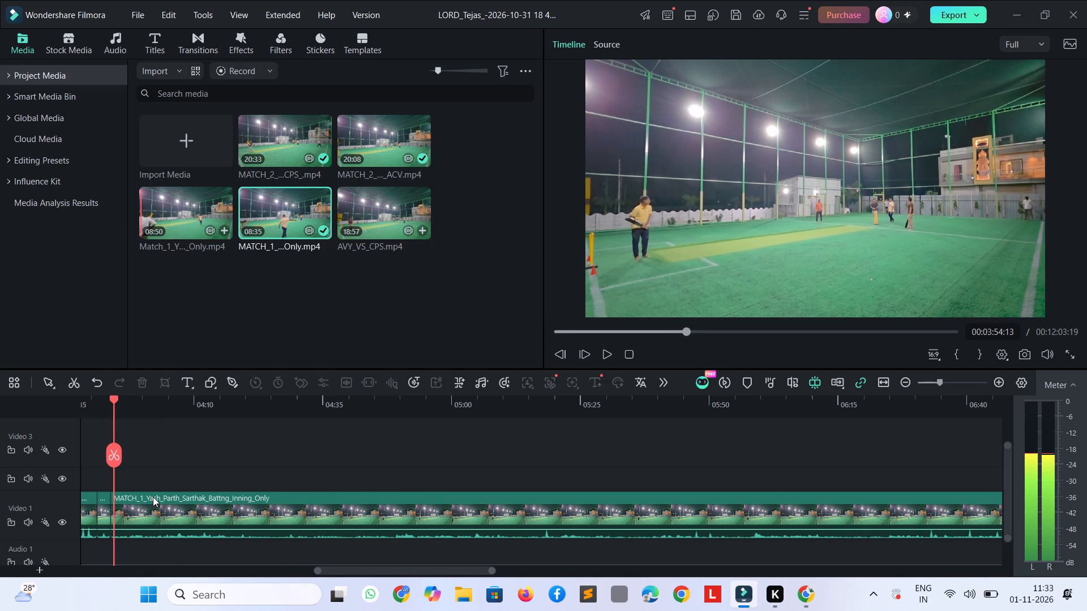
{"action": "key", "text": "Left"}
{"action": "key", "text": "Left"}
{"action": "key", "text": "Left"}
{"action": "key", "text": "Left"}
{"action": "key", "text": "Left"}
{"action": "key", "text": "Left"}
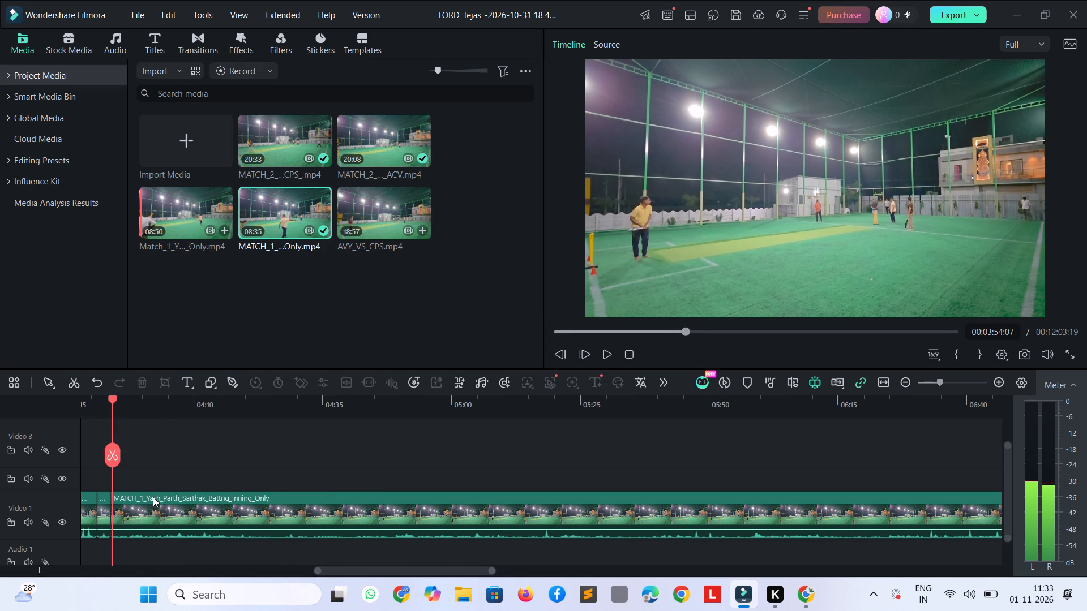
{"action": "key", "text": "space"}
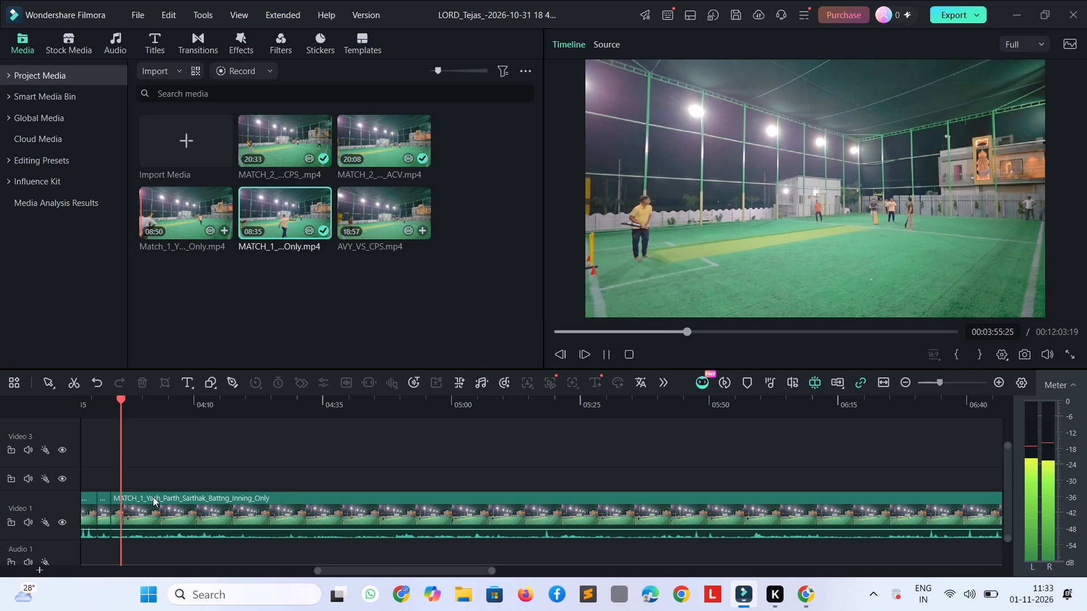
{"action": "key", "text": "space"}
{"action": "key", "text": "shift+Left"}
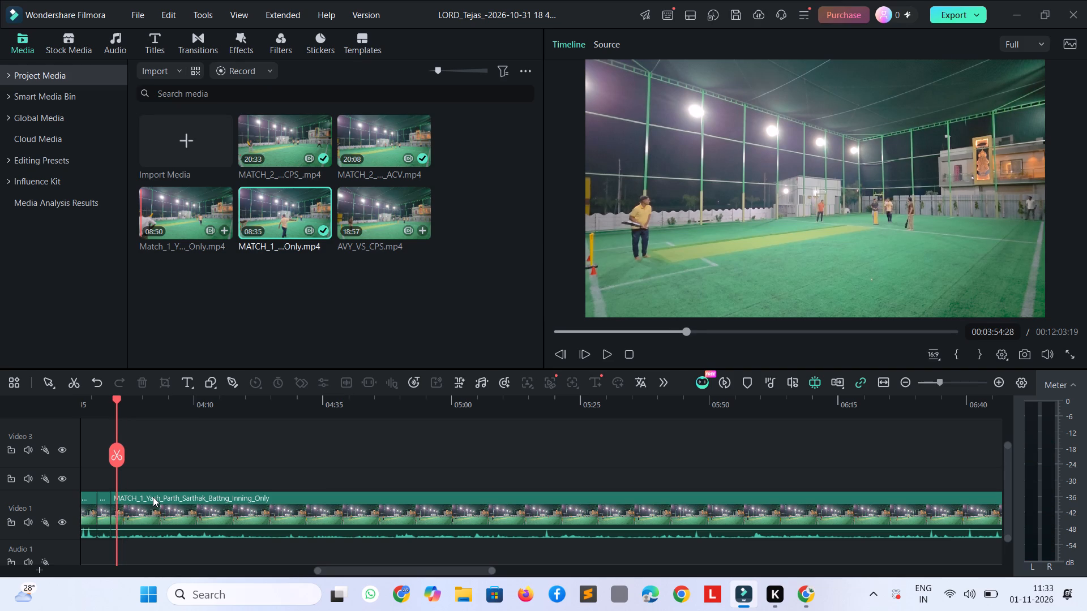
{"action": "key", "text": "space"}
{"action": "key", "text": "space"}
{"action": "key", "text": "shift+Left"}
{"action": "key", "text": "space"}
{"action": "key", "text": "space"}
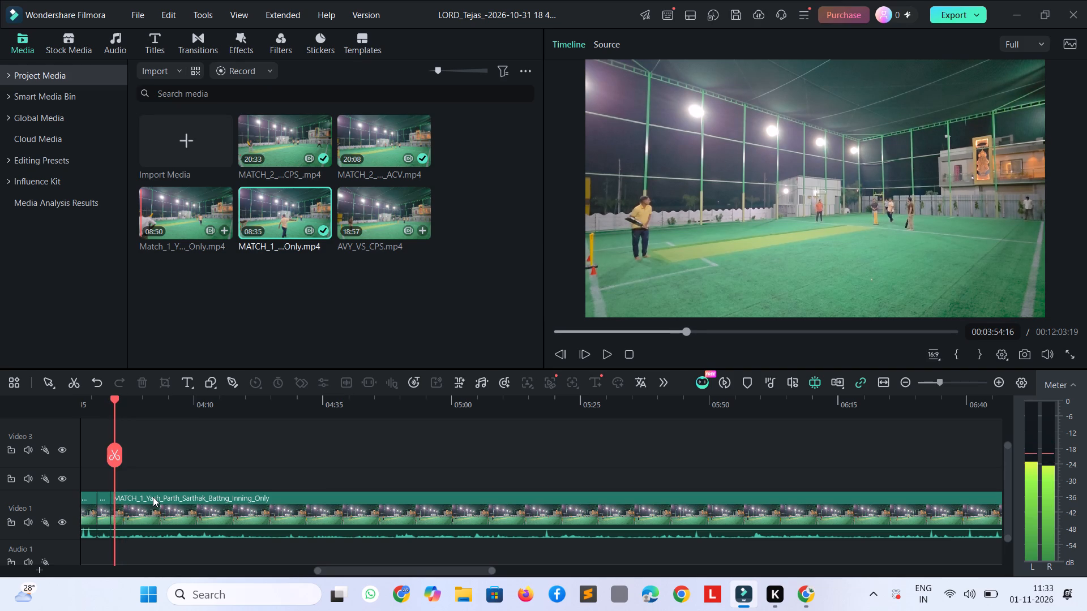
{"action": "key", "text": "space"}
{"action": "key", "text": "space"}
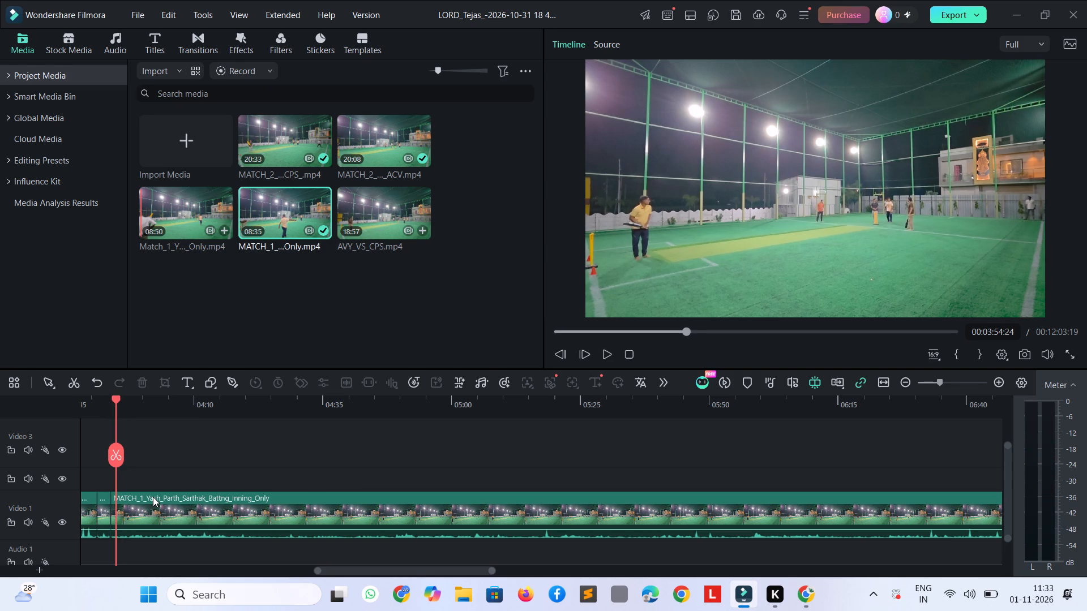
{"action": "key", "text": "ctrl+b"}
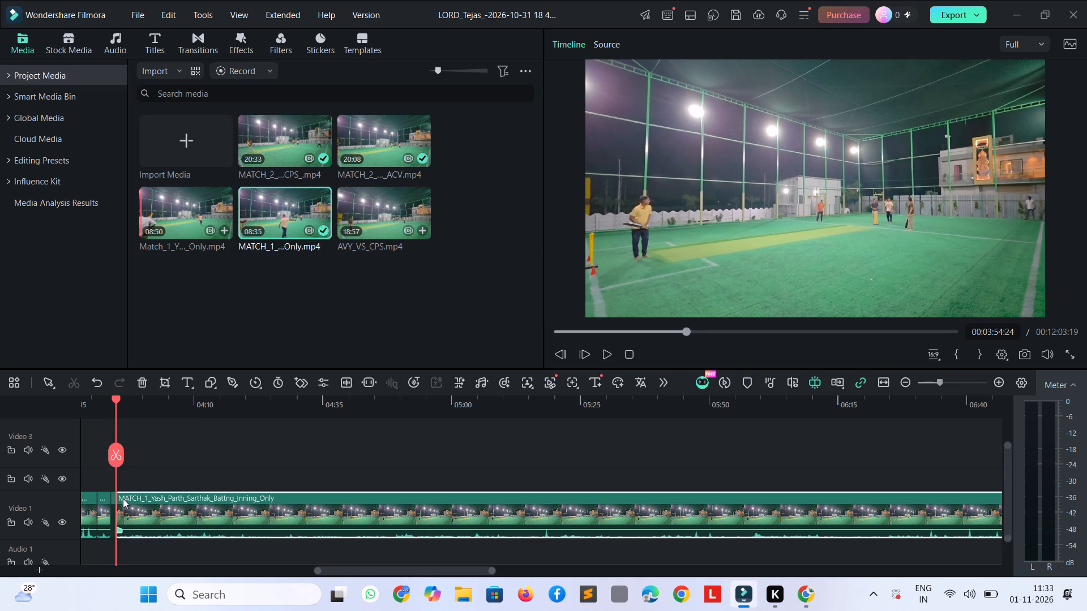
Delete the short MATCH_1 batting-innings section before the split at 00:03:54:24.
{"action": "scroll", "coordinate": [114, 498], "scroll_direction": "up", "scroll_amount": 10, "text": "ctrl"}
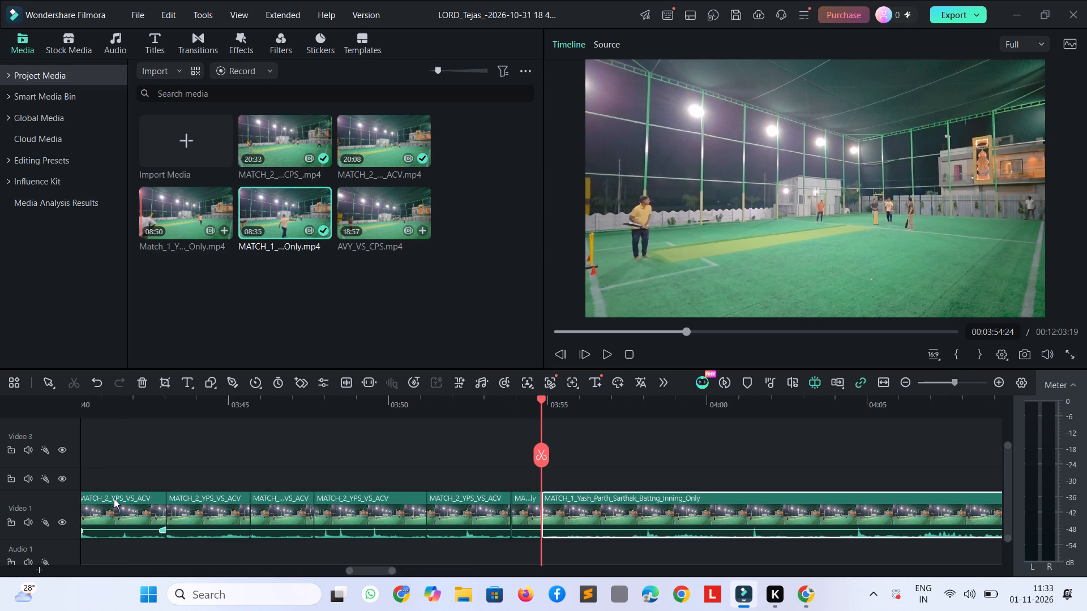
{"action": "scroll", "coordinate": [324, 517], "scroll_direction": "up", "scroll_amount": 17, "text": "ctrl"}
{"action": "scroll", "coordinate": [486, 494], "scroll_direction": "down", "scroll_amount": 7, "text": "ctrl"}
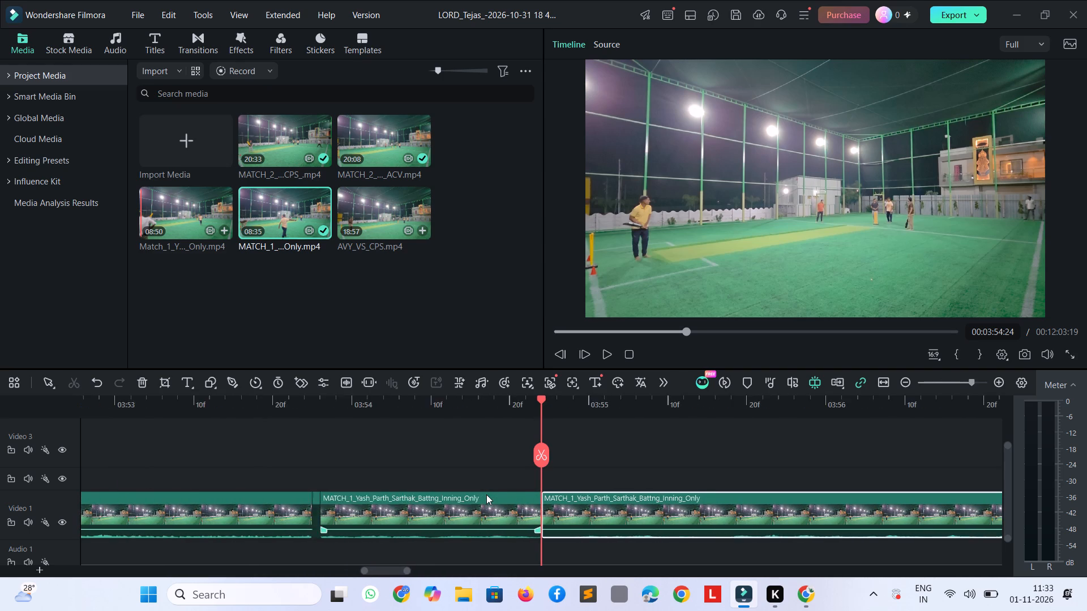
{"action": "scroll", "coordinate": [486, 494], "scroll_direction": "down", "scroll_amount": 4, "text": "ctrl"}
{"action": "left_click", "coordinate": [486, 494]}
{"action": "double_click", "coordinate": [486, 495]}
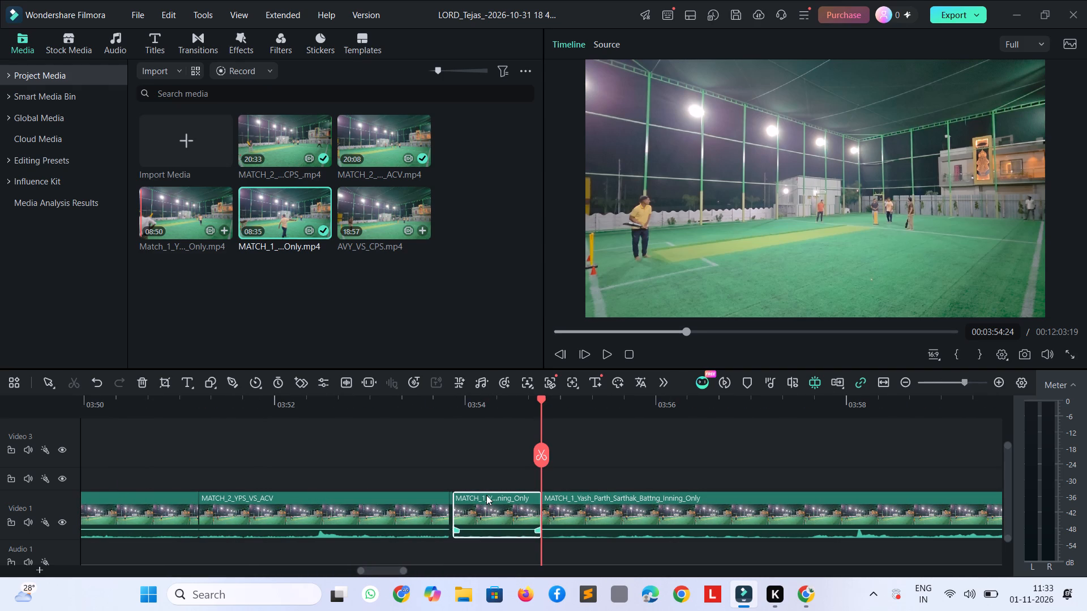
{"action": "key", "text": "space"}
{"action": "key", "text": "space"}
{"action": "left_click", "coordinate": [487, 498]}
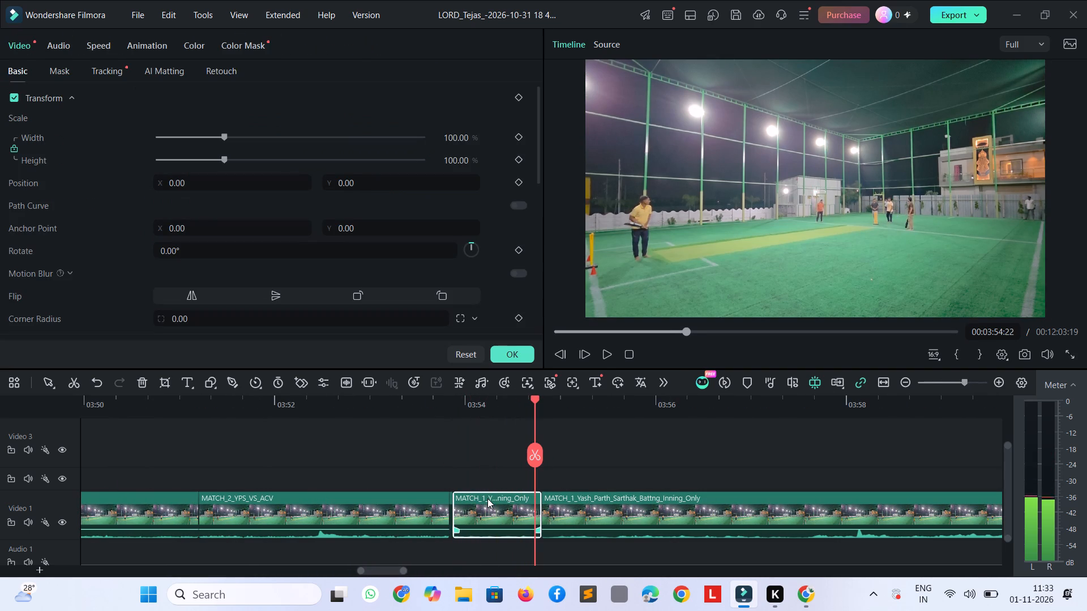
{"action": "key", "text": "Delete"}
Cut the idle footage after the first MATCH_1 delivery by splitting at 00:03:59:08 and 00:04:02:05 and deleting the section between.
{"action": "key", "text": "space"}
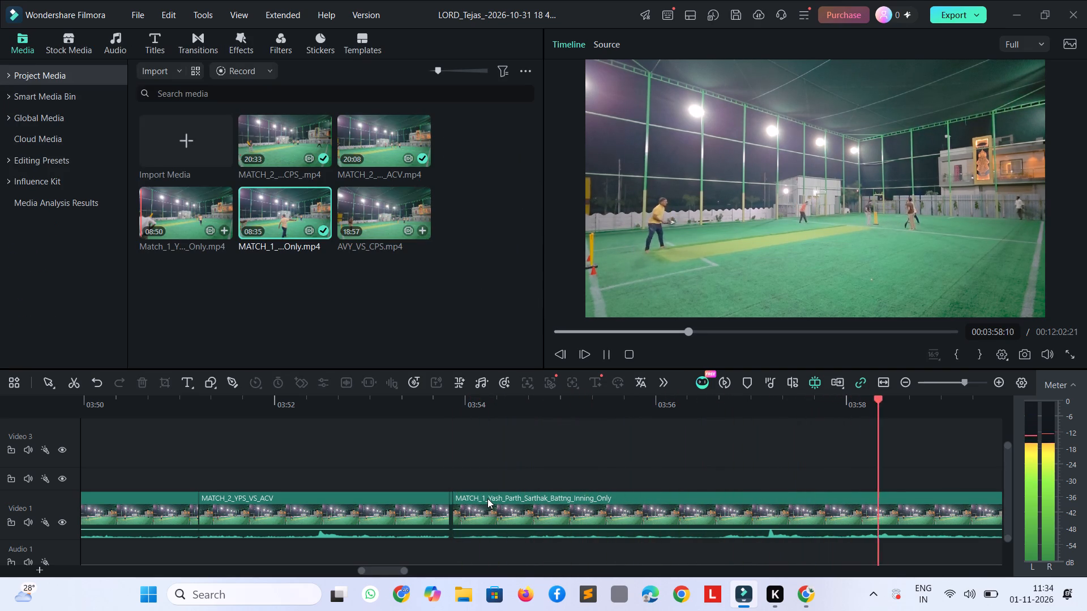
{"action": "key", "text": "space"}
{"action": "key", "text": "space"}
{"action": "key", "text": "space"}
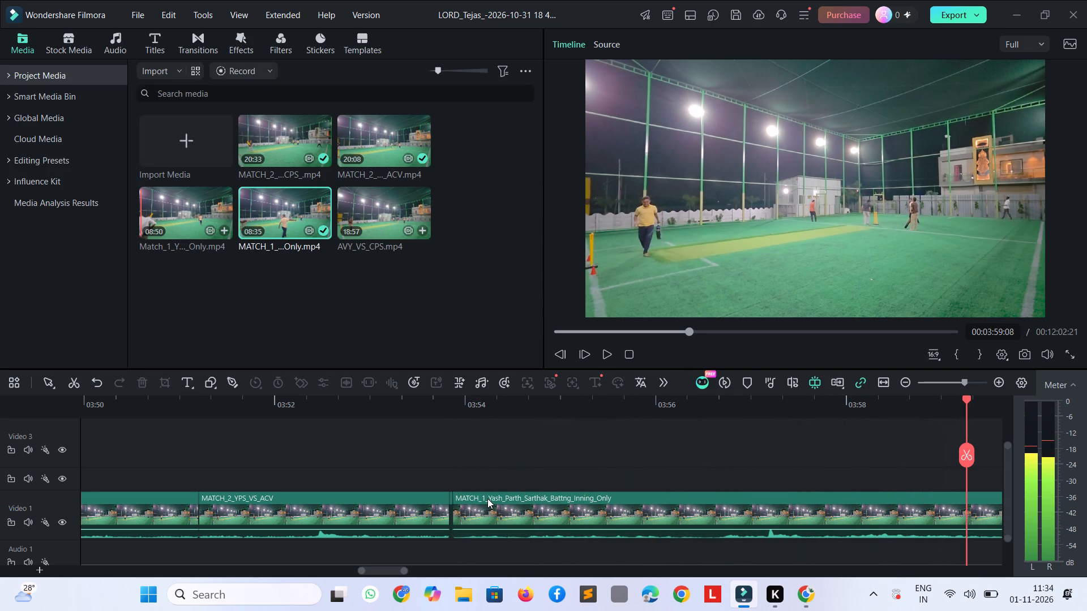
{"action": "key", "text": "ctrl+b"}
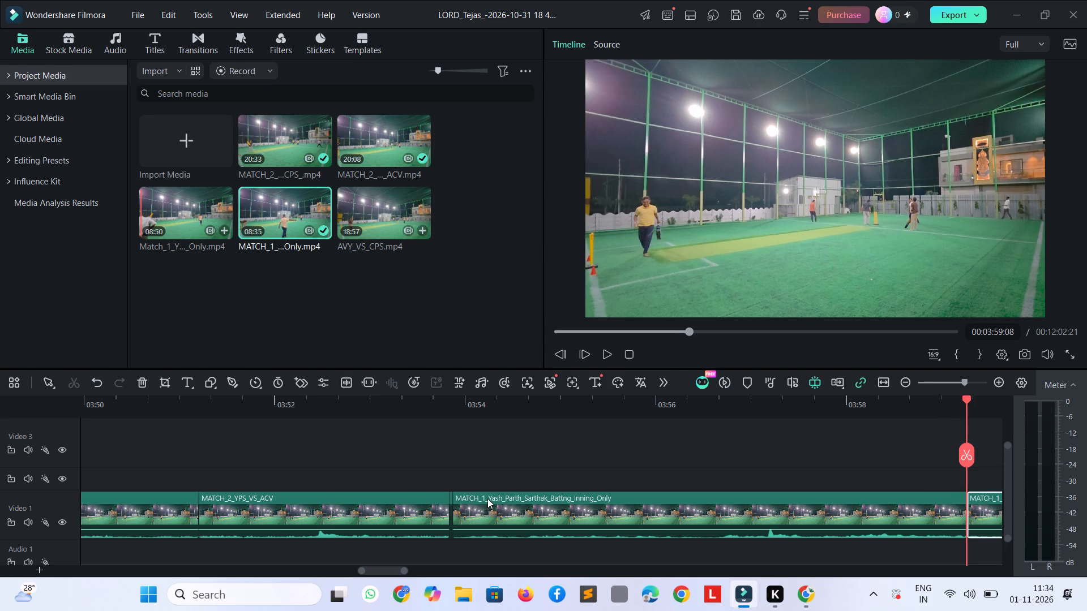
{"action": "scroll", "coordinate": [501, 490], "scroll_direction": "down", "scroll_amount": 4, "text": "ctrl"}
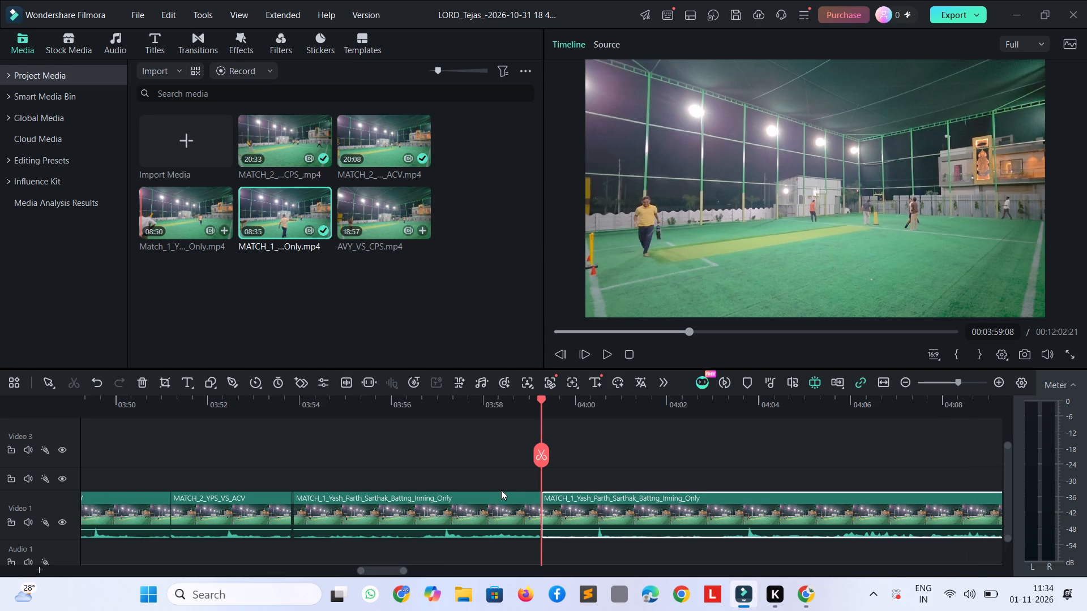
{"action": "key", "text": "space"}
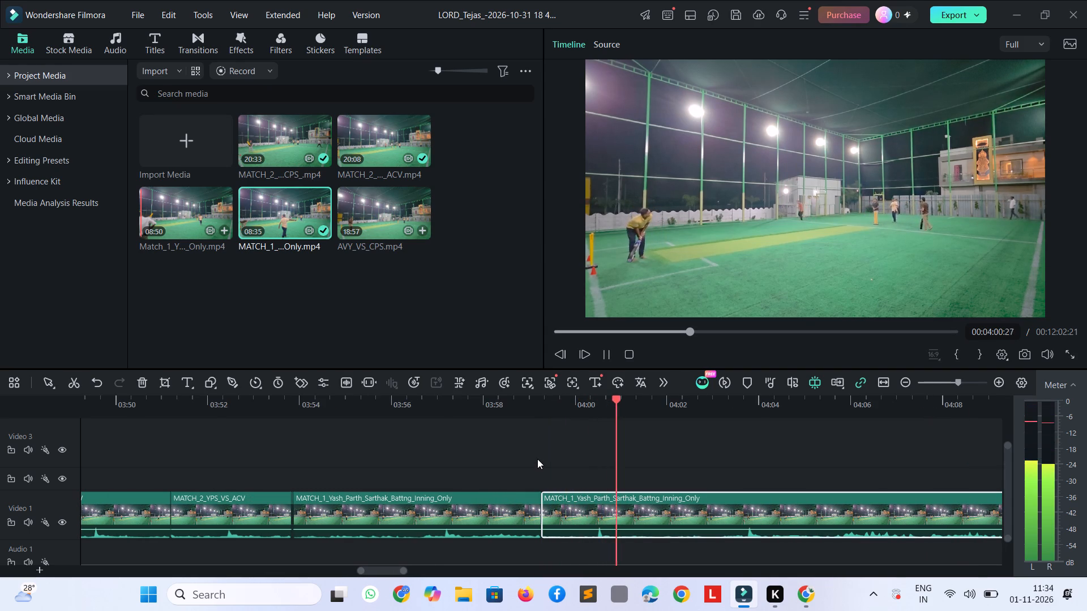
{"action": "key", "text": "space"}
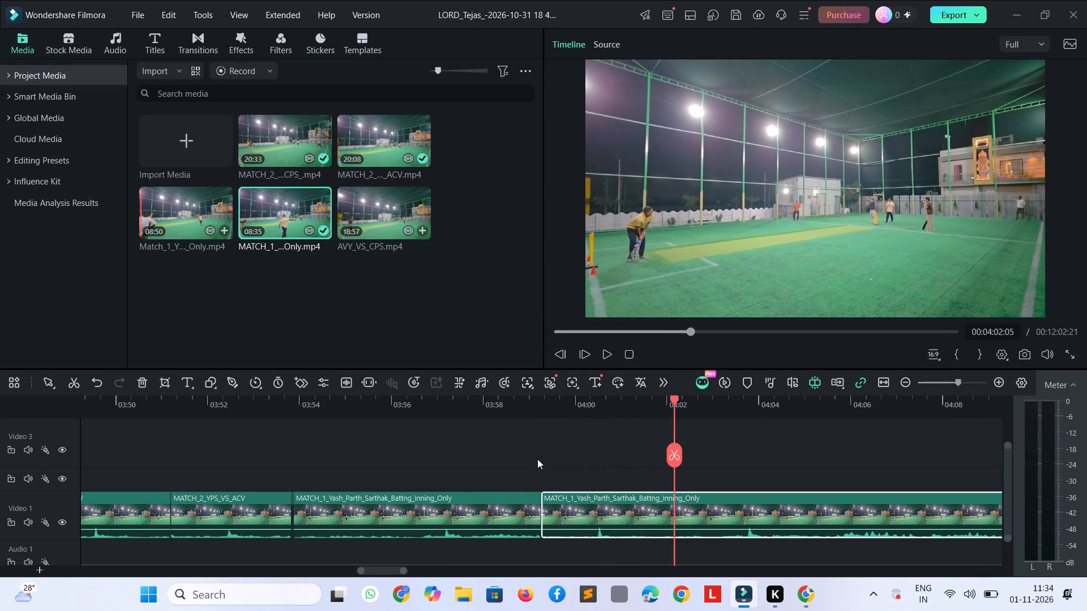
{"action": "key", "text": "ctrl+b"}
{"action": "left_click", "coordinate": [594, 506]}
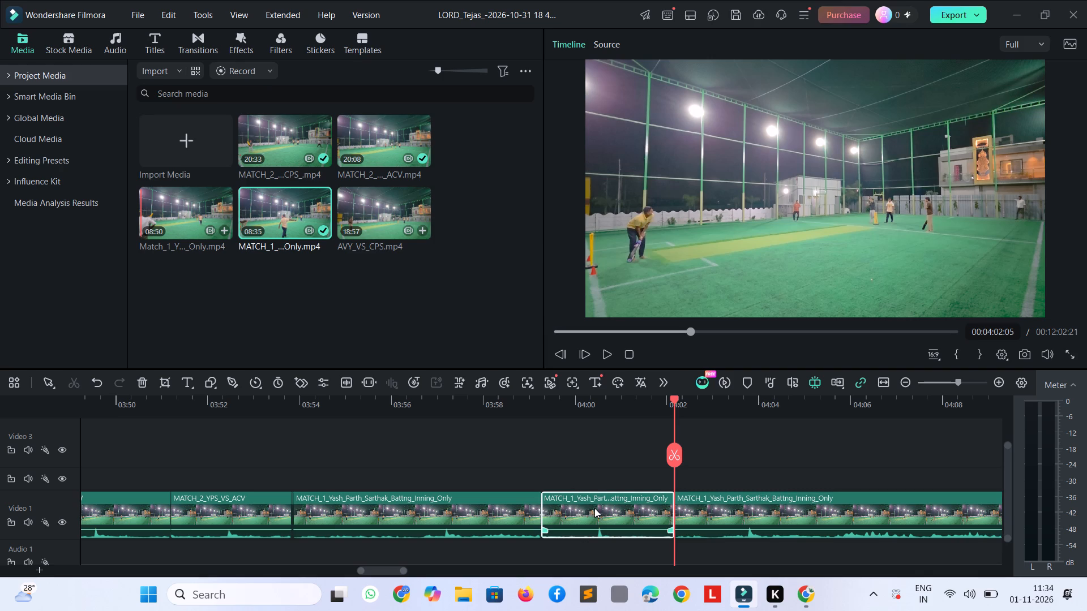
{"action": "key", "text": "Delete"}
Cut the idle footage after the second MATCH_1 delivery by splitting at 00:04:04:24 and 00:04:14:18 and deleting the section between.
{"action": "key", "text": "space"}
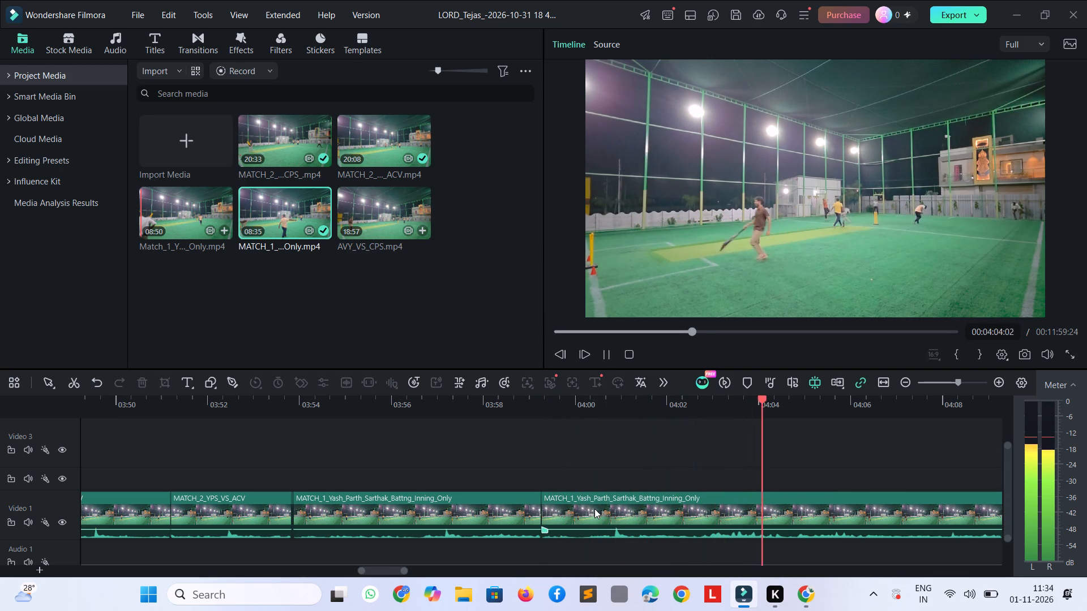
{"action": "key", "text": "space"}
{"action": "key", "text": "space"}
{"action": "key", "text": "space"}
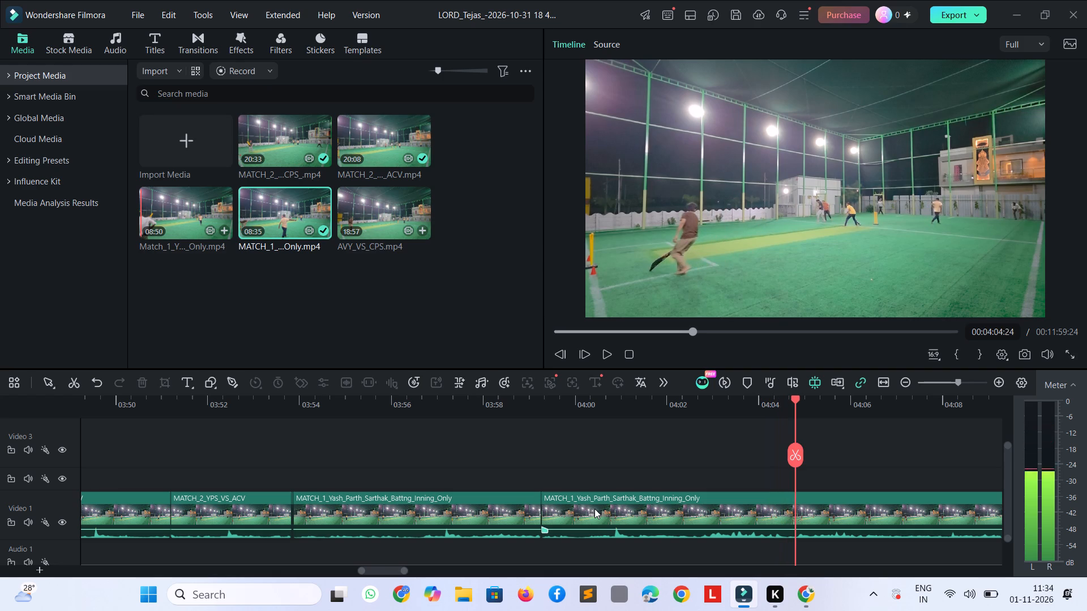
{"action": "key", "text": "ctrl+b"}
{"action": "key", "text": "space"}
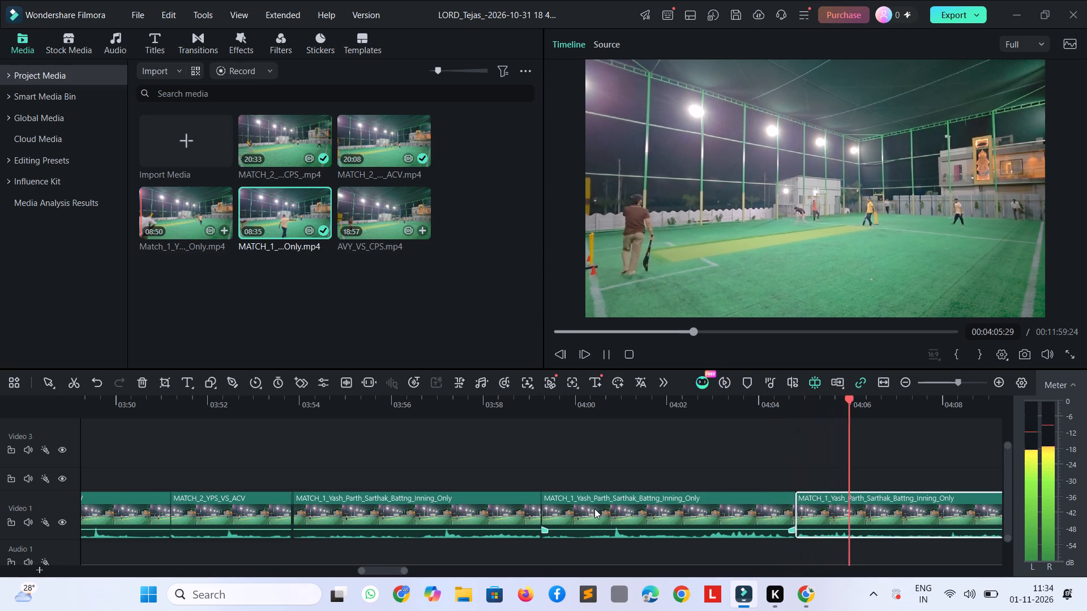
{"action": "key", "text": "space"}
{"action": "left_click", "coordinate": [747, 506]}
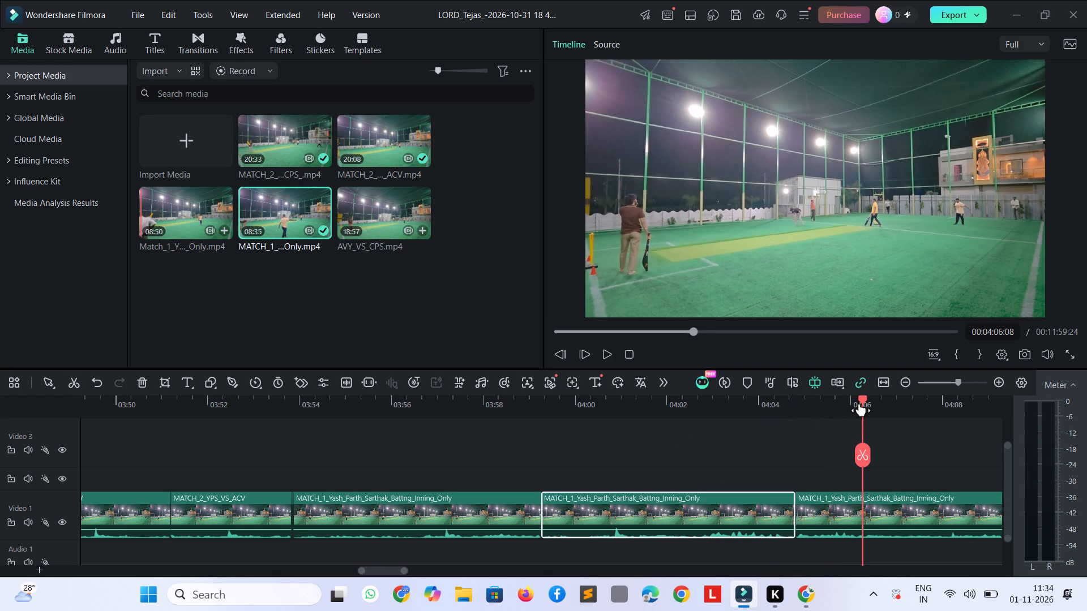
{"action": "key", "text": "space"}
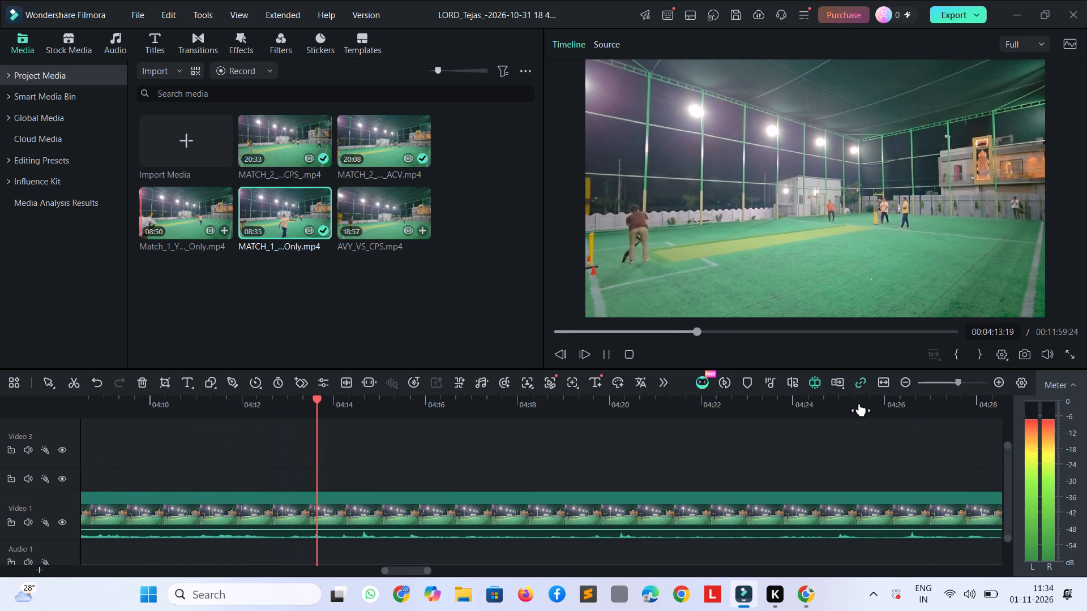
{"action": "key", "text": "space"}
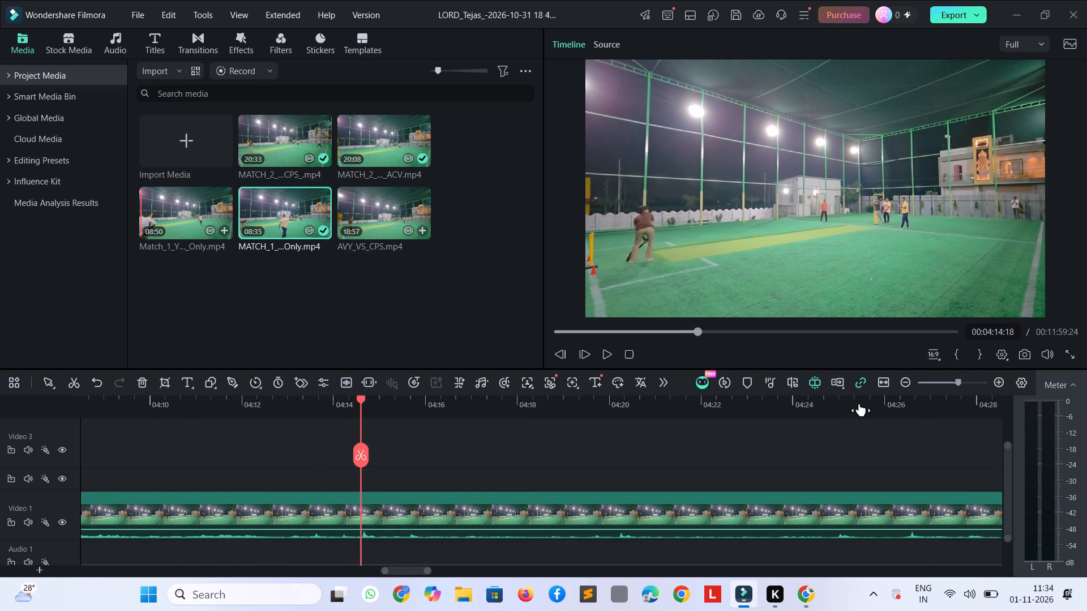
{"action": "key", "text": "ctrl+b"}
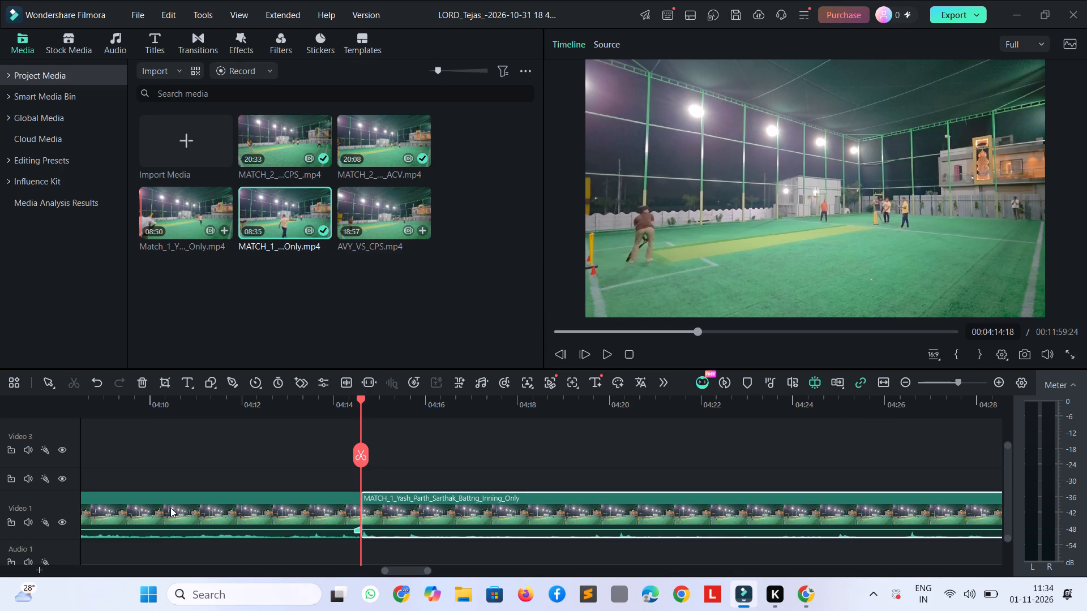
{"action": "left_click", "coordinate": [206, 507]}
{"action": "key", "text": "Delete"}
Cut the idle footage after the third MATCH_1 delivery by splitting at 00:04:07:17 and 00:04:14:18 and deleting the section between.
{"action": "key", "text": "space"}
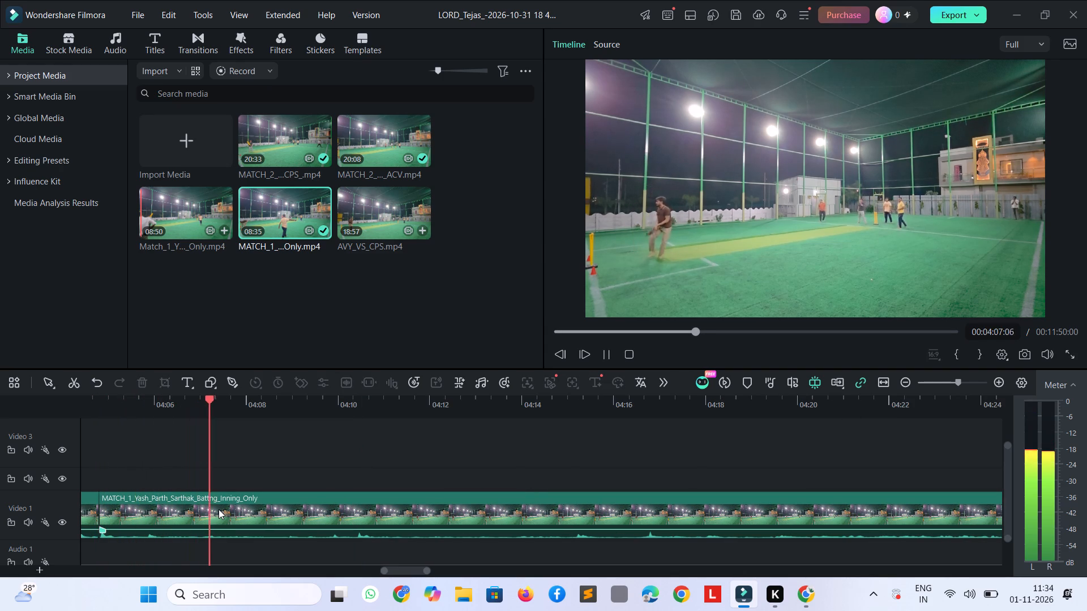
{"action": "key", "text": "space"}
{"action": "key", "text": "ctrl+b"}
{"action": "key", "text": "space"}
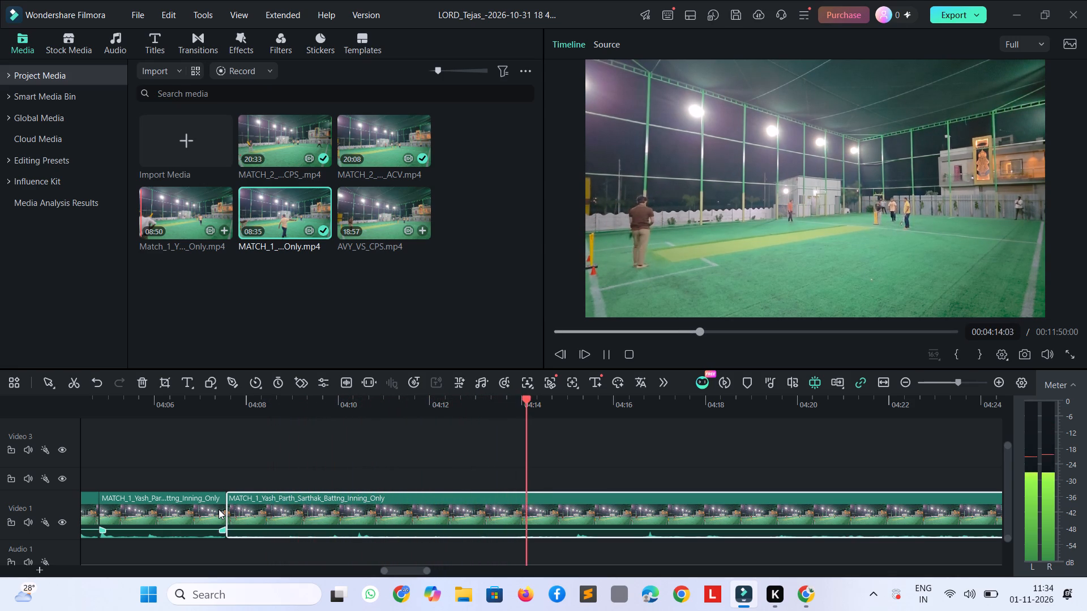
{"action": "key", "text": "space"}
{"action": "key", "text": "ctrl+b"}
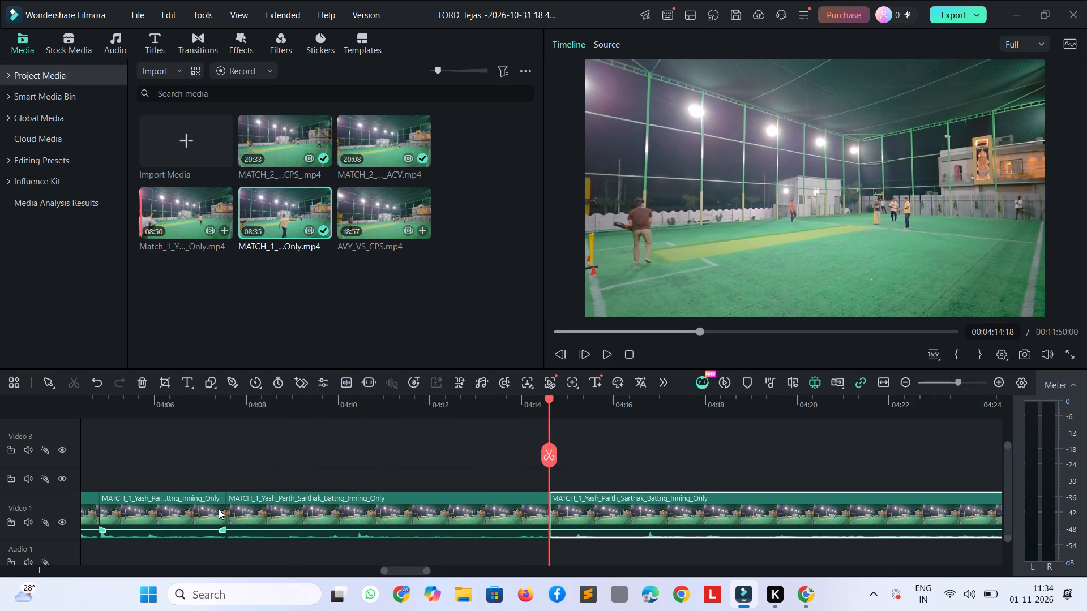
{"action": "left_click", "coordinate": [396, 510]}
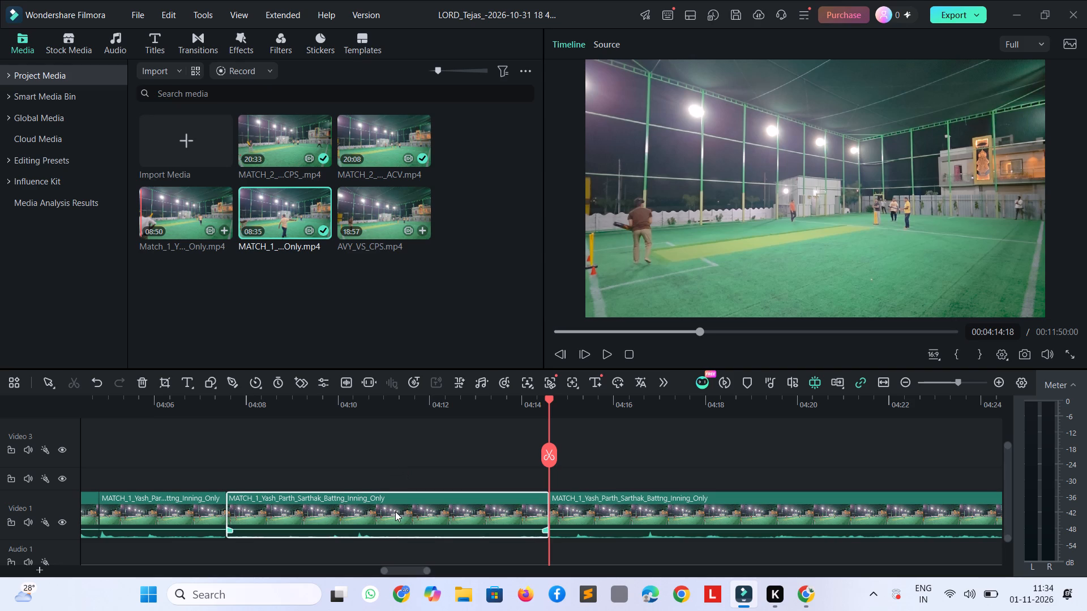
{"action": "key", "text": "Delete"}
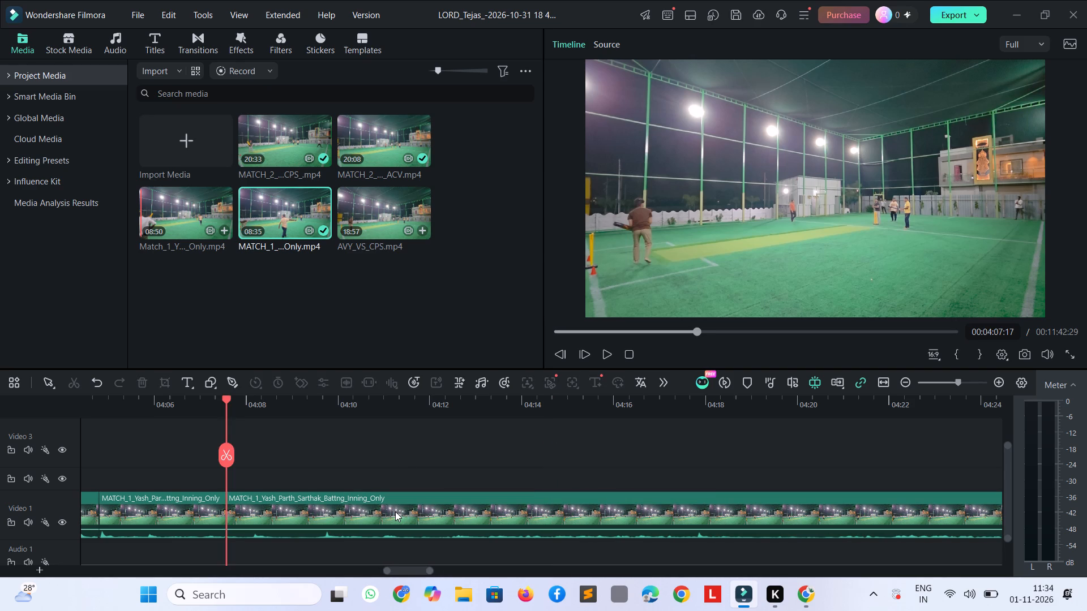
Play the next MATCH_1 delivery and split the clip at 00:04:11:17, where the action ends.
{"action": "key", "text": "space"}
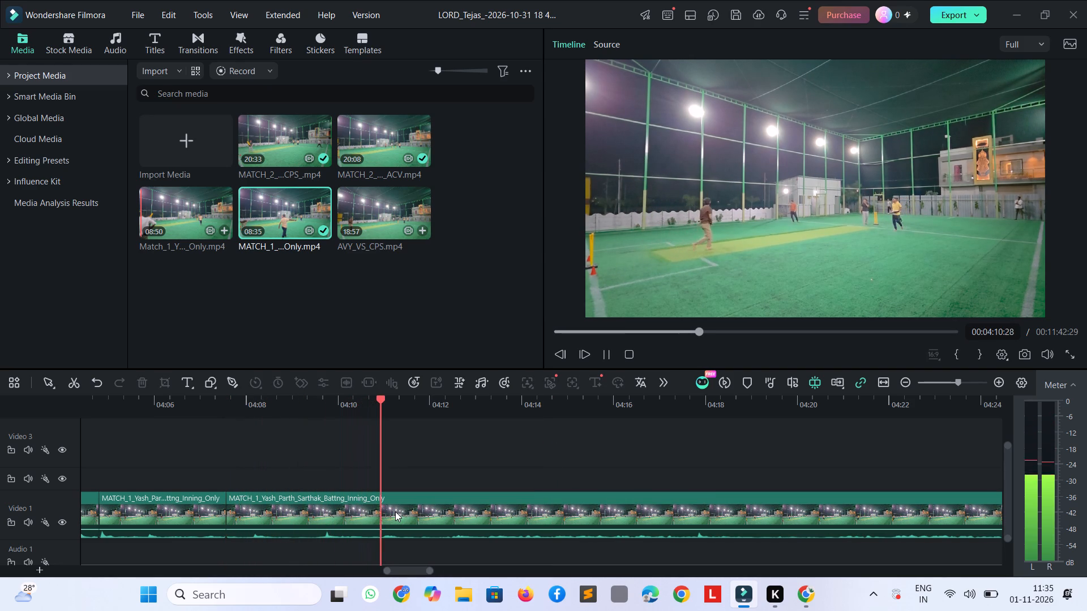
{"action": "key", "text": "space"}
{"action": "key", "text": "space"}
{"action": "key", "text": "space"}
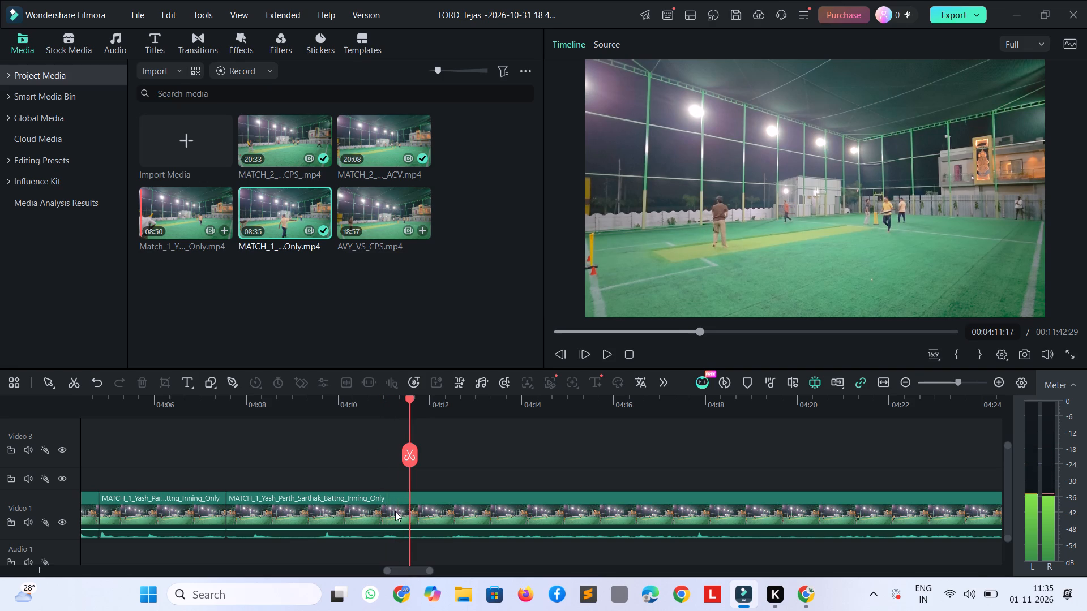
{"action": "key", "text": "ctrl+b"}
Skim forward through the remaining MATCH_1 footage on Video 1, from 00:04:11:17 to about 00:07:38:05, to examine the upcoming play.
{"action": "key", "text": "space"}
{"action": "key", "text": "space"}
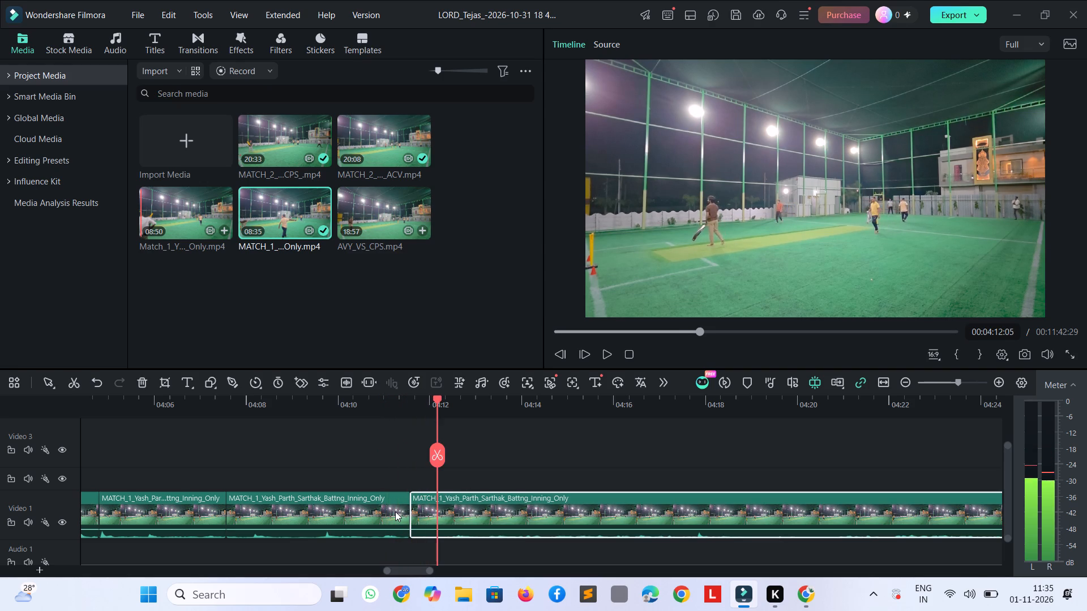
{"action": "key", "text": "shift+Right"}
{"action": "key", "text": "shift+Right"}
{"action": "key", "text": "shift+Right"}
{"action": "key", "text": "shift+Right"}
{"action": "key", "text": "shift+Right"}
{"action": "key", "text": "shift+Right"}
{"action": "key", "text": "shift+Right"}
{"action": "key", "text": "shift+Right"}
{"action": "key", "text": "shift+Right"}
{"action": "key", "text": "shift+Right"}
{"action": "key", "text": "shift+Right"}
{"action": "key", "text": "shift+Right"}
{"action": "key", "text": "shift+Right"}
{"action": "key", "text": "shift+Right"}
{"action": "key", "text": "shift+Right"}
{"action": "key", "text": "shift+Right"}
{"action": "key", "text": "shift+Right"}
{"action": "key", "text": "shift+Right"}
{"action": "key", "text": "shift+Right"}
{"action": "key", "text": "shift+Right"}
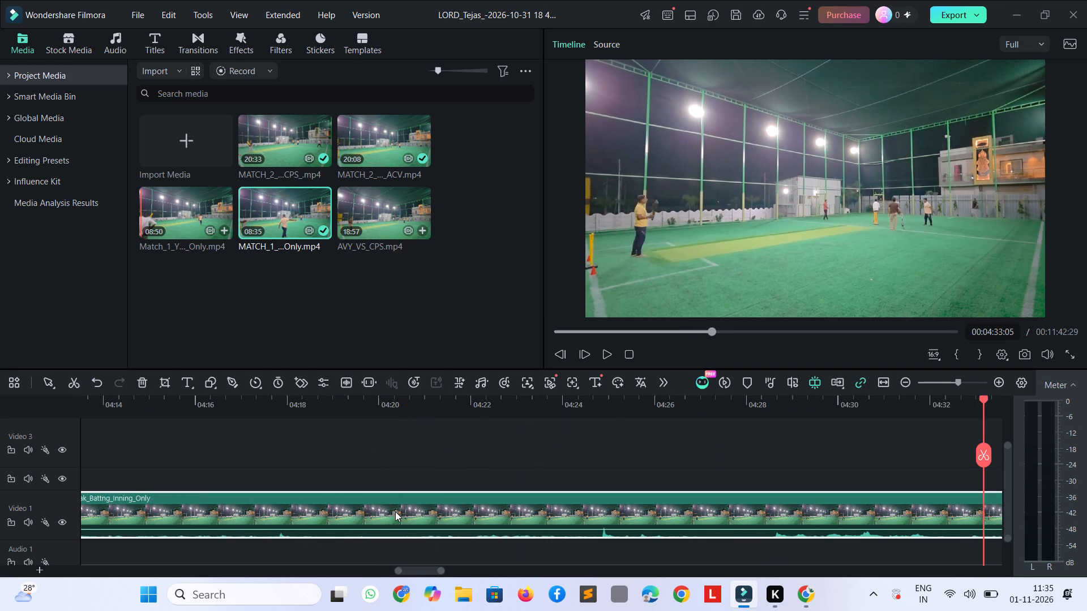
{"action": "key", "text": "shift+Right"}
{"action": "key", "text": "shift+Right"}
{"action": "key", "text": "shift+Right"}
{"action": "key", "text": "shift+Right"}
{"action": "key", "text": "shift+Right"}
{"action": "key", "text": "shift+Right"}
{"action": "key", "text": "shift+Right"}
{"action": "key", "text": "shift+Right"}
{"action": "key", "text": "shift+Right"}
{"action": "key", "text": "shift+Right"}
{"action": "key", "text": "shift+Right"}
{"action": "key", "text": "shift+Right"}
{"action": "key", "text": "shift+Right"}
{"action": "key", "text": "shift+Right"}
{"action": "key", "text": "shift+Right"}
{"action": "key", "text": "shift+Right"}
{"action": "key", "text": "shift+Right"}
{"action": "key", "text": "shift+Right"}
{"action": "key", "text": "shift+Right"}
{"action": "key", "text": "shift+Right"}
{"action": "key", "text": "shift+Right"}
{"action": "key", "text": "shift+Right"}
{"action": "key", "text": "shift+Right"}
{"action": "key", "text": "shift+Right"}
{"action": "key", "text": "shift+Right"}
{"action": "key", "text": "shift+Right"}
{"action": "key", "text": "shift+Right"}
{"action": "key", "text": "shift+Right"}
{"action": "key", "text": "shift+Right"}
{"action": "key", "text": "shift+Right"}
{"action": "key", "text": "shift+Right"}
{"action": "key", "text": "shift+Right"}
{"action": "key", "text": "shift+Right"}
{"action": "key", "text": "shift+Right"}
{"action": "key", "text": "shift+Right"}
{"action": "key", "text": "shift+Right"}
{"action": "key", "text": "shift+Right"}
{"action": "key", "text": "shift+Right"}
{"action": "key", "text": "shift+Right"}
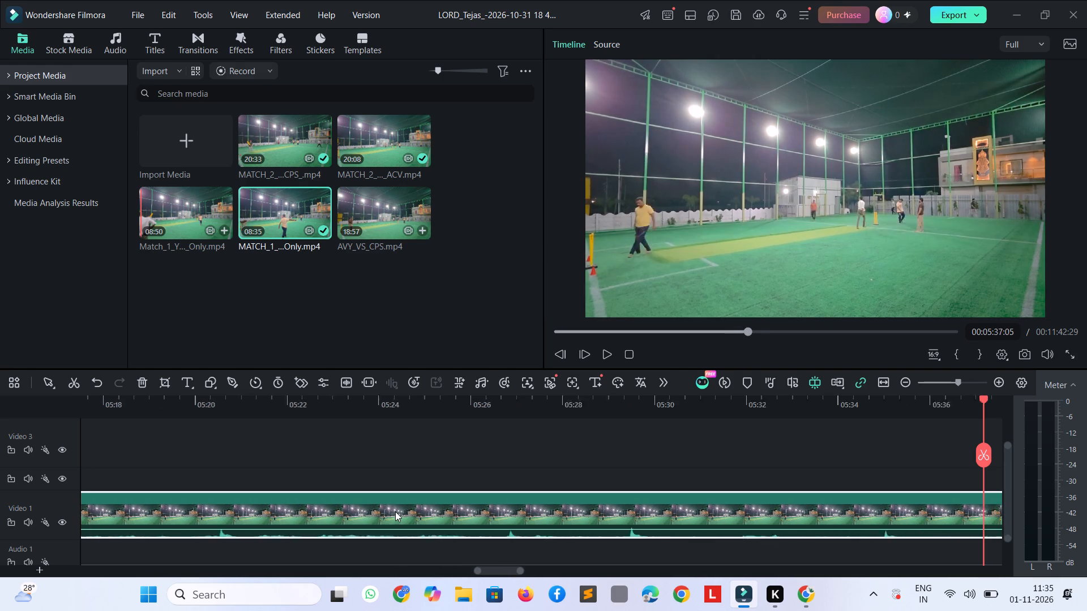
{"action": "key", "text": "shift+Right"}
{"action": "key", "text": "shift+Right"}
{"action": "key", "text": "shift+Right"}
{"action": "key", "text": "shift+Right"}
{"action": "key", "text": "shift+Right"}
{"action": "key", "text": "shift+Right"}
{"action": "key", "text": "shift+Right"}
{"action": "key", "text": "shift+Right"}
{"action": "key", "text": "shift+Right"}
{"action": "key", "text": "shift+Right"}
{"action": "key", "text": "shift+Right"}
{"action": "key", "text": "shift+Right"}
{"action": "key", "text": "shift+Right"}
{"action": "key", "text": "shift+Right"}
{"action": "key", "text": "shift+Right"}
{"action": "key", "text": "shift+Right"}
{"action": "key", "text": "shift+Right"}
{"action": "key", "text": "shift+Right"}
{"action": "key", "text": "shift+Right"}
{"action": "key", "text": "shift+Right"}
{"action": "key", "text": "shift+Right"}
{"action": "key", "text": "shift+Right"}
{"action": "key", "text": "shift+Right"}
{"action": "key", "text": "shift+Right"}
{"action": "key", "text": "shift+Right"}
{"action": "key", "text": "shift+Right"}
{"action": "key", "text": "shift+Right"}
{"action": "key", "text": "shift+Right"}
{"action": "key", "text": "shift+Right"}
{"action": "key", "text": "shift+Right"}
{"action": "key", "text": "shift+Right"}
{"action": "key", "text": "shift+Right"}
{"action": "key", "text": "shift+Right"}
{"action": "key", "text": "shift+Right"}
{"action": "key", "text": "shift+Right"}
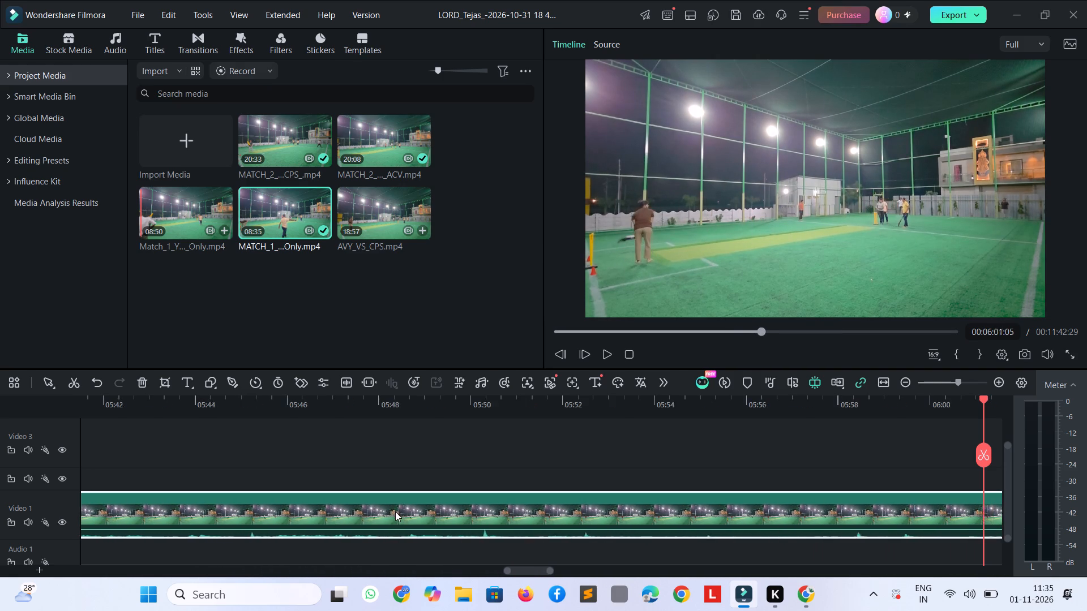
{"action": "key", "text": "shift+Right"}
{"action": "key", "text": "shift+Right"}
{"action": "key", "text": "shift+Right"}
{"action": "key", "text": "shift+Right"}
{"action": "key", "text": "shift+Right"}
{"action": "key", "text": "shift+Right"}
{"action": "key", "text": "shift+Right"}
{"action": "key", "text": "shift+Right"}
{"action": "key", "text": "shift+Right"}
{"action": "key", "text": "shift+Right"}
{"action": "key", "text": "shift+Right"}
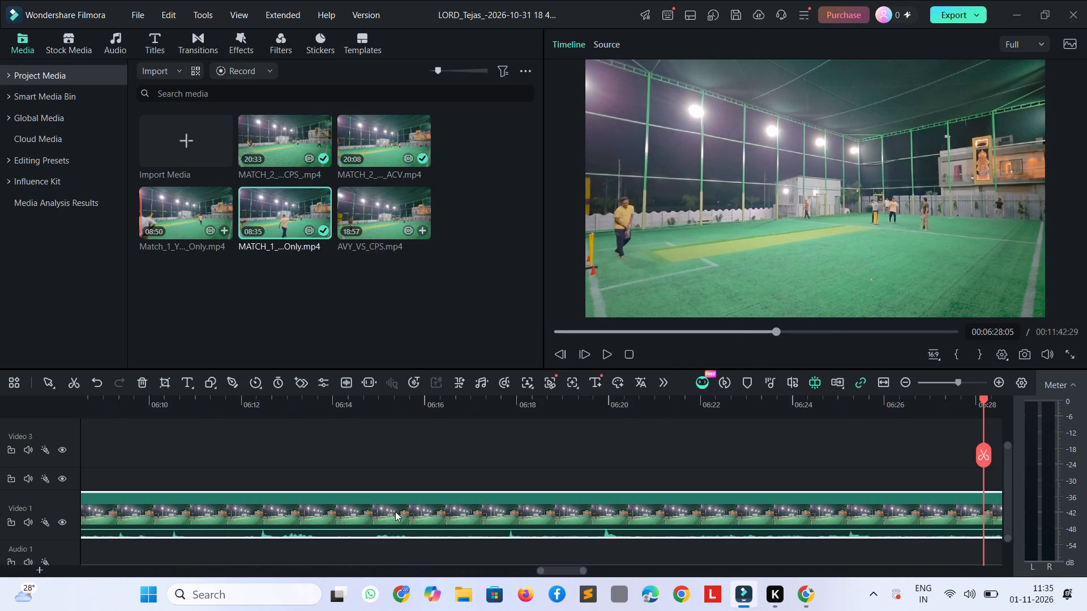
{"action": "key", "text": "shift+Right"}
{"action": "key", "text": "shift+Right"}
{"action": "key", "text": "shift+Right"}
{"action": "key", "text": "shift+Right"}
{"action": "key", "text": "shift+Right"}
{"action": "key", "text": "shift+Right"}
{"action": "key", "text": "shift+Right"}
{"action": "key", "text": "shift+Right"}
{"action": "key", "text": "shift+Right"}
{"action": "key", "text": "shift+Right"}
{"action": "key", "text": "shift+Right"}
{"action": "key", "text": "shift+Right"}
{"action": "key", "text": "shift+Right"}
{"action": "key", "text": "shift+Right"}
{"action": "key", "text": "shift+Right"}
{"action": "key", "text": "shift+Right"}
{"action": "key", "text": "shift+Right"}
{"action": "key", "text": "shift+Right"}
{"action": "key", "text": "shift+Right"}
{"action": "key", "text": "shift+Right"}
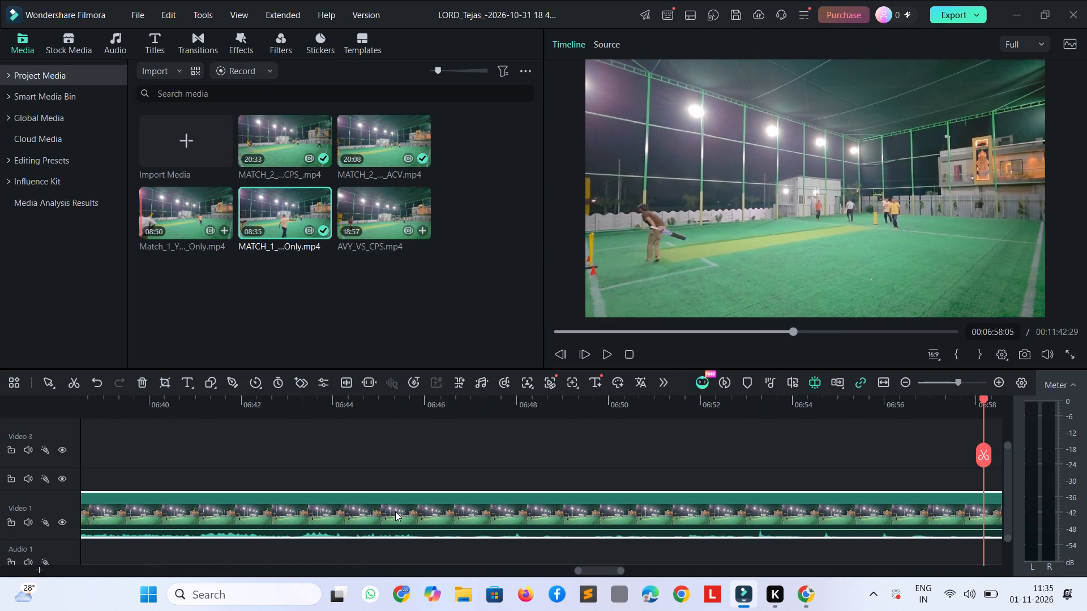
{"action": "key", "text": "shift+Right"}
{"action": "key", "text": "shift+Right"}
{"action": "key", "text": "shift+Right"}
{"action": "key", "text": "shift+Right"}
{"action": "key", "text": "shift+Right"}
{"action": "key", "text": "shift+Right"}
{"action": "key", "text": "shift+Right"}
{"action": "key", "text": "shift+Right"}
{"action": "key", "text": "shift+Right"}
{"action": "key", "text": "shift+Right"}
{"action": "key", "text": "shift+Right"}
{"action": "key", "text": "shift+Right"}
{"action": "key", "text": "shift+Right"}
{"action": "key", "text": "shift+Right"}
{"action": "key", "text": "shift+Right"}
{"action": "key", "text": "shift+Right"}
{"action": "key", "text": "shift+Right"}
{"action": "key", "text": "shift+Right"}
{"action": "key", "text": "shift+Right"}
{"action": "key", "text": "shift+Right"}
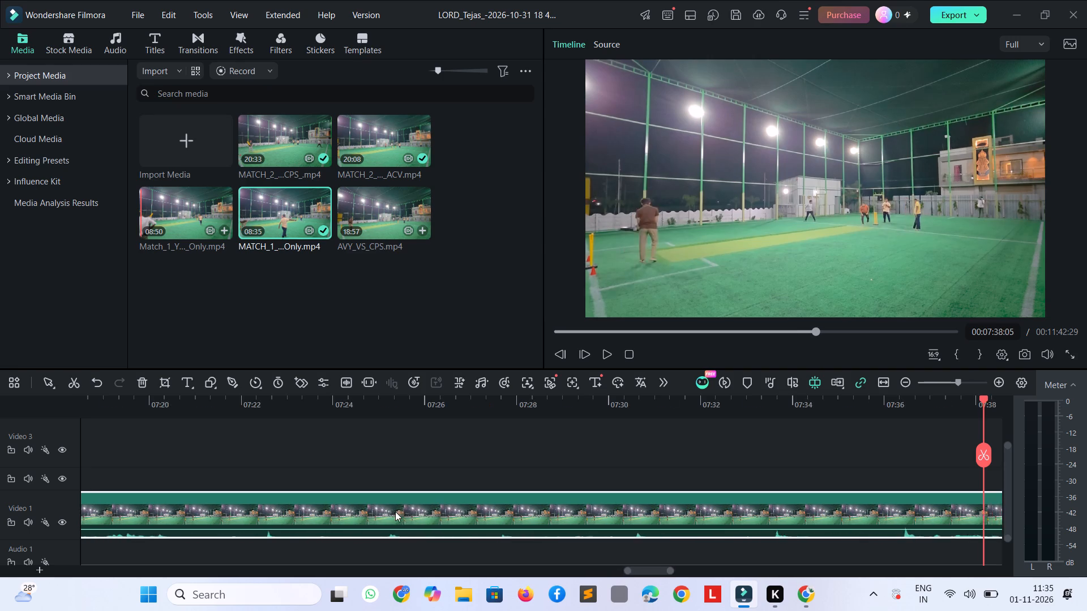
Skim forward through the remaining MATCH_1 footage on Video 1, from 00:07:38:05 to about 00:08:47:05, to find the next play worth keeping.
{"action": "key", "text": "shift+Right"}
{"action": "key", "text": "shift+Right"}
{"action": "key", "text": "shift+Right"}
{"action": "key", "text": "shift+Right"}
{"action": "key", "text": "shift+Right"}
{"action": "key", "text": "shift+Right"}
{"action": "key", "text": "shift+Right"}
{"action": "key", "text": "shift+Right"}
{"action": "key", "text": "shift+Right"}
{"action": "key", "text": "shift+Right"}
{"action": "key", "text": "shift+Right"}
{"action": "key", "text": "shift+Right"}
{"action": "key", "text": "shift+Right"}
{"action": "key", "text": "shift+Right"}
{"action": "key", "text": "shift+Right"}
{"action": "key", "text": "shift+Right"}
{"action": "key", "text": "shift+Right"}
{"action": "key", "text": "shift+Right"}
{"action": "key", "text": "shift+Right"}
{"action": "key", "text": "shift+Right"}
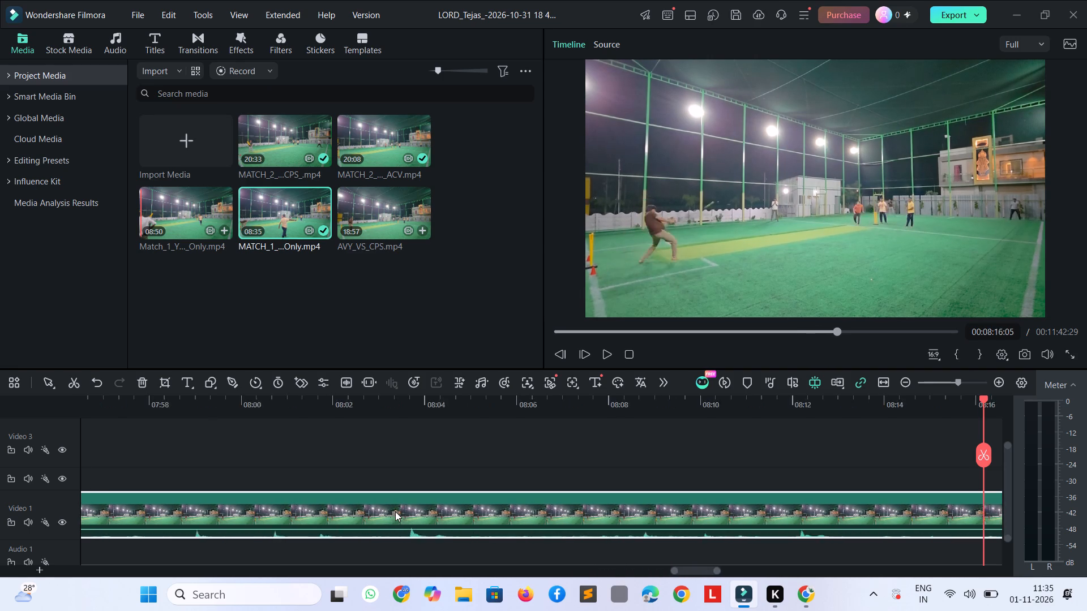
{"action": "key", "text": "shift+Right"}
{"action": "key", "text": "shift+Right"}
{"action": "key", "text": "shift+Right"}
{"action": "key", "text": "shift+Right"}
{"action": "key", "text": "shift+Right"}
{"action": "key", "text": "shift+Right"}
{"action": "key", "text": "shift+Right"}
{"action": "key", "text": "shift+Right"}
{"action": "key", "text": "shift+Right"}
{"action": "key", "text": "shift+Right"}
{"action": "key", "text": "shift+Right"}
{"action": "key", "text": "shift+Right"}
{"action": "key", "text": "shift+Right"}
{"action": "key", "text": "shift+Right"}
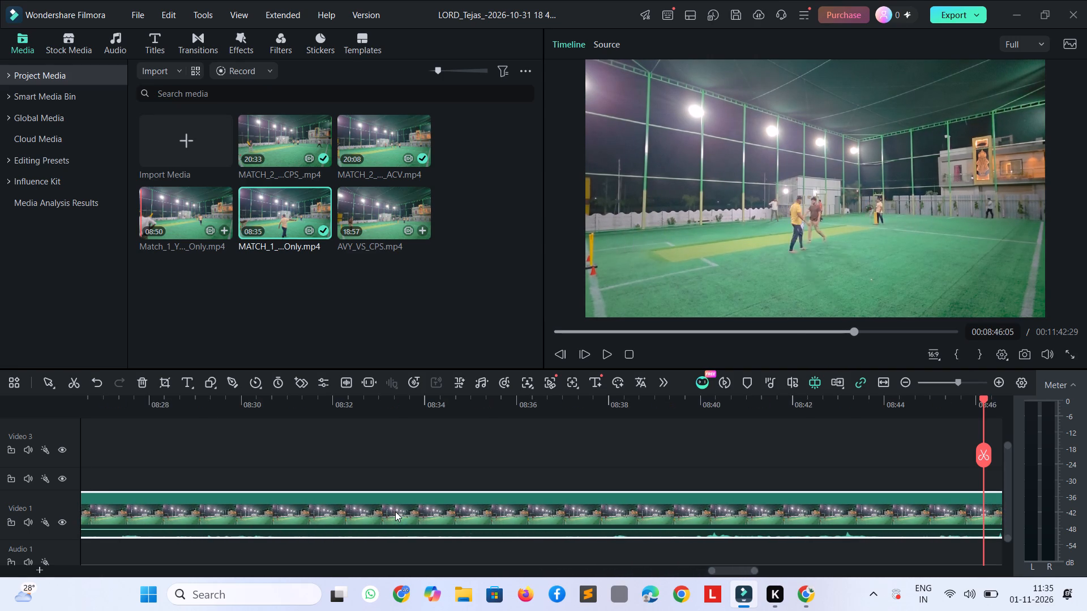
{"action": "key", "text": "shift+Right"}
{"action": "key", "text": "shift+Down"}
{"action": "key", "text": "shift+Down"}
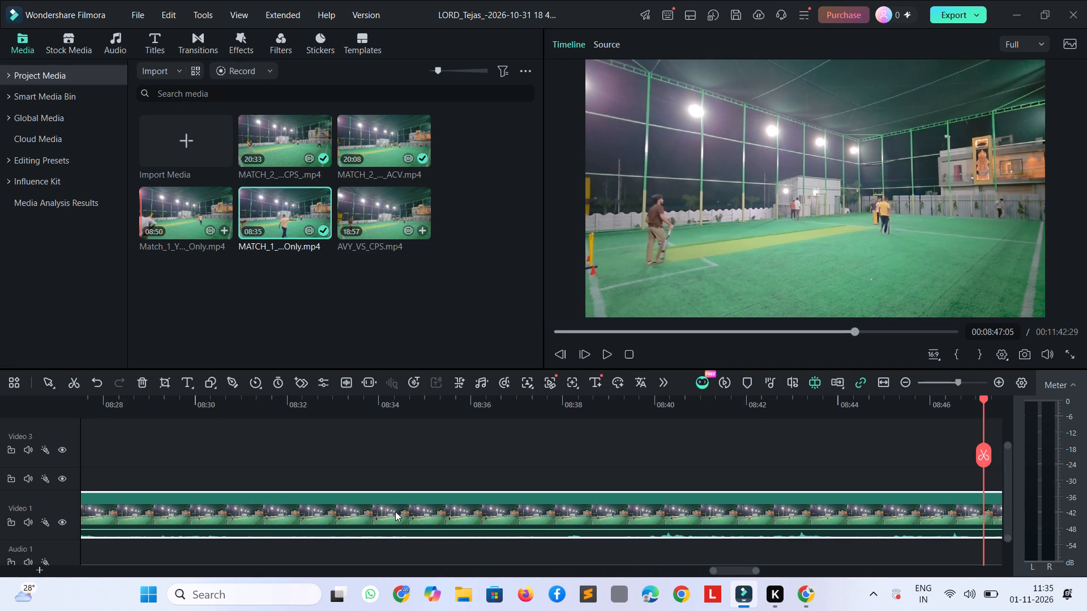
Review the footage from 00:08:41:05, split the MATCH_1 clip at 00:08:50:10 and delete the skimmed section before it.
{"action": "key", "text": "shift+Left"}
{"action": "key", "text": "shift+Left"}
{"action": "key", "text": "shift+Left"}
{"action": "key", "text": "shift+Left"}
{"action": "key", "text": "shift+Left"}
{"action": "key", "text": "shift+Left"}
{"action": "key", "text": "space"}
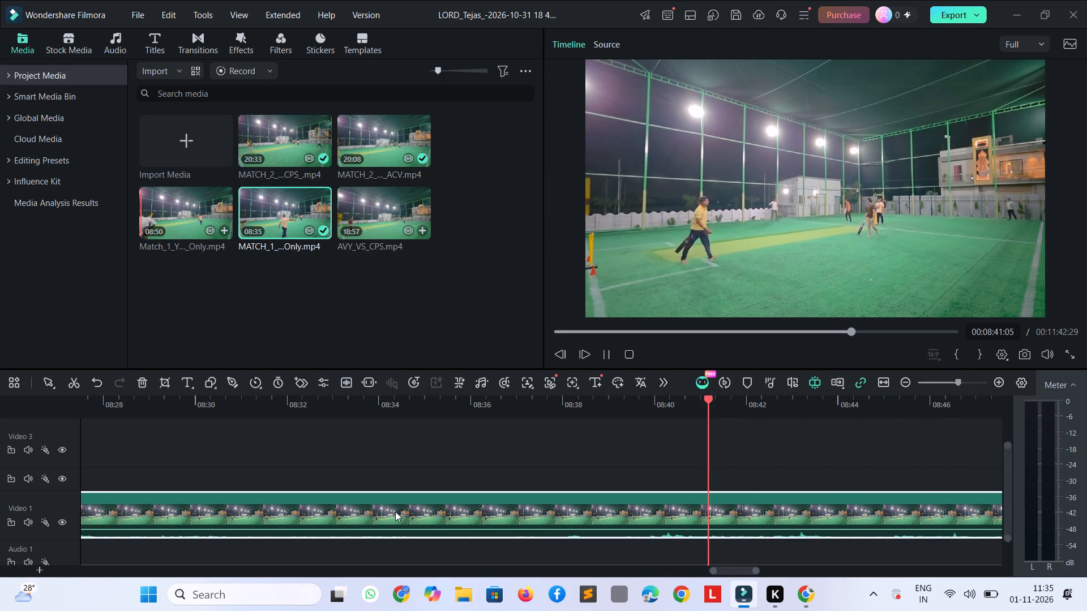
{"action": "key", "text": "shift+Right"}
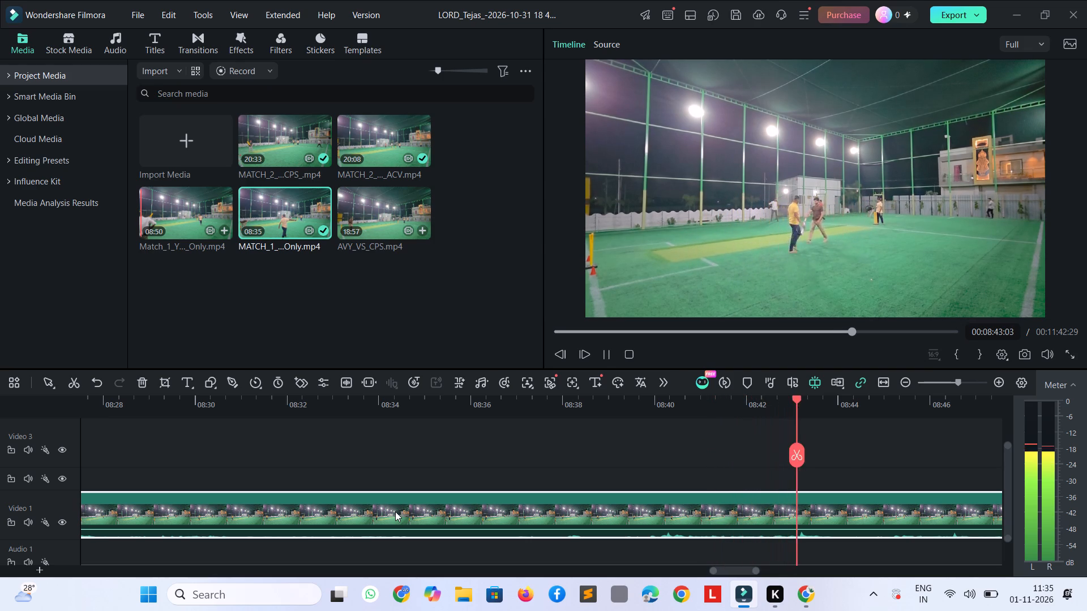
{"action": "key", "text": "shift+Right"}
{"action": "key", "text": "shift+Right"}
{"action": "key", "text": "shift+Right"}
{"action": "key", "text": "shift+Right"}
{"action": "key", "text": "shift+Right"}
{"action": "key", "text": "shift+Right"}
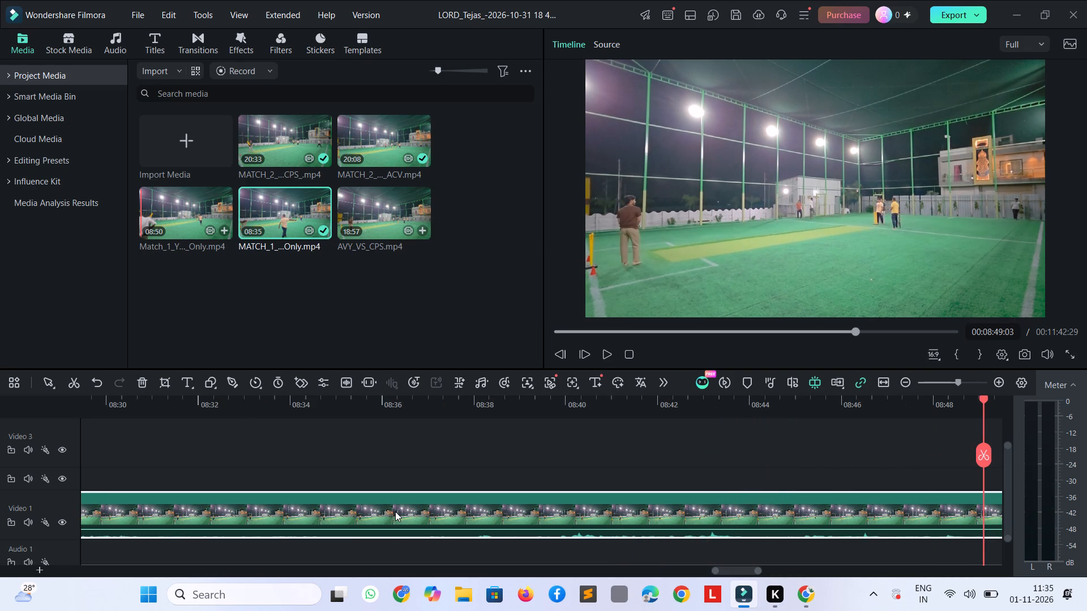
{"action": "key", "text": "space"}
{"action": "key", "text": "space"}
{"action": "key", "text": "space"}
{"action": "key", "text": "space"}
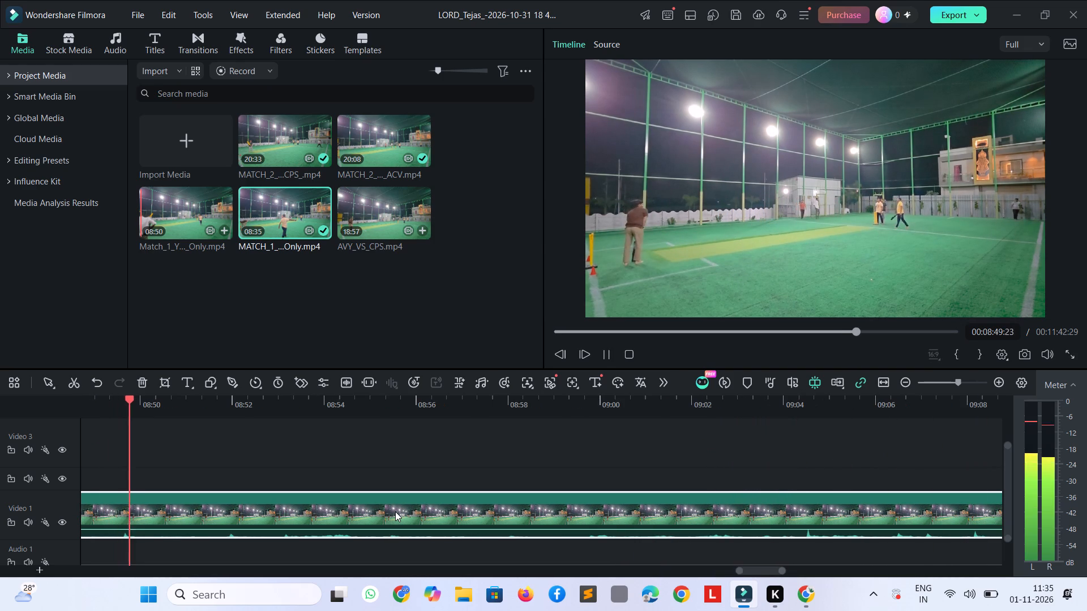
{"action": "key", "text": "space"}
{"action": "key", "text": "ctrl+b"}
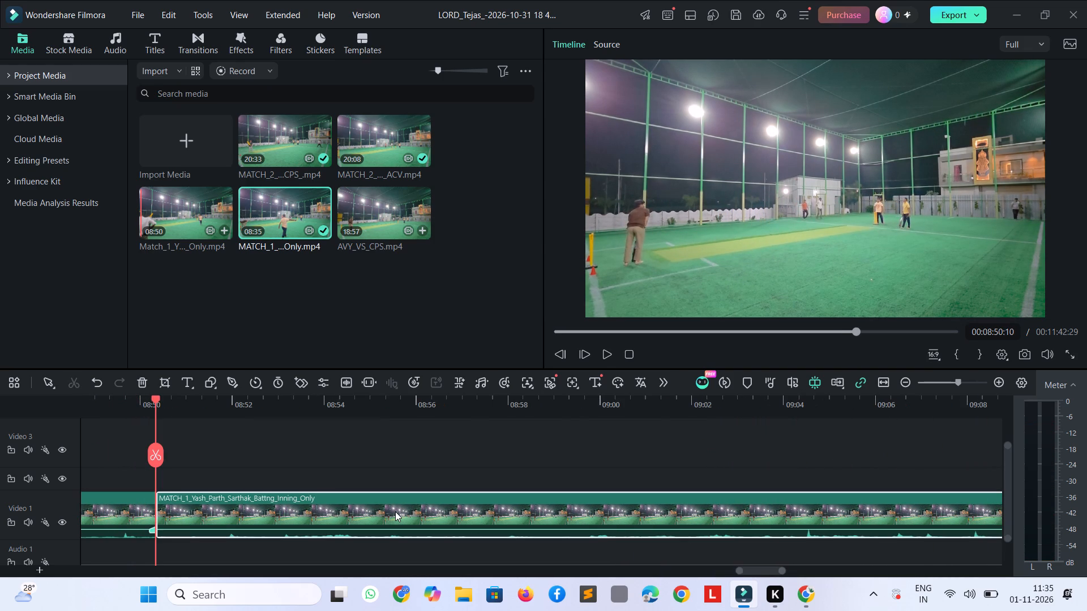
{"action": "left_click", "coordinate": [131, 502]}
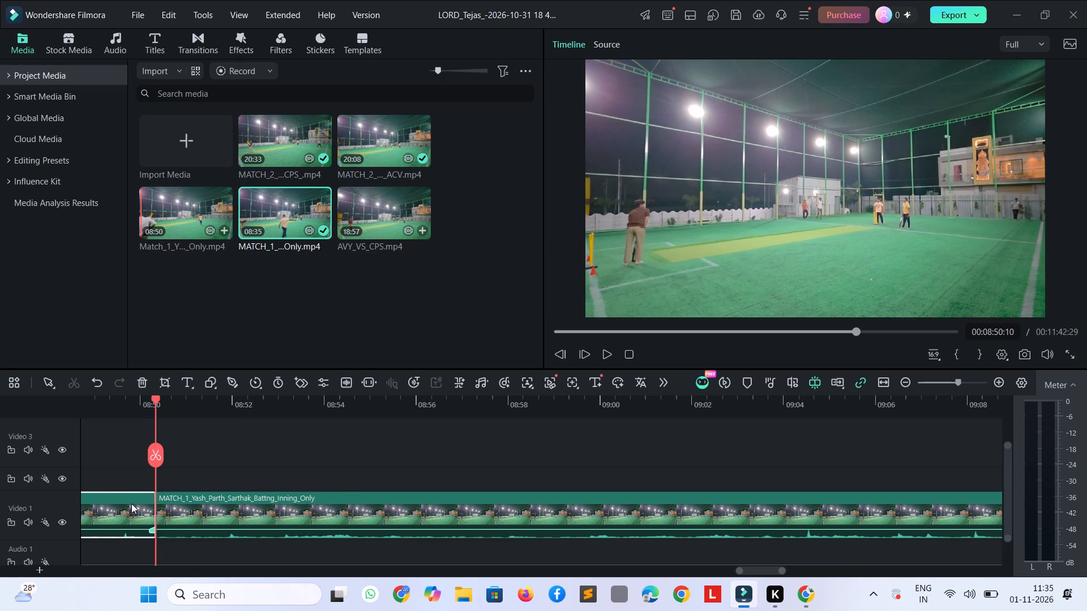
{"action": "key", "text": "Delete"}
Trim the idle footage before the next delivery by splitting MATCH_1 at 00:04:29:17 and deleting the section before the split.
{"action": "key", "text": "space"}
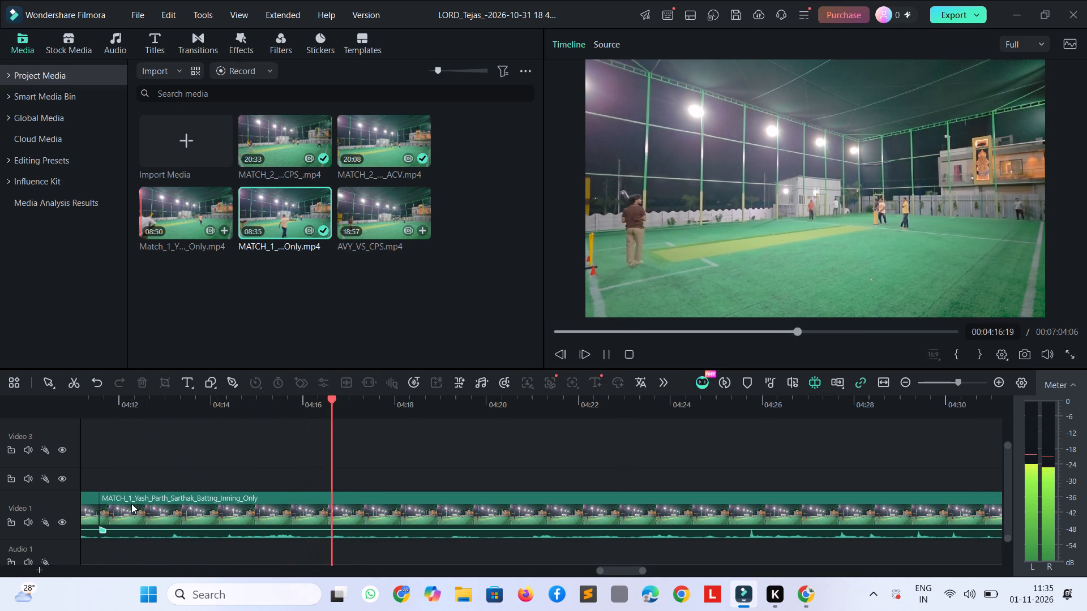
{"action": "key", "text": "shift+Right"}
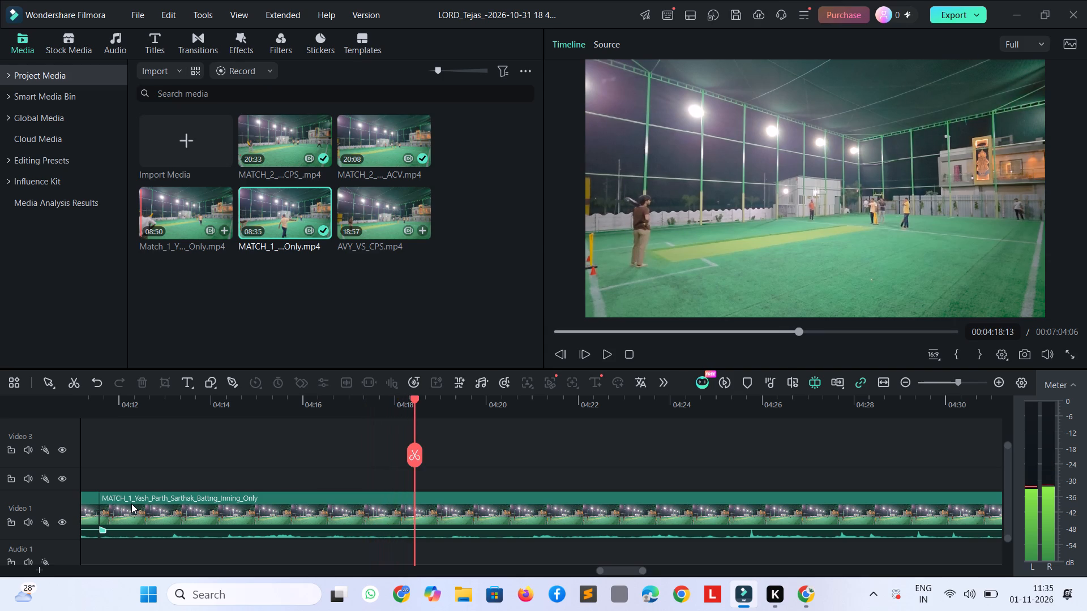
{"action": "key", "text": "shift+Right"}
{"action": "key", "text": "shift+Right"}
{"action": "key", "text": "shift+Right"}
{"action": "key", "text": "shift+Right"}
{"action": "key", "text": "shift+Right"}
{"action": "key", "text": "space"}
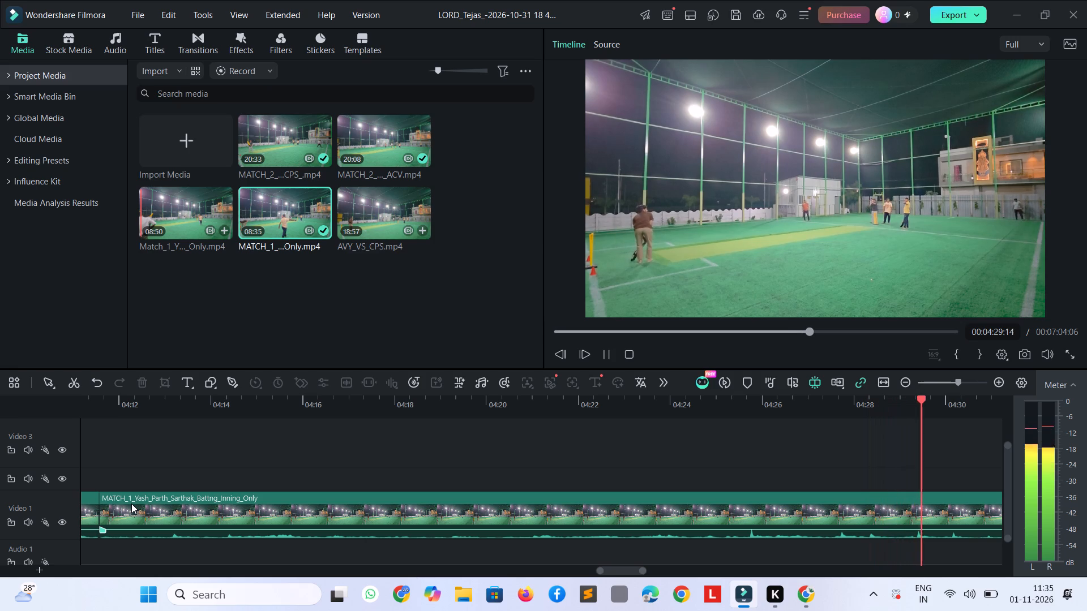
{"action": "key", "text": "space"}
{"action": "key", "text": "ctrl+b"}
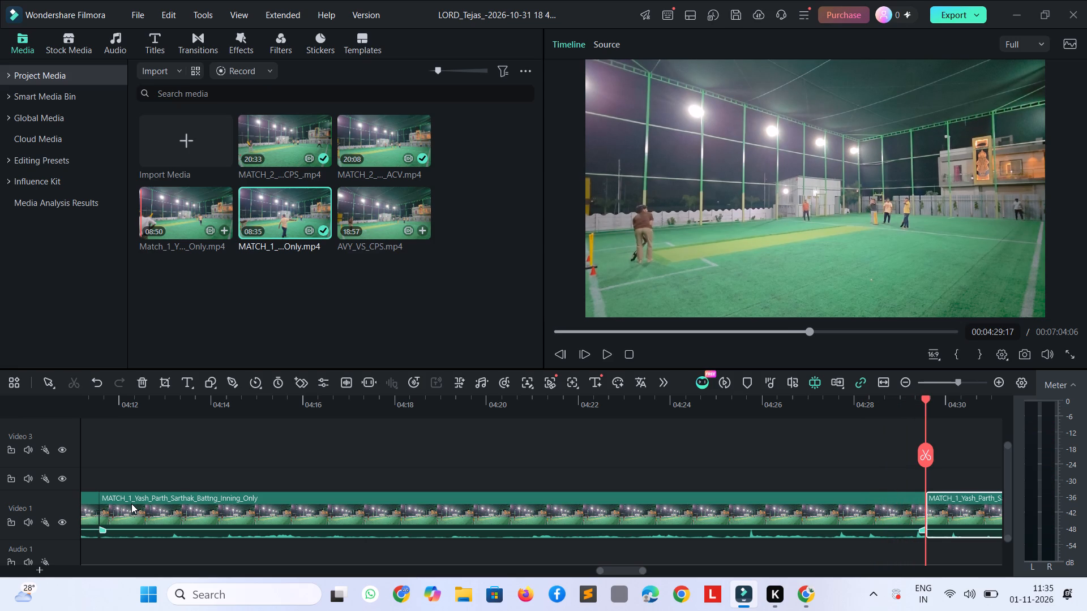
{"action": "left_click", "coordinate": [131, 504]}
{"action": "key", "text": "Delete"}
Cut the idle footage after the next MATCH_1 delivery by splitting at 00:04:17:05 and 00:04:29:26 and deleting the section between.
{"action": "key", "text": "space"}
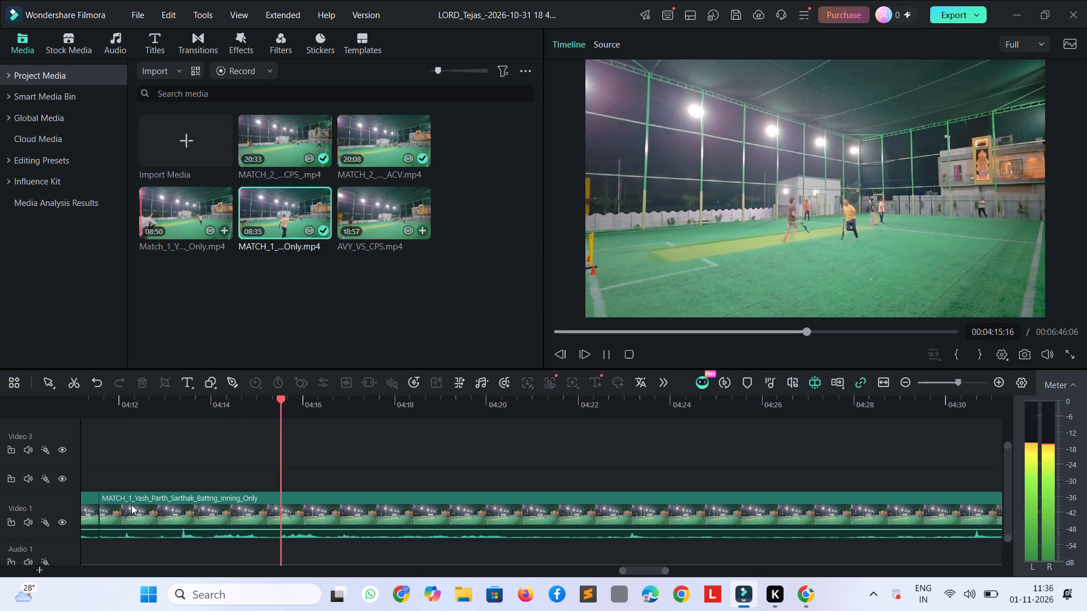
{"action": "key", "text": "space"}
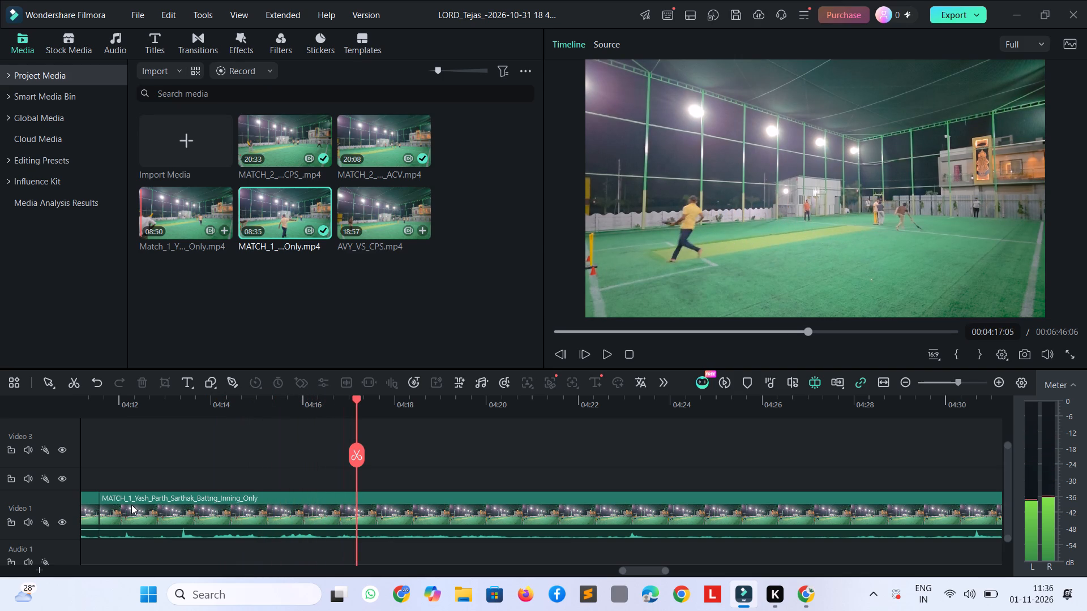
{"action": "key", "text": "ctrl+b"}
{"action": "key", "text": "space"}
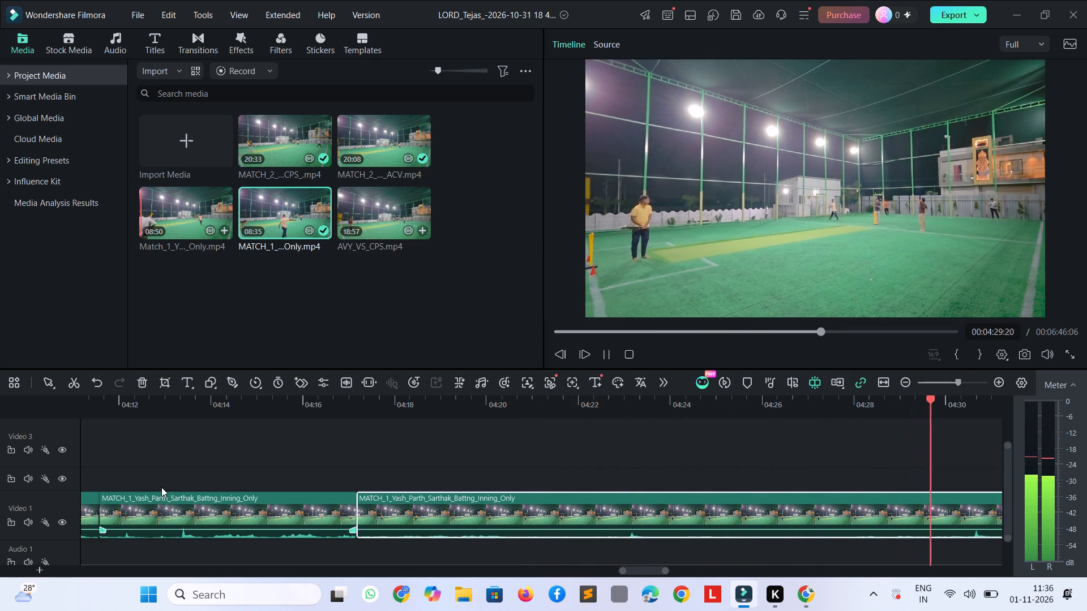
{"action": "key", "text": "space"}
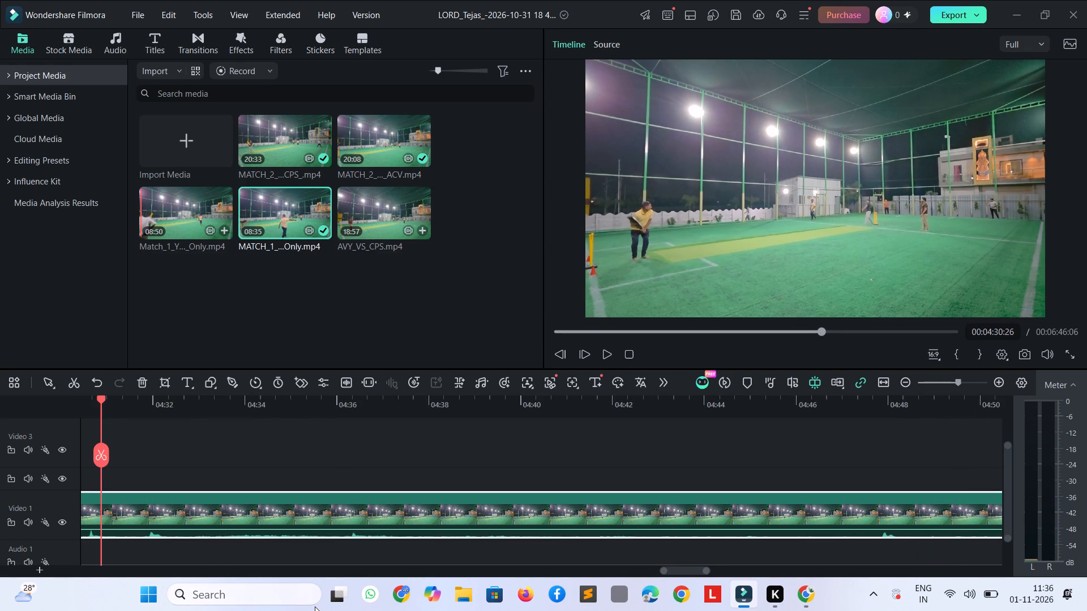
{"action": "key", "text": "shift+Left"}
{"action": "key", "text": "ctrl+b"}
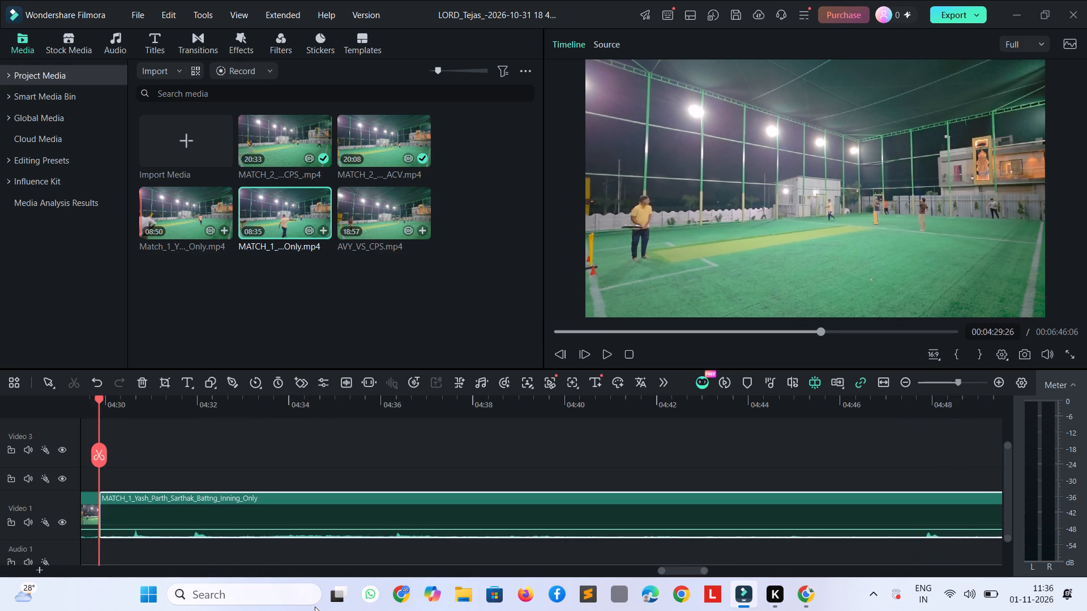
{"action": "key", "text": "space"}
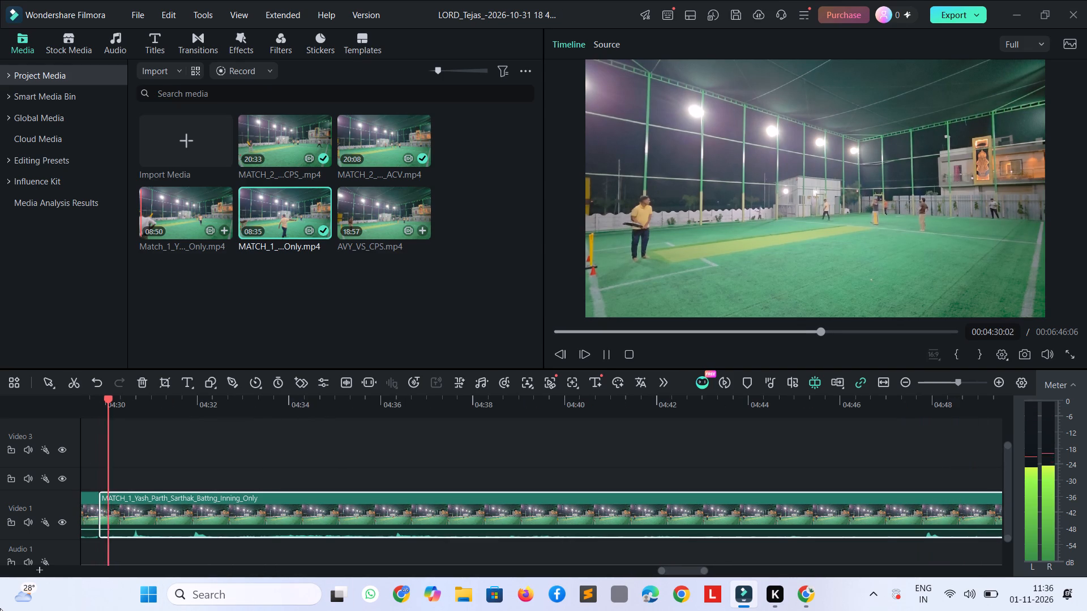
{"action": "key", "text": "space"}
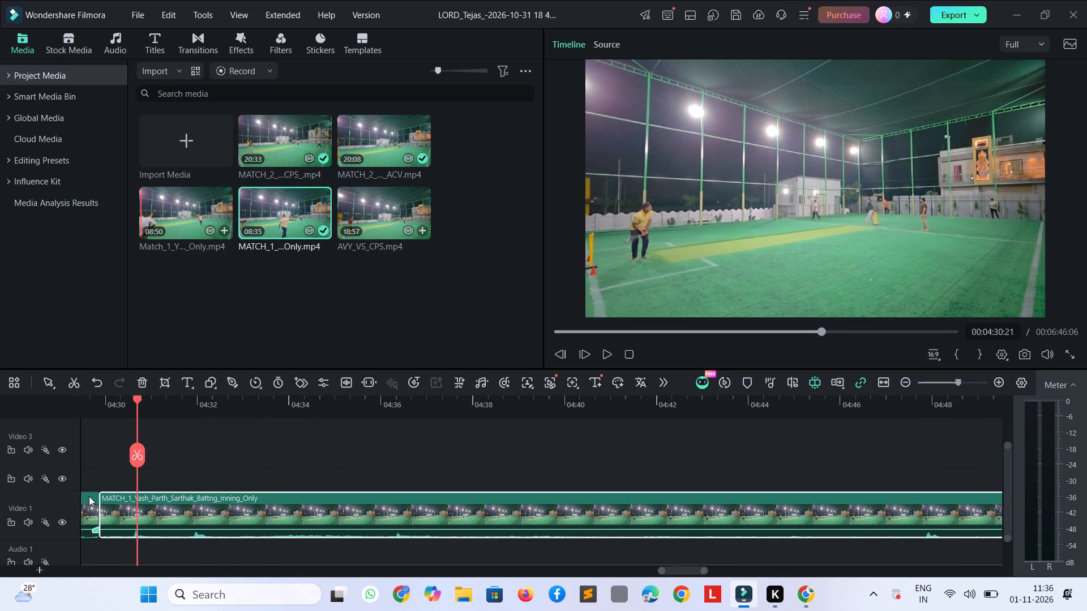
{"action": "left_click", "coordinate": [89, 496]}
{"action": "key", "text": "Delete"}
Play the following MATCH_1 delivery, replay its ending and split the clip at 00:04:22:08, where the action ends.
{"action": "key", "text": "space"}
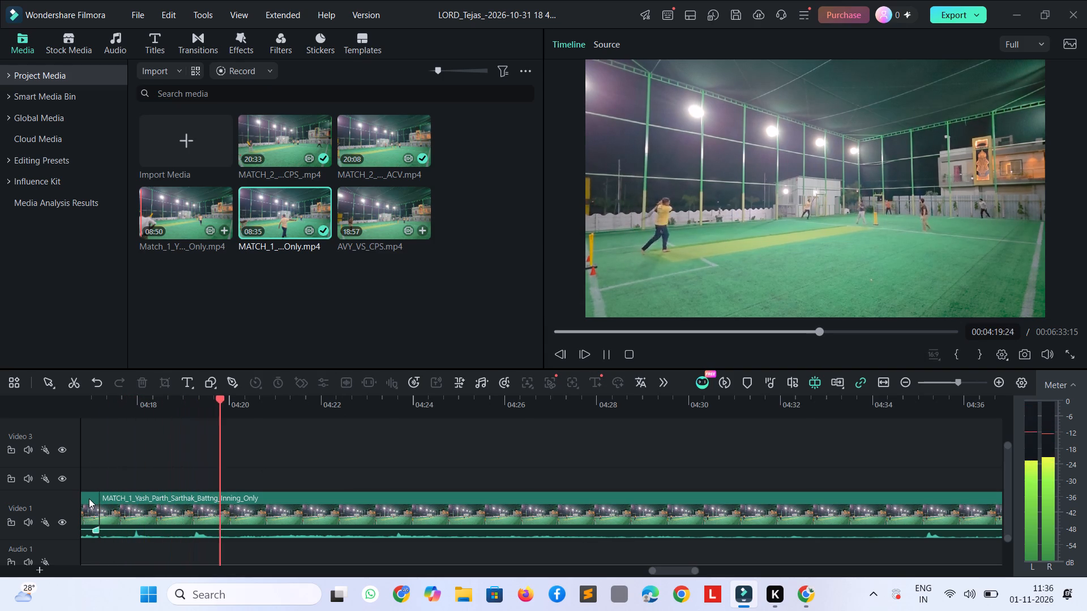
{"action": "key", "text": "space"}
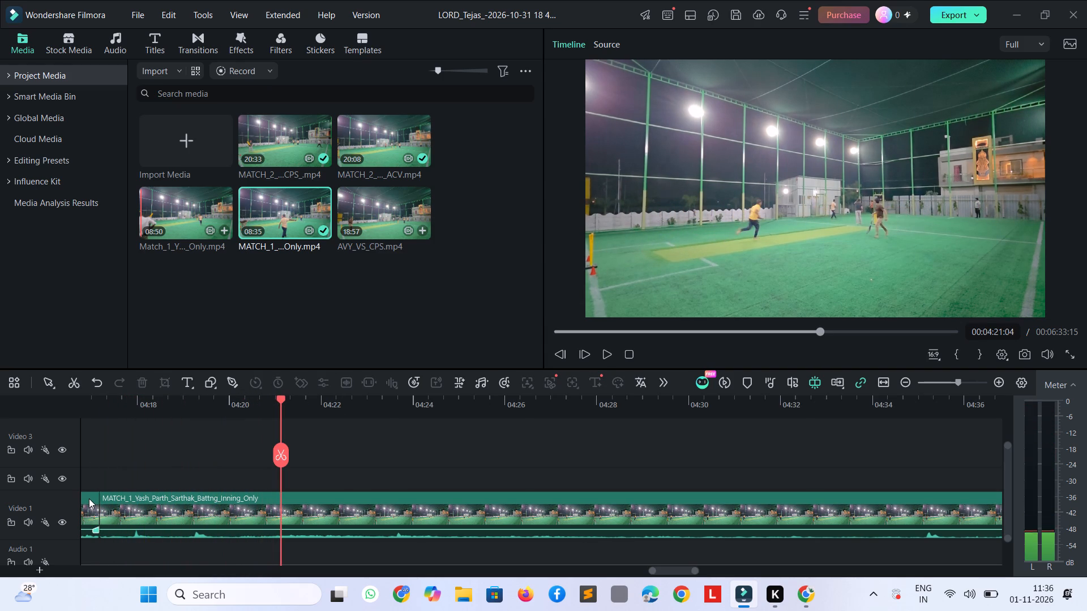
{"action": "key", "text": "space"}
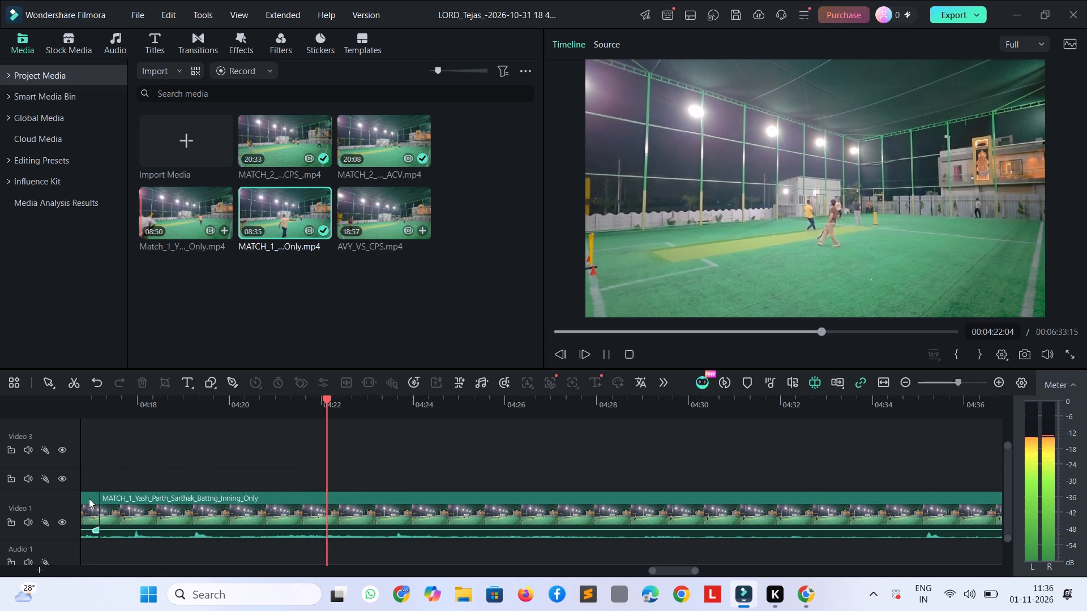
{"action": "key", "text": "shift+Left"}
{"action": "key", "text": "shift+Left"}
{"action": "key", "text": "shift+Left"}
{"action": "key", "text": "space"}
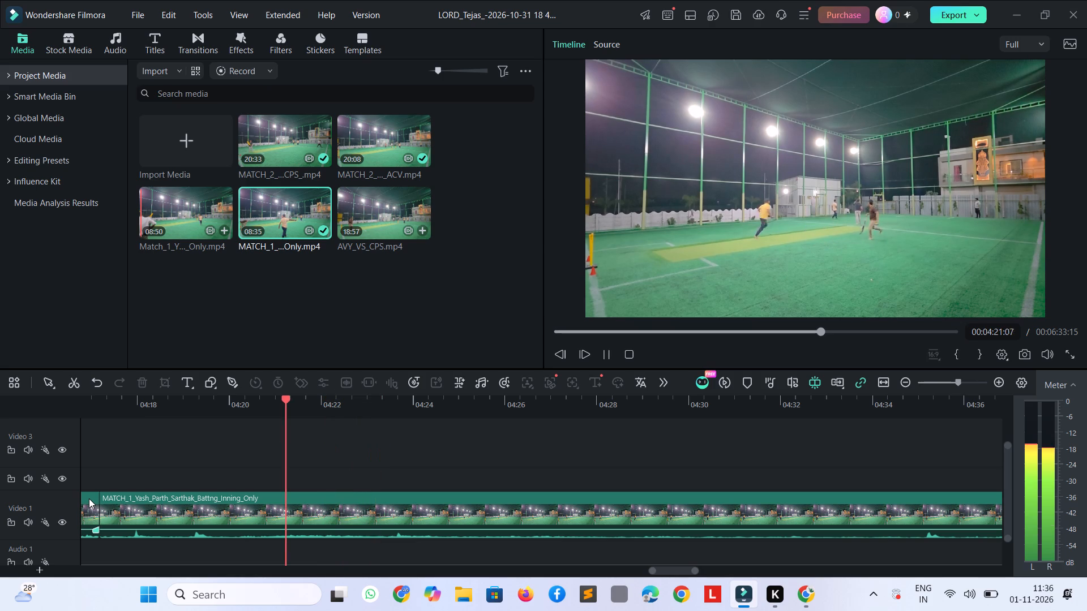
{"action": "key", "text": "space"}
{"action": "key", "text": "space"}
{"action": "key", "text": "space"}
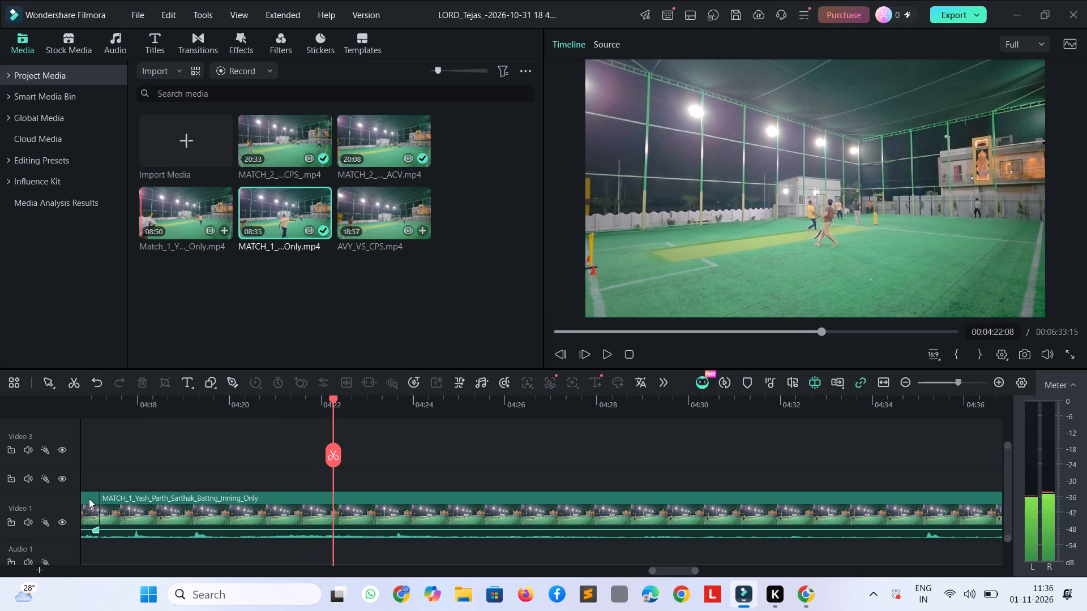
{"action": "key", "text": "ctrl+b"}
{"action": "key", "text": "space"}
{"action": "type", "text": "b"}
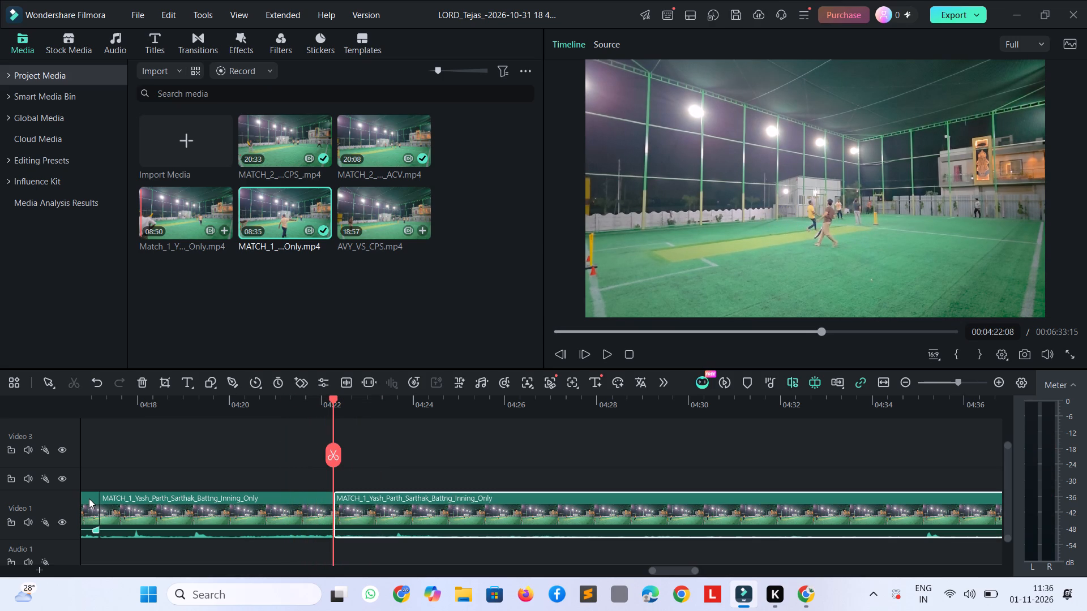
Split MATCH_1 at 00:04:34:08, just before the next delivery, and delete the idle section between 00:04:22:08 and that split.
{"action": "key", "text": "shift+Right"}
{"action": "key", "text": "shift+Right"}
{"action": "key", "text": "shift+Right"}
{"action": "key", "text": "shift+Right"}
{"action": "key", "text": "shift+Right"}
{"action": "key", "text": "shift+Right"}
{"action": "key", "text": "shift+Right"}
{"action": "key", "text": "shift+Right"}
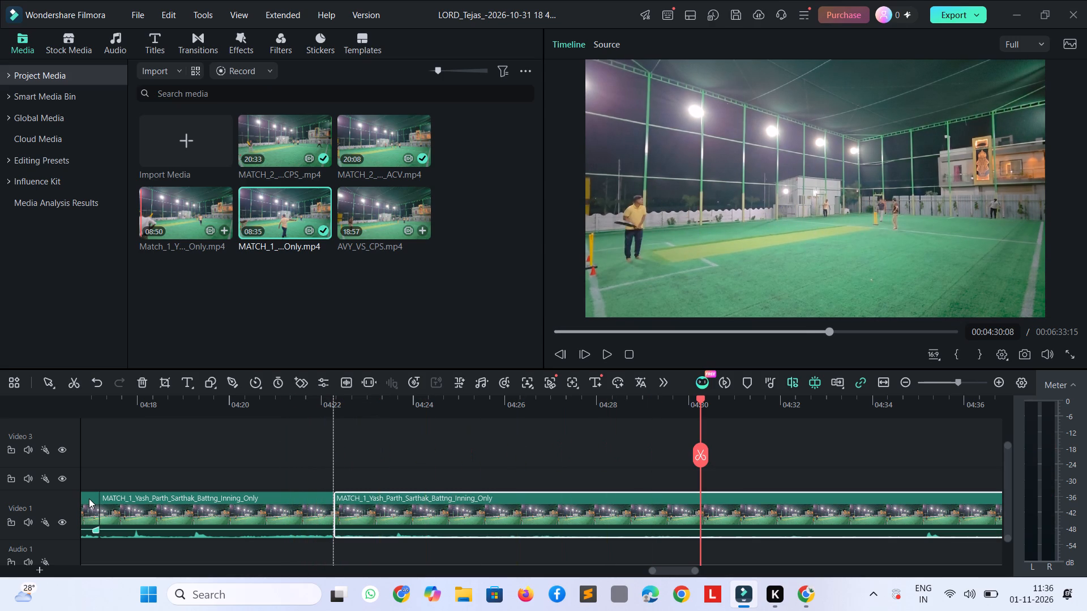
{"action": "key", "text": "shift+Right"}
{"action": "key", "text": "shift+Right"}
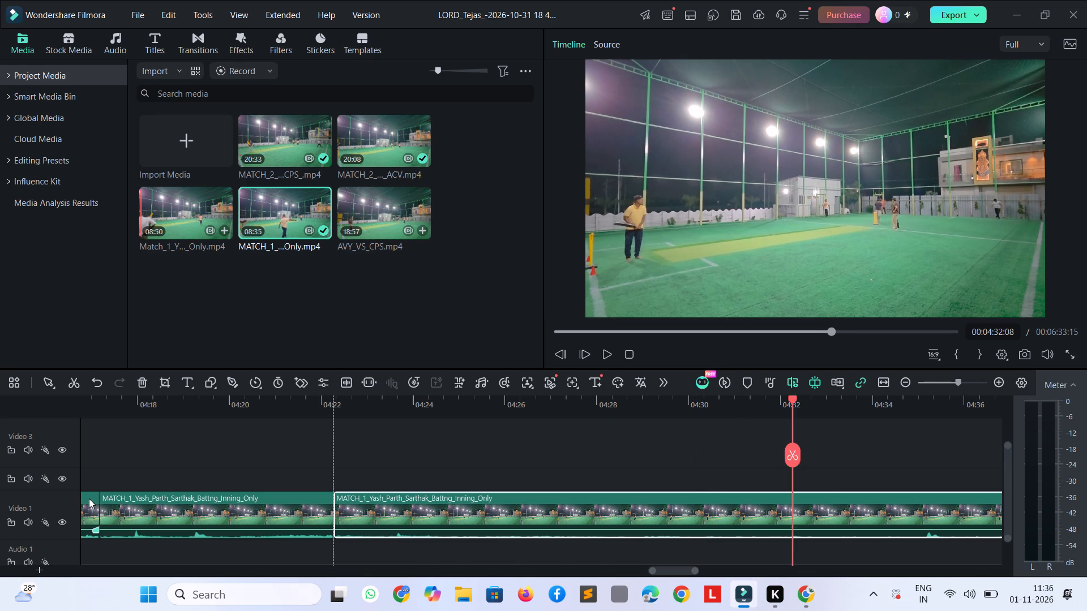
{"action": "key", "text": "shift+Right"}
{"action": "key", "text": "shift+Right"}
{"action": "key", "text": "shift+Right"}
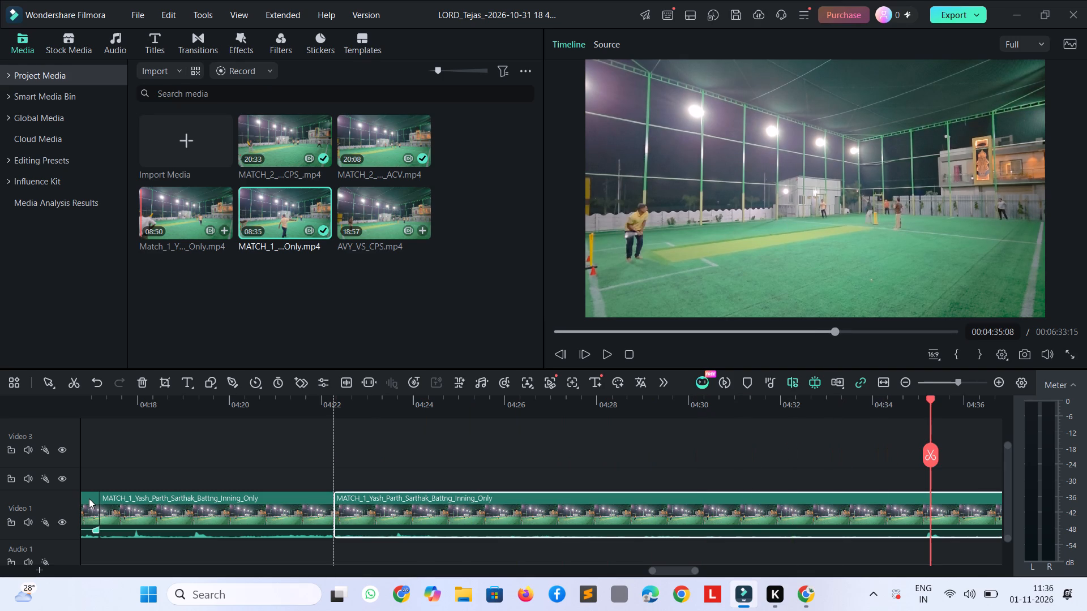
{"action": "key", "text": "shift+Left"}
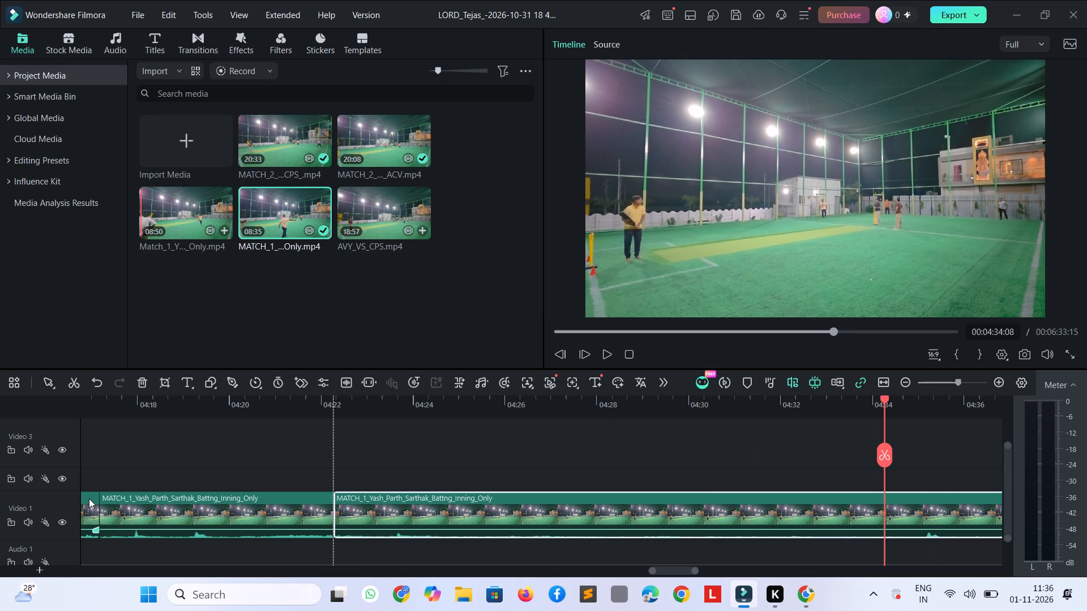
{"action": "key", "text": "ctrl+b"}
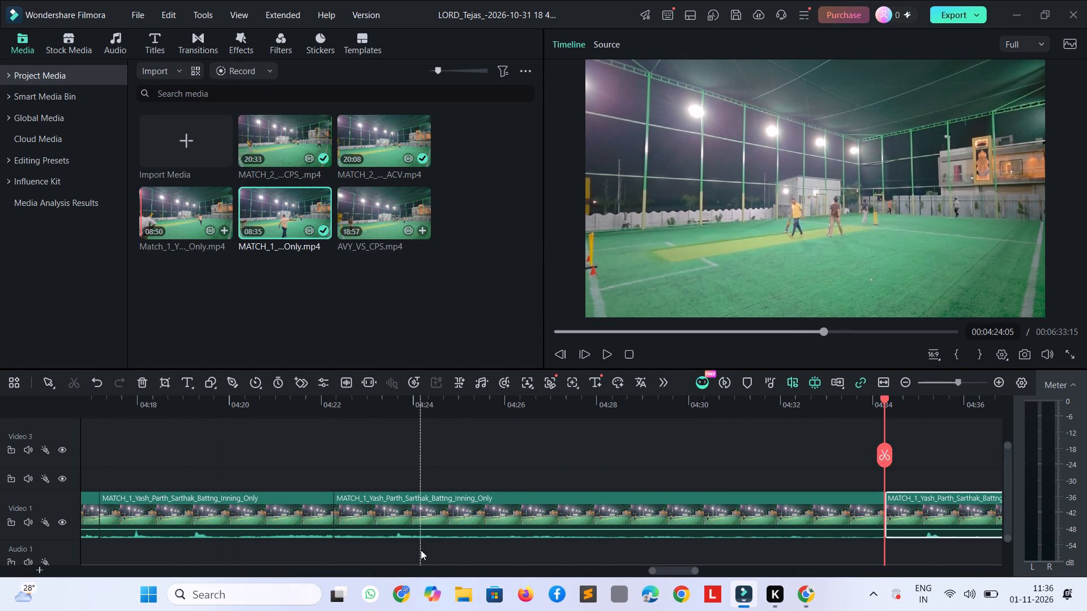
{"action": "left_click", "coordinate": [554, 514]}
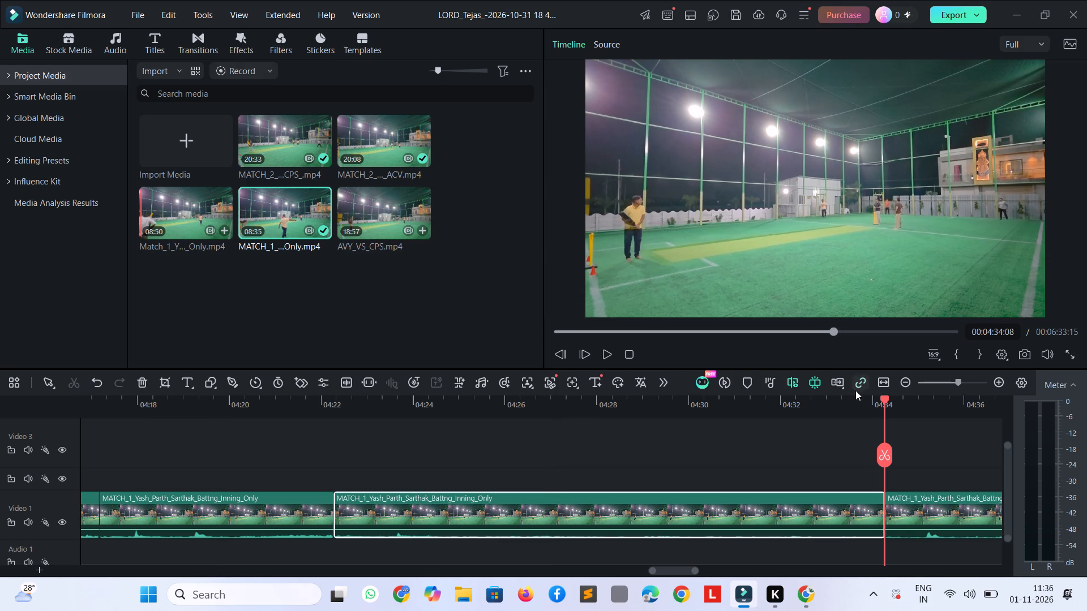
{"action": "left_click_drag", "start_coordinate": [886, 402], "coordinate": [539, 506]}
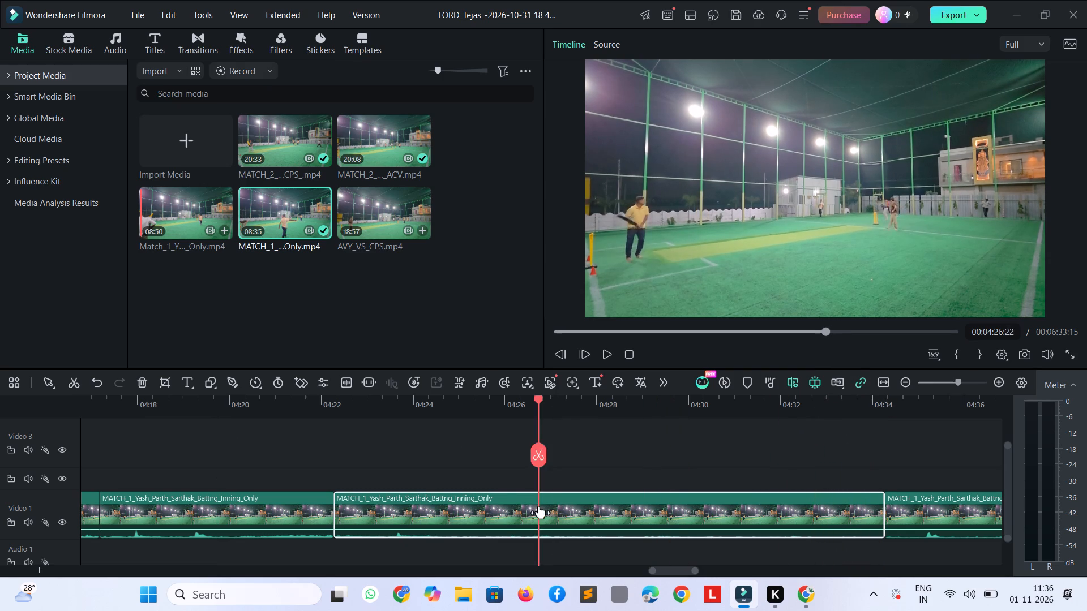
{"action": "left_click_drag", "start_coordinate": [539, 506], "coordinate": [513, 509]}
{"action": "left_click", "coordinate": [569, 520]}
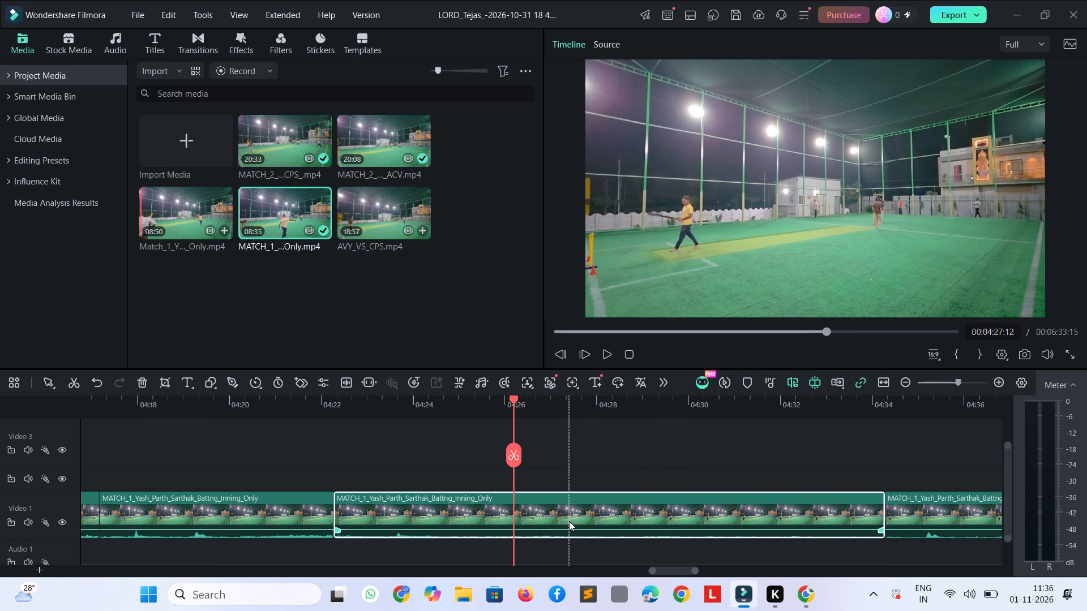
{"action": "key", "text": "Delete"}
Cut the idle footage before the next MATCH_1 delivery by splitting at 00:04:35:02 and deleting the section from 00:04:22:08 to that split.
{"action": "key", "text": "space"}
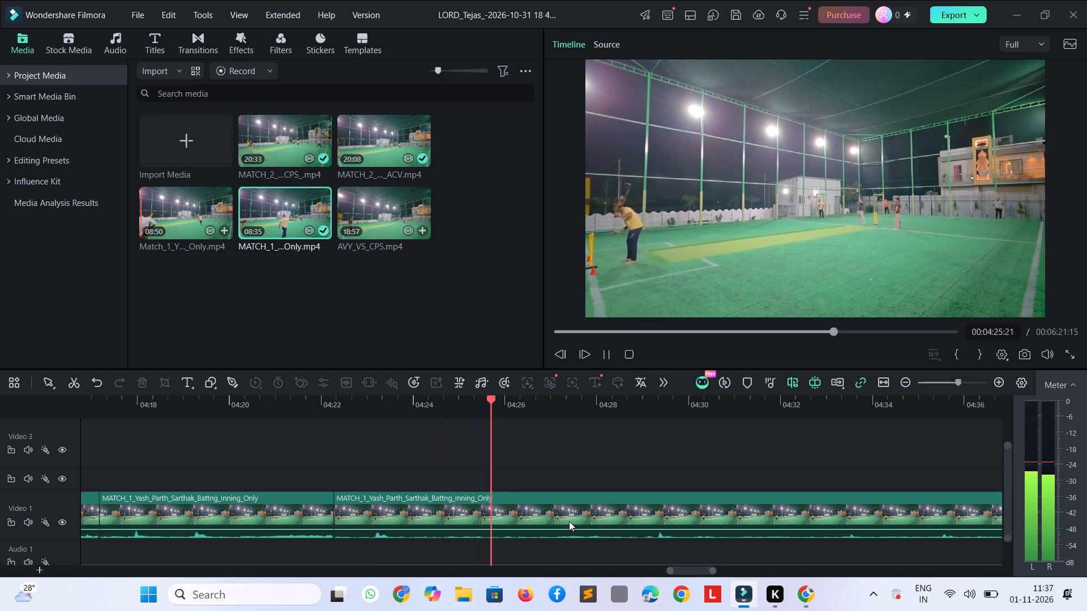
{"action": "key", "text": "shift+Right"}
{"action": "key", "text": "shift+Right"}
{"action": "key", "text": "shift+Right"}
{"action": "key", "text": "shift+Right"}
{"action": "key", "text": "shift+Right"}
{"action": "key", "text": "shift+Right"}
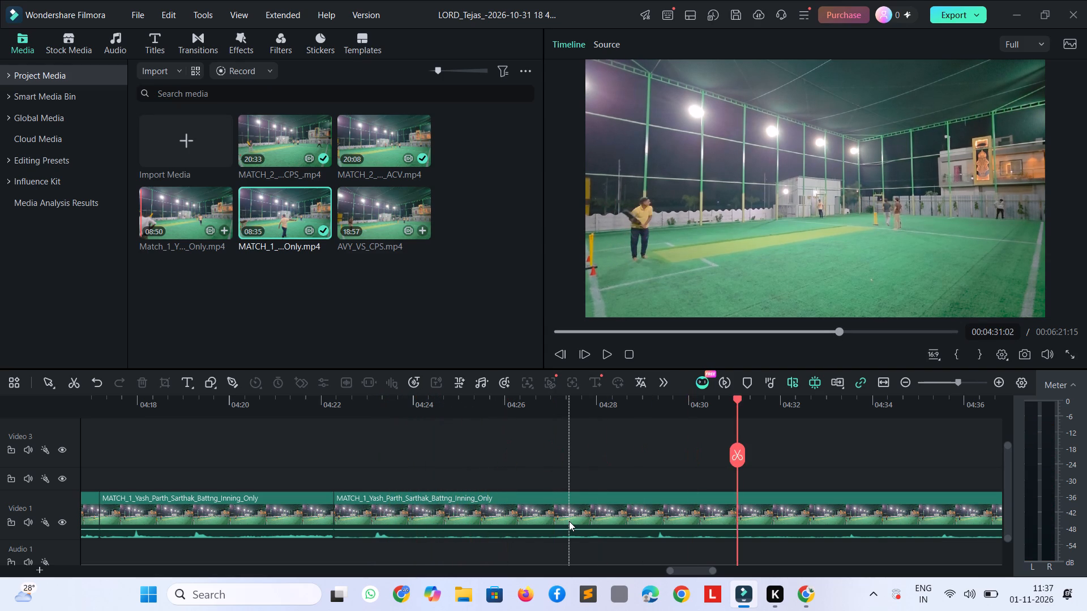
{"action": "key", "text": "shift+Right"}
{"action": "key", "text": "shift+Right"}
{"action": "key", "text": "shift+Right"}
{"action": "key", "text": "shift+Right"}
{"action": "key", "text": "shift+Right"}
{"action": "key", "text": "shift+Right"}
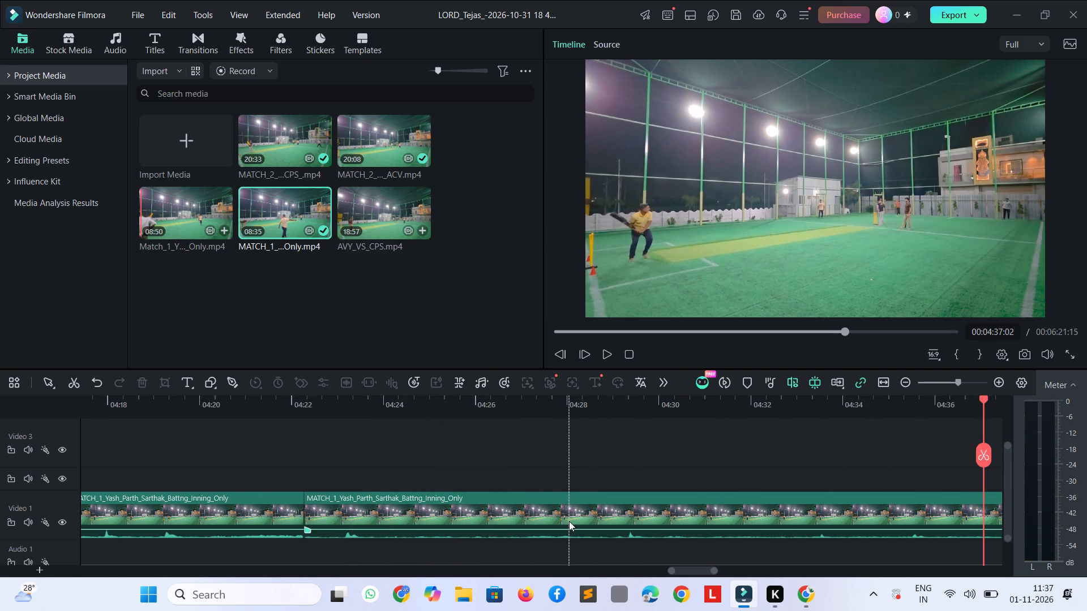
{"action": "key", "text": "shift+Left"}
{"action": "key", "text": "shift+Left"}
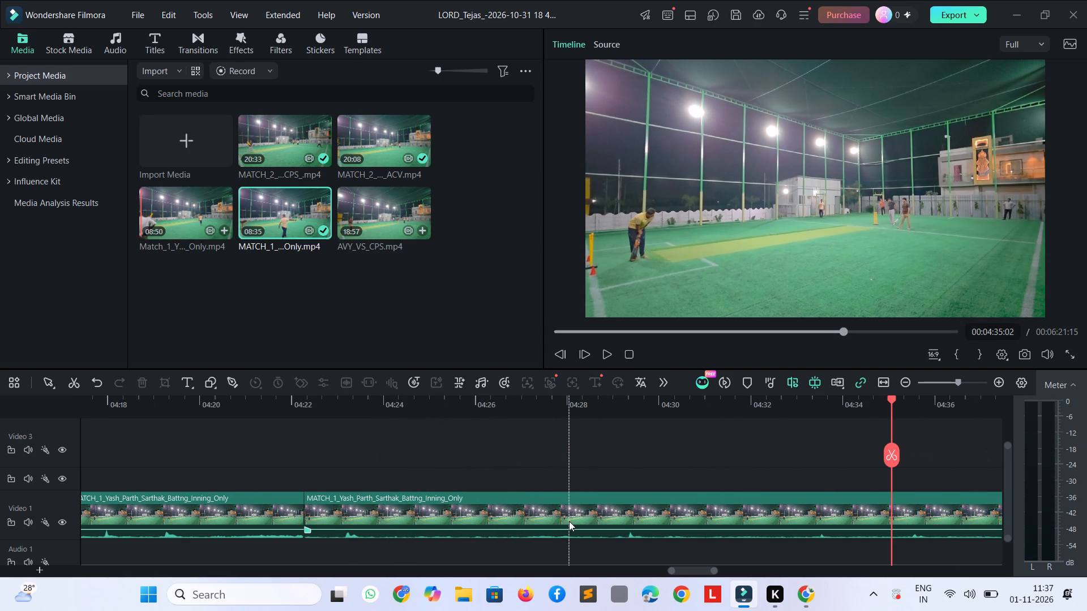
{"action": "key", "text": "ctrl+b"}
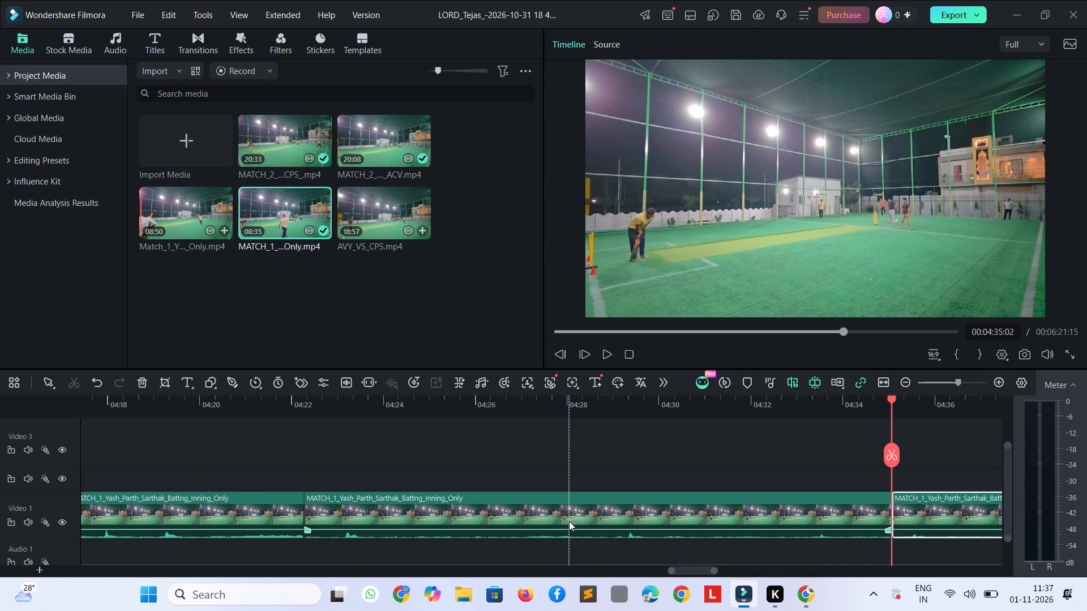
{"action": "left_click", "coordinate": [681, 518]}
{"action": "key", "text": "Delete"}
Play the following MATCH_1 delivery and split the clip at 00:04:29:01, where the action ends.
{"action": "key", "text": "space"}
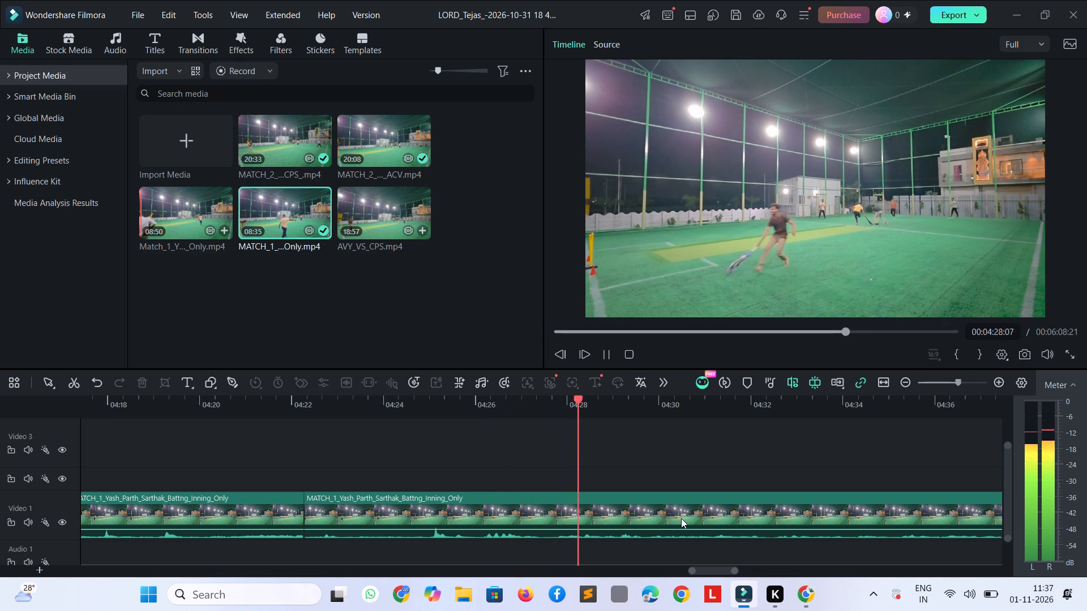
{"action": "key", "text": "space"}
{"action": "key", "text": "space"}
{"action": "key", "text": "space"}
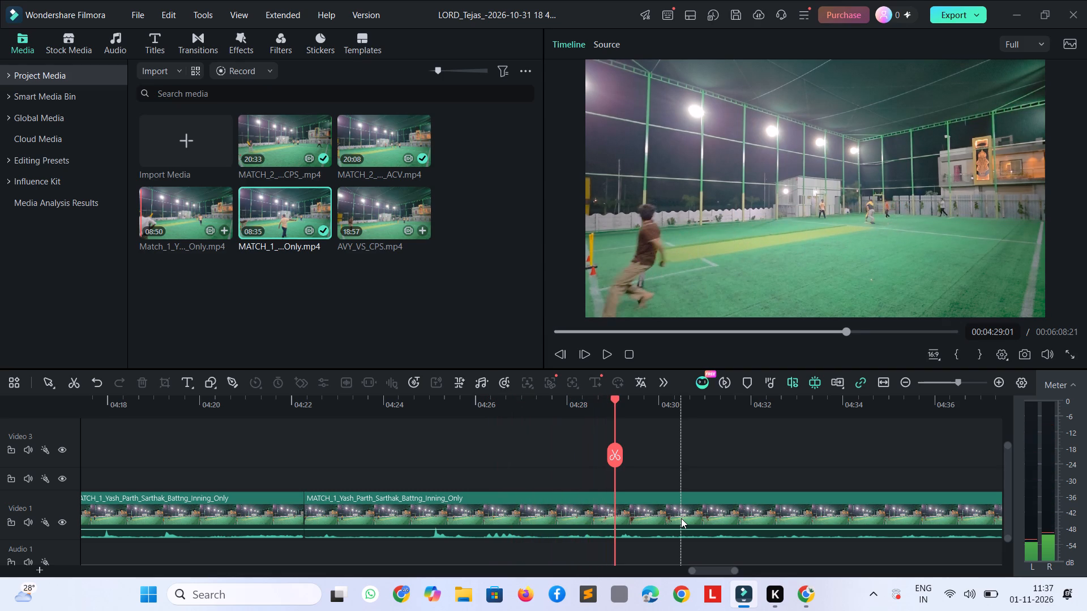
{"action": "key", "text": "ctrl+b"}
Find the next delivery, split MATCH_1 at 00:05:00:04 and delete the idle section between 00:04:29:01 and that split.
{"action": "key", "text": "space"}
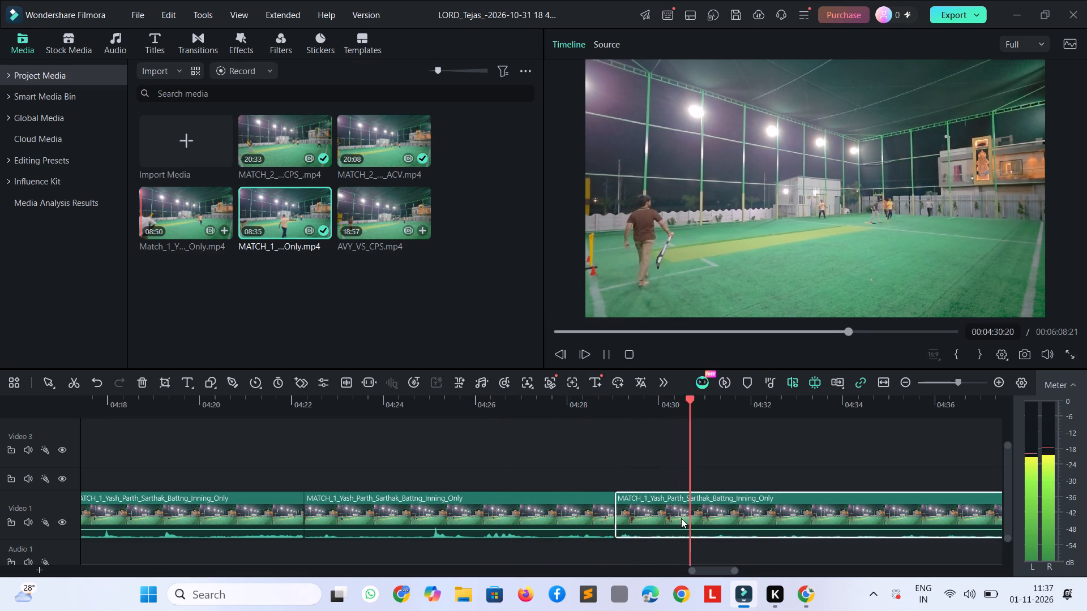
{"action": "key", "text": "shift+Right"}
{"action": "key", "text": "shift+Right"}
{"action": "key", "text": "shift+Right"}
{"action": "key", "text": "shift+Right"}
{"action": "key", "text": "shift+Right"}
{"action": "key", "text": "shift+Right"}
{"action": "key", "text": "shift+Right"}
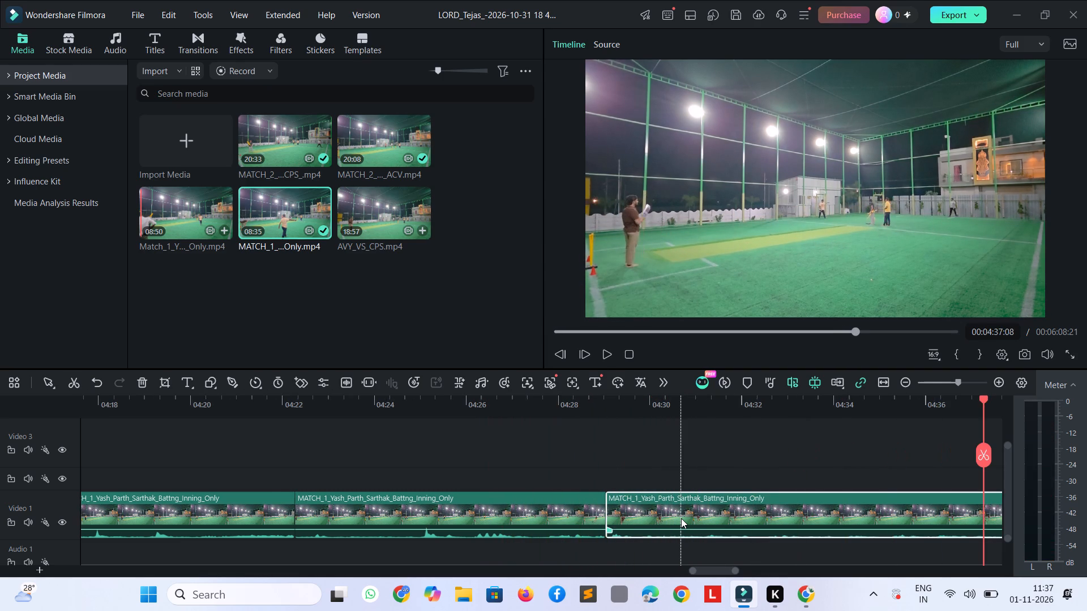
{"action": "key", "text": "shift+Right"}
{"action": "key", "text": "shift+Right"}
{"action": "key", "text": "shift+Right"}
{"action": "key", "text": "shift+Right"}
{"action": "key", "text": "shift+Right"}
{"action": "key", "text": "shift+Right"}
{"action": "key", "text": "shift+Right"}
{"action": "key", "text": "shift+Right"}
{"action": "key", "text": "shift+Right"}
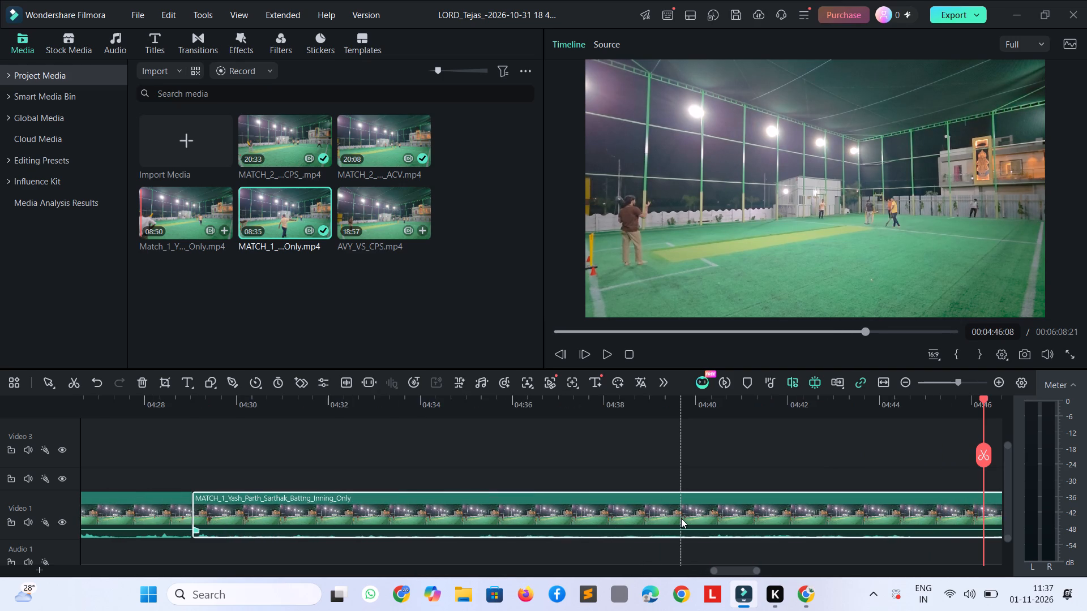
{"action": "key", "text": "shift+Right"}
{"action": "key", "text": "shift+Right"}
{"action": "key", "text": "shift+Right"}
{"action": "key", "text": "shift+Right"}
{"action": "key", "text": "shift+Right"}
{"action": "key", "text": "shift+Right"}
{"action": "key", "text": "shift+Right"}
{"action": "key", "text": "shift+Right"}
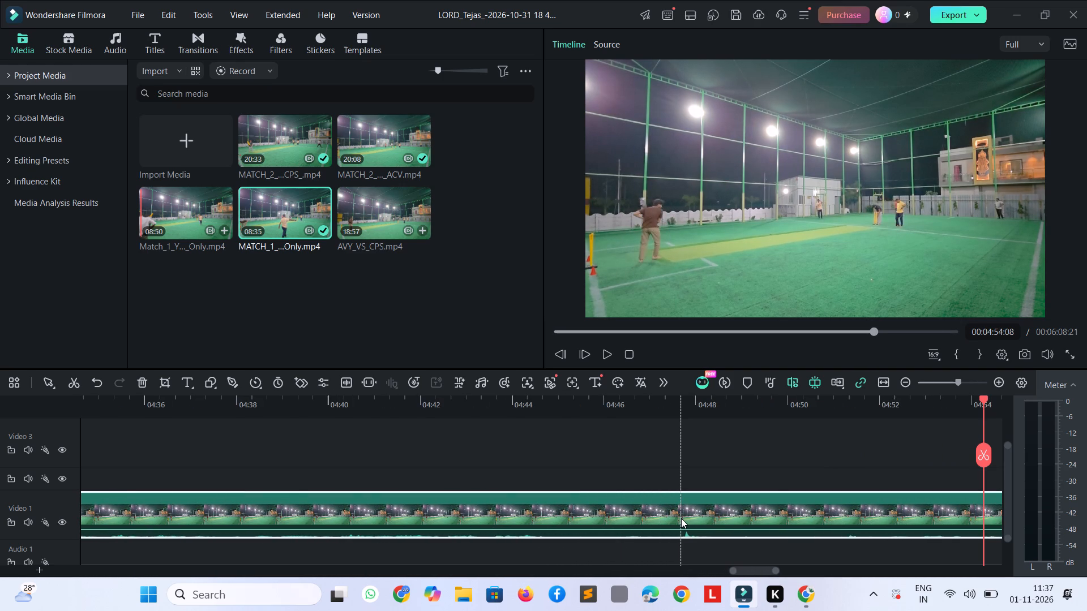
{"action": "key", "text": "shift+Right"}
{"action": "key", "text": "shift+Right"}
{"action": "key", "text": "shift+Right"}
{"action": "key", "text": "shift+Right"}
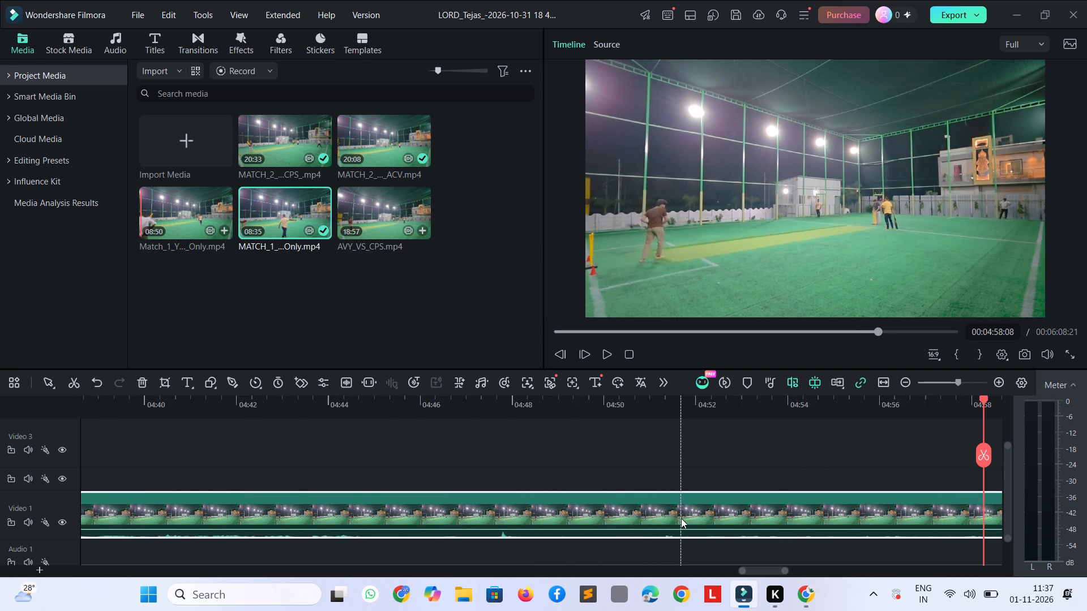
{"action": "key", "text": "shift+Right"}
{"action": "key", "text": "shift+Right"}
{"action": "key", "text": "shift+Right"}
{"action": "key", "text": "shift+Right"}
{"action": "key", "text": "shift+Right"}
{"action": "key", "text": "shift+Right"}
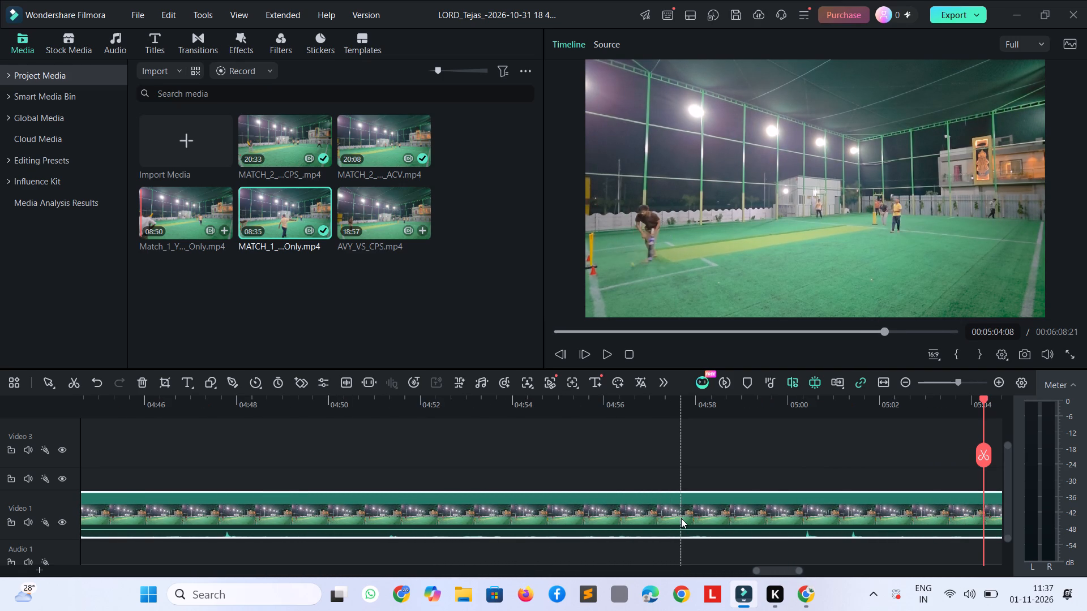
{"action": "key", "text": "shift+Left"}
{"action": "key", "text": "shift+Left"}
{"action": "key", "text": "shift+Left"}
{"action": "key", "text": "shift+Left"}
{"action": "key", "text": "shift+Left"}
{"action": "key", "text": "shift+Left"}
{"action": "key", "text": "shift+Left"}
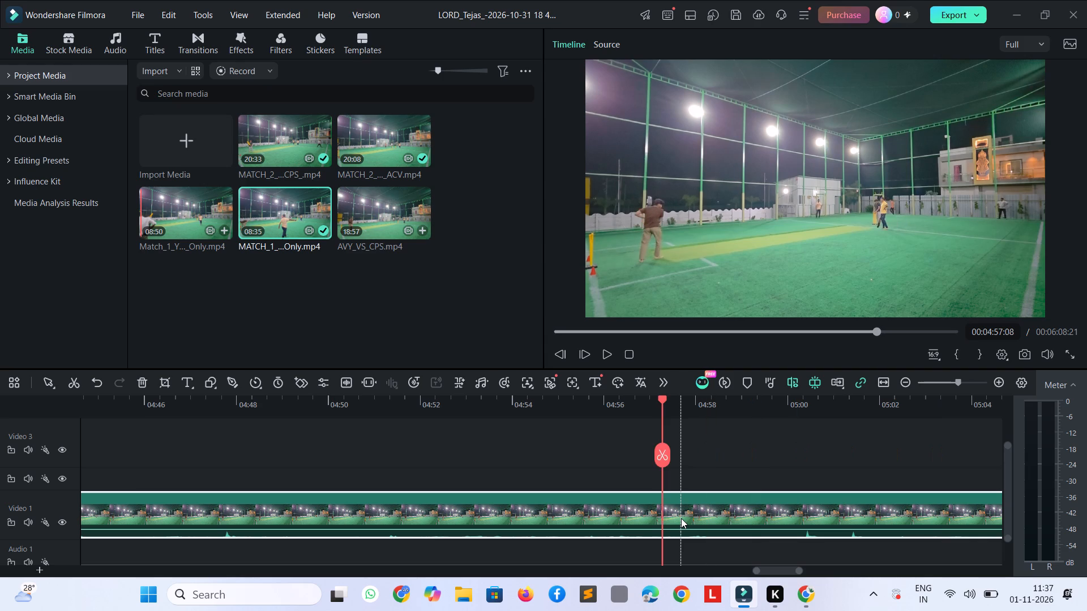
{"action": "key", "text": "space"}
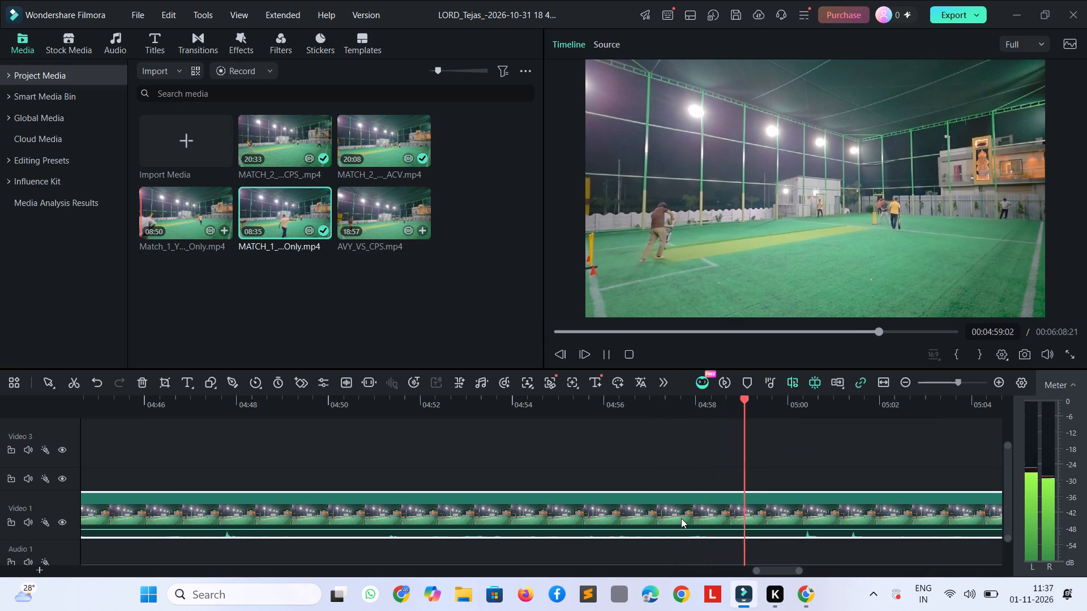
{"action": "key", "text": "space"}
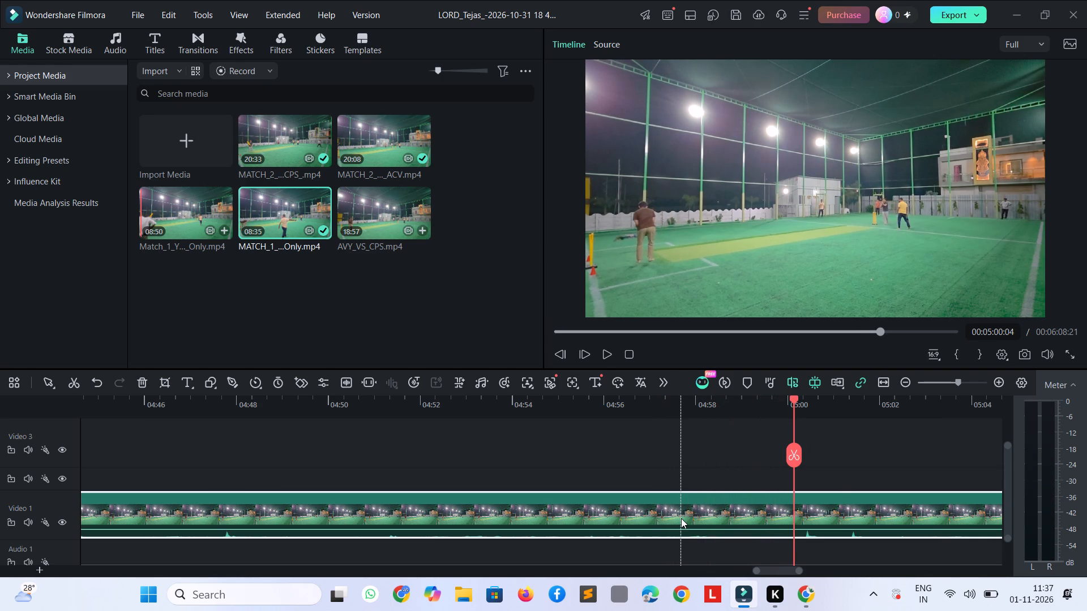
{"action": "key", "text": "ctrl+b"}
{"action": "left_click", "coordinate": [666, 512]}
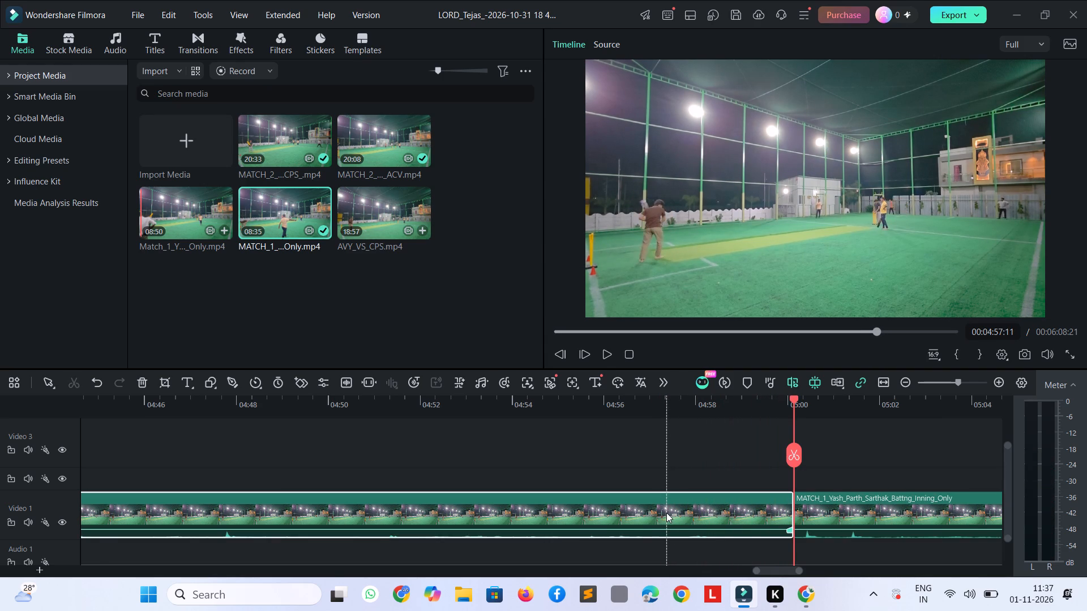
{"action": "key", "text": "Delete"}
Trim more idle footage before the batter's next shot by splitting MATCH_1 at 00:04:37:01 and deleting the section from 00:04:29:01 to the split.
{"action": "key", "text": "space"}
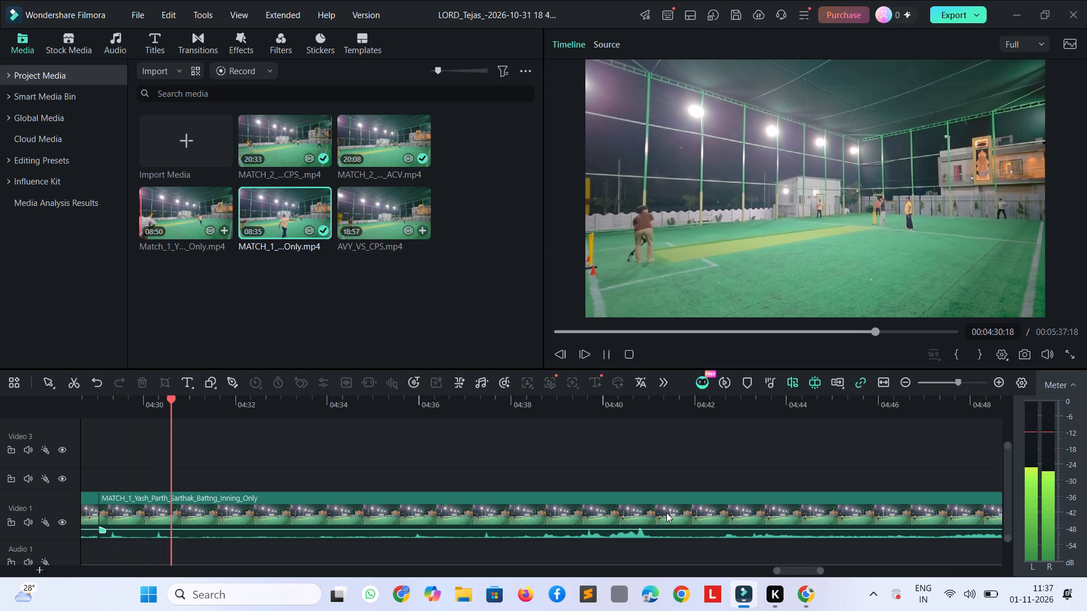
{"action": "key", "text": "space"}
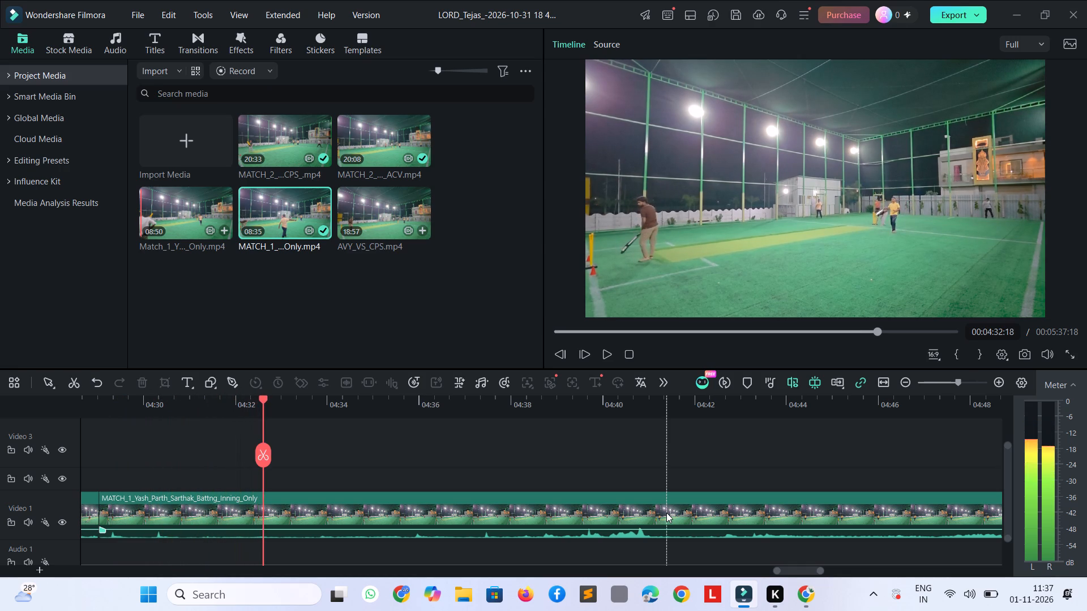
{"action": "key", "text": "shift+Right"}
{"action": "key", "text": "shift+Right"}
{"action": "key", "text": "shift+Right"}
{"action": "key", "text": "shift+Right"}
{"action": "key", "text": "shift+Right"}
{"action": "key", "text": "shift+Right"}
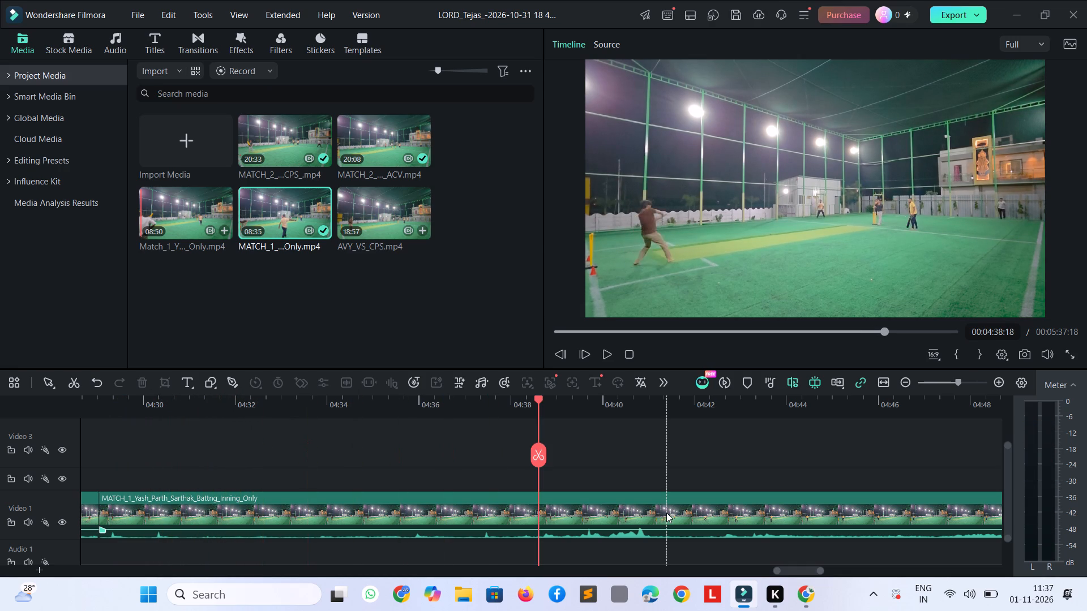
{"action": "key", "text": "shift+Left"}
{"action": "key", "text": "shift+Left"}
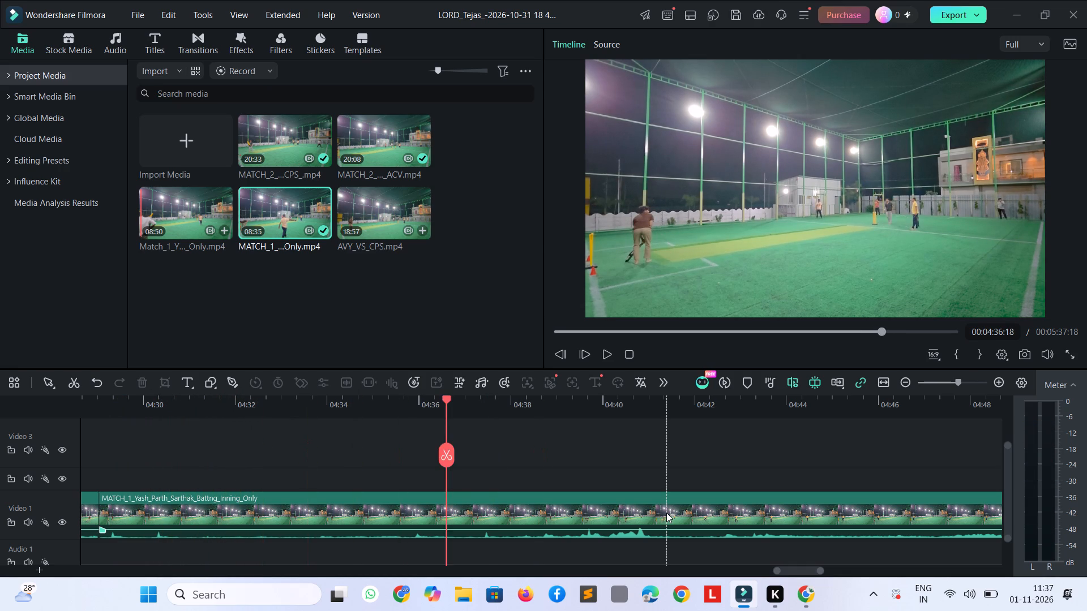
{"action": "key", "text": "space"}
{"action": "key", "text": "space"}
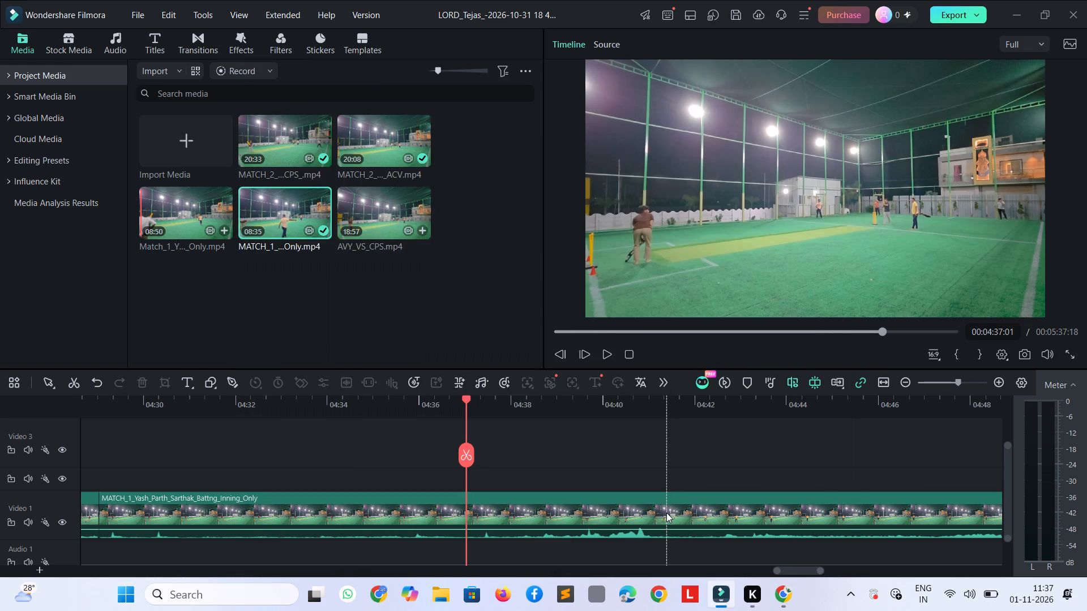
{"action": "key", "text": "ctrl+b"}
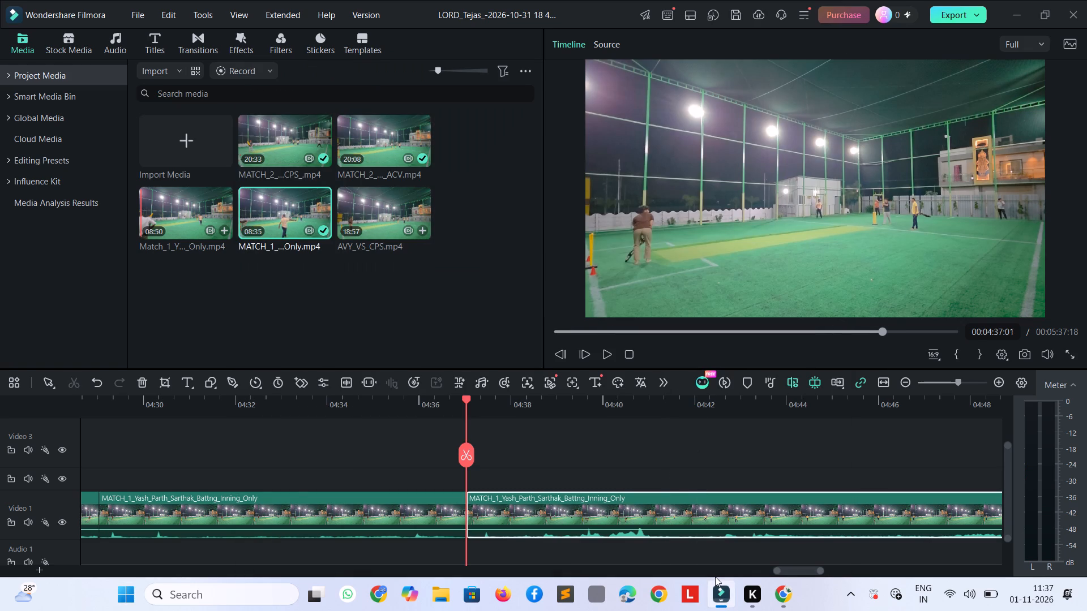
{"action": "left_click", "coordinate": [314, 520]}
{"action": "key", "text": "Delete"}
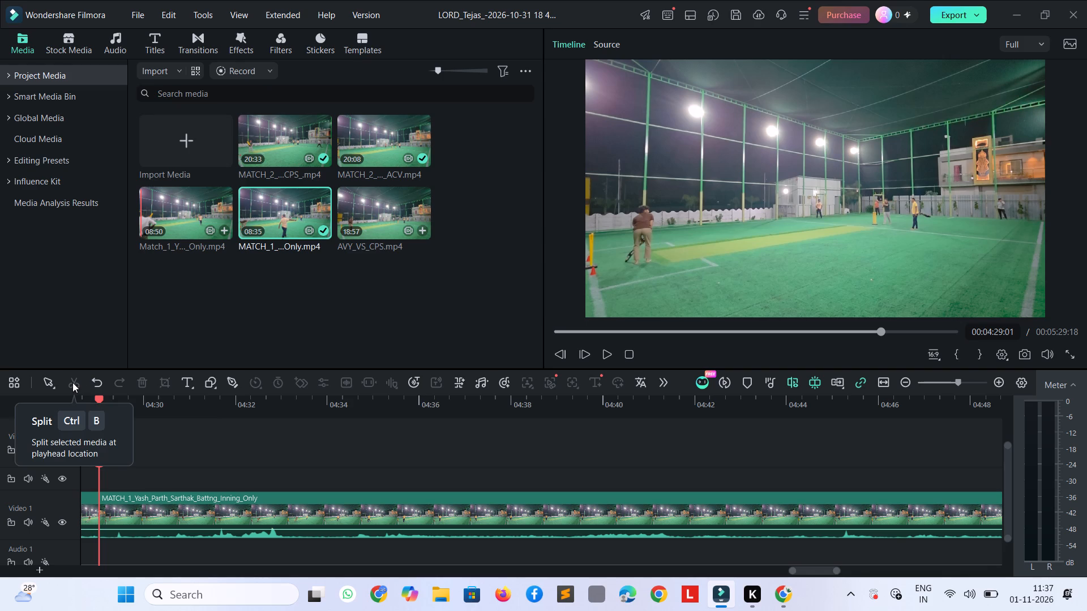
Play MATCH_1 from 00:04:29:01, split it at 00:04:50:15 and delete the section between those two points.
{"action": "key", "text": "space"}
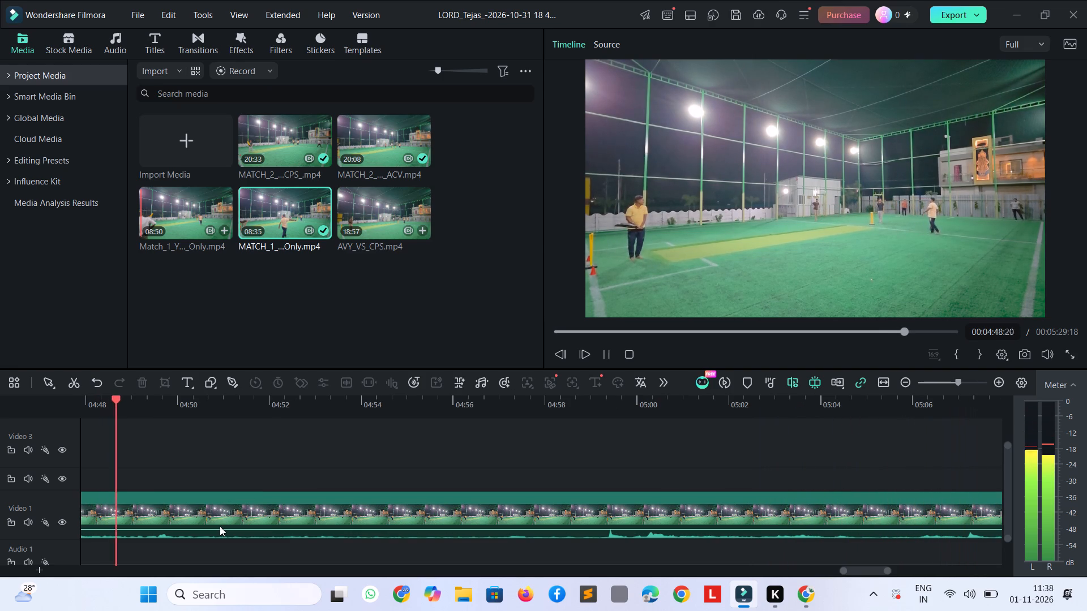
{"action": "key", "text": "space"}
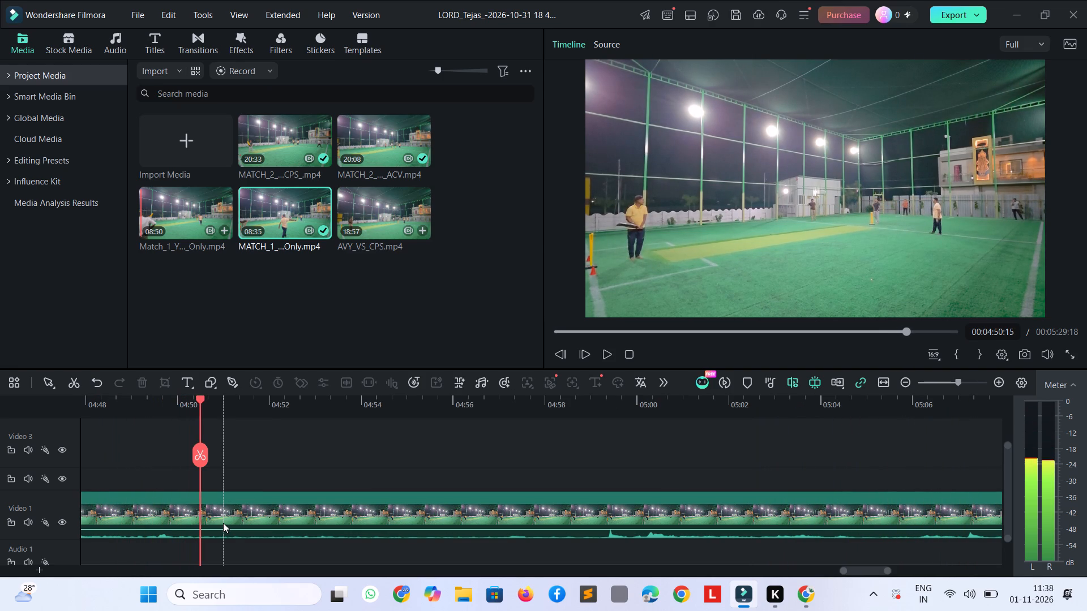
{"action": "key", "text": "ctrl+b"}
{"action": "left_click", "coordinate": [177, 524]}
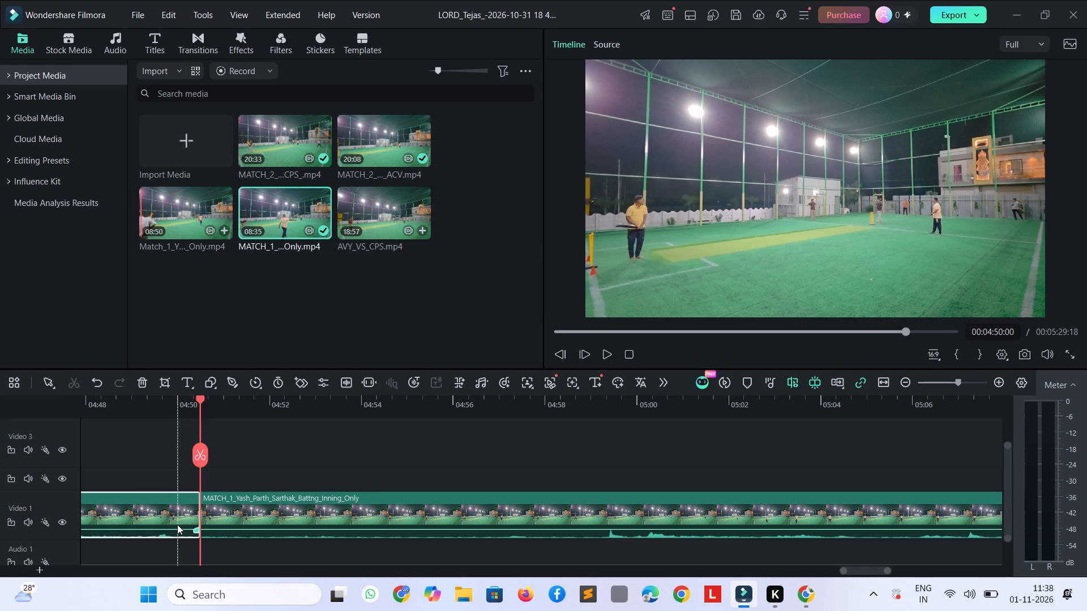
{"action": "key", "text": "Delete"}
Trim the remaining wait before the next delivery by splitting MATCH_1 at 00:04:36:11 and deleting the section from 00:04:29:01 to the split.
{"action": "key", "text": "space"}
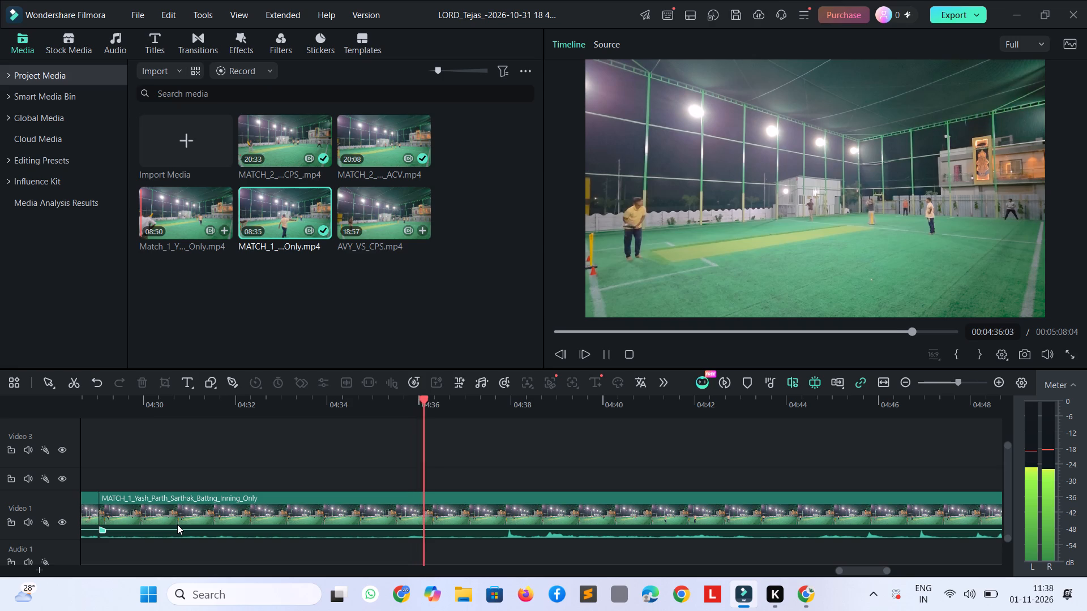
{"action": "key", "text": "space"}
{"action": "key", "text": "ctrl+b"}
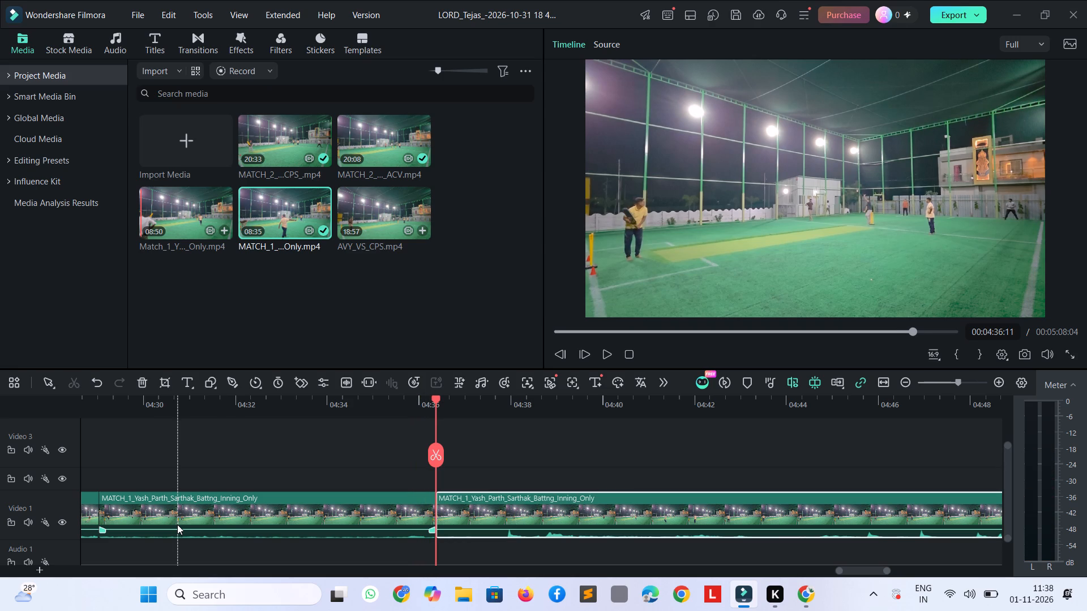
{"action": "left_click", "coordinate": [234, 509]}
{"action": "key", "text": "Delete"}
Play the next MATCH_1 delivery and the batters' running, and split the clip at 00:04:35:17, where the action ends.
{"action": "key", "text": "space"}
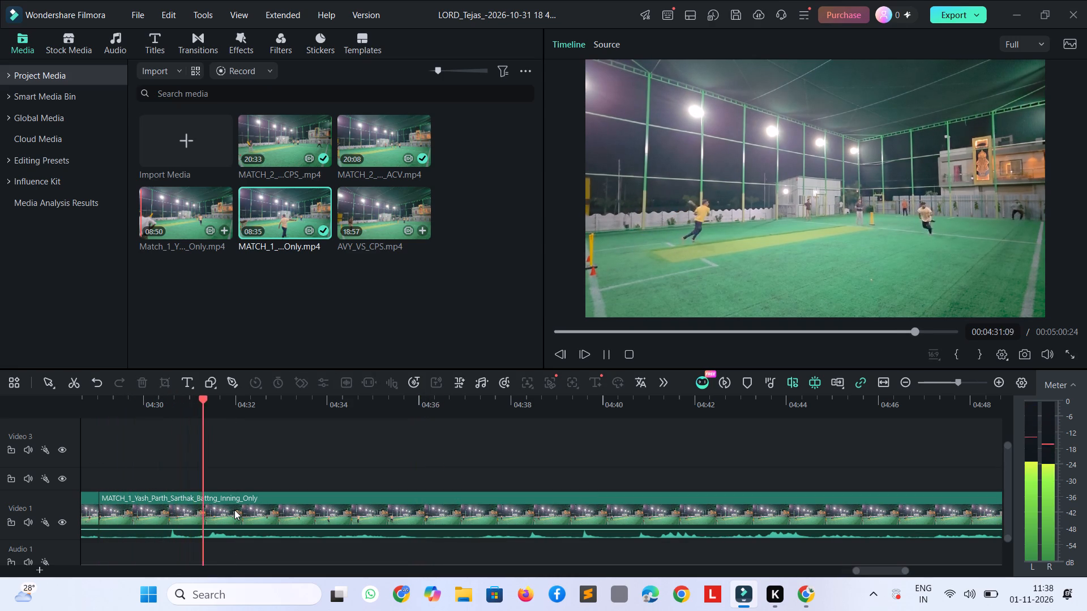
{"action": "key", "text": "space"}
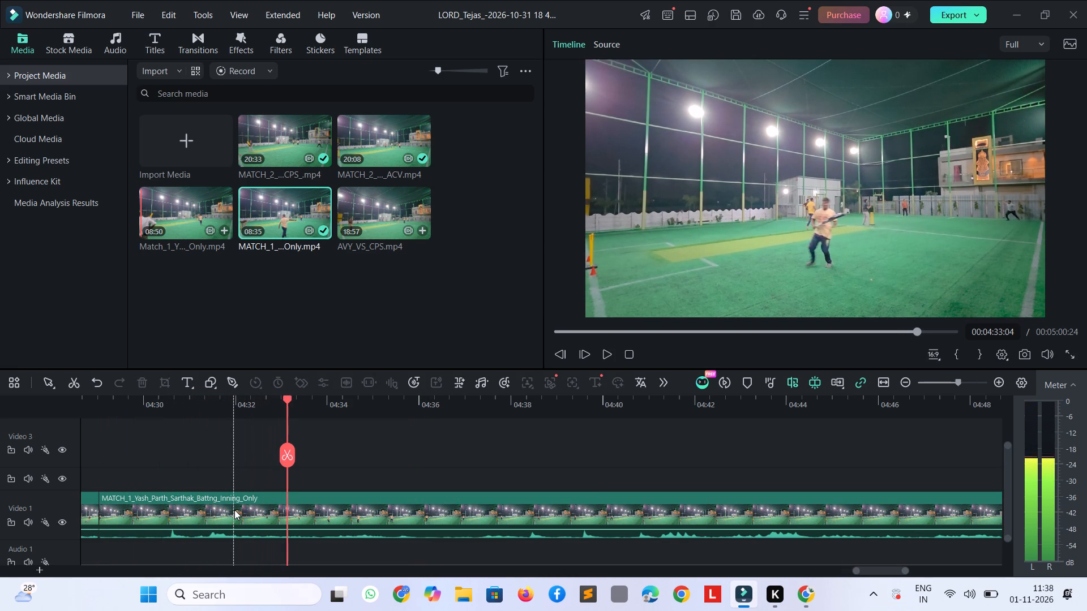
{"action": "key", "text": "space"}
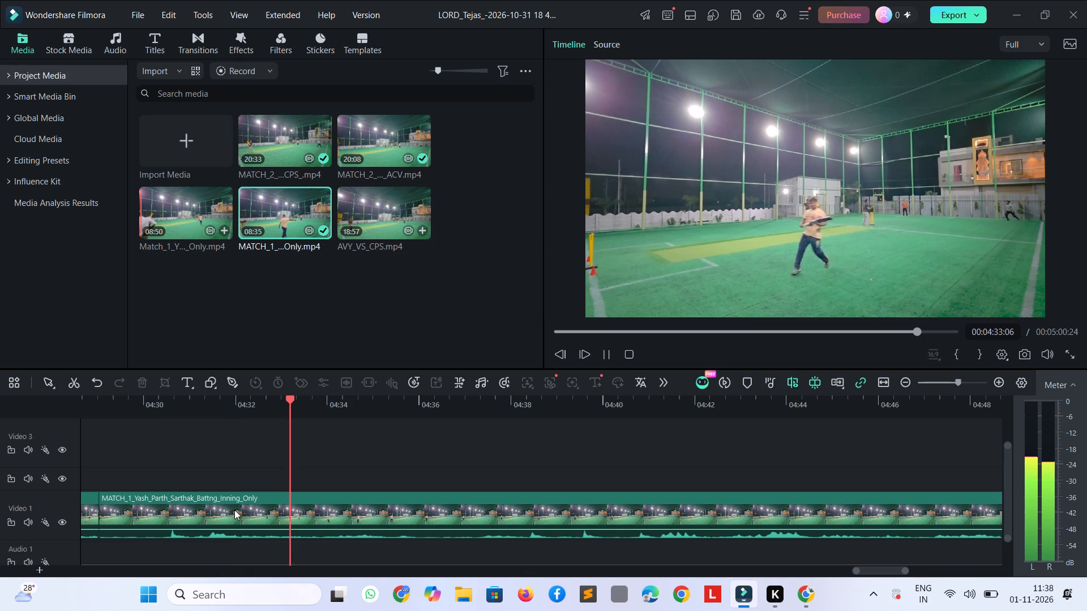
{"action": "key", "text": "space"}
{"action": "key", "text": "space"}
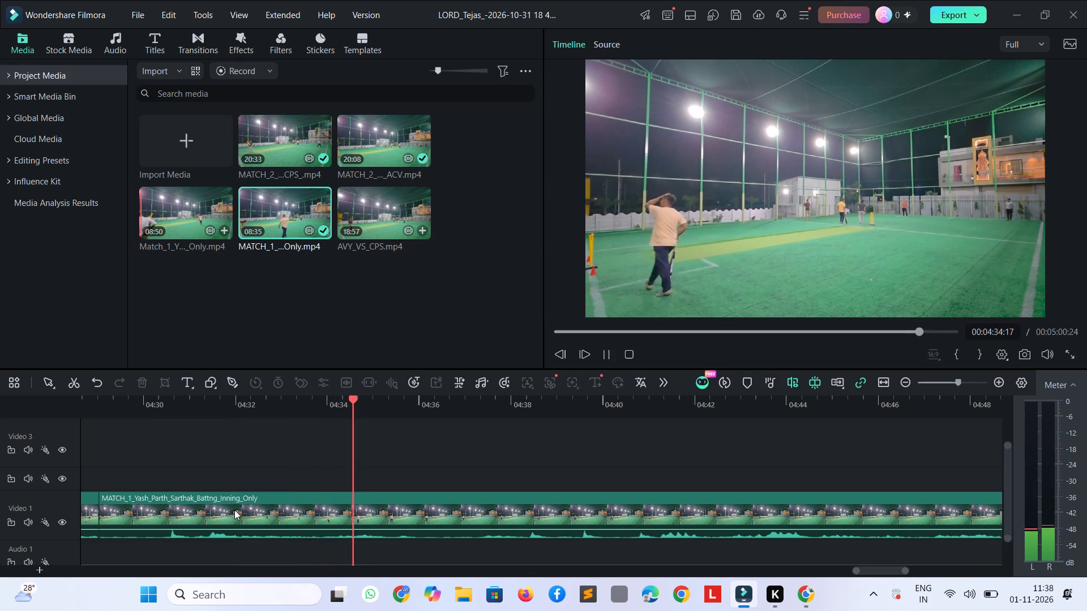
{"action": "key", "text": "space"}
{"action": "key", "text": "ctrl+b"}
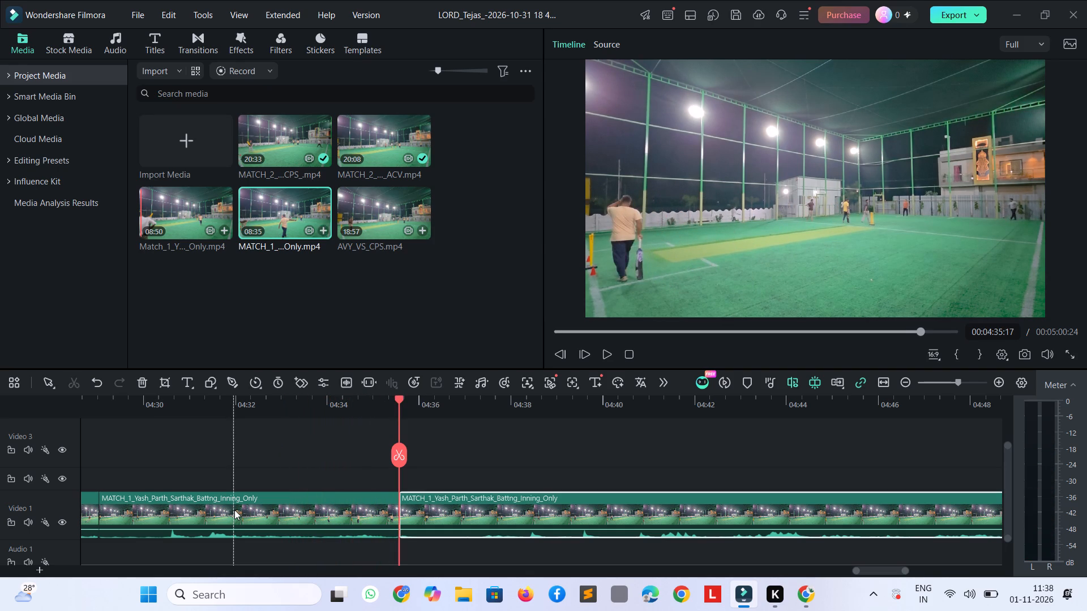
Play MATCH_1 from 00:04:35:17, split it at 00:04:39:10 and delete the idle section between those two points.
{"action": "key", "text": "space"}
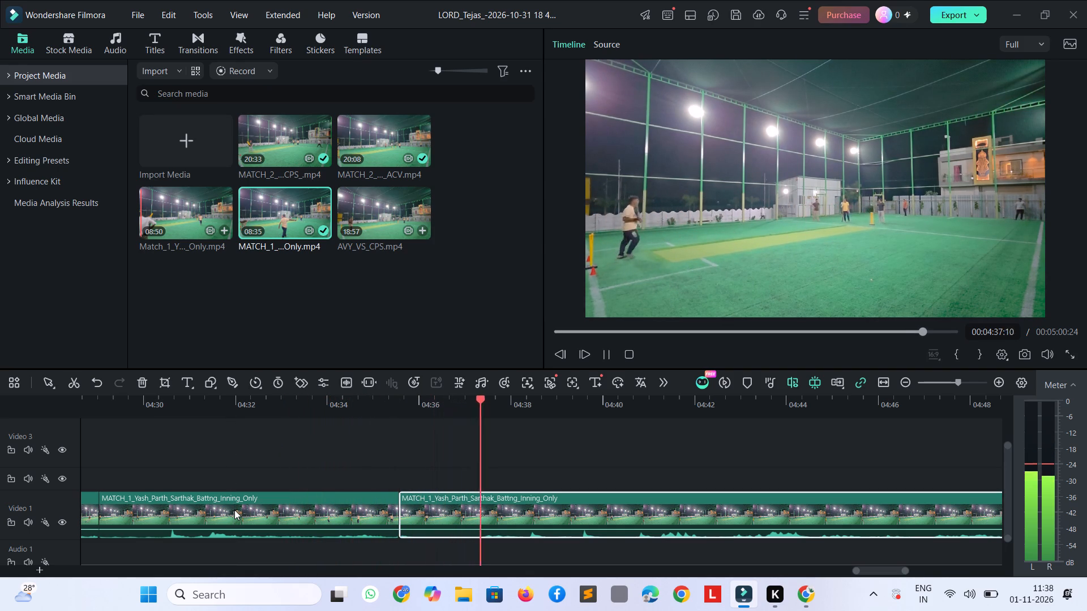
{"action": "key", "text": "space"}
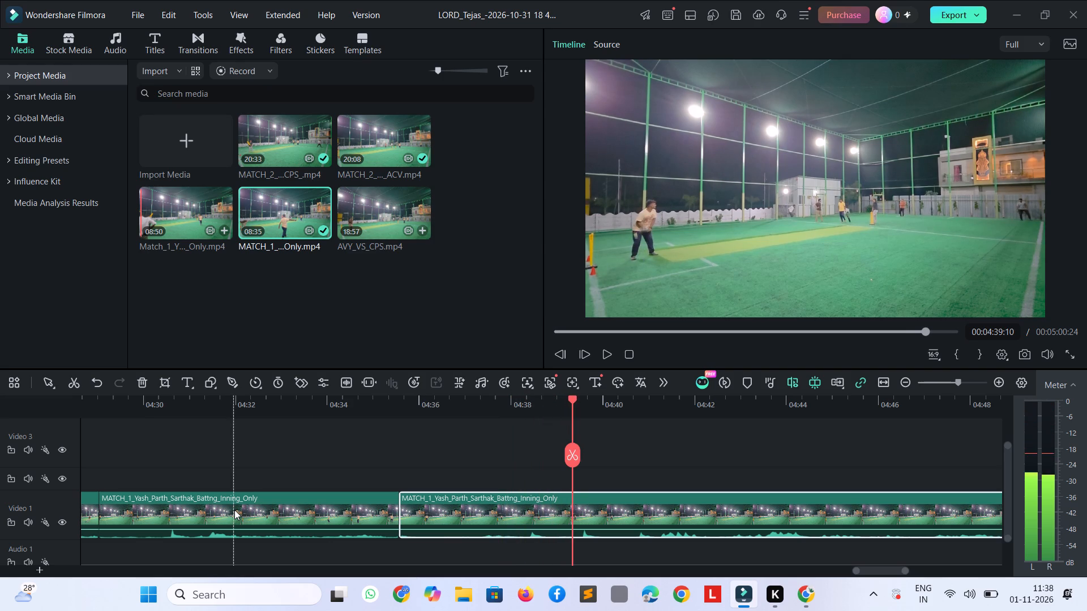
{"action": "key", "text": "ctrl+b"}
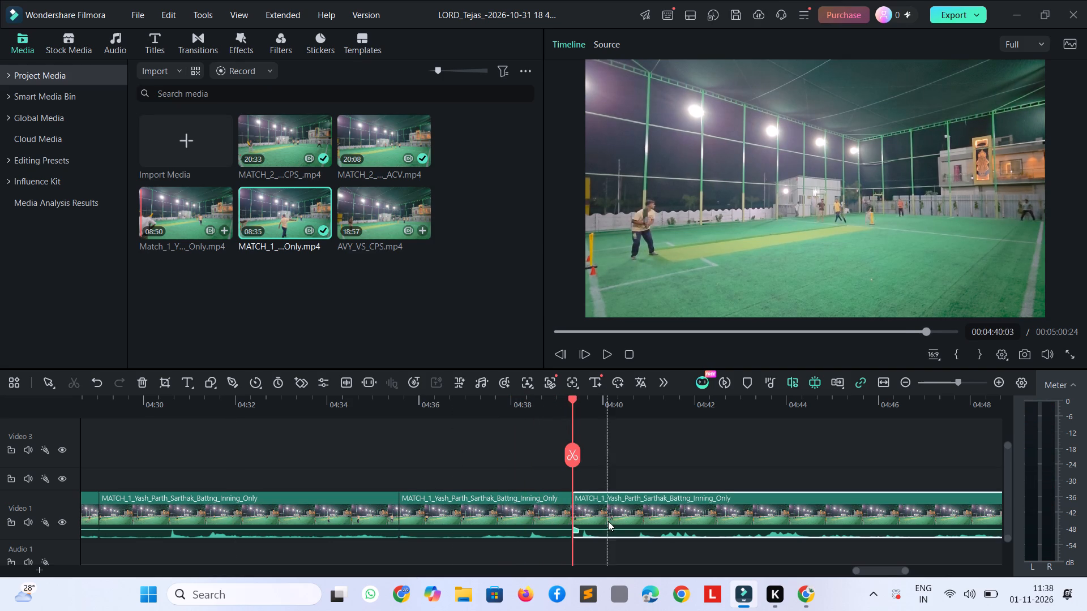
{"action": "left_click", "coordinate": [469, 498]}
{"action": "key", "text": "Delete"}
Play and replay the next MATCH_1 delivery, and split the clip at 00:04:42:03, where the action ends.
{"action": "key", "text": "space"}
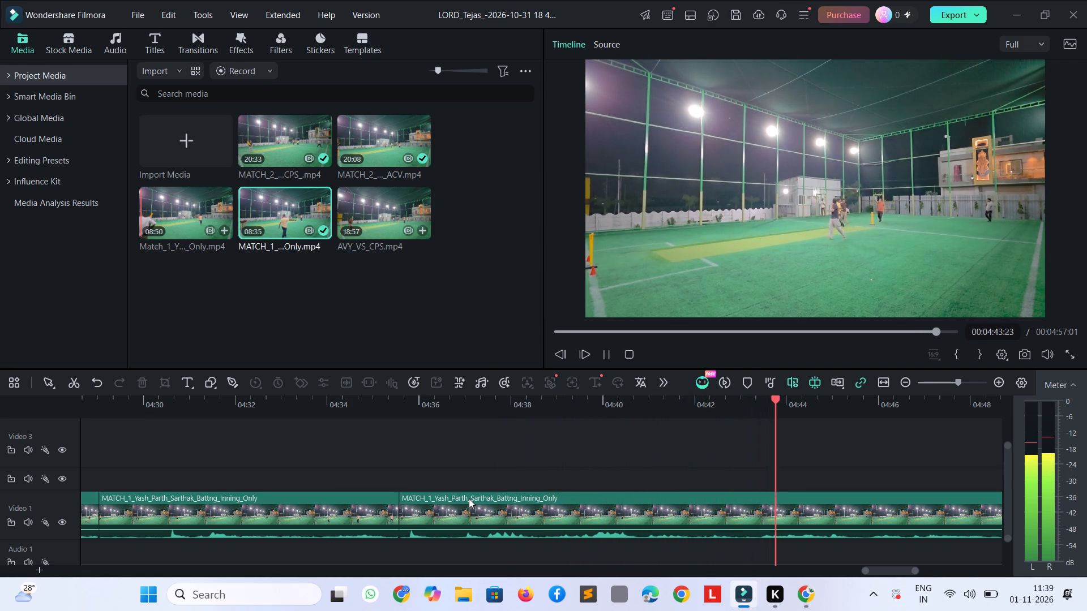
{"action": "key", "text": "space"}
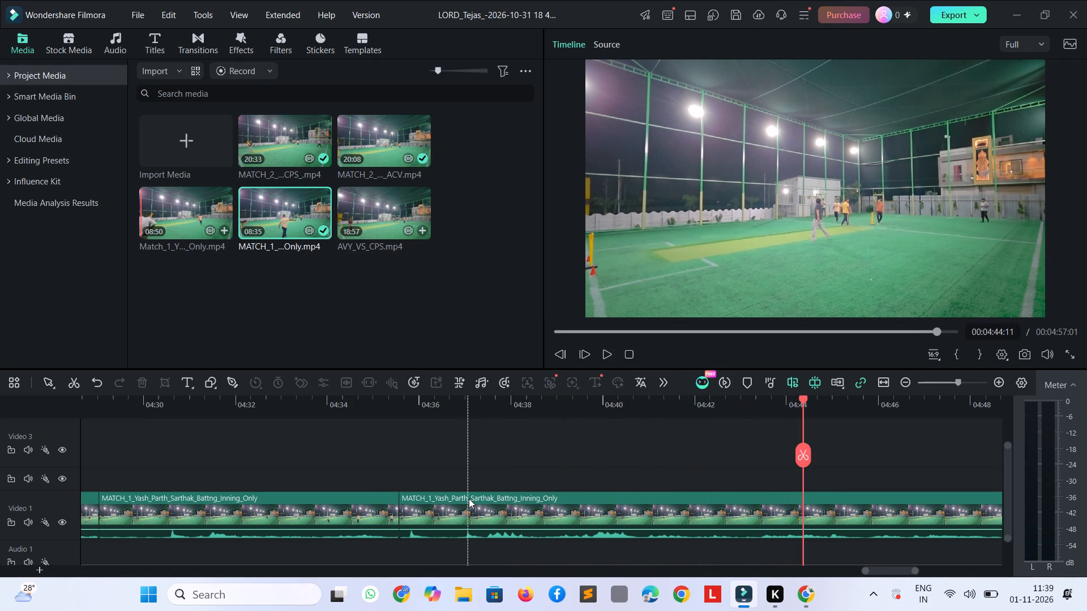
{"action": "key", "text": "shift+Left"}
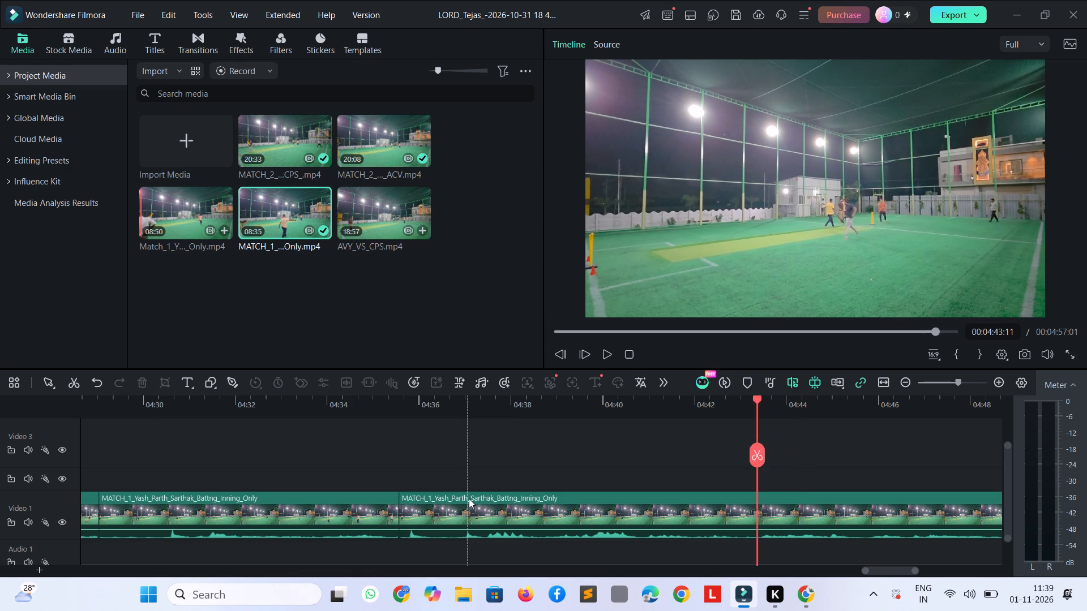
{"action": "key", "text": "shift+Left"}
{"action": "key", "text": "space"}
{"action": "key", "text": "space"}
{"action": "key", "text": "space"}
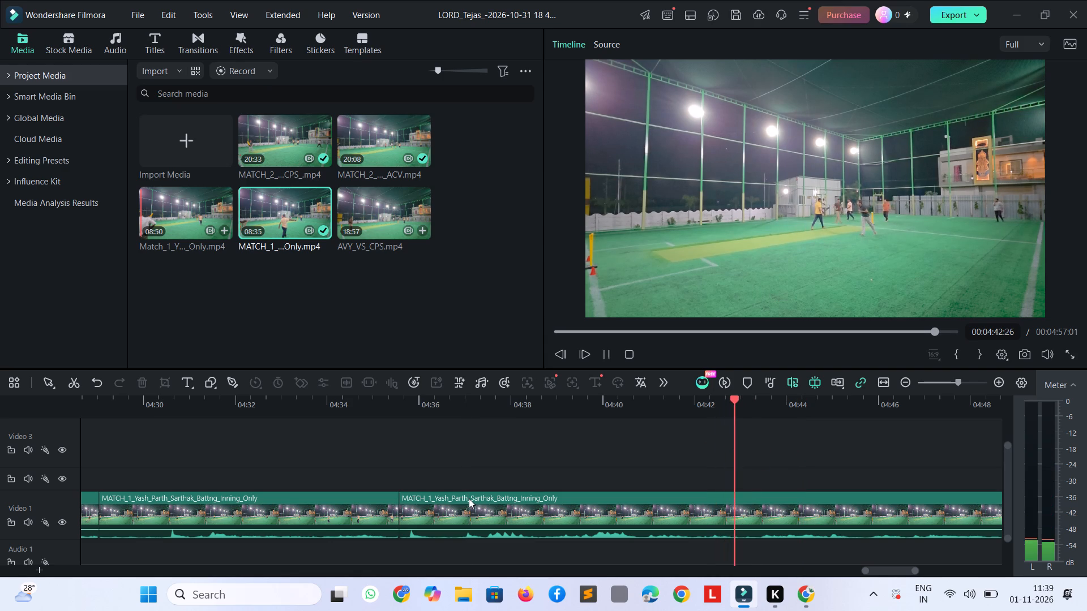
{"action": "key", "text": "space"}
{"action": "key", "text": "space"}
{"action": "key", "text": "space"}
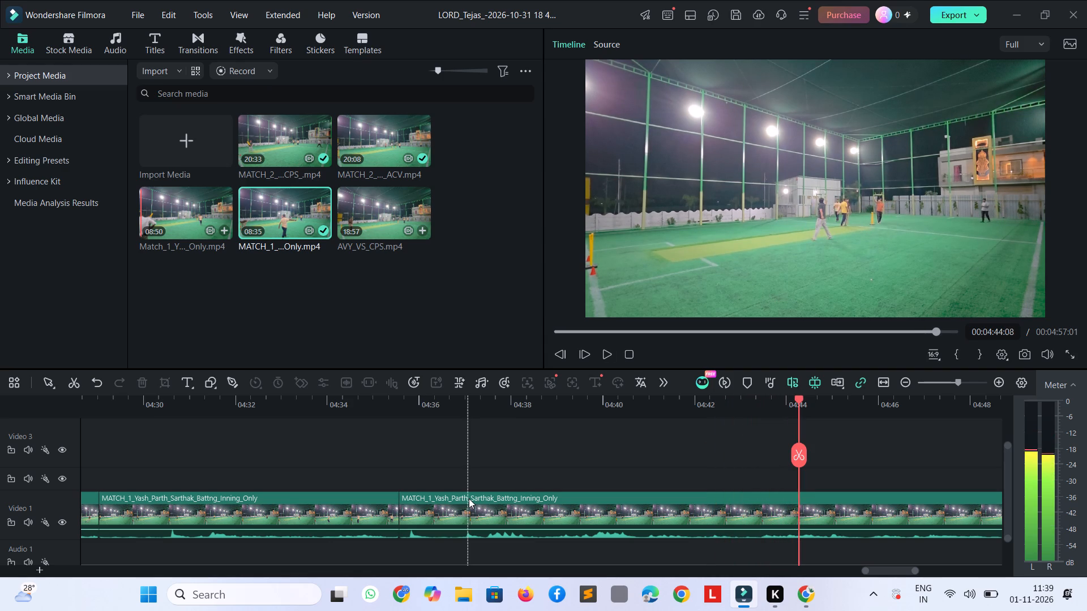
{"action": "key", "text": "shift+Left"}
{"action": "key", "text": "shift+Left"}
{"action": "key", "text": "shift+Left"}
{"action": "key", "text": "space"}
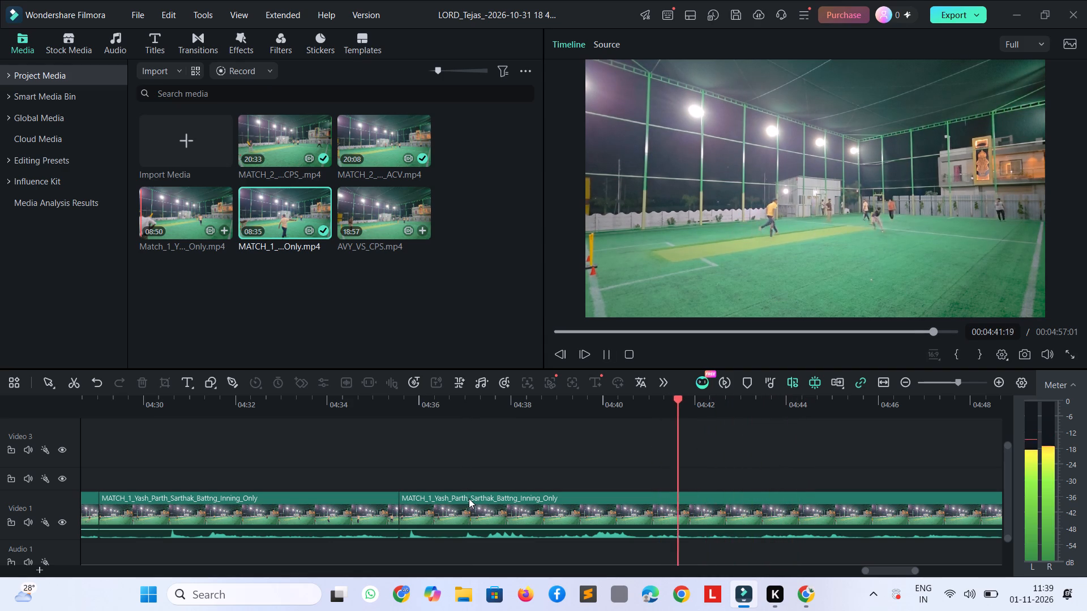
{"action": "key", "text": "space"}
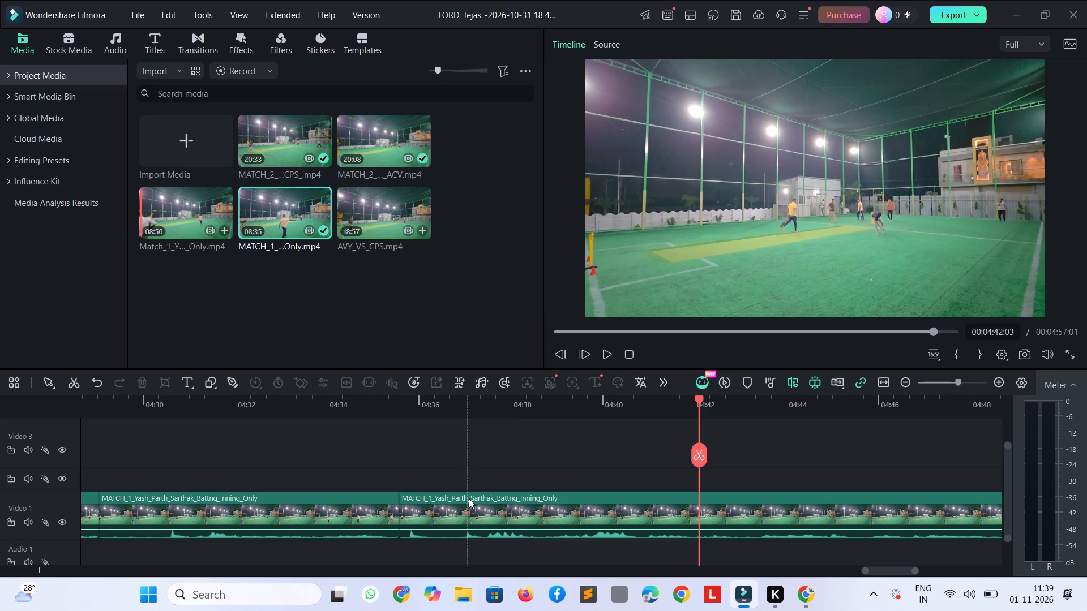
{"action": "key", "text": "ctrl+b"}
Skim the remaining MATCH_1 footage to its end and delete everything after 00:04:42:03.
{"action": "key", "text": "space"}
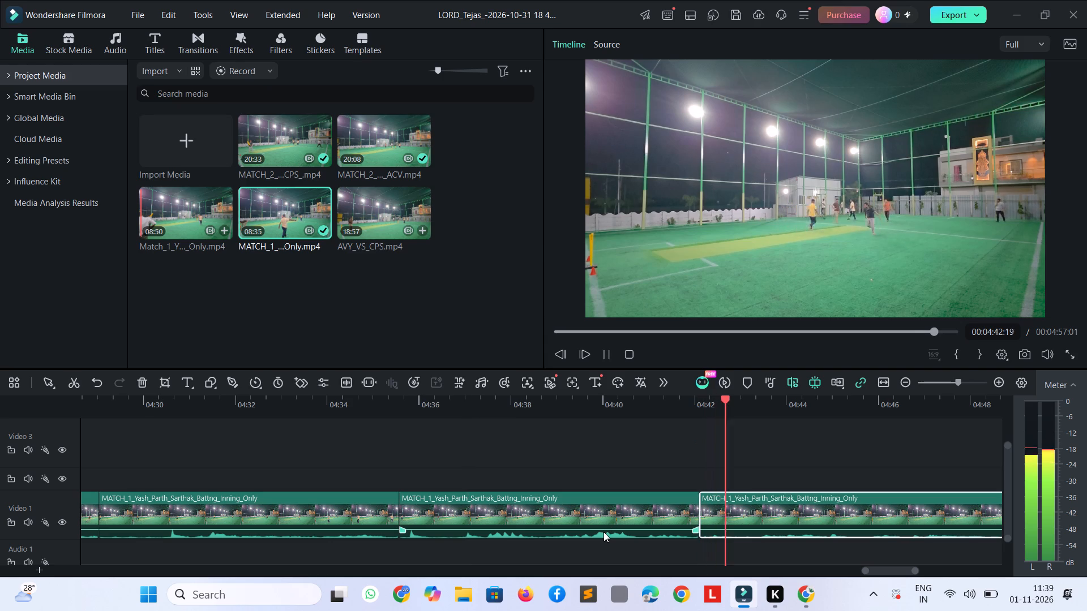
{"action": "key", "text": "shift+Right"}
{"action": "key", "text": "shift+Right"}
{"action": "key", "text": "shift+Right"}
{"action": "key", "text": "shift+Right"}
{"action": "key", "text": "shift+Right"}
{"action": "key", "text": "shift+Right"}
{"action": "key", "text": "shift+Right"}
{"action": "key", "text": "shift+Right"}
{"action": "key", "text": "shift+Right"}
{"action": "key", "text": "shift+Right"}
{"action": "key", "text": "shift+Right"}
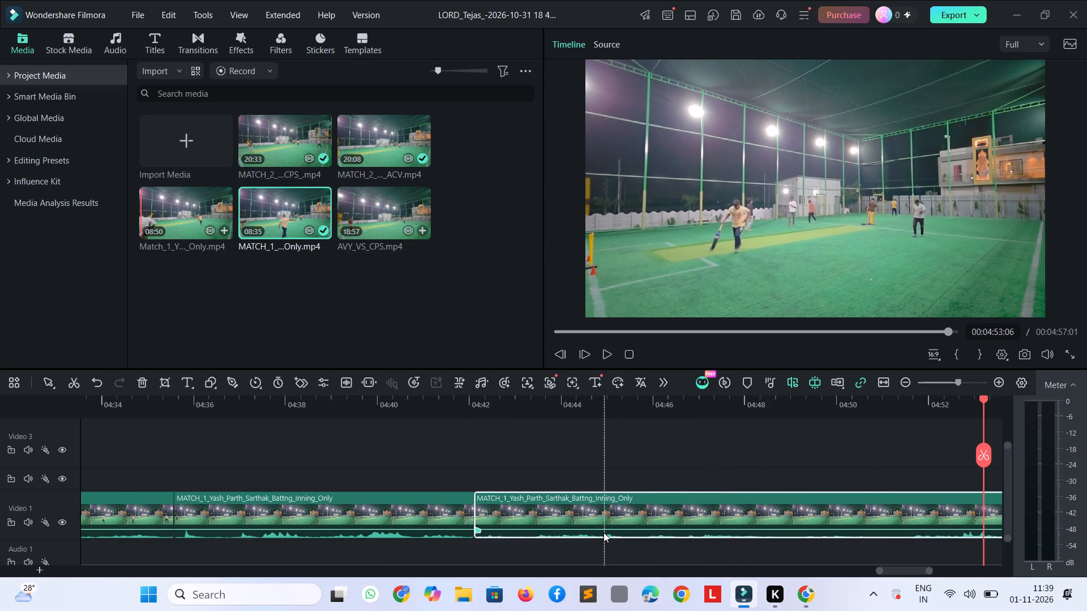
{"action": "key", "text": "shift+Right"}
{"action": "key", "text": "shift+Right"}
{"action": "key", "text": "shift+Right"}
{"action": "key", "text": "shift+Right"}
{"action": "key", "text": "shift+Right"}
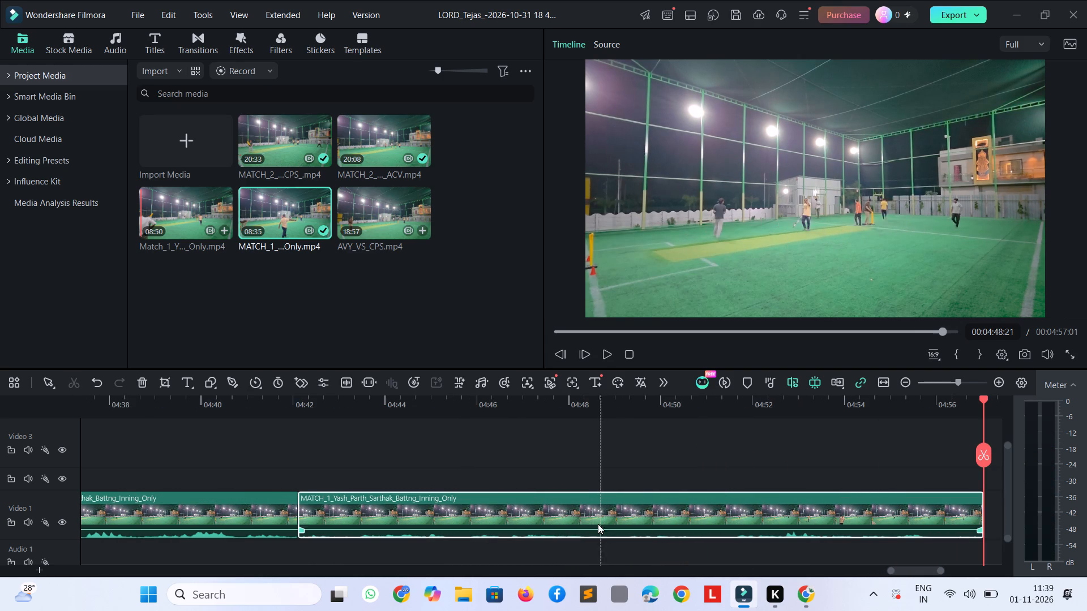
{"action": "left_click", "coordinate": [588, 507]}
{"action": "key", "text": "Delete"}
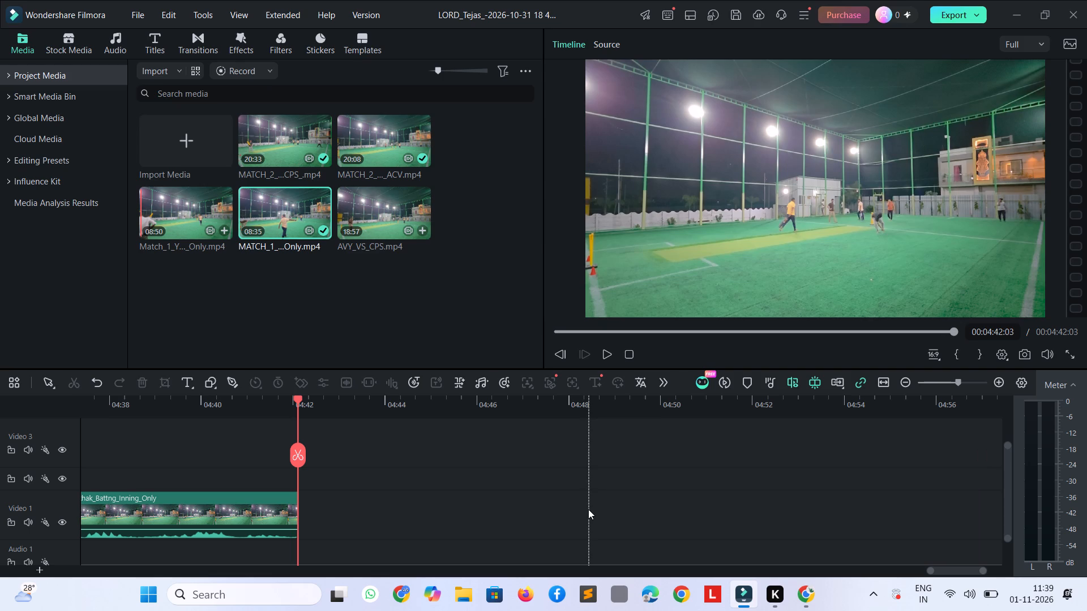
Add AVY_VS_CPS.mp4 to Video 1 directly after the last MATCH_1 section, at 00:04:42:03.
{"action": "left_click_drag", "start_coordinate": [376, 221], "coordinate": [356, 325]}
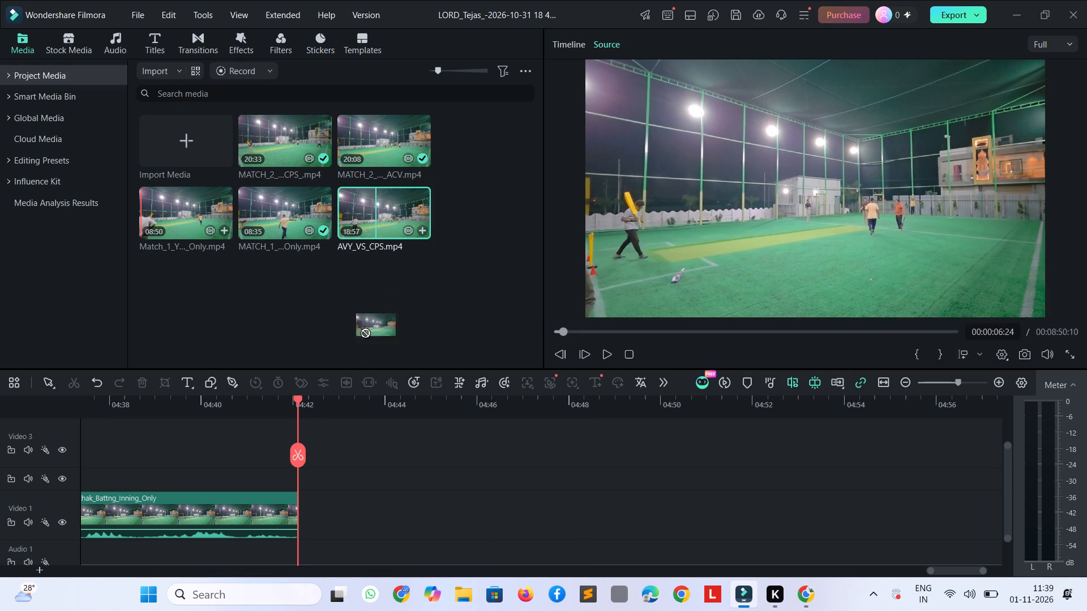
{"action": "left_click_drag", "start_coordinate": [356, 325], "coordinate": [301, 511]}
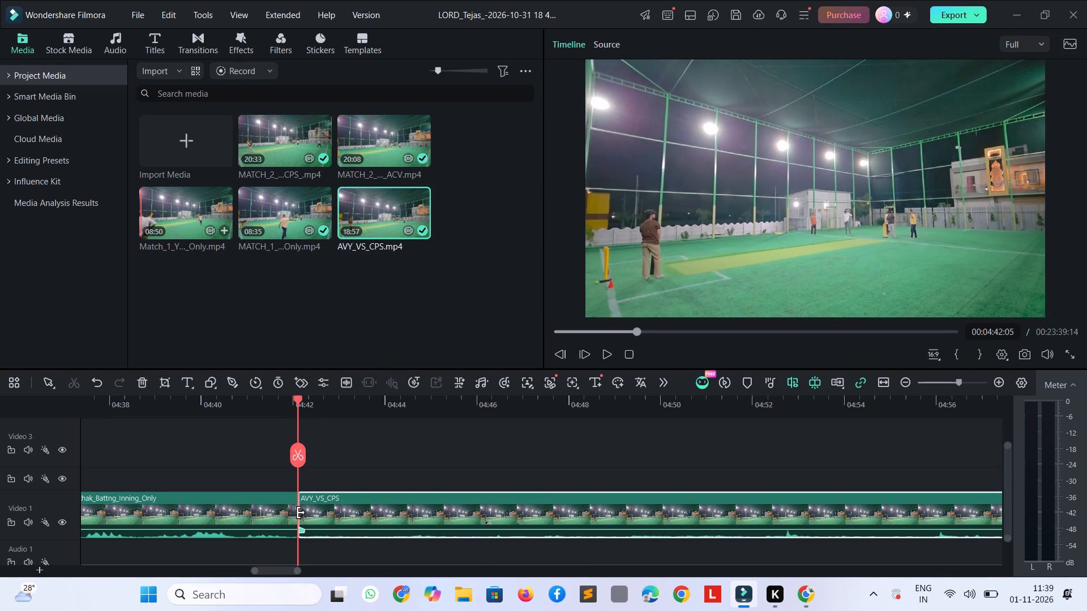
Trim the wait before the first AVY_VS_CPS delivery by splitting the clip at about 00:04:59 and deleting the section before the split.
{"action": "key", "text": "space"}
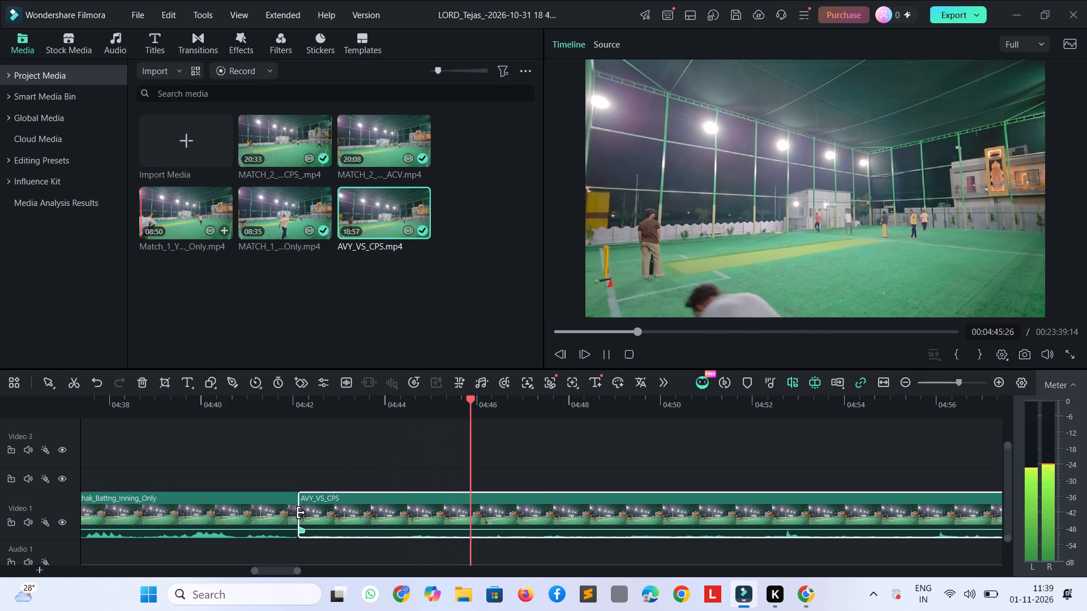
{"action": "key", "text": "space"}
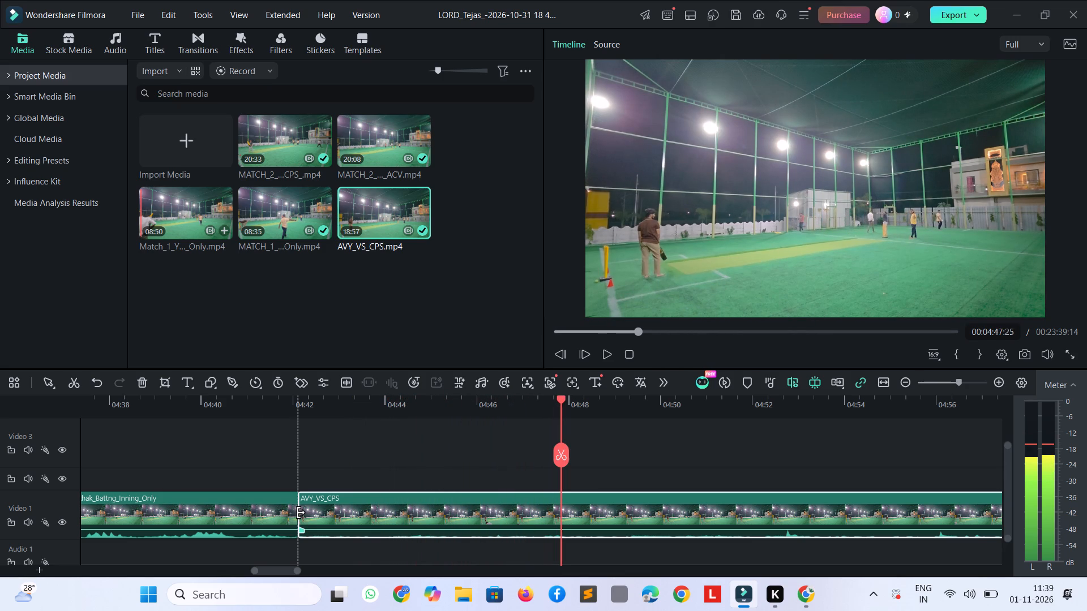
{"action": "key", "text": "space"}
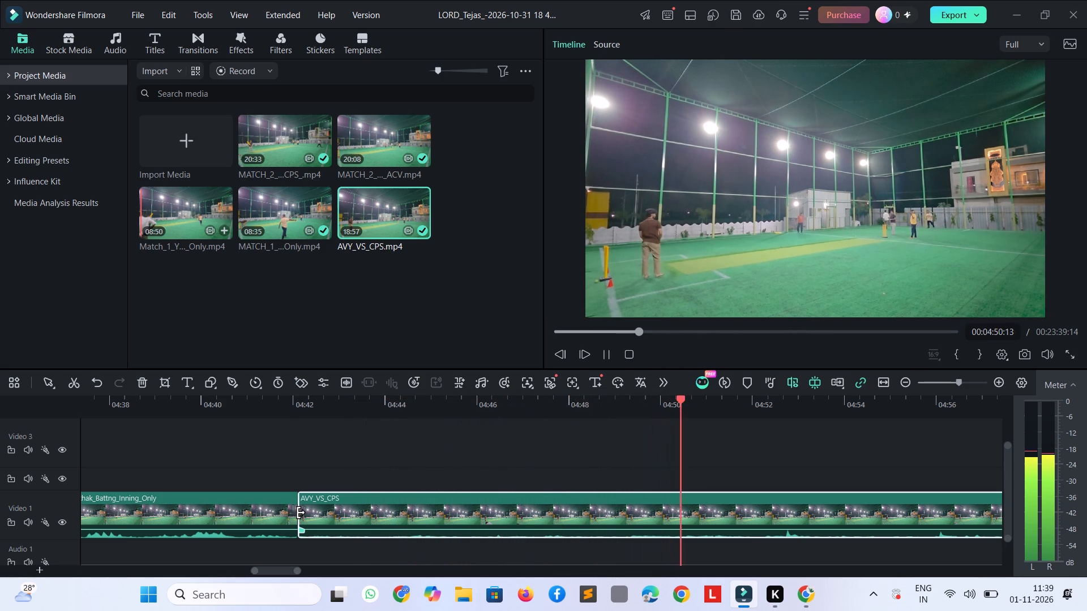
{"action": "key", "text": "shift+Right"}
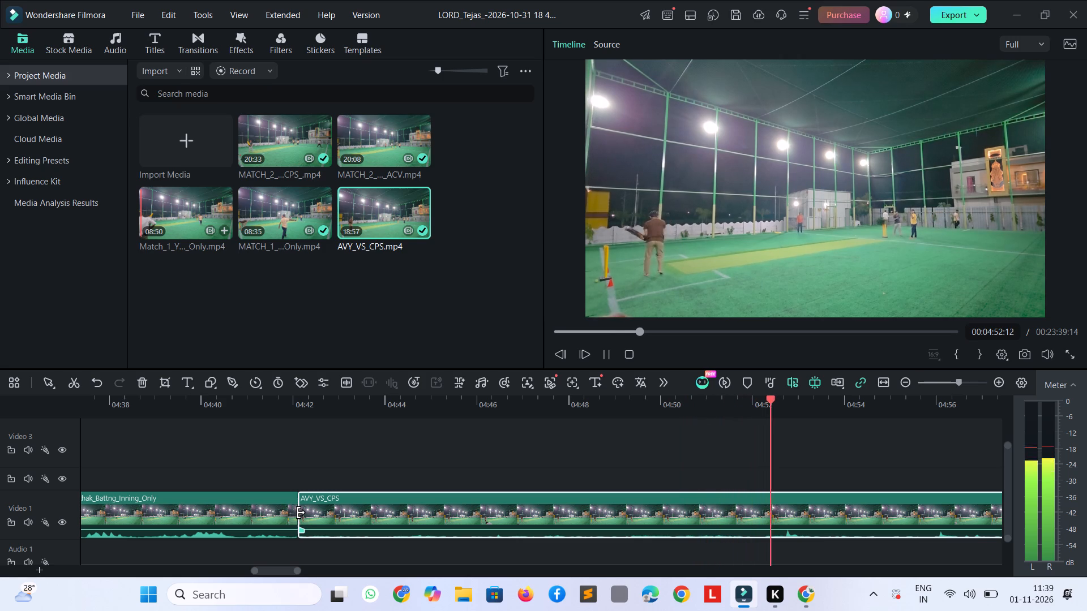
{"action": "key", "text": "shift+Right"}
{"action": "key", "text": "shift+Right"}
{"action": "key", "text": "shift+Right"}
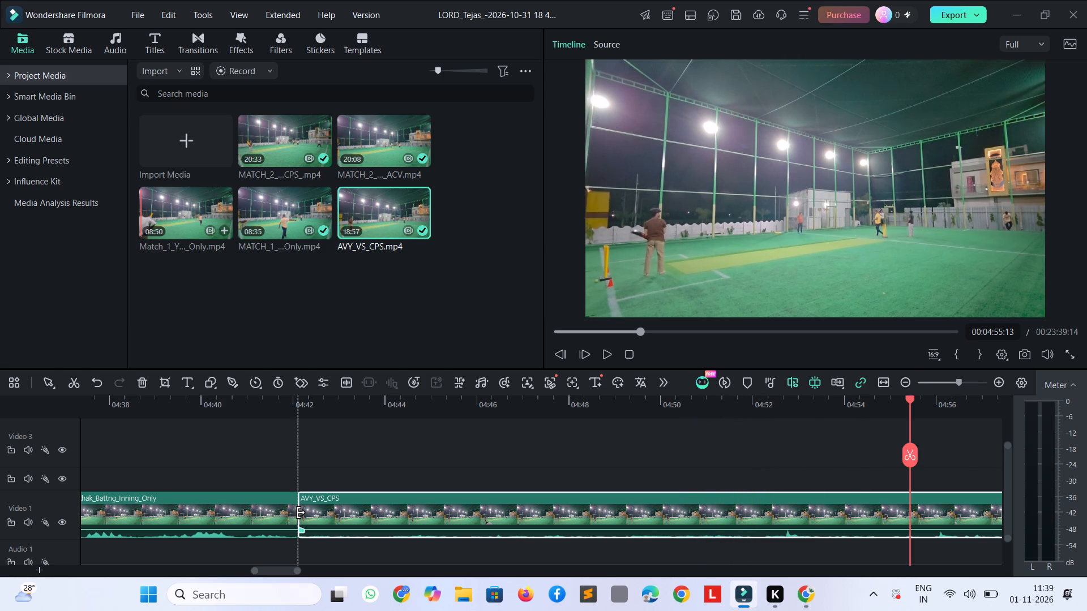
{"action": "key", "text": "shift+Right"}
{"action": "key", "text": "shift+Right"}
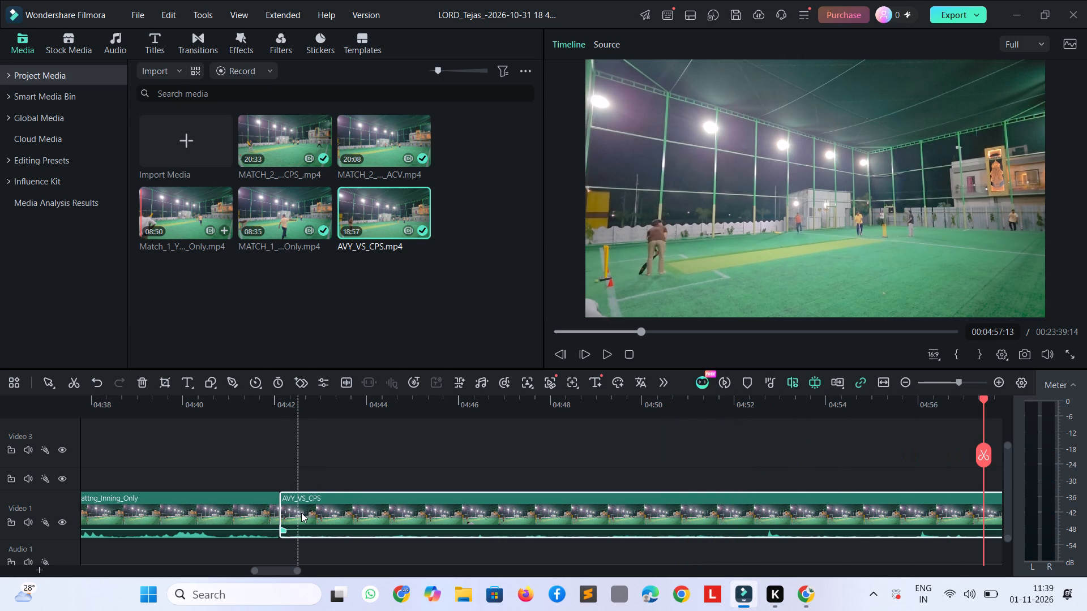
{"action": "key", "text": "shift+Right"}
{"action": "key", "text": "space"}
{"action": "key", "text": "space"}
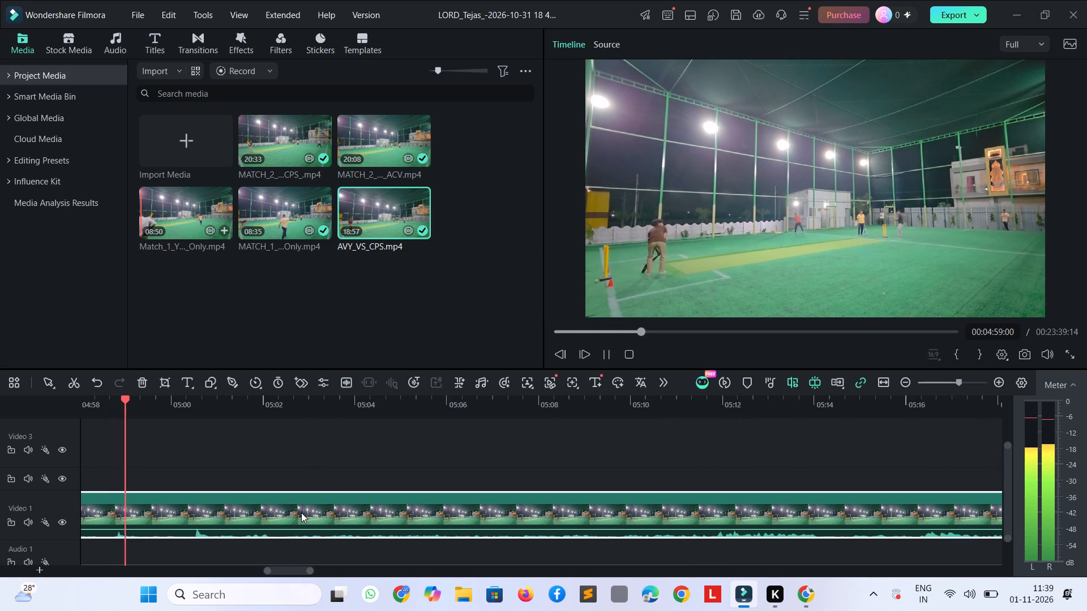
{"action": "key", "text": "space"}
{"action": "key", "text": "ctrl+b"}
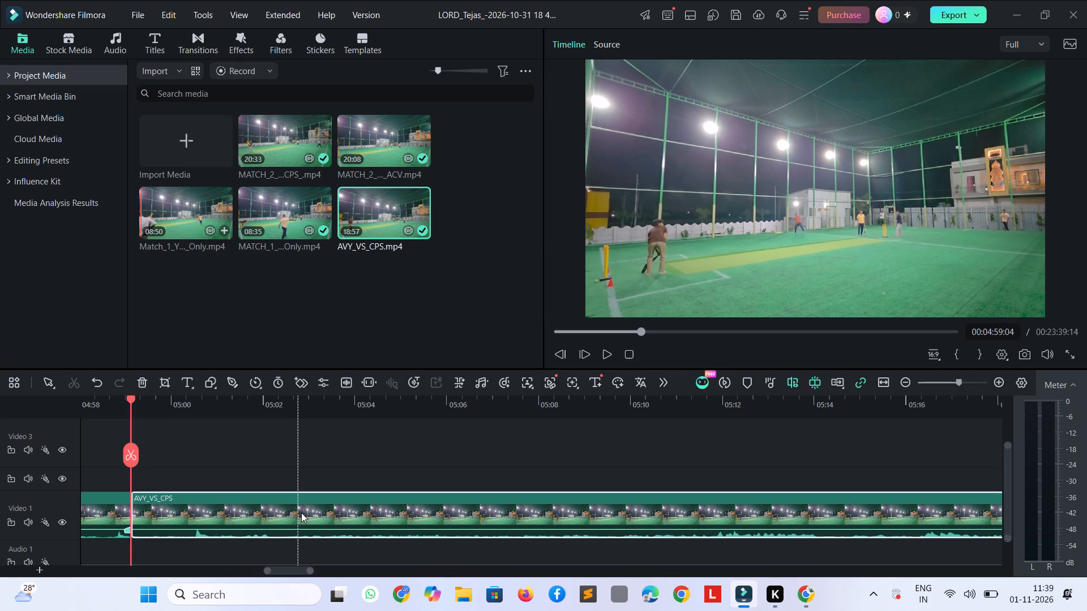
{"action": "left_click", "coordinate": [103, 526]}
{"action": "key", "text": "Delete"}
Play the first AVY_VS_CPS delivery and split the clip at 00:04:48:11, where the action ends.
{"action": "key", "text": "space"}
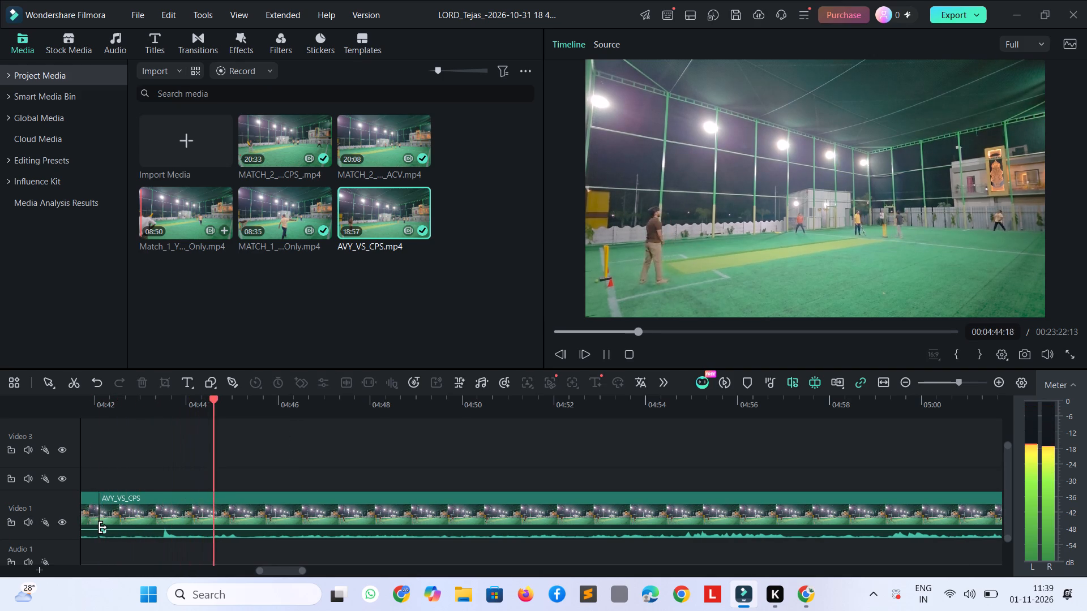
{"action": "key", "text": "space"}
{"action": "key", "text": "space"}
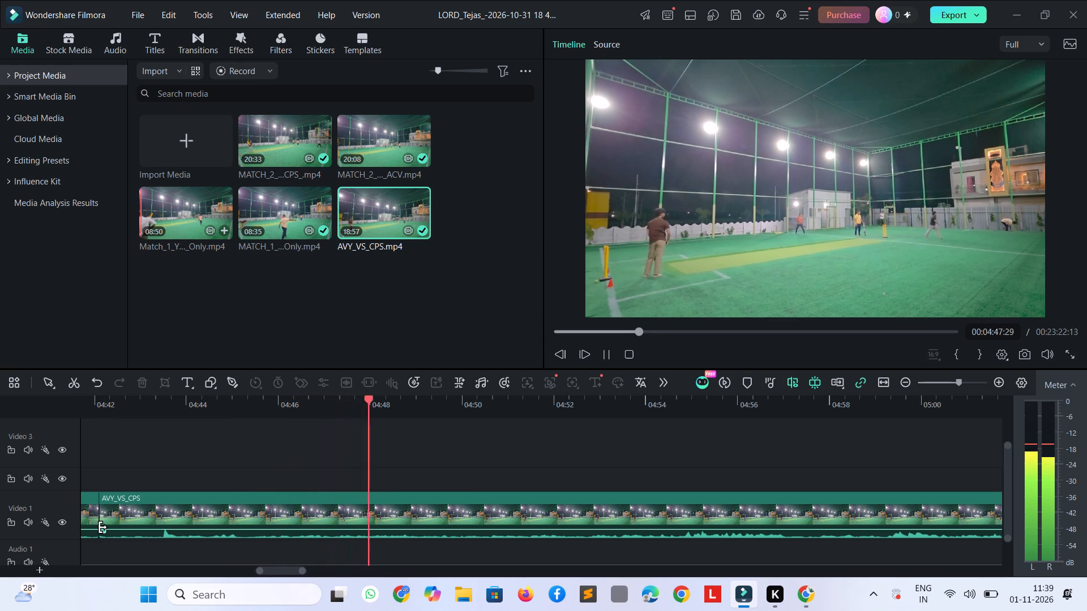
{"action": "key", "text": "space"}
{"action": "key", "text": "ctrl+b"}
Play on to the next delivery, split AVY_VS_CPS at 00:04:56:08 and delete the idle section from 00:04:48:11 to the split.
{"action": "key", "text": "space"}
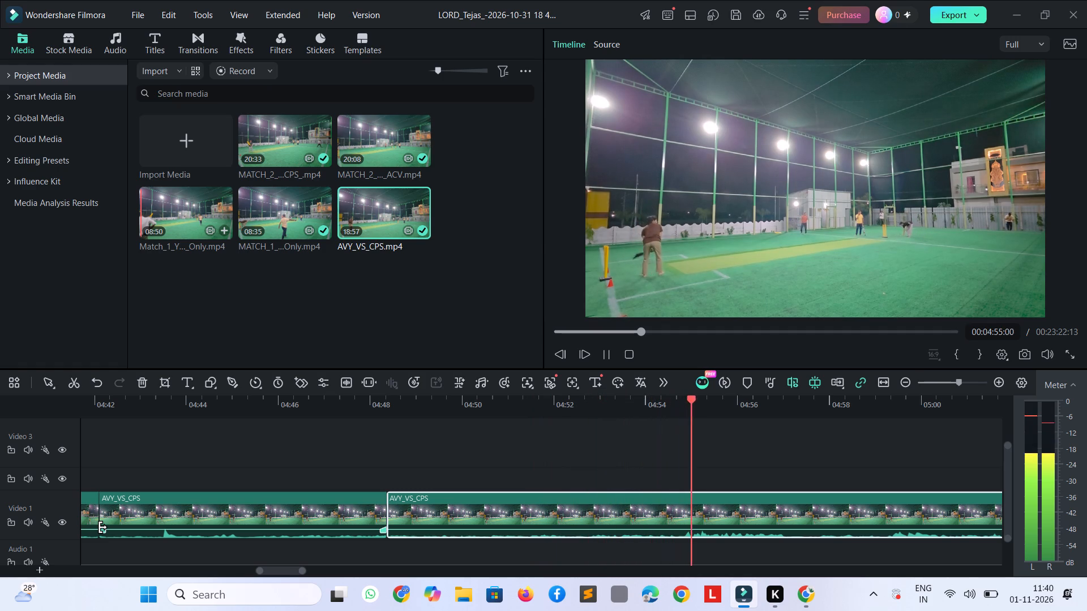
{"action": "key", "text": "space"}
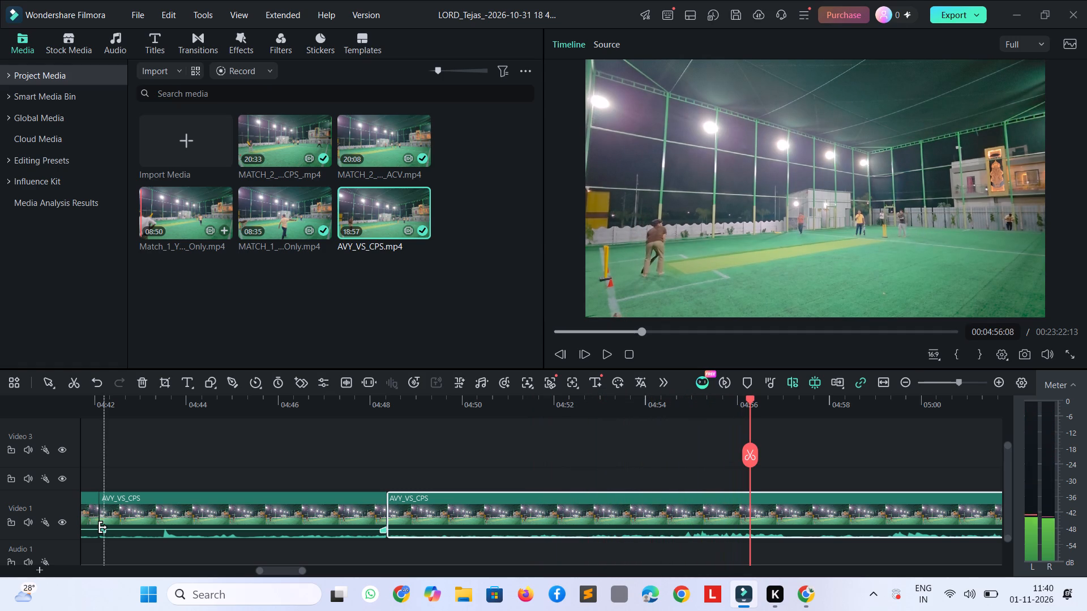
{"action": "key", "text": "ctrl+b"}
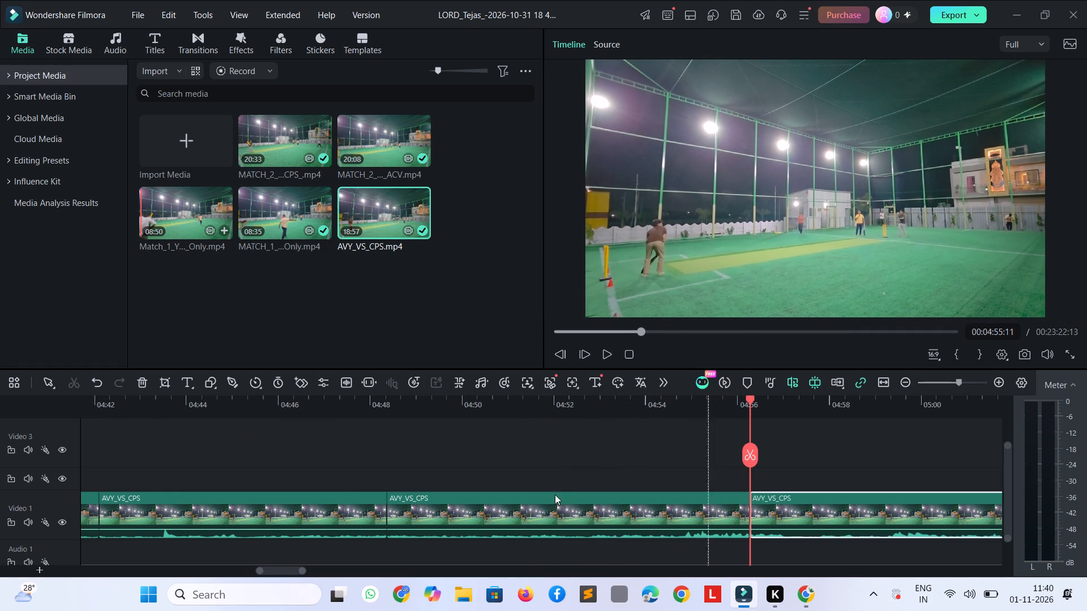
{"action": "left_click", "coordinate": [553, 504]}
{"action": "key", "text": "Delete"}
Play on to the next delivery, split AVY_VS_CPS at 00:04:56:13 and delete the idle section from 00:04:48:11 to the split.
{"action": "key", "text": "space"}
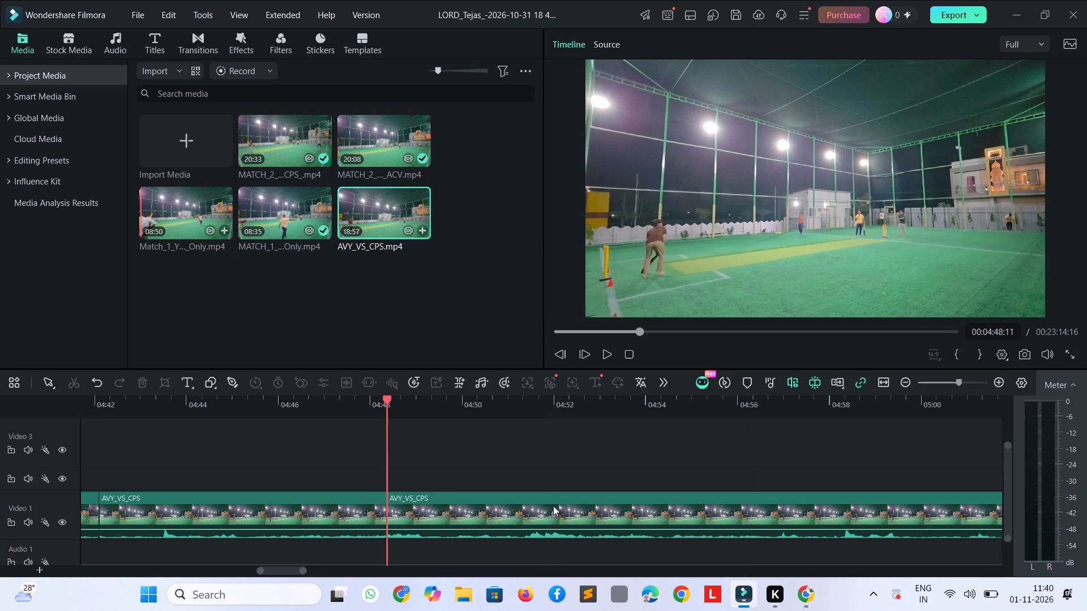
{"action": "key", "text": "space"}
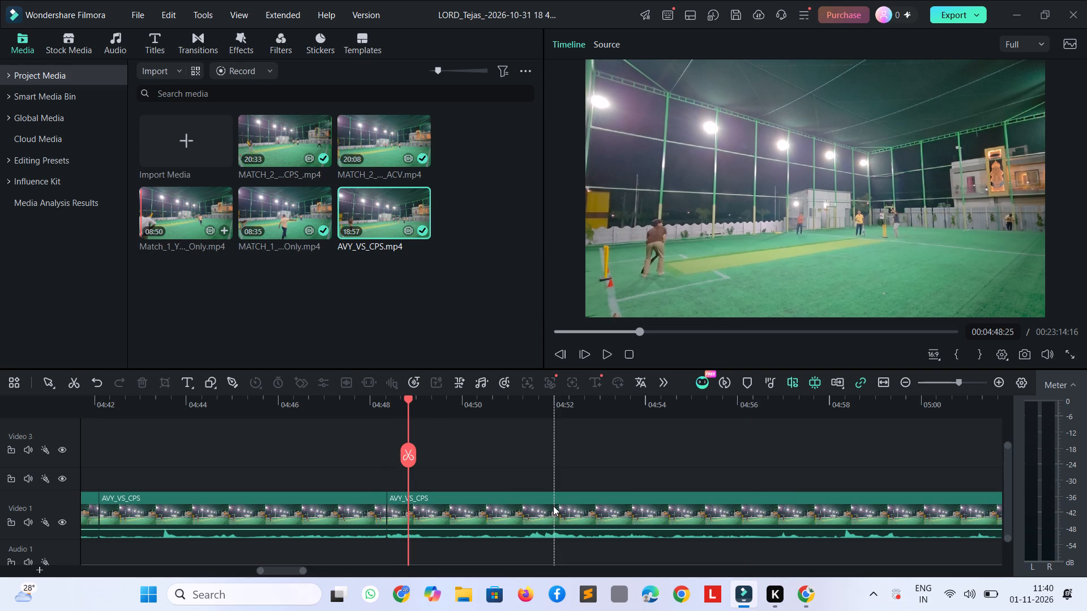
{"action": "key", "text": "space"}
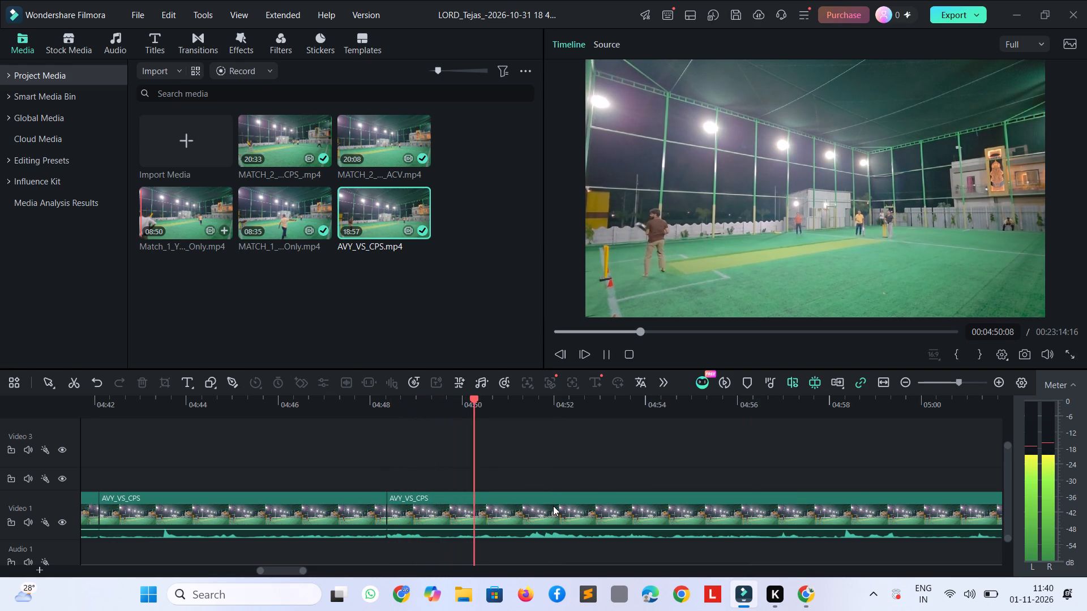
{"action": "key", "text": "space"}
{"action": "key", "text": "space"}
{"action": "key", "text": "shift+Right"}
{"action": "key", "text": "shift+Right"}
{"action": "key", "text": "shift+Right"}
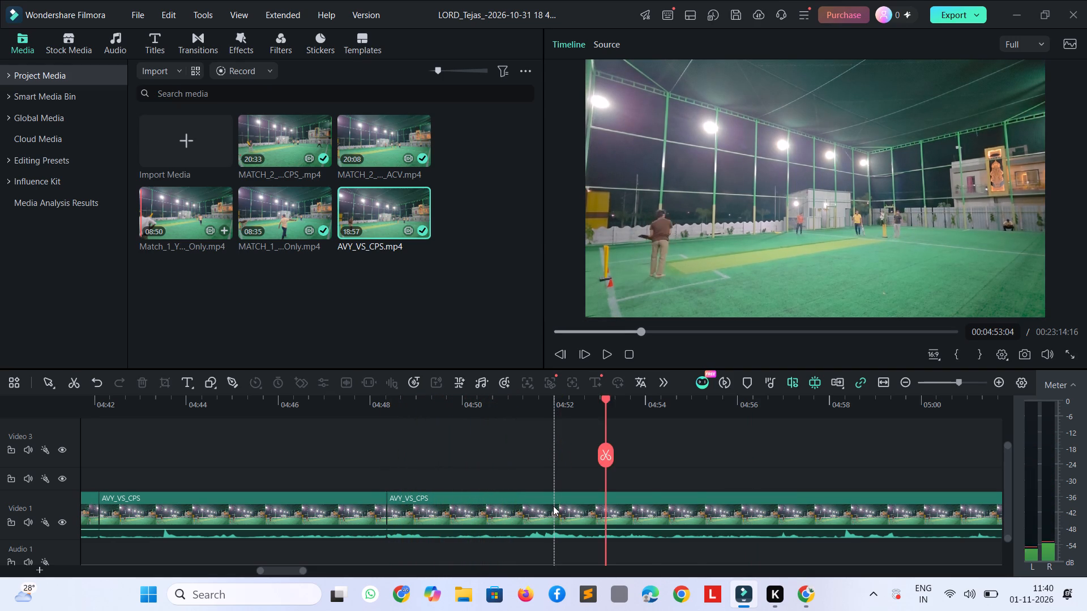
{"action": "key", "text": "shift+Right"}
{"action": "key", "text": "shift+Right"}
{"action": "key", "text": "space"}
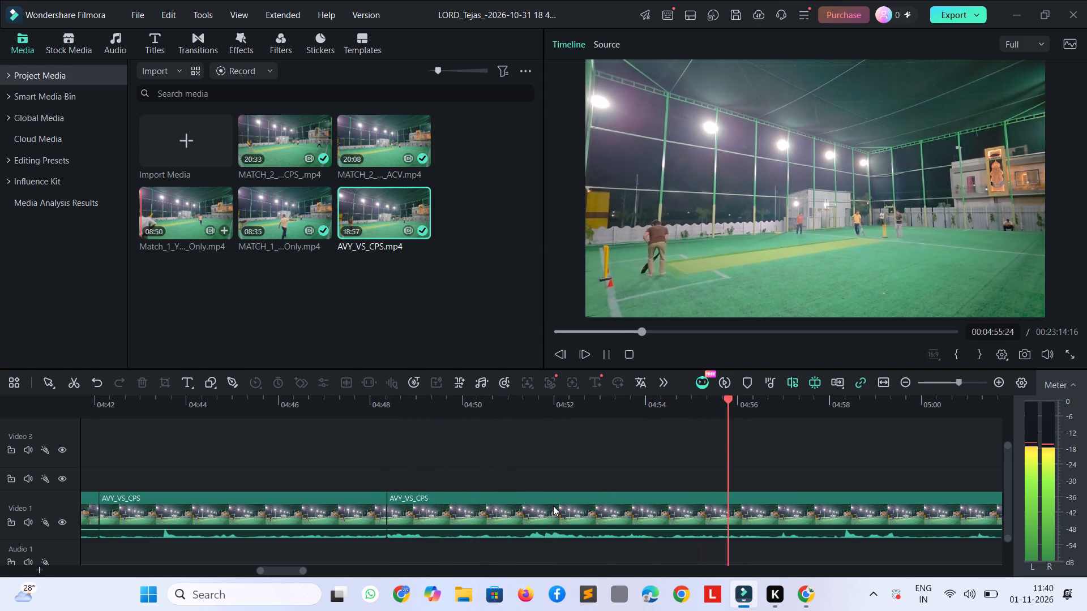
{"action": "key", "text": "space"}
{"action": "key", "text": "ctrl+b"}
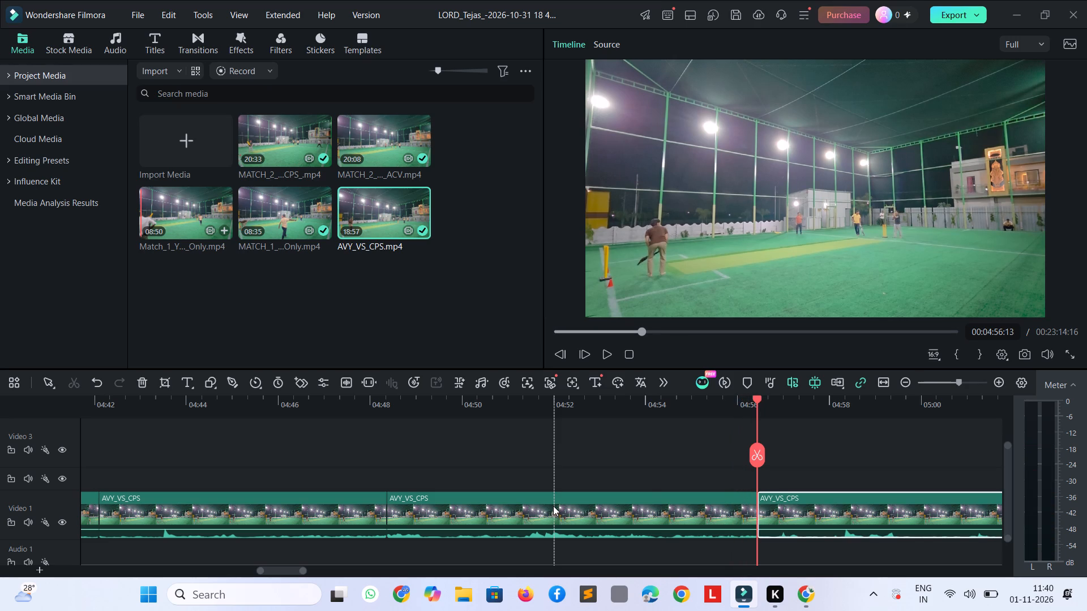
{"action": "left_click", "coordinate": [654, 524]}
{"action": "key", "text": "Delete"}
Split AVY_VS_CPS at the delivery's end at 00:04:52:10 and before the next one at 00:04:58:25, and delete the section between.
{"action": "key", "text": "space"}
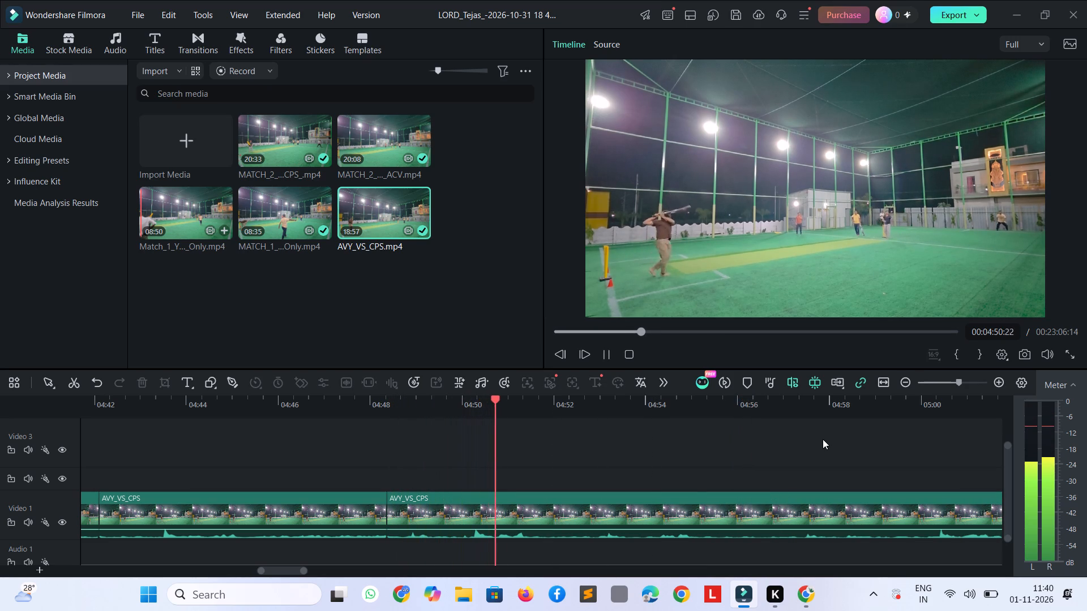
{"action": "key", "text": "space"}
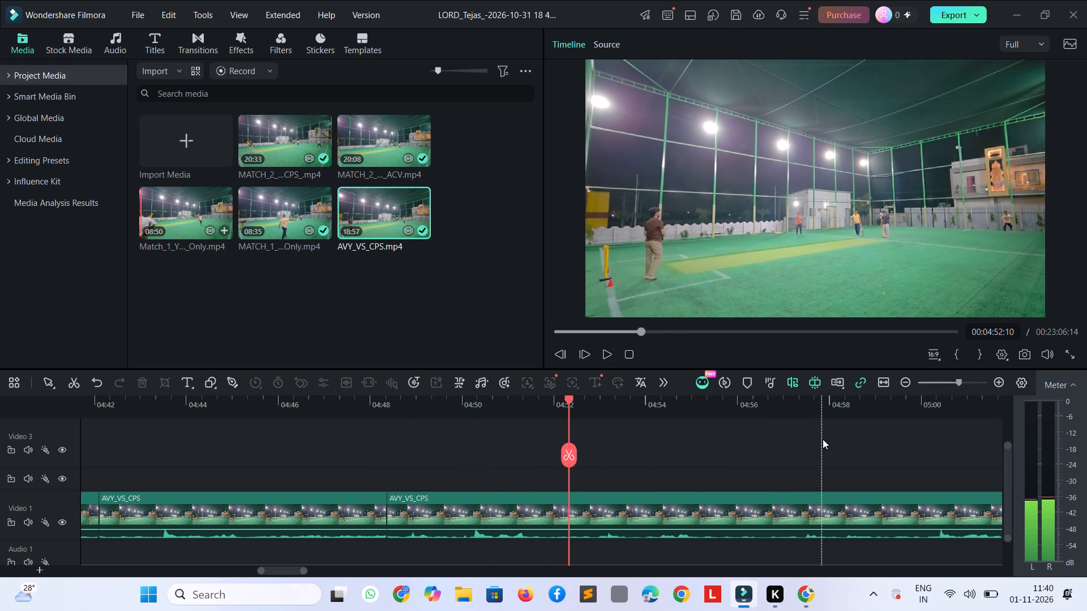
{"action": "key", "text": "ctrl+b"}
{"action": "key", "text": "space"}
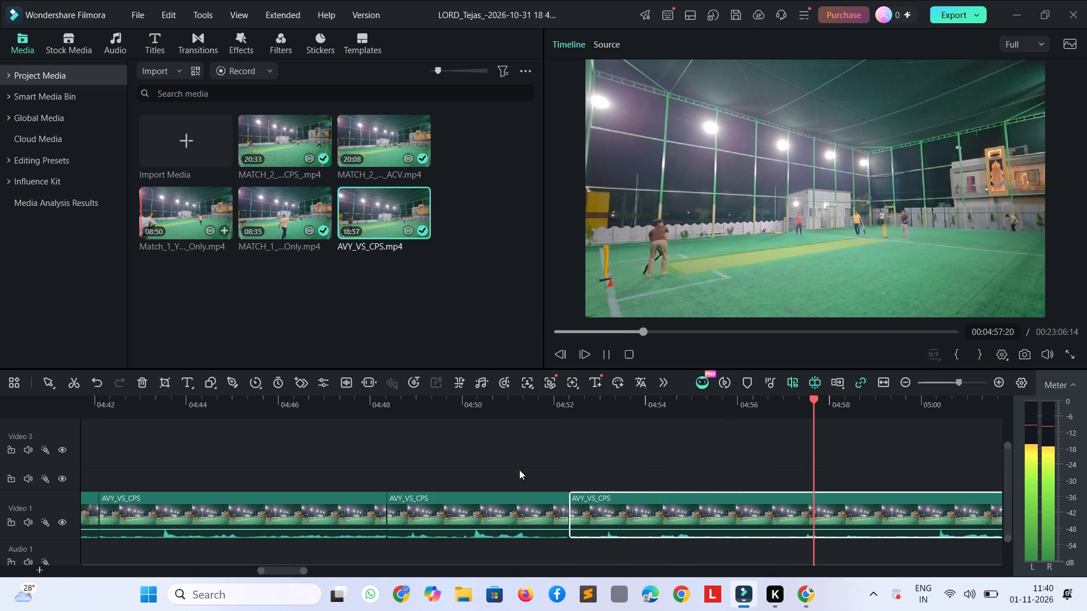
{"action": "key", "text": "space"}
{"action": "key", "text": "space"}
{"action": "key", "text": "space"}
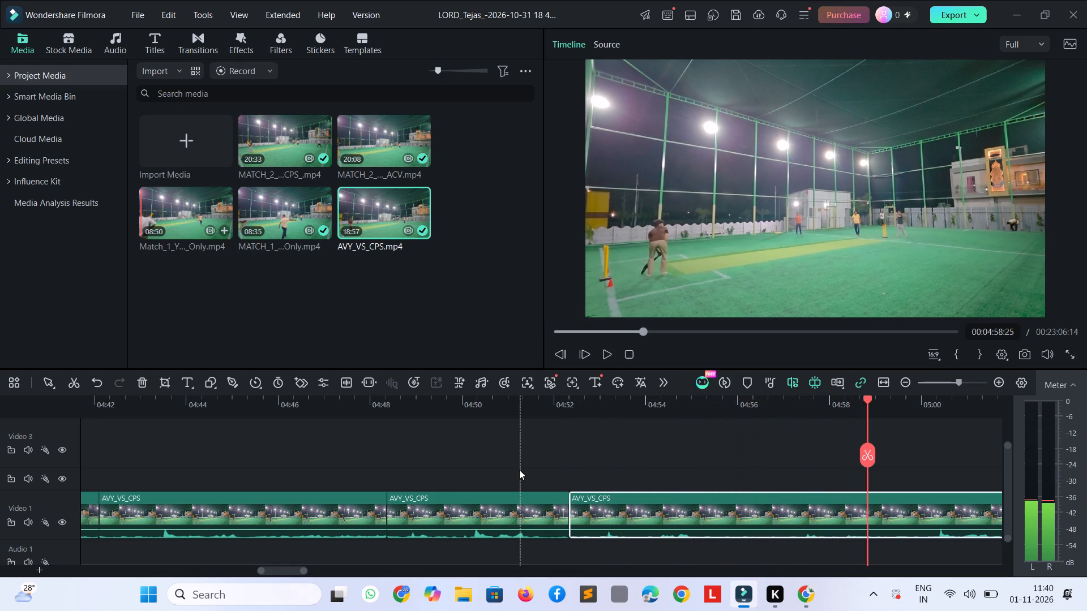
{"action": "key", "text": "ctrl+b"}
{"action": "left_click", "coordinate": [756, 483]}
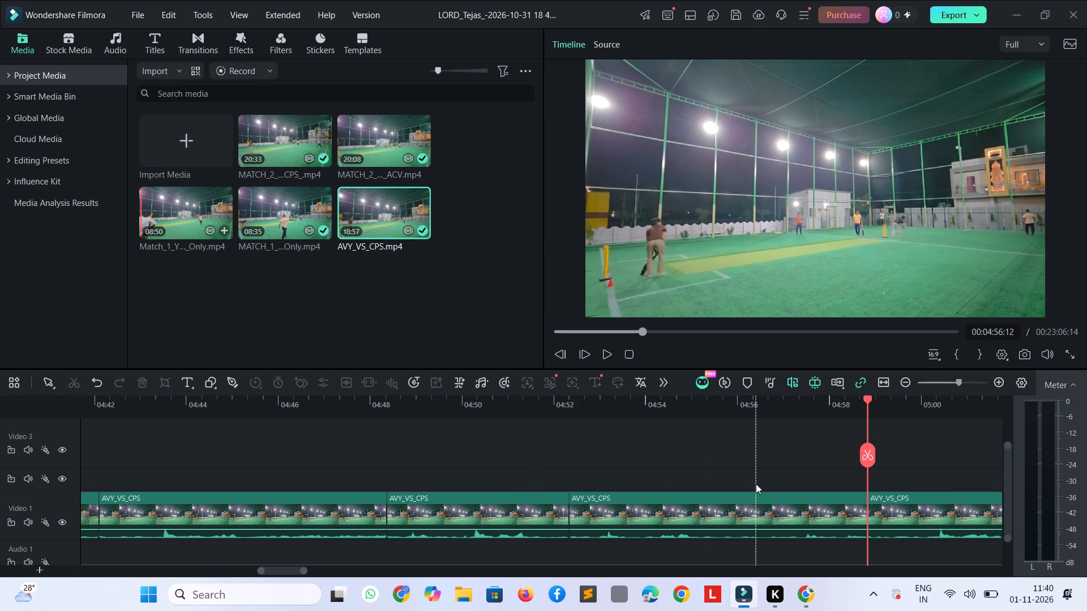
{"action": "left_click", "coordinate": [779, 534]}
{"action": "key", "text": "Delete"}
Split AVY_VS_CPS after the following delivery at 00:04:55:20 and again at 00:05:00:15, and delete the idle section between the splits.
{"action": "key", "text": "space"}
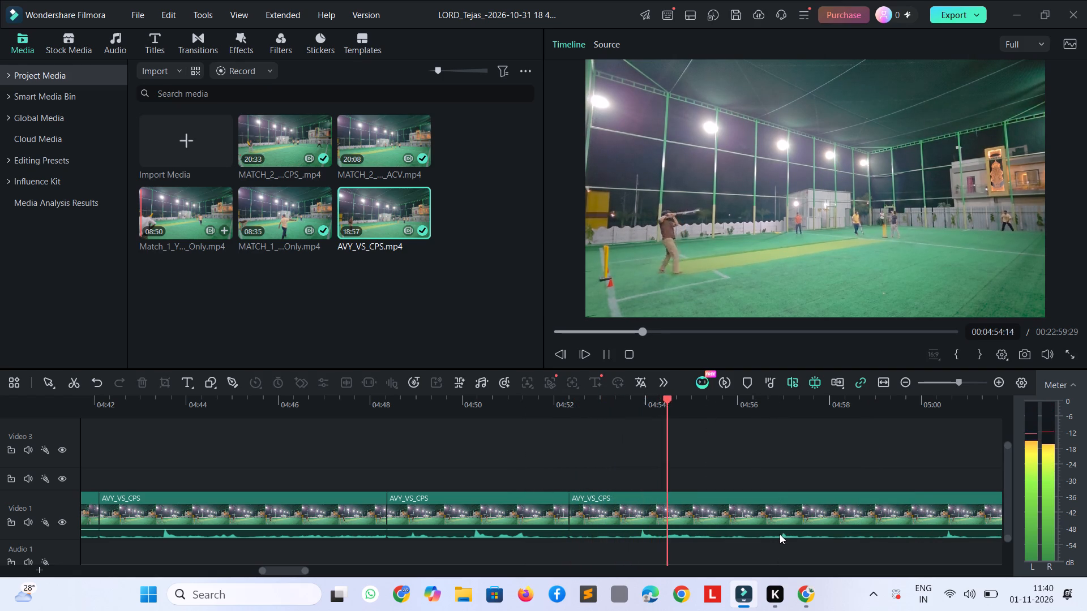
{"action": "key", "text": "space"}
{"action": "key", "text": "ctrl+b"}
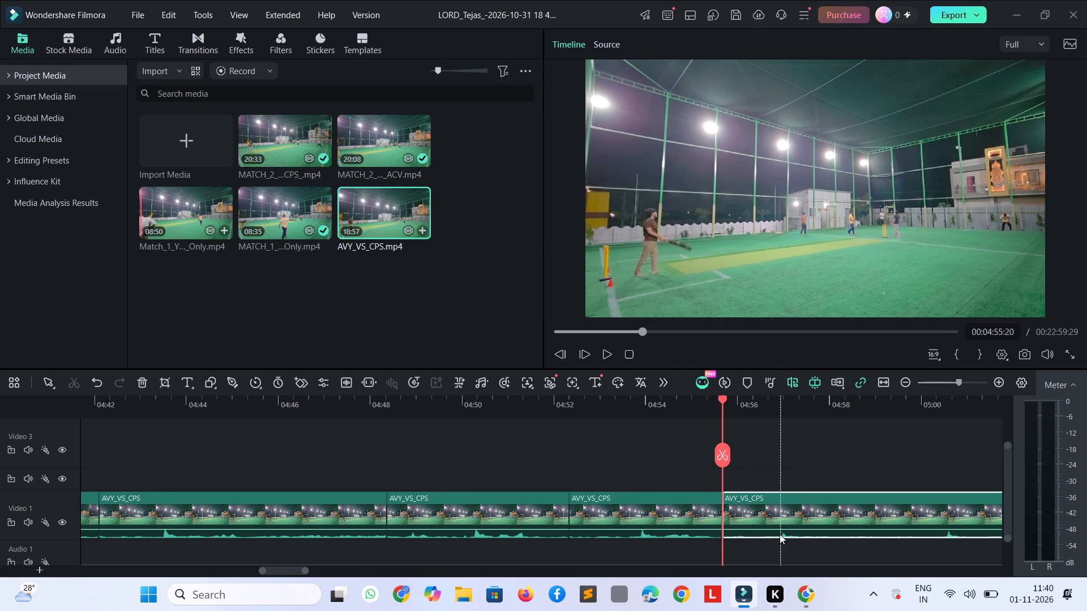
{"action": "key", "text": "space"}
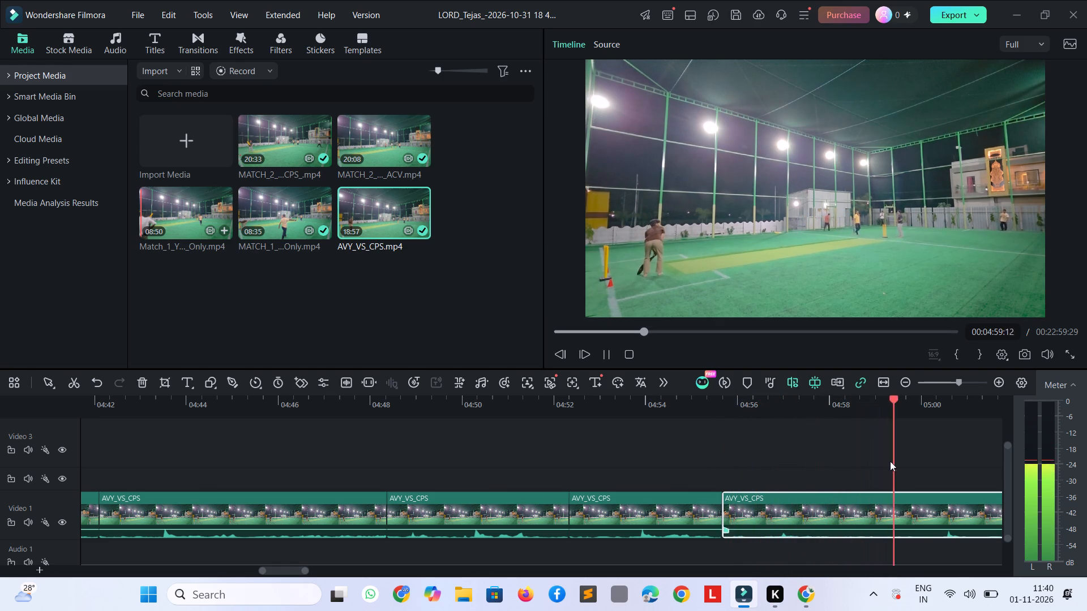
{"action": "key", "text": "space"}
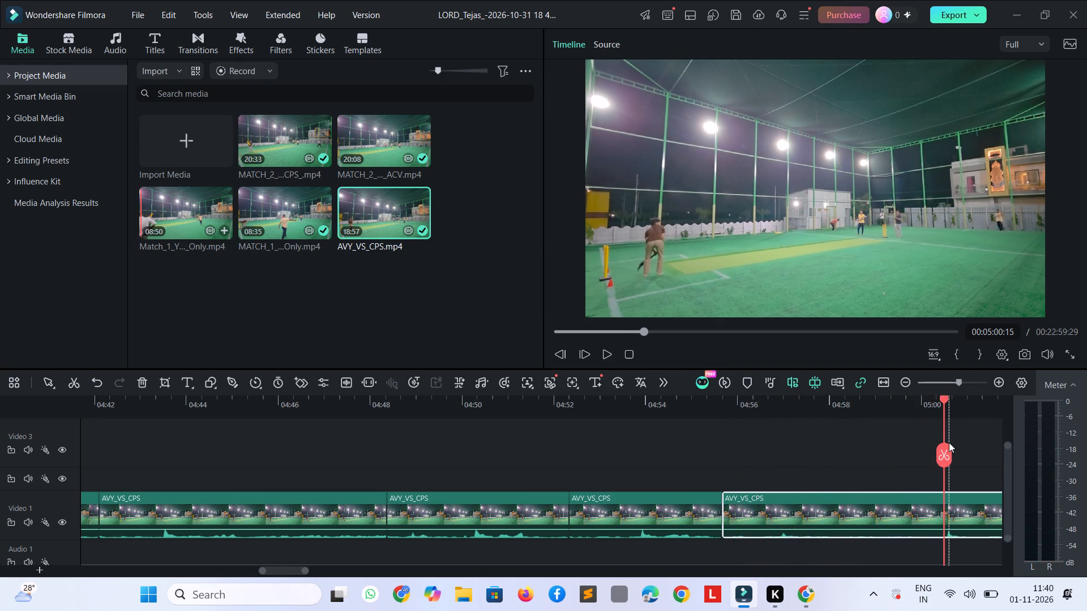
{"action": "key", "text": "ctrl+b"}
{"action": "left_click", "coordinate": [906, 497]}
{"action": "key", "text": "Delete"}
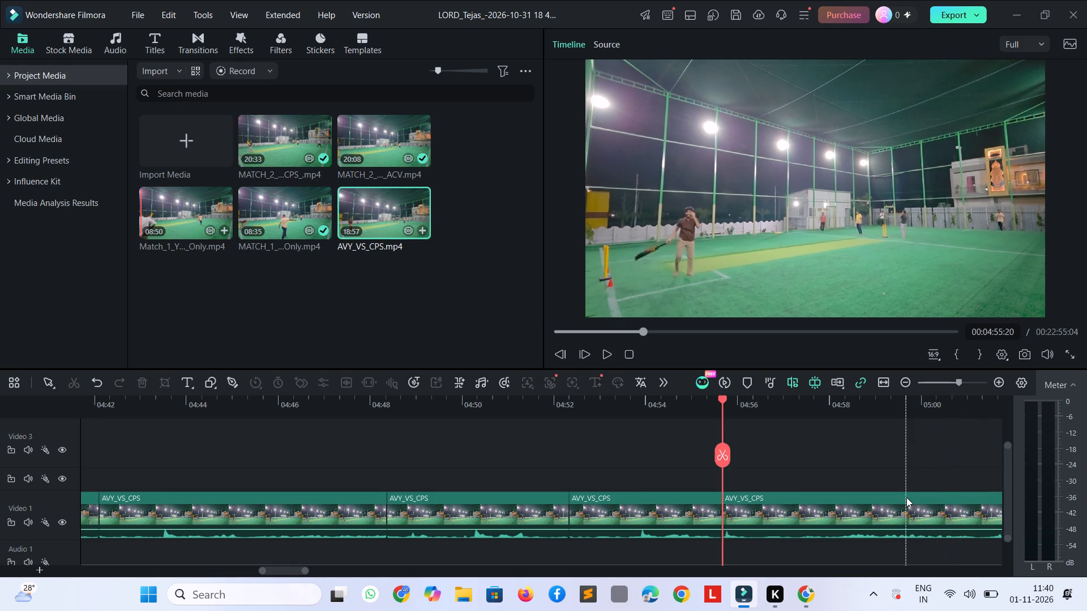
Split AVY_VS_CPS where the next delivery ends at 00:04:59:08 and again at about 00:05:05, and delete the idle section between.
{"action": "key", "text": "space"}
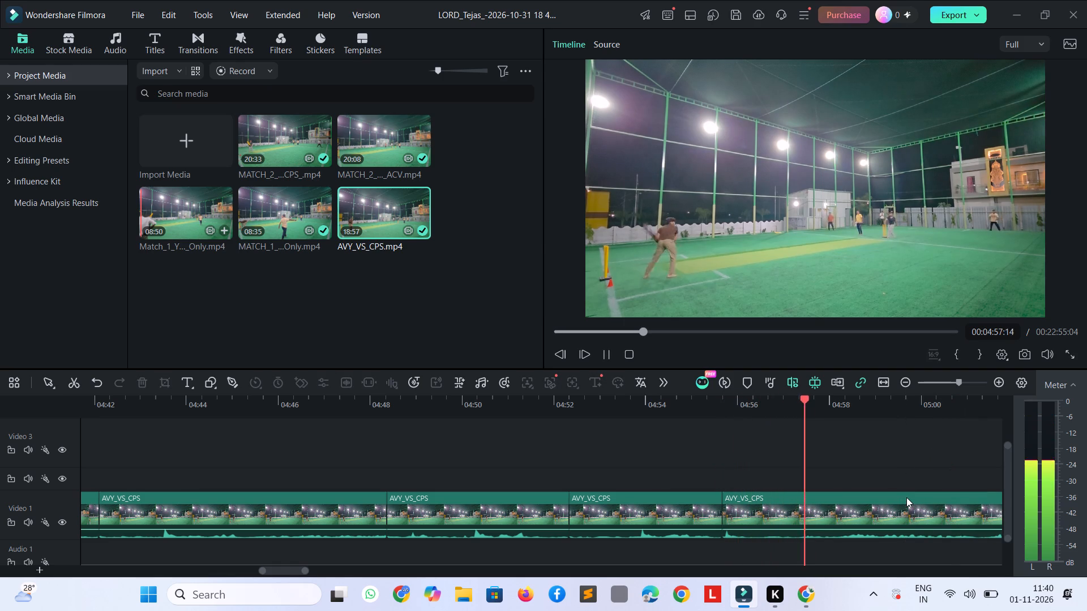
{"action": "key", "text": "space"}
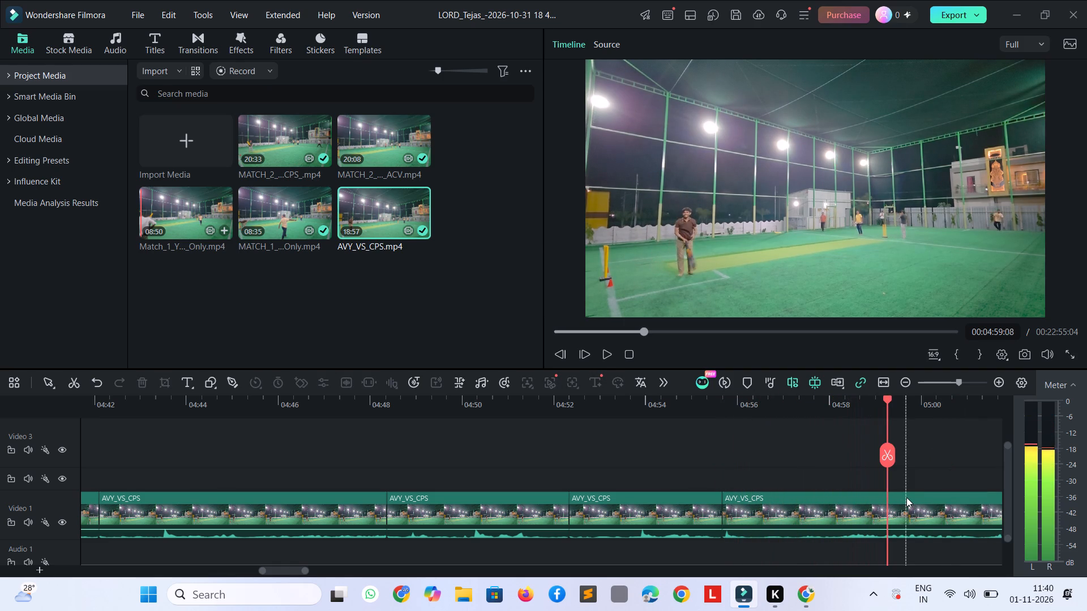
{"action": "key", "text": "ctrl+b"}
{"action": "key", "text": "space"}
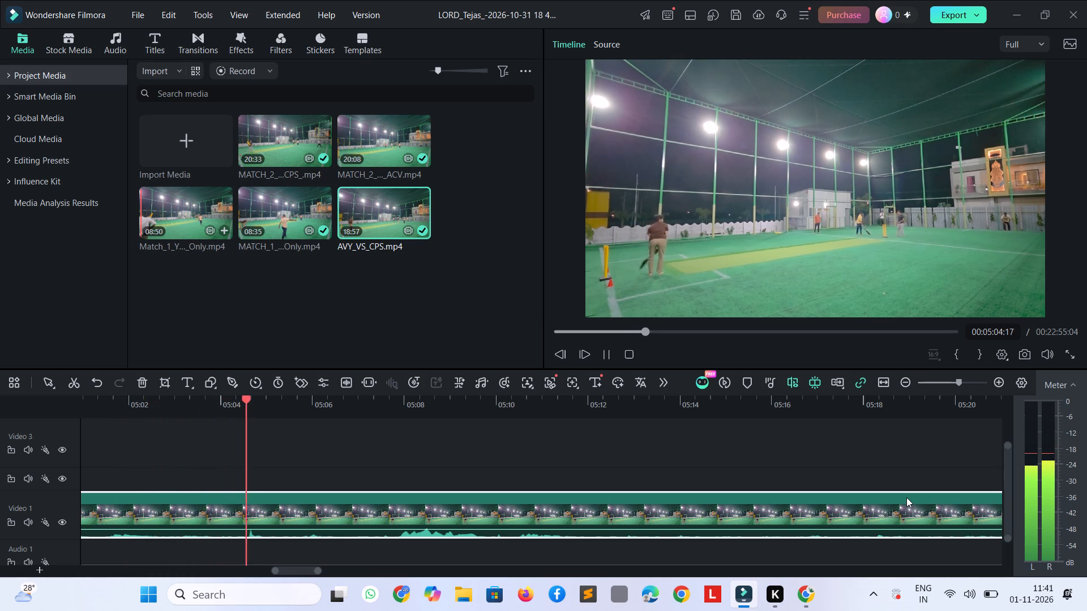
{"action": "key", "text": "space"}
{"action": "key", "text": "ctrl+b"}
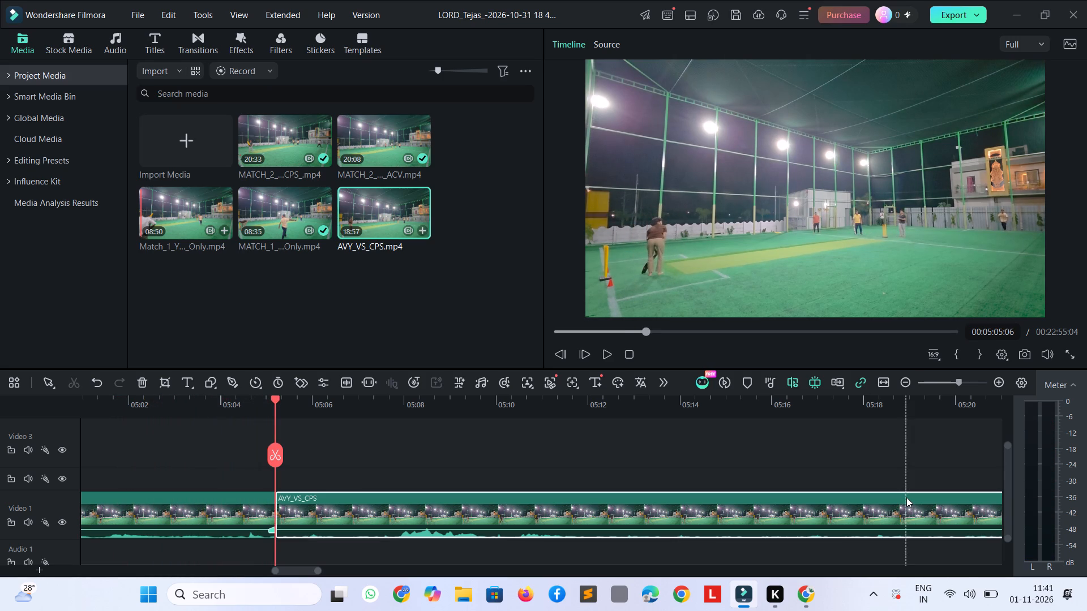
{"action": "left_click", "coordinate": [160, 526]}
{"action": "key", "text": "Delete"}
Split AVY_VS_CPS after the next delivery at about 00:05:03 and again at 00:05:08:11, and delete the idle section between the splits.
{"action": "key", "text": "space"}
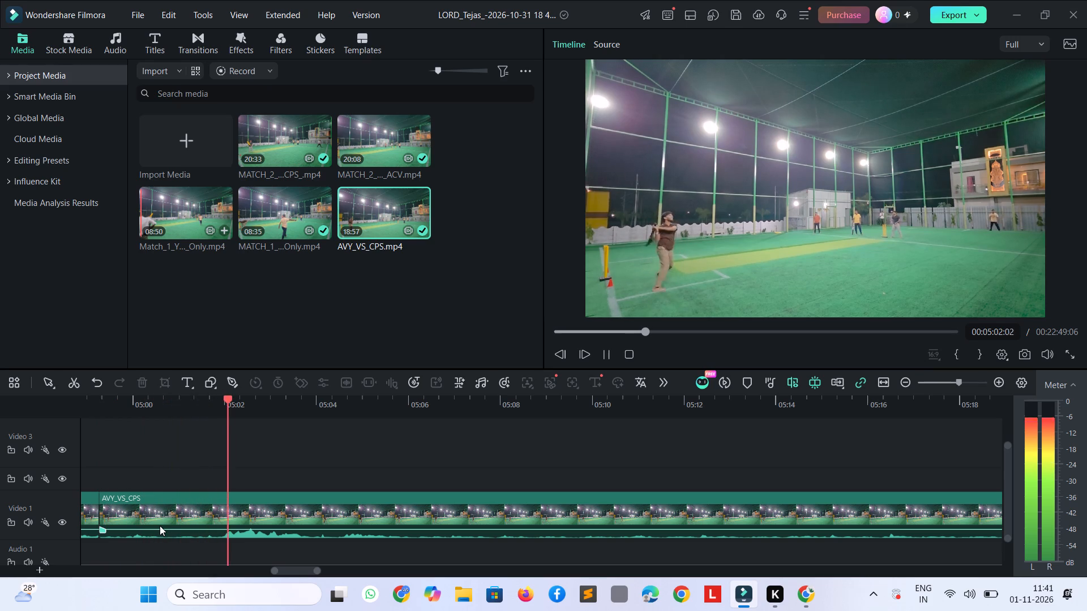
{"action": "key", "text": "space"}
{"action": "key", "text": "ctrl+b"}
{"action": "key", "text": "space"}
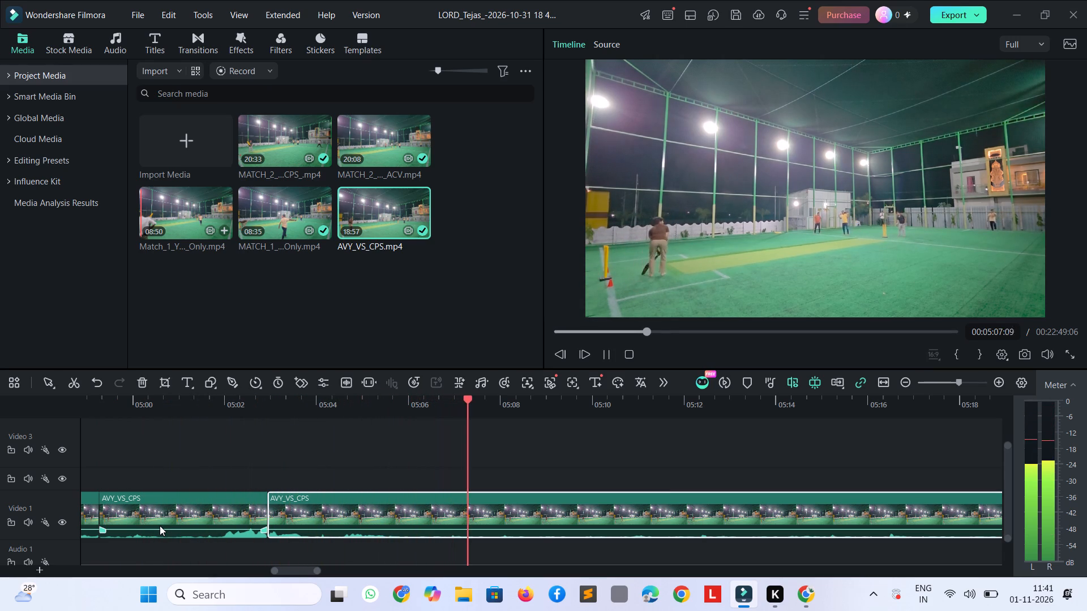
{"action": "key", "text": "space"}
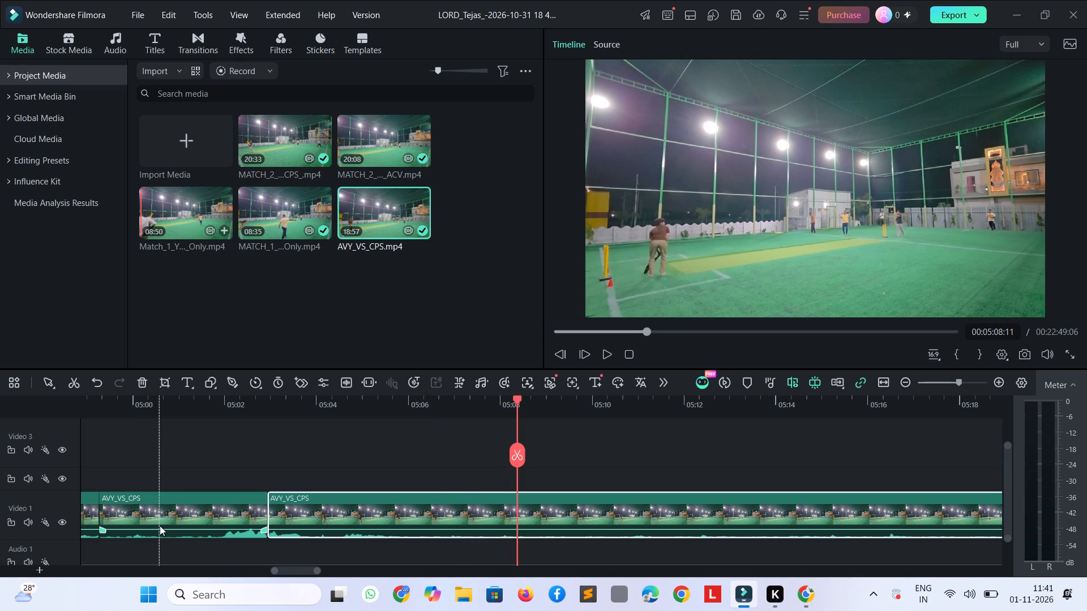
{"action": "key", "text": "ctrl+b"}
{"action": "left_click", "coordinate": [325, 529]}
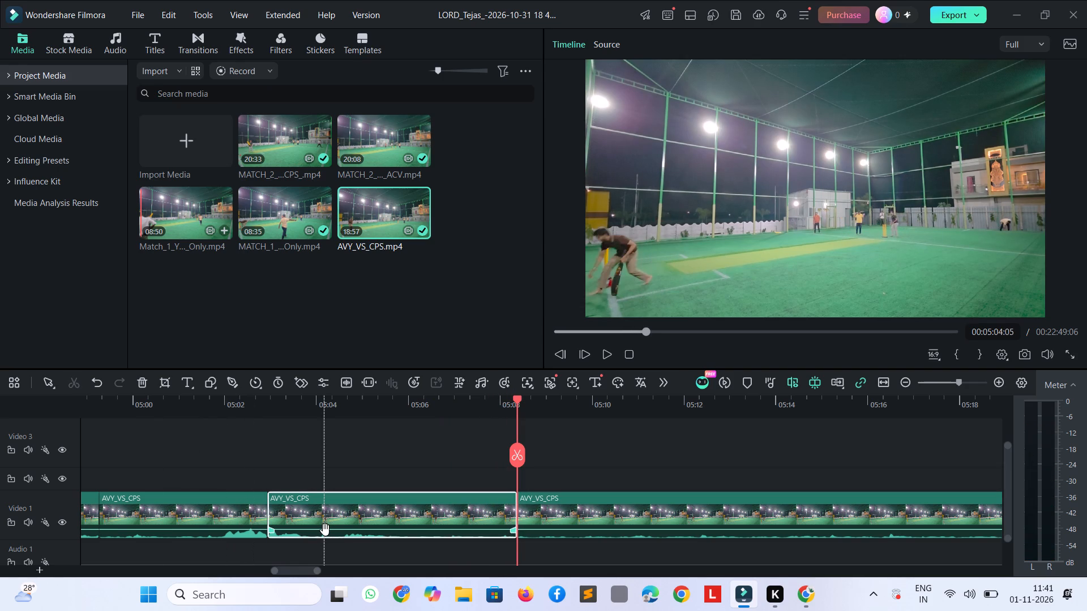
{"action": "key", "text": "Delete"}
Play the next AVY_VS_CPS delivery and split the clip at 00:05:05:25, where the action ends.
{"action": "key", "text": "space"}
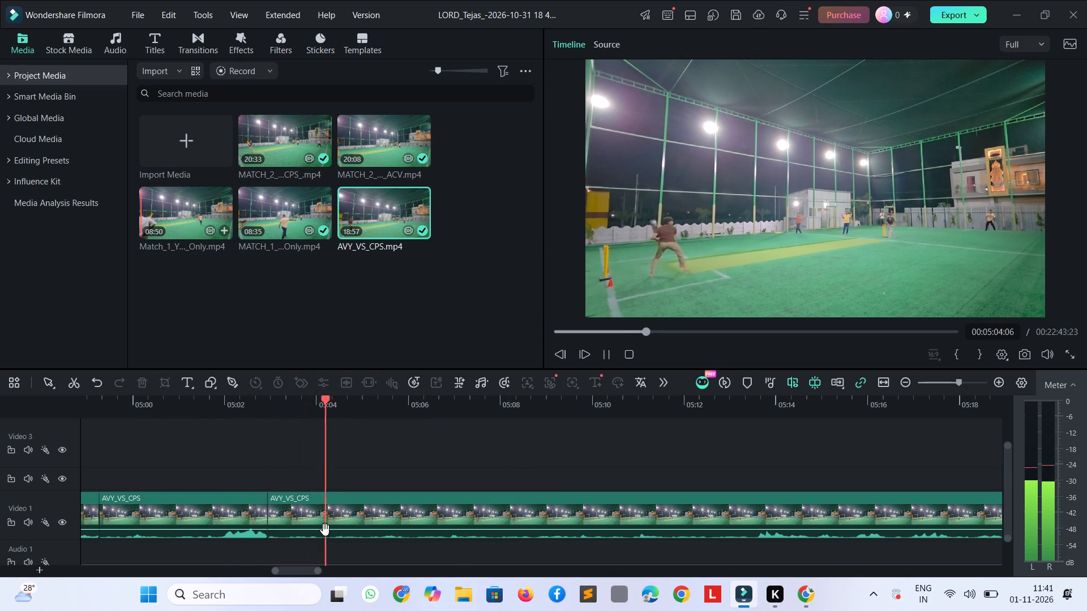
{"action": "key", "text": "space"}
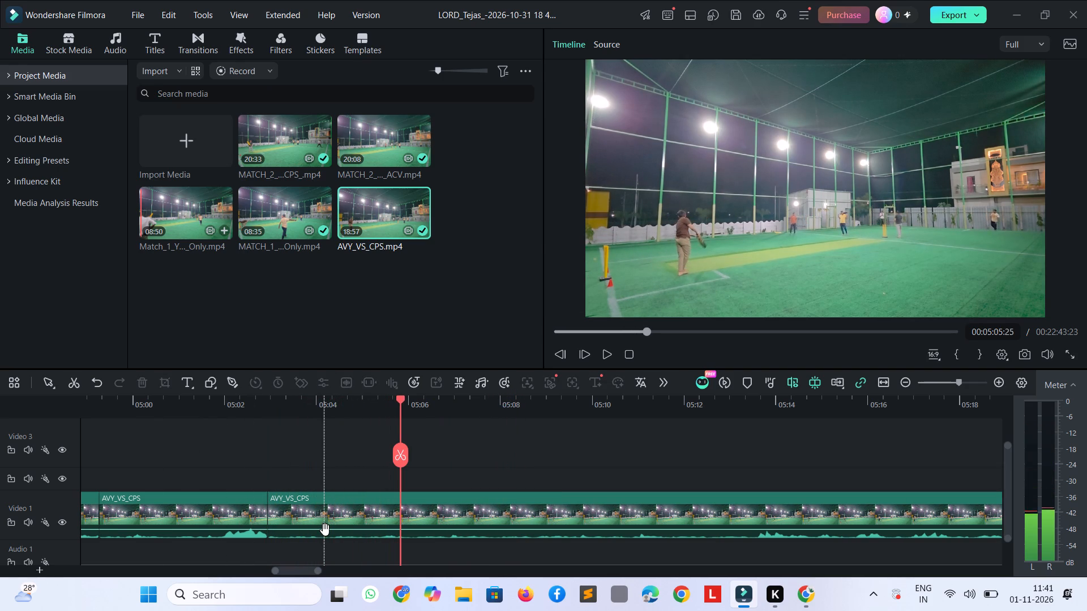
{"action": "key", "text": "ctrl+b"}
Scan AVY_VS_CPS onward from the split at 00:05:05:25 and play the footage around 00:09:41 to look for where play resumes.
{"action": "key", "text": "space"}
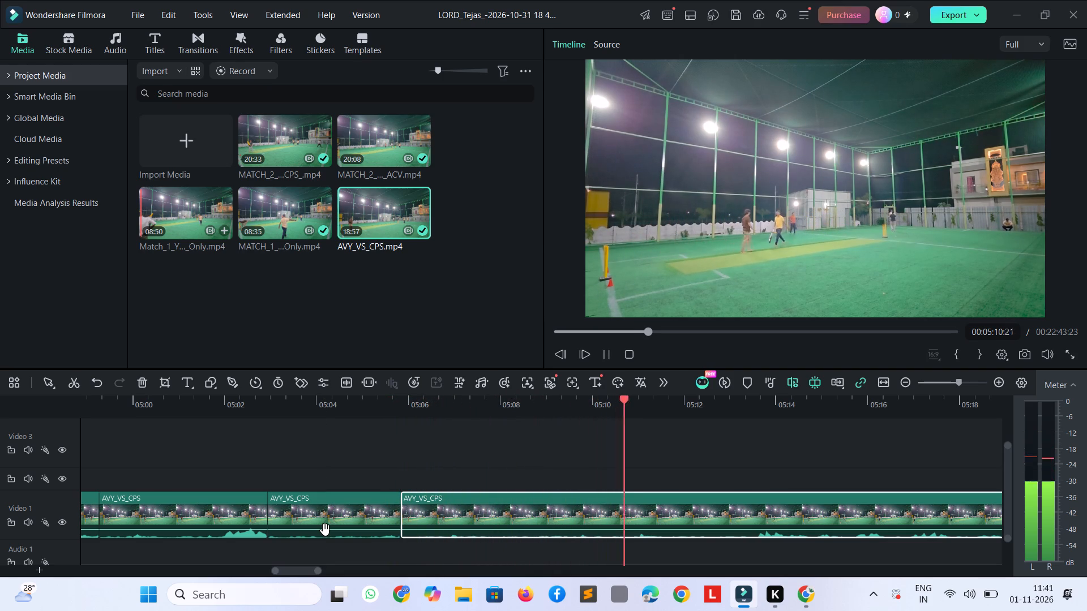
{"action": "key", "text": "space"}
{"action": "key", "text": "shift+Right"}
{"action": "key", "text": "shift+Right"}
{"action": "key", "text": "shift+Right"}
{"action": "key", "text": "shift+Right"}
{"action": "key", "text": "shift+Right"}
{"action": "key", "text": "shift+Right"}
{"action": "key", "text": "shift+Right"}
{"action": "key", "text": "shift+Right"}
{"action": "key", "text": "shift+Right"}
{"action": "key", "text": "shift+Right"}
{"action": "key", "text": "shift+Right"}
{"action": "key", "text": "shift+Right"}
{"action": "key", "text": "shift+Right"}
{"action": "key", "text": "shift+Right"}
{"action": "key", "text": "shift+Right"}
{"action": "key", "text": "shift+Right"}
{"action": "key", "text": "shift+Right"}
{"action": "key", "text": "shift+Right"}
{"action": "key", "text": "shift+Right"}
{"action": "key", "text": "shift+Right"}
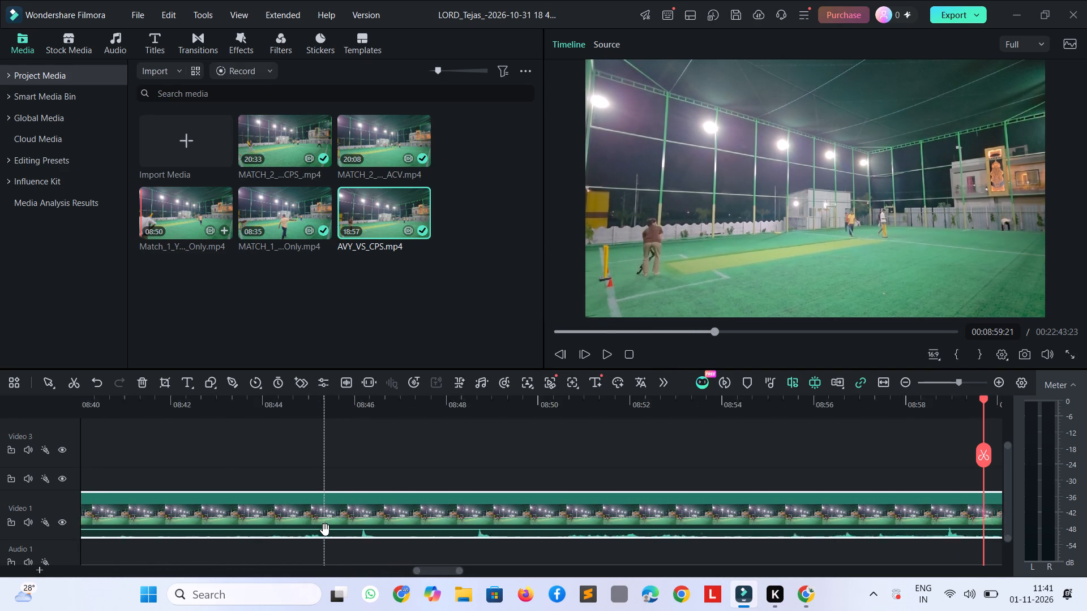
{"action": "key", "text": "shift+Left"}
{"action": "key", "text": "shift+Left"}
{"action": "key", "text": "shift+Left"}
{"action": "key", "text": "shift+Left"}
{"action": "key", "text": "shift+Left"}
{"action": "key", "text": "shift+Left"}
{"action": "key", "text": "shift+Left"}
{"action": "key", "text": "shift+Left"}
{"action": "key", "text": "shift+Left"}
{"action": "key", "text": "shift+Left"}
{"action": "key", "text": "shift+Left"}
{"action": "key", "text": "shift+Left"}
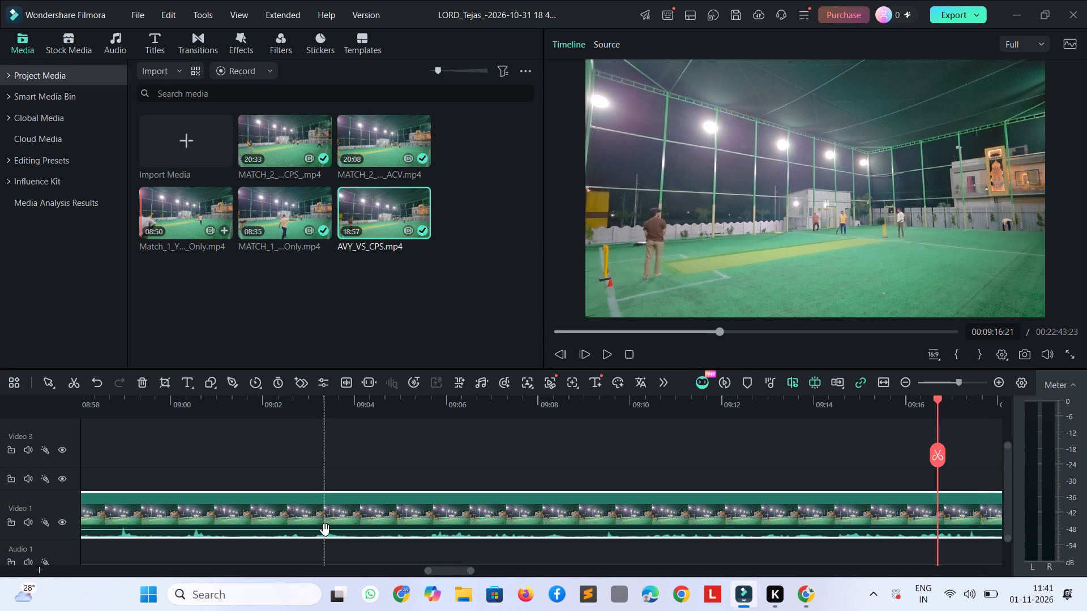
{"action": "key", "text": "shift+Left"}
{"action": "key", "text": "shift+Left"}
{"action": "key", "text": "shift+Right"}
{"action": "key", "text": "shift+Right"}
{"action": "key", "text": "shift+Right"}
{"action": "key", "text": "shift+Right"}
{"action": "key", "text": "shift+Right"}
{"action": "key", "text": "shift+Right"}
{"action": "key", "text": "shift+Right"}
{"action": "key", "text": "shift+Right"}
{"action": "key", "text": "shift+Right"}
{"action": "key", "text": "shift+Right"}
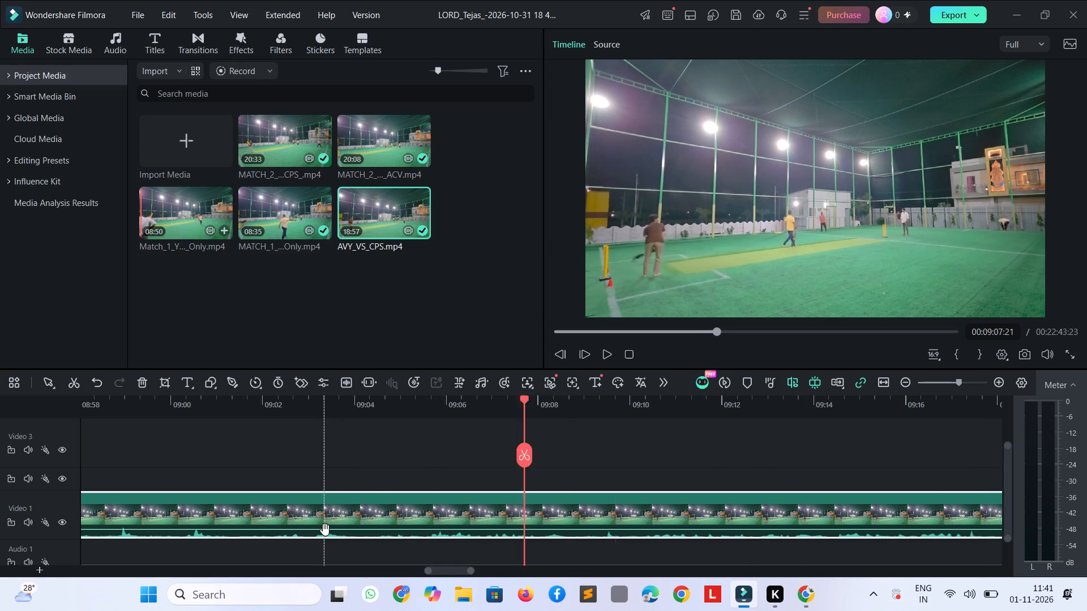
{"action": "key", "text": "shift+Right"}
{"action": "key", "text": "shift+Right"}
{"action": "key", "text": "shift+Right"}
{"action": "key", "text": "shift+Right"}
{"action": "key", "text": "shift+Right"}
{"action": "key", "text": "shift+Right"}
{"action": "key", "text": "shift+Right"}
{"action": "key", "text": "shift+Right"}
{"action": "key", "text": "shift+Right"}
{"action": "key", "text": "shift+Right"}
{"action": "key", "text": "shift+Right"}
{"action": "key", "text": "shift+Right"}
{"action": "key", "text": "shift+Right"}
{"action": "key", "text": "shift+Right"}
{"action": "key", "text": "shift+Right"}
{"action": "key", "text": "shift+Right"}
{"action": "key", "text": "shift+Right"}
{"action": "key", "text": "shift+Right"}
{"action": "key", "text": "shift+Right"}
{"action": "key", "text": "shift+Right"}
{"action": "key", "text": "shift+Right"}
{"action": "key", "text": "shift+Right"}
{"action": "key", "text": "shift+Right"}
{"action": "key", "text": "shift+Right"}
{"action": "key", "text": "shift+Right"}
{"action": "key", "text": "shift+Right"}
{"action": "key", "text": "shift+Right"}
{"action": "key", "text": "shift+Right"}
{"action": "key", "text": "shift+Right"}
{"action": "key", "text": "shift+Right"}
{"action": "key", "text": "shift+Right"}
{"action": "key", "text": "shift+Right"}
{"action": "key", "text": "shift+Right"}
{"action": "key", "text": "shift+Right"}
{"action": "key", "text": "shift+Right"}
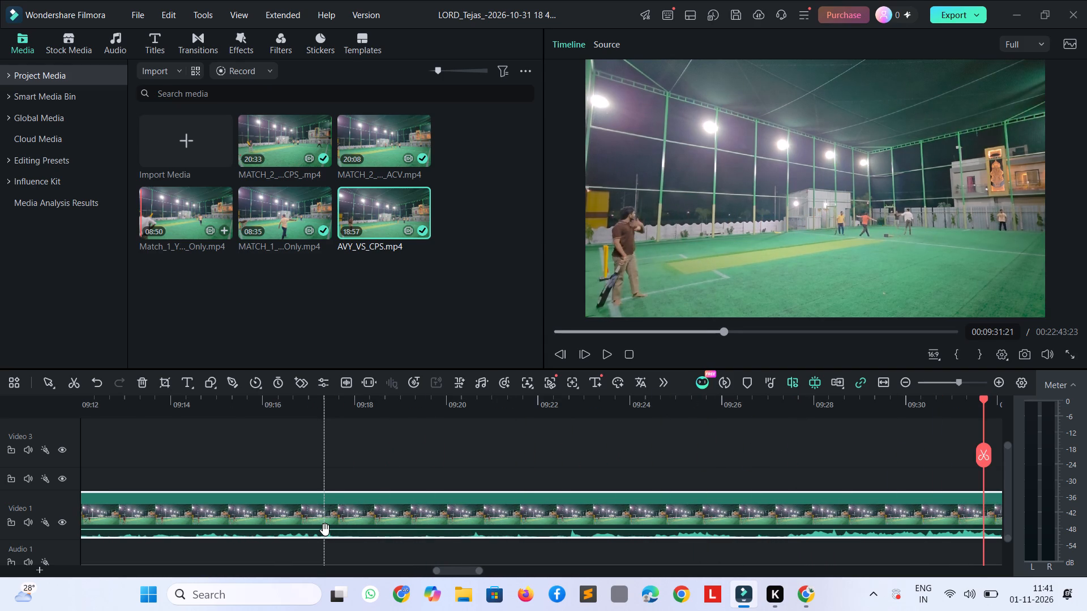
{"action": "key", "text": "shift+Left"}
{"action": "key", "text": "shift+Left"}
{"action": "key", "text": "shift+Left"}
{"action": "key", "text": "shift+Left"}
{"action": "key", "text": "shift+Left"}
{"action": "key", "text": "shift+Left"}
{"action": "key", "text": "shift+Left"}
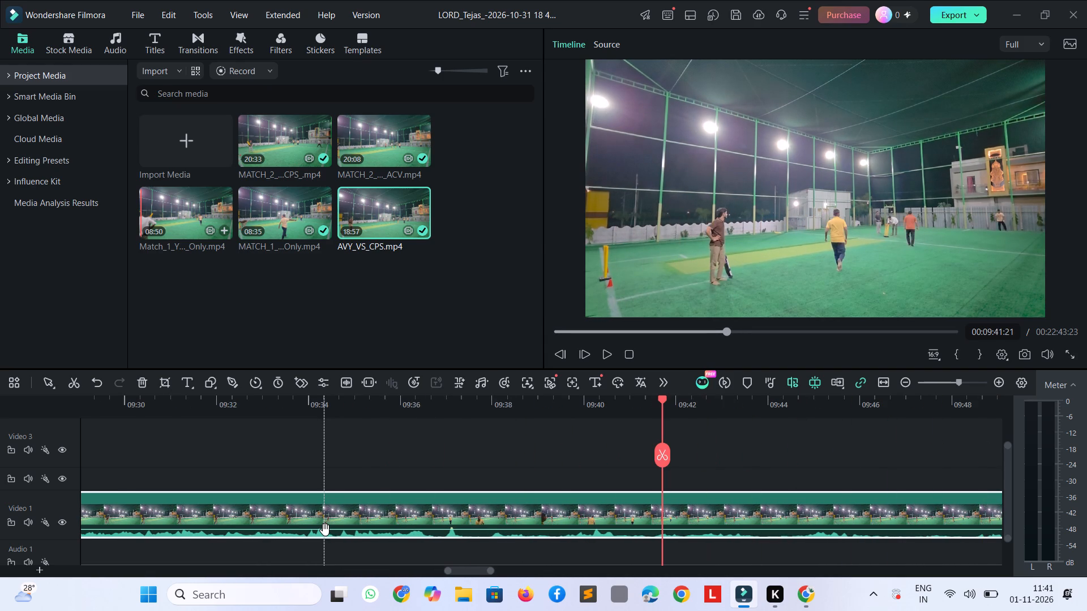
{"action": "key", "text": "space"}
{"action": "key", "text": "space"}
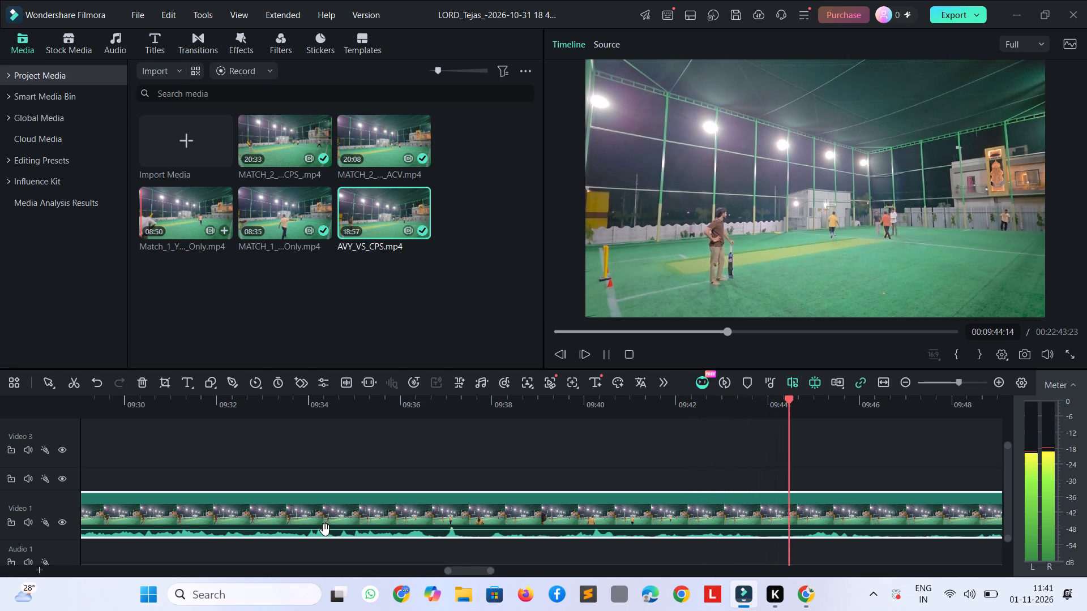
Scan AVY_VS_CPS onward from about 00:09:44 to 00:12:44 to look for where the next delivery is bowled.
{"action": "key", "text": "shift+Right"}
{"action": "key", "text": "shift+Right"}
{"action": "key", "text": "shift+Right"}
{"action": "key", "text": "shift+Right"}
{"action": "key", "text": "shift+Right"}
{"action": "key", "text": "shift+Right"}
{"action": "key", "text": "shift+Right"}
{"action": "key", "text": "shift+Right"}
{"action": "key", "text": "shift+Right"}
{"action": "key", "text": "shift+Right"}
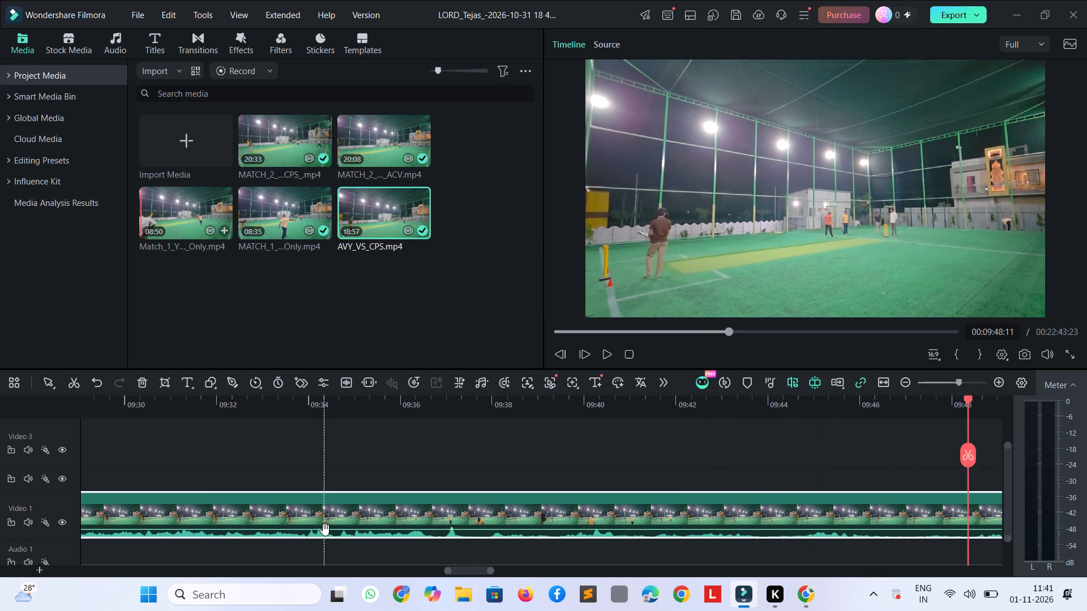
{"action": "key", "text": "shift+Right"}
{"action": "key", "text": "shift+Right"}
{"action": "key", "text": "shift+Right"}
{"action": "key", "text": "shift+Right"}
{"action": "key", "text": "shift+Right"}
{"action": "key", "text": "shift+Right"}
{"action": "key", "text": "shift+Right"}
{"action": "key", "text": "shift+Right"}
{"action": "key", "text": "shift+Right"}
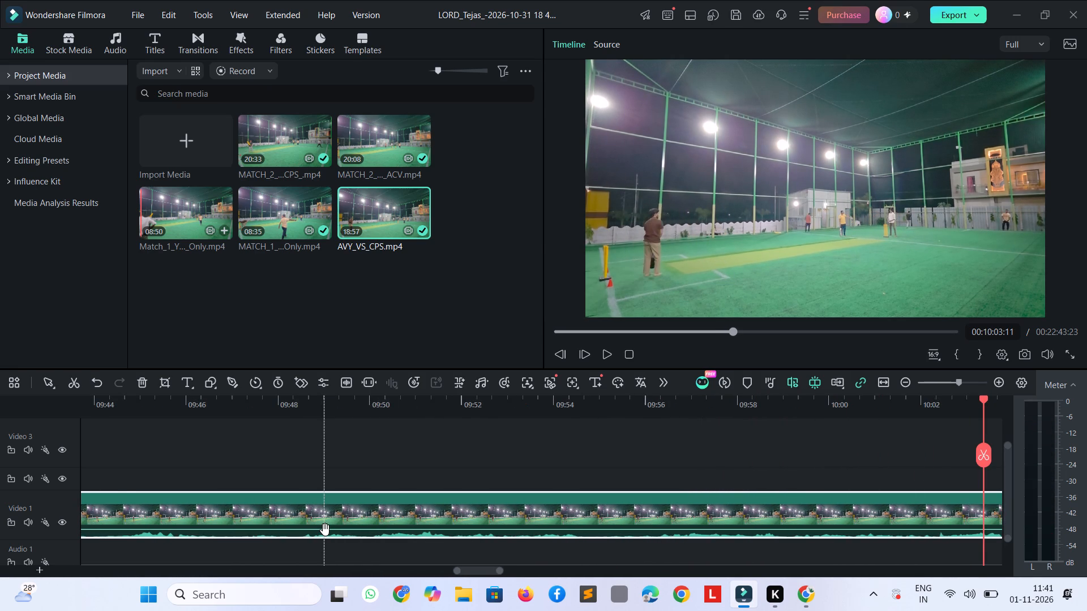
{"action": "key", "text": "shift+Right"}
{"action": "key", "text": "shift+Right"}
{"action": "key", "text": "shift+Right"}
{"action": "key", "text": "shift+Right"}
{"action": "key", "text": "shift+Right"}
{"action": "key", "text": "shift+Right"}
{"action": "key", "text": "shift+Right"}
{"action": "key", "text": "shift+Right"}
{"action": "key", "text": "shift+Right"}
{"action": "key", "text": "shift+Right"}
{"action": "key", "text": "shift+Right"}
{"action": "key", "text": "shift+Right"}
{"action": "key", "text": "shift+Right"}
{"action": "key", "text": "shift+Right"}
{"action": "key", "text": "shift+Right"}
{"action": "key", "text": "shift+Right"}
{"action": "key", "text": "shift+Right"}
{"action": "key", "text": "shift+Right"}
{"action": "key", "text": "shift+Right"}
{"action": "key", "text": "shift+Right"}
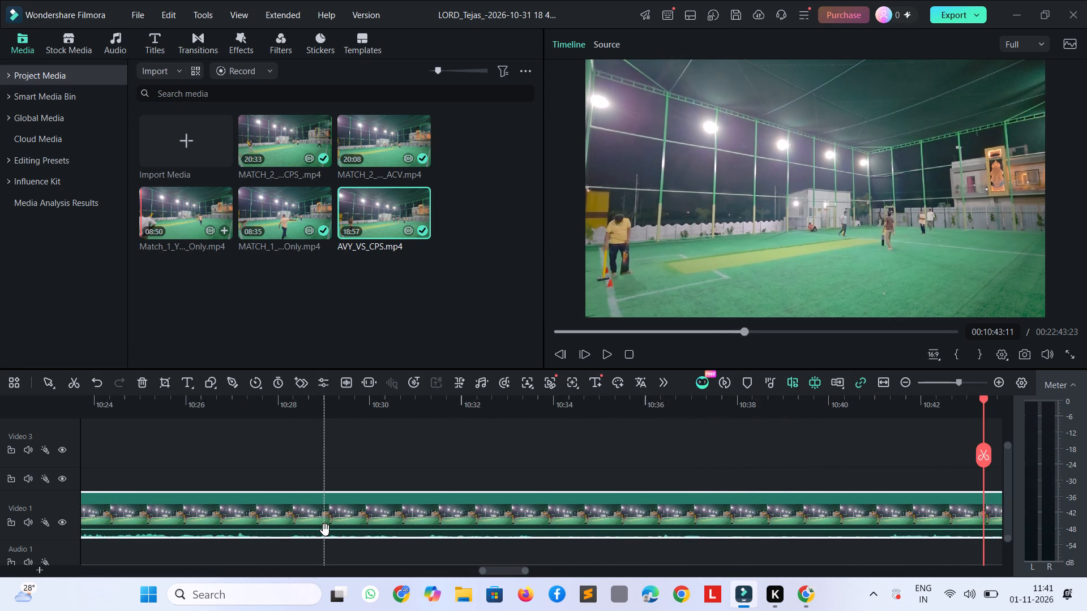
{"action": "key", "text": "shift+Right"}
{"action": "key", "text": "shift+Right"}
{"action": "key", "text": "shift+Right"}
{"action": "key", "text": "shift+Right"}
{"action": "key", "text": "shift+Right"}
{"action": "key", "text": "shift+Right"}
{"action": "key", "text": "shift+Right"}
{"action": "key", "text": "shift+Right"}
{"action": "key", "text": "shift+Right"}
{"action": "key", "text": "shift+Right"}
{"action": "key", "text": "shift+Right"}
{"action": "key", "text": "shift+Right"}
{"action": "key", "text": "shift+Right"}
{"action": "key", "text": "shift+Right"}
{"action": "key", "text": "shift+Right"}
{"action": "key", "text": "shift+Right"}
{"action": "key", "text": "shift+Right"}
{"action": "key", "text": "shift+Right"}
{"action": "key", "text": "shift+Right"}
{"action": "key", "text": "shift+Right"}
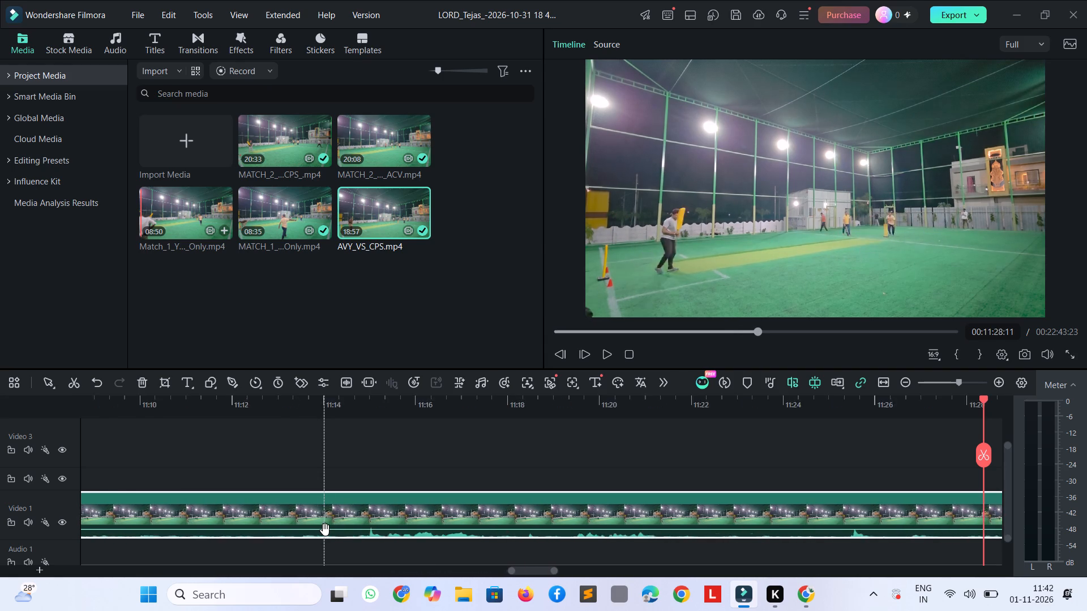
{"action": "key", "text": "shift+Right"}
{"action": "key", "text": "shift+Right"}
{"action": "key", "text": "shift+Right"}
{"action": "key", "text": "shift+Right"}
{"action": "key", "text": "shift+Right"}
{"action": "key", "text": "shift+Right"}
{"action": "key", "text": "shift+Right"}
{"action": "key", "text": "shift+Right"}
{"action": "key", "text": "shift+Right"}
{"action": "key", "text": "shift+Right"}
{"action": "key", "text": "shift+Right"}
{"action": "key", "text": "shift+Right"}
{"action": "key", "text": "shift+Right"}
{"action": "key", "text": "shift+Right"}
{"action": "key", "text": "shift+Right"}
{"action": "key", "text": "shift+Right"}
{"action": "key", "text": "shift+Right"}
{"action": "key", "text": "shift+Right"}
{"action": "key", "text": "shift+Right"}
{"action": "key", "text": "shift+Right"}
{"action": "key", "text": "shift+Right"}
{"action": "key", "text": "shift+Right"}
{"action": "key", "text": "shift+Right"}
{"action": "key", "text": "shift+Right"}
{"action": "key", "text": "shift+Right"}
{"action": "key", "text": "shift+Right"}
{"action": "key", "text": "shift+Right"}
{"action": "key", "text": "shift+Right"}
{"action": "key", "text": "shift+Right"}
{"action": "key", "text": "shift+Right"}
{"action": "key", "text": "shift+Right"}
{"action": "key", "text": "shift+Right"}
{"action": "key", "text": "shift+Right"}
{"action": "key", "text": "shift+Right"}
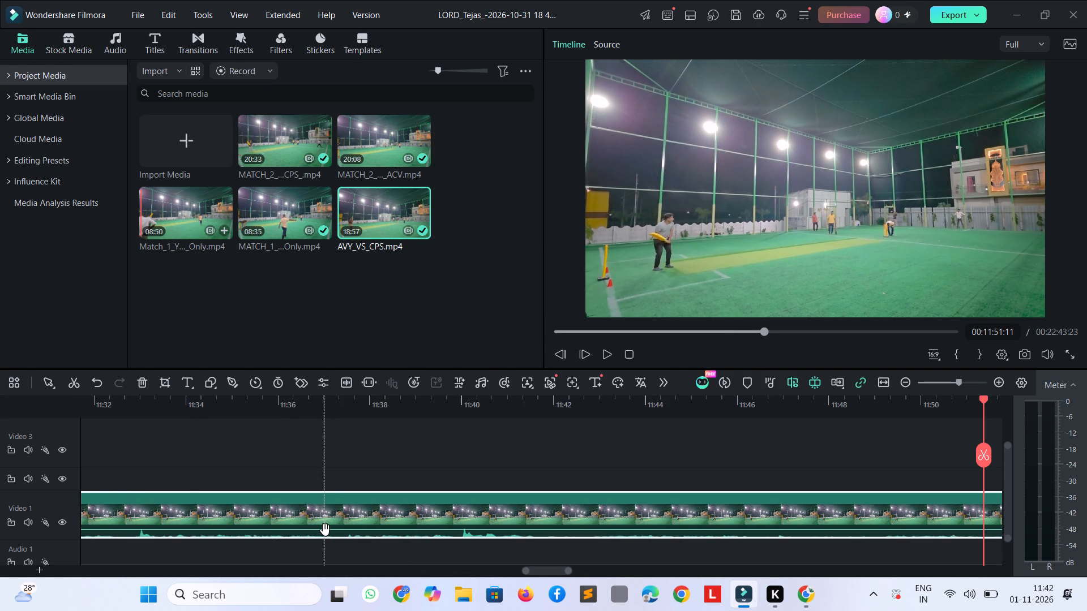
{"action": "key", "text": "shift+Right"}
{"action": "key", "text": "shift+Right"}
{"action": "key", "text": "shift+Right"}
{"action": "key", "text": "shift+Right"}
{"action": "key", "text": "shift+Right"}
{"action": "key", "text": "shift+Right"}
{"action": "key", "text": "shift+Right"}
{"action": "key", "text": "shift+Right"}
{"action": "key", "text": "shift+Right"}
{"action": "key", "text": "shift+Right"}
{"action": "key", "text": "shift+Right"}
{"action": "key", "text": "shift+Right"}
{"action": "key", "text": "shift+Right"}
{"action": "key", "text": "shift+Right"}
{"action": "key", "text": "shift+Right"}
{"action": "key", "text": "shift+Right"}
{"action": "key", "text": "shift+Right"}
{"action": "key", "text": "shift+Right"}
{"action": "key", "text": "shift+Right"}
{"action": "key", "text": "shift+Right"}
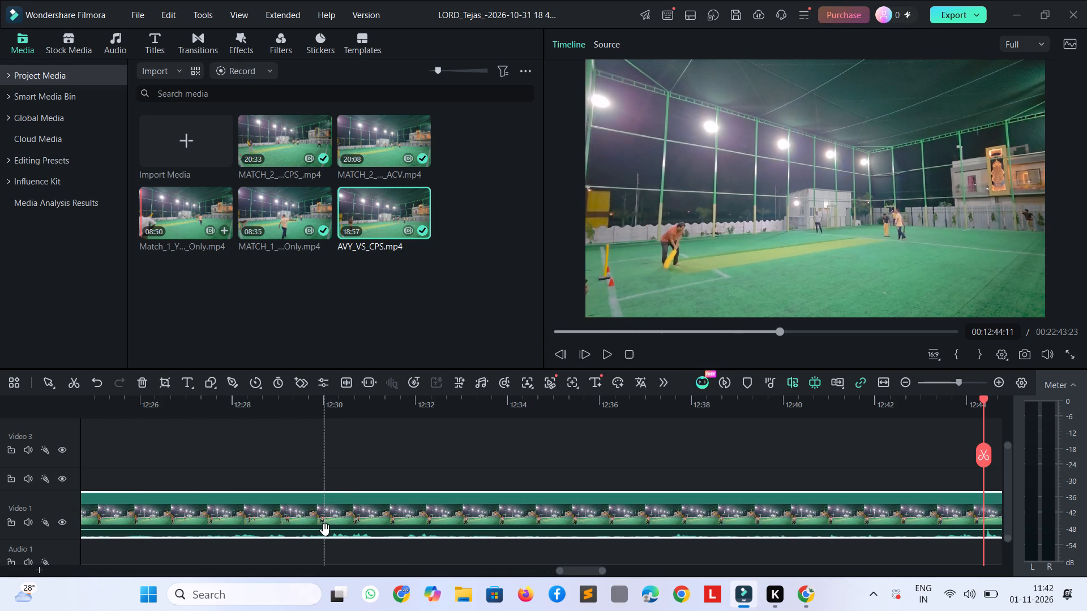
Split AVY_VS_CPS at 00:12:54:15, just before the next delivery, and delete the long idle section before the split.
{"action": "key", "text": "shift+Left"}
{"action": "key", "text": "shift+Left"}
{"action": "key", "text": "shift+Left"}
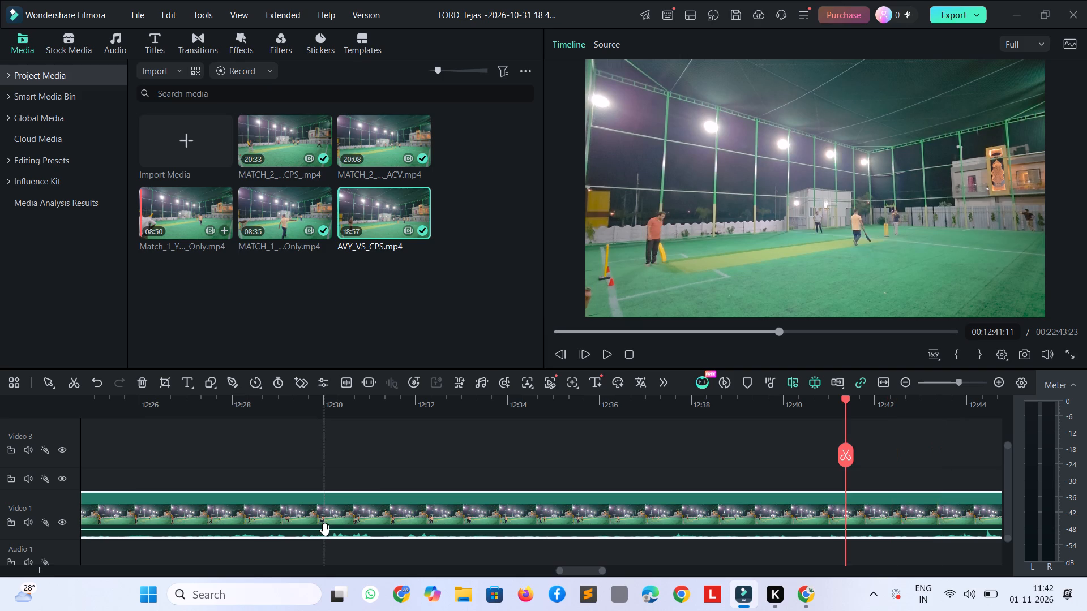
{"action": "key", "text": "space"}
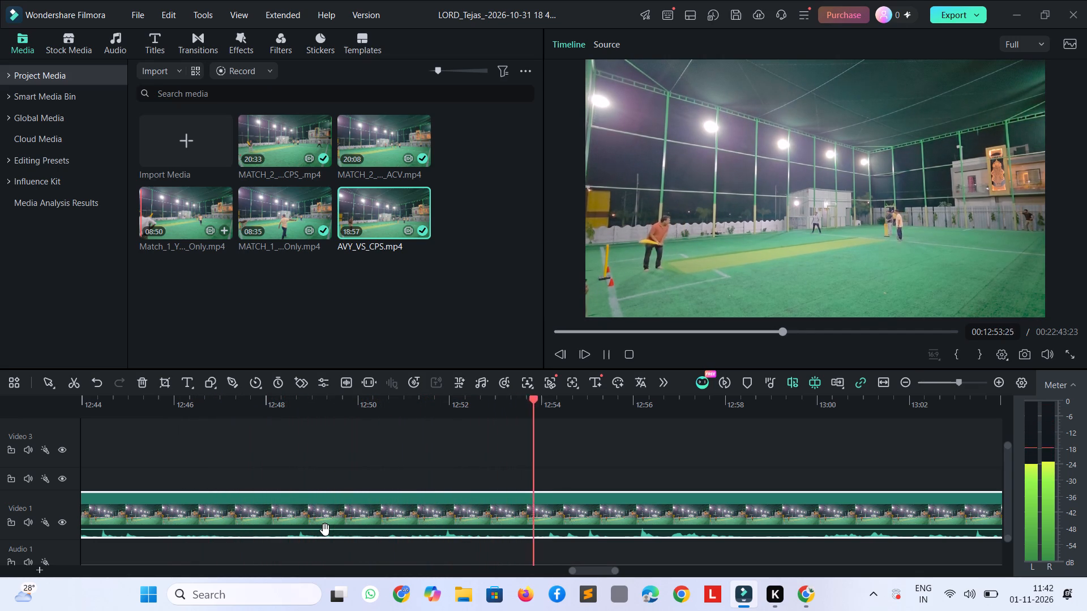
{"action": "key", "text": "space"}
{"action": "key", "text": "shift+Left"}
{"action": "key", "text": "shift+Left"}
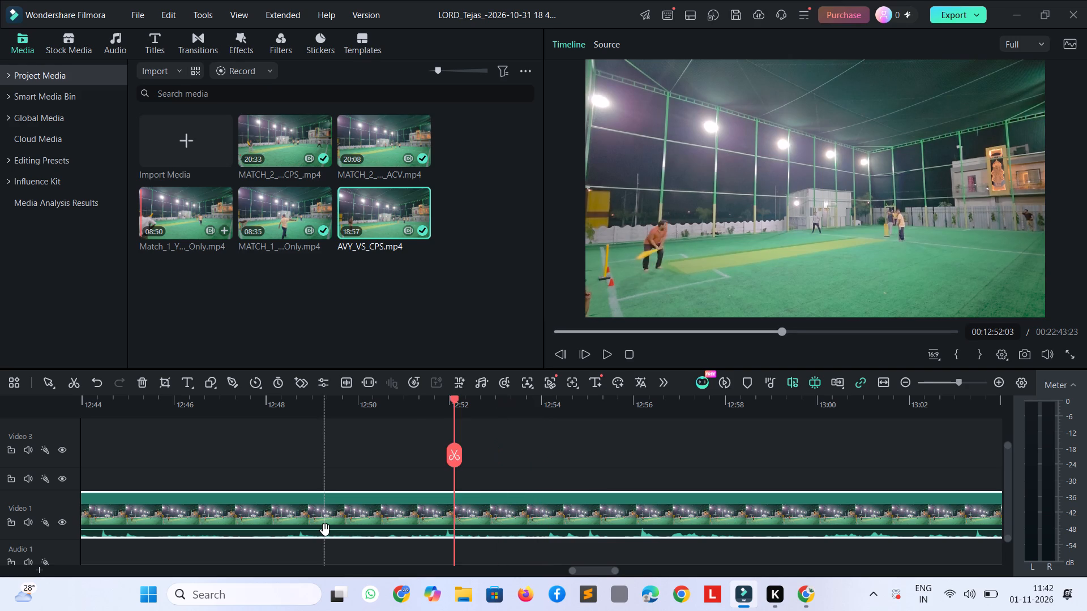
{"action": "key", "text": "shift+Left"}
{"action": "key", "text": "space"}
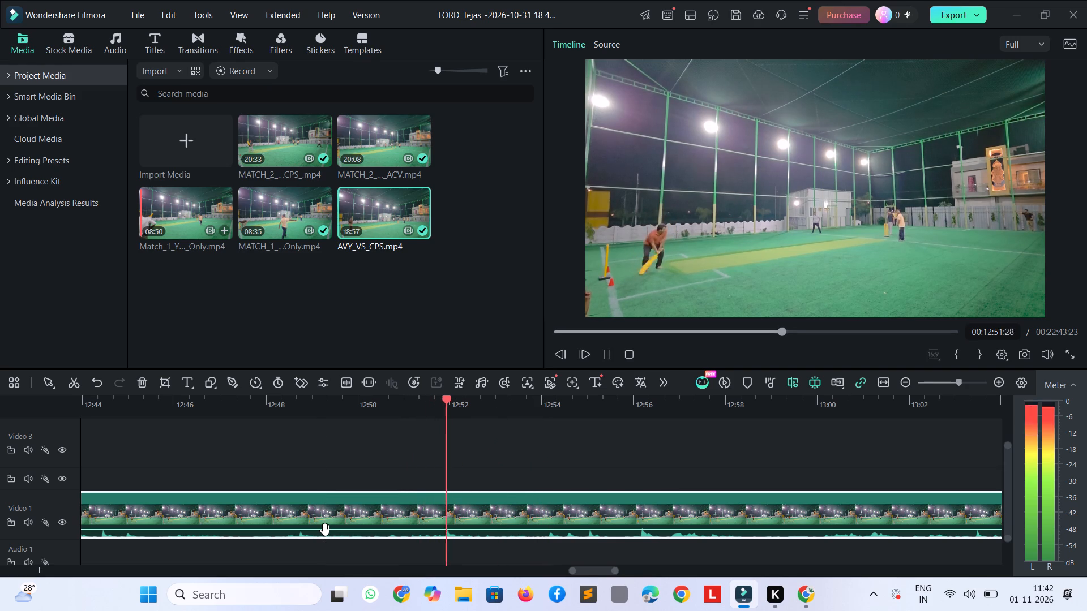
{"action": "key", "text": "shift+Left"}
{"action": "key", "text": "shift+Left"}
{"action": "key", "text": "shift+Left"}
{"action": "key", "text": "shift+Left"}
{"action": "key", "text": "shift+Left"}
{"action": "key", "text": "shift+Left"}
{"action": "key", "text": "shift+Left"}
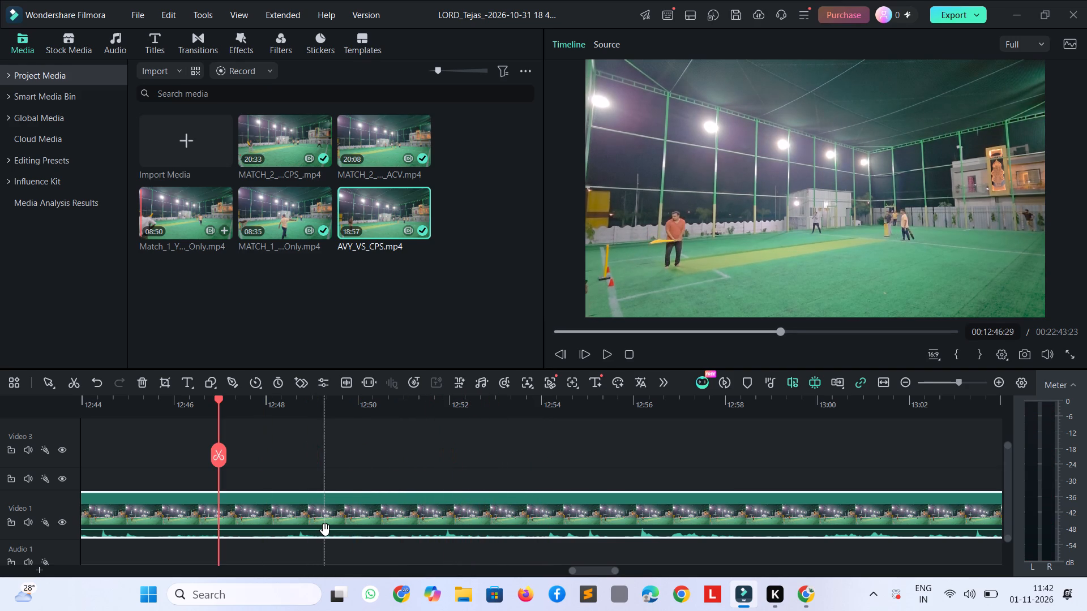
{"action": "key", "text": "space"}
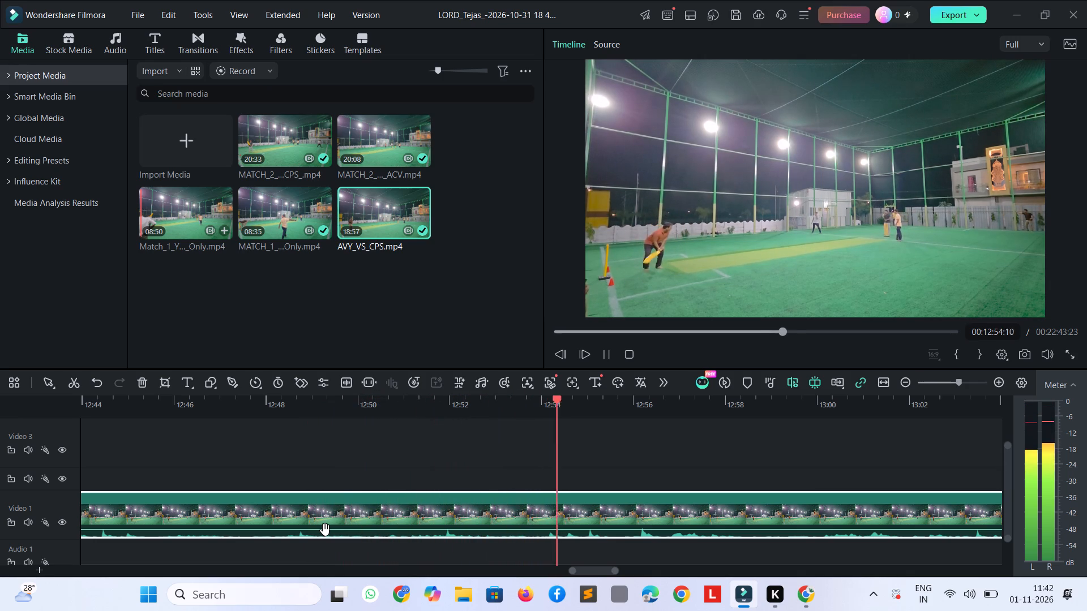
{"action": "key", "text": "space"}
{"action": "key", "text": "ctrl+b"}
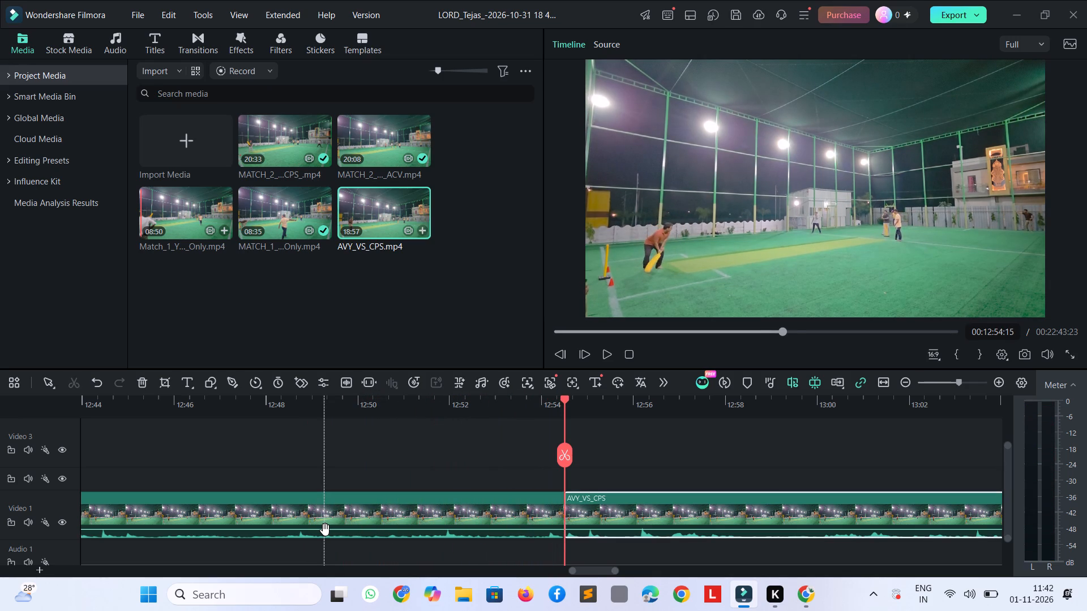
{"action": "left_click", "coordinate": [373, 522]}
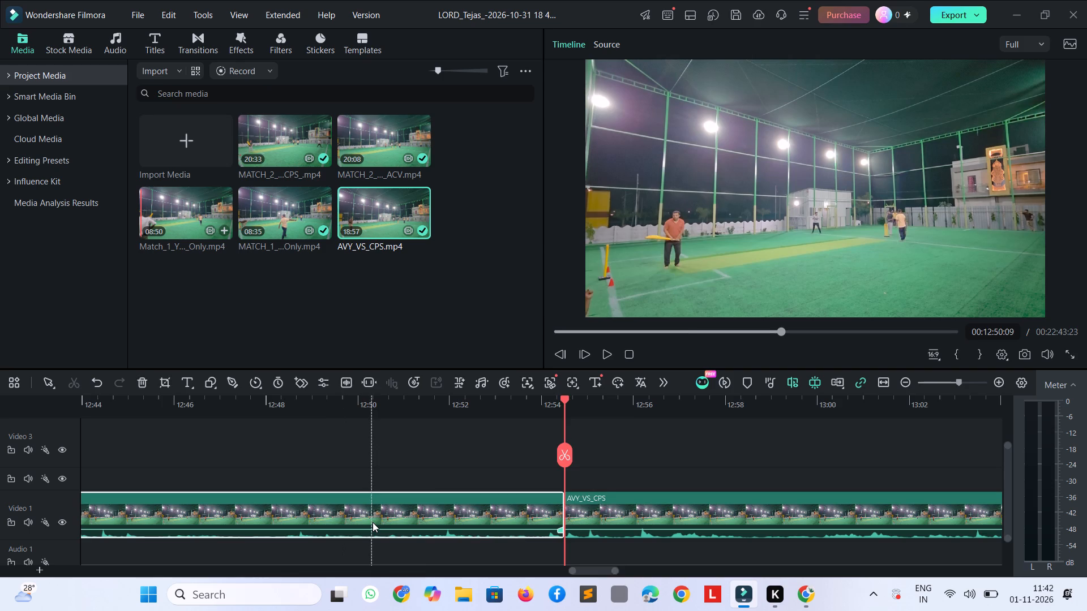
{"action": "key", "text": "Delete"}
Split AVY_VS_CPS after the delivery at about 00:05:09 and again at about 00:05:15:26, and delete the idle section between the splits.
{"action": "key", "text": "space"}
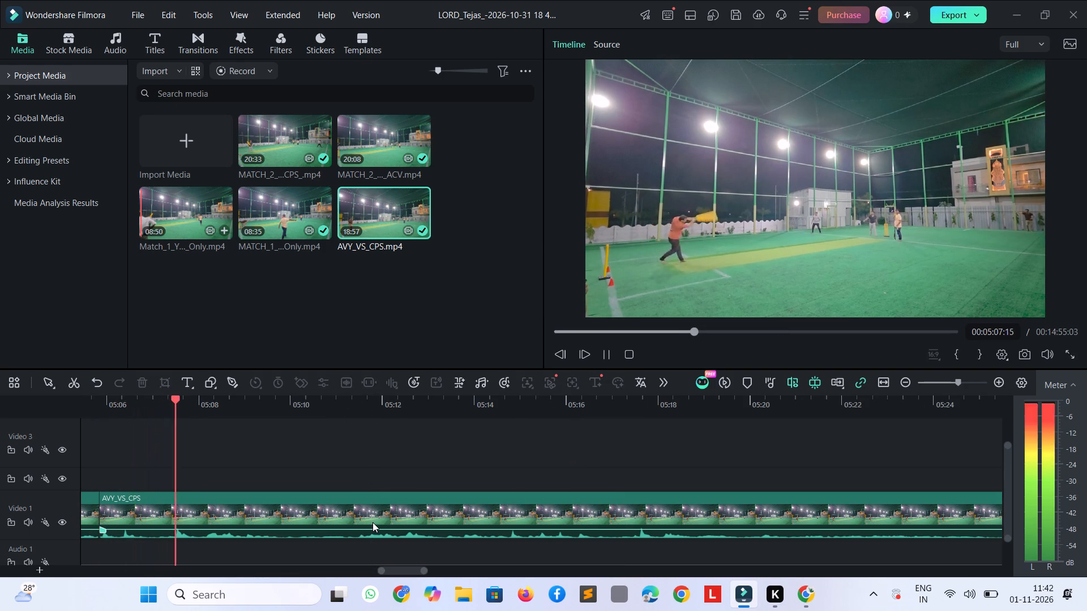
{"action": "key", "text": "space"}
{"action": "key", "text": "space"}
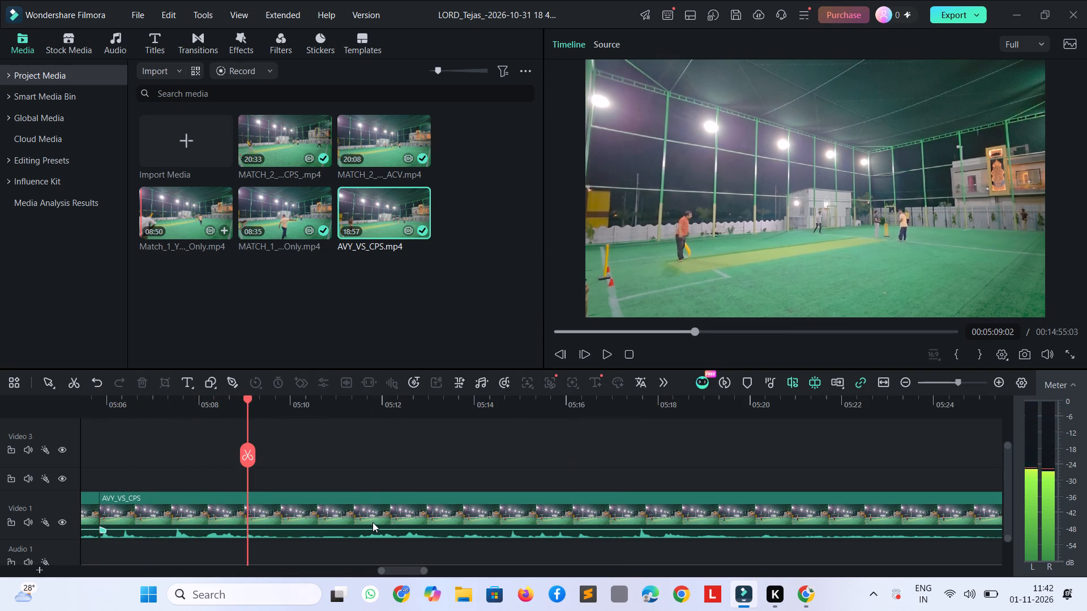
{"action": "key", "text": "space"}
{"action": "key", "text": "ctrl+b"}
{"action": "key", "text": "space"}
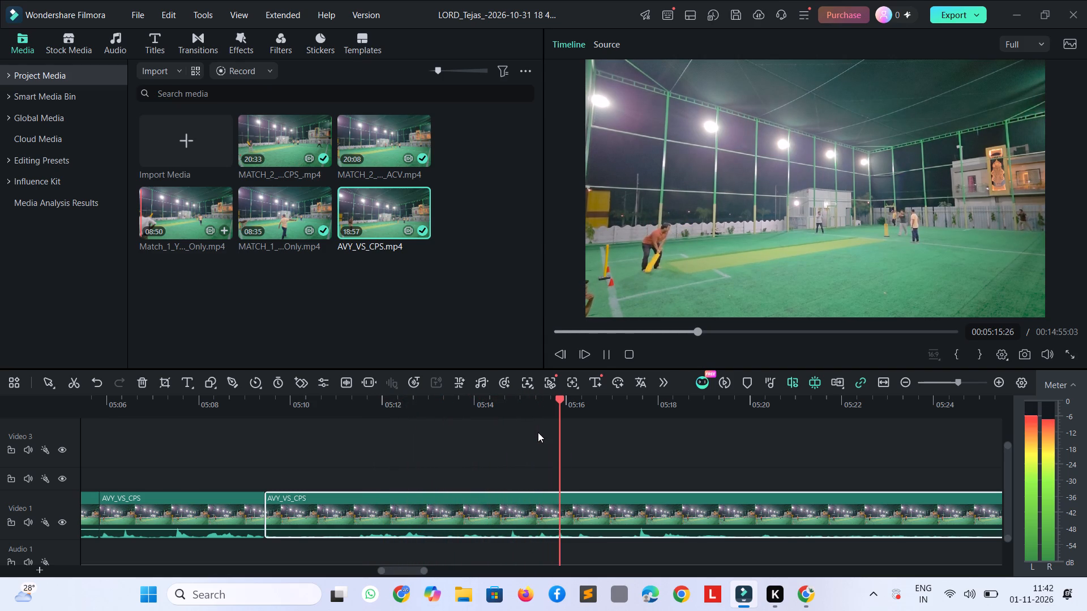
{"action": "key", "text": "space"}
{"action": "key", "text": "ctrl+b"}
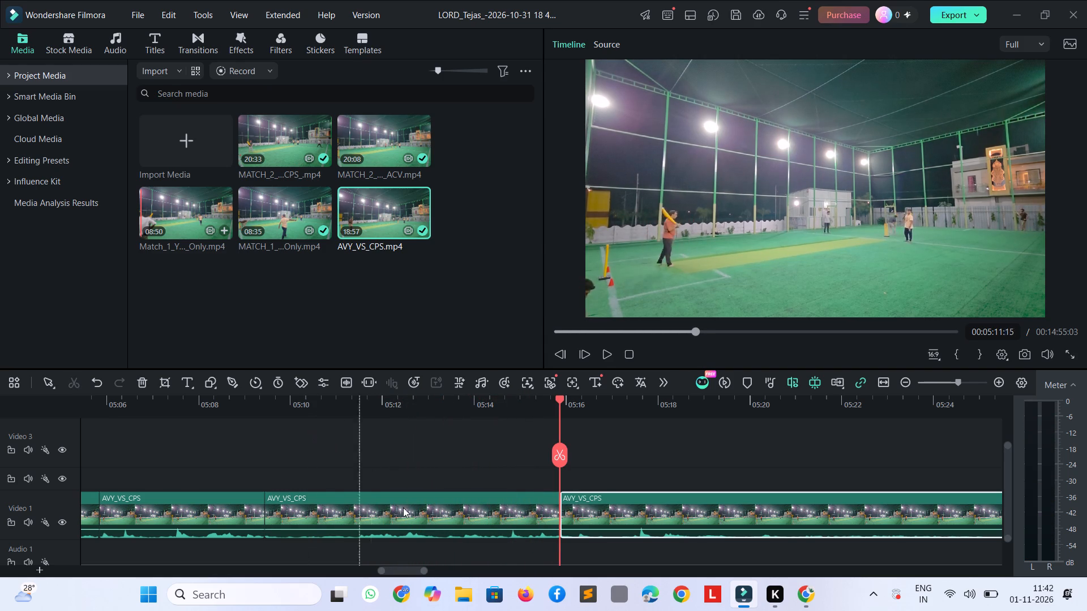
{"action": "left_click", "coordinate": [404, 510]}
{"action": "key", "text": "Delete"}
Split AVY_VS_CPS where the next delivery ends at 00:05:13:16 and again at about 00:05:24, and delete the idle section between.
{"action": "key", "text": "space"}
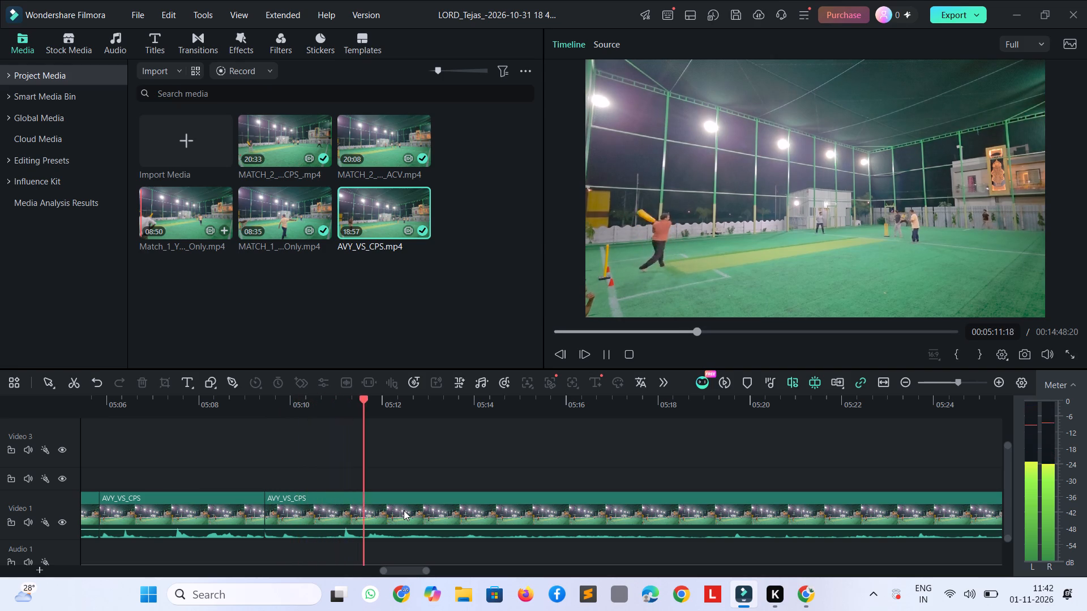
{"action": "key", "text": "space"}
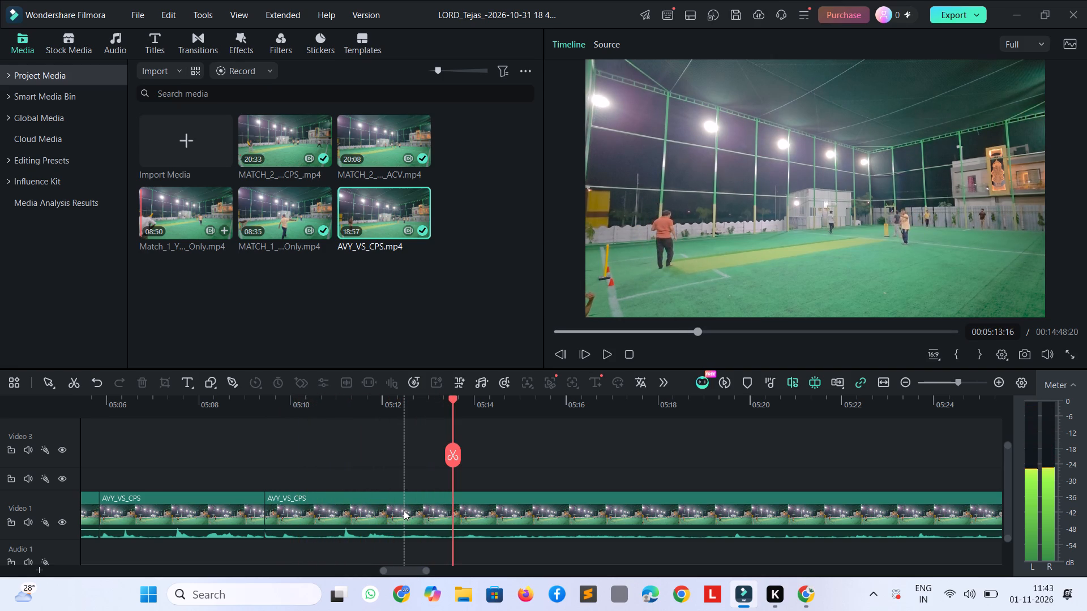
{"action": "key", "text": "ctrl+b"}
{"action": "key", "text": "space"}
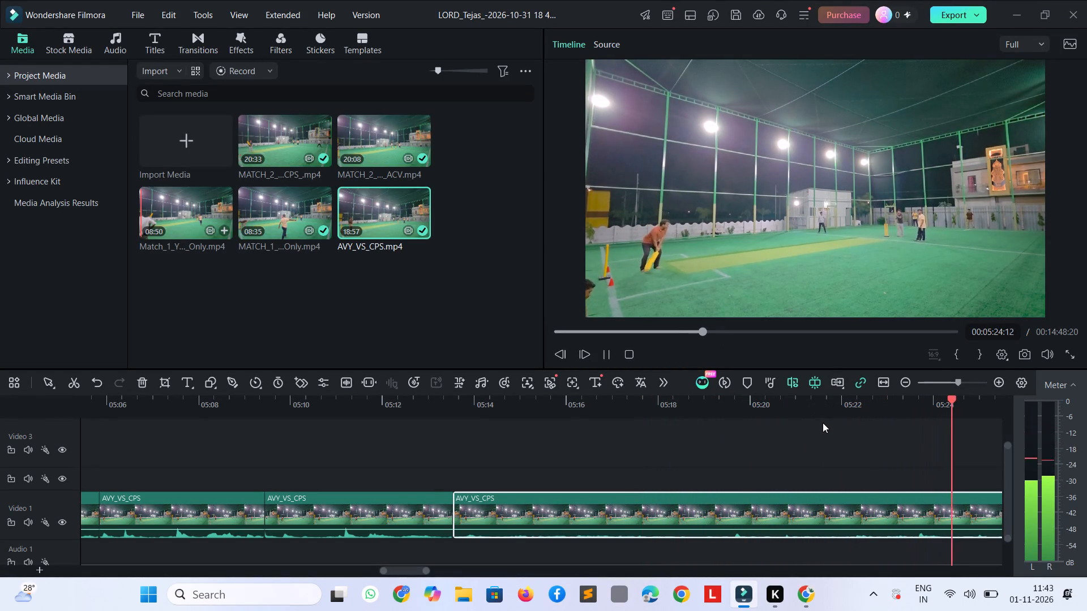
{"action": "key", "text": "space"}
{"action": "key", "text": "ctrl+b"}
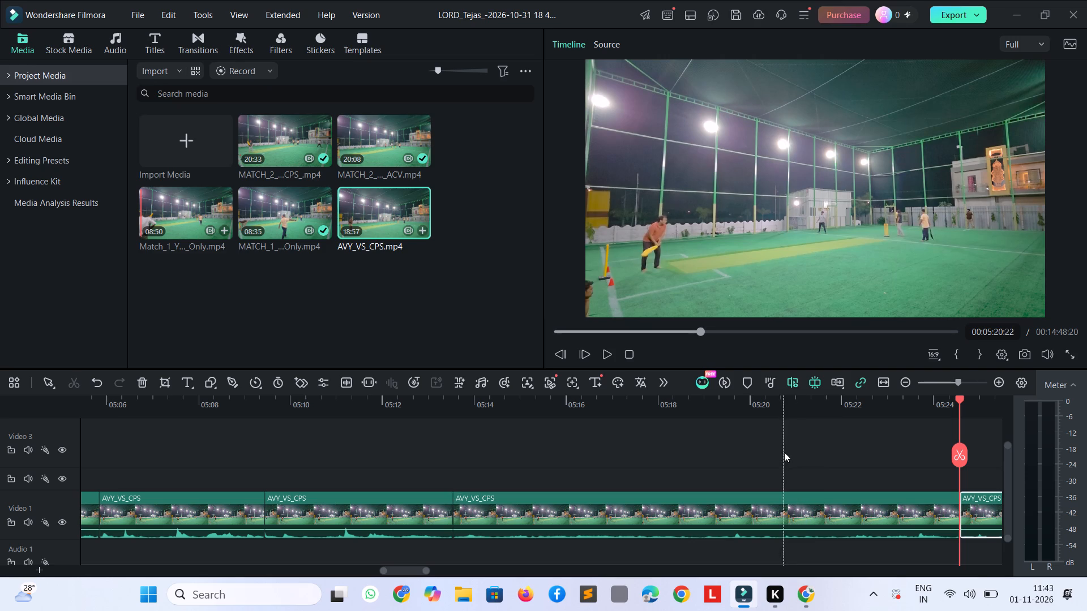
{"action": "key", "text": "space"}
{"action": "key", "text": "space"}
{"action": "left_click", "coordinate": [730, 516]}
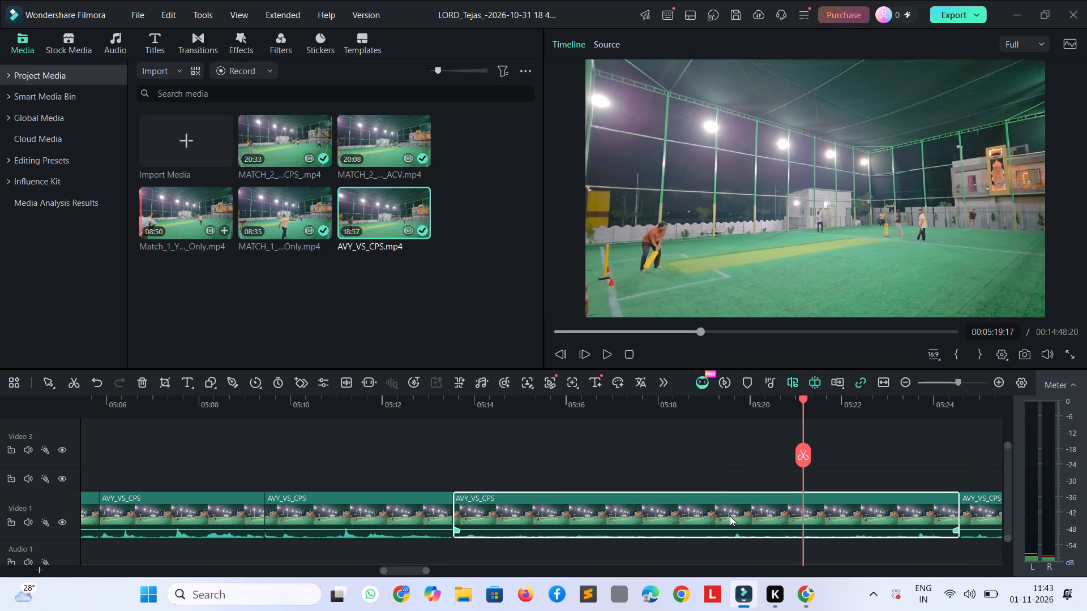
{"action": "key", "text": "Delete"}
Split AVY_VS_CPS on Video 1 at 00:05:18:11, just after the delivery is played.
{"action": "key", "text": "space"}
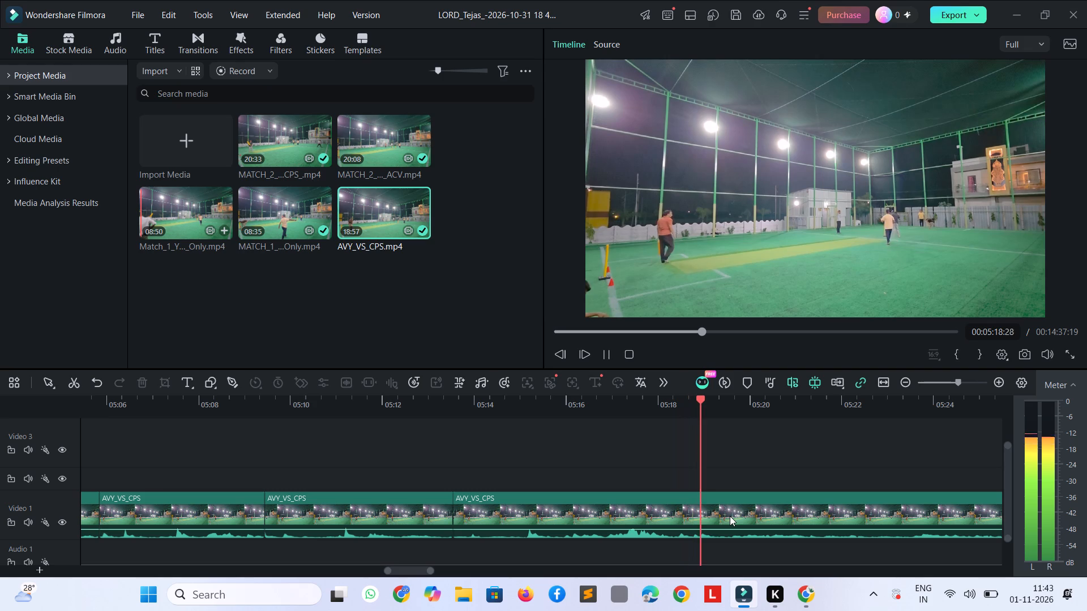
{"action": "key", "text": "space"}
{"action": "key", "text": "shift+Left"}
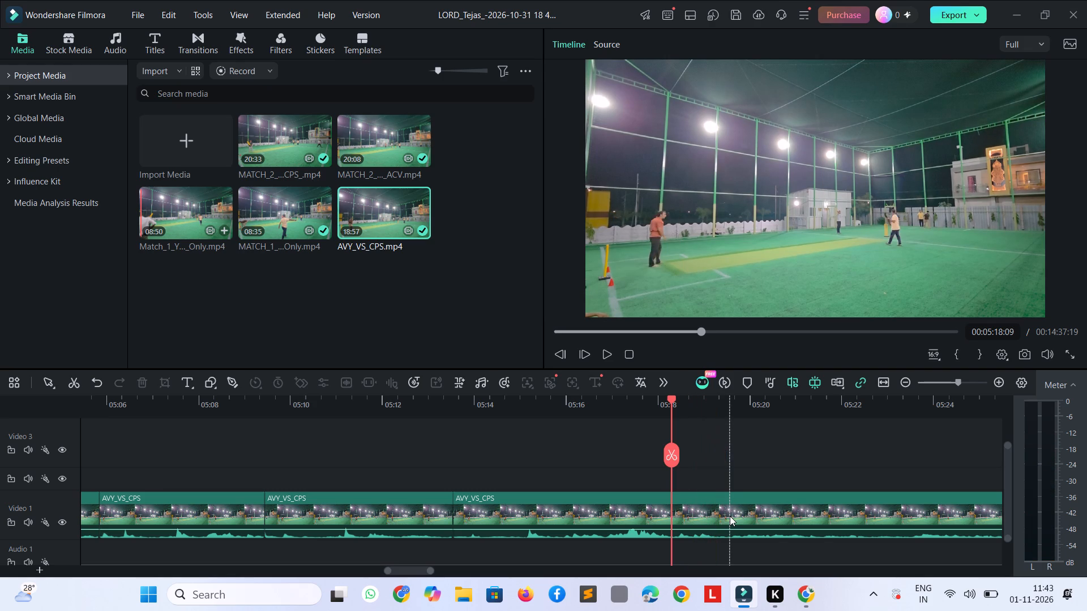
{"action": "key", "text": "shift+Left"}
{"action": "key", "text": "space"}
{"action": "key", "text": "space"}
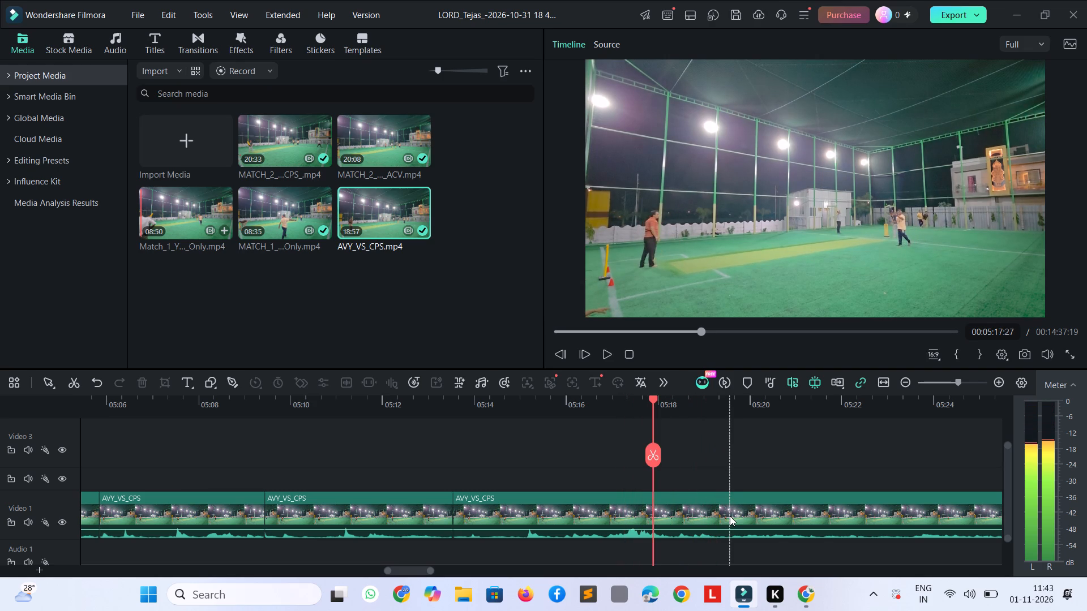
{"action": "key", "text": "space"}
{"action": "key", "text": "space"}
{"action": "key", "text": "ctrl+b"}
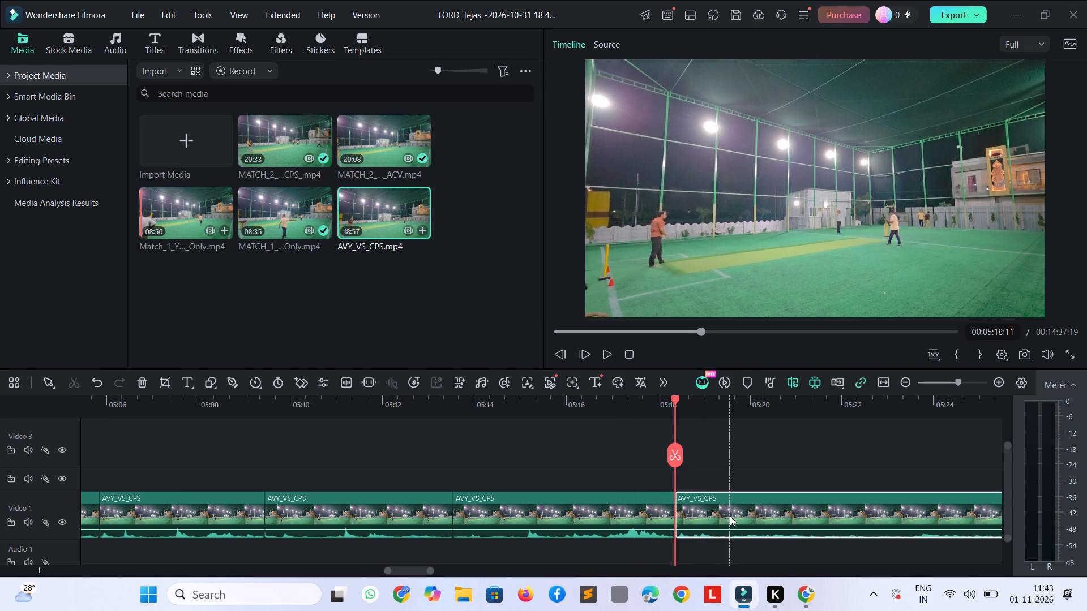
Scan AVY_VS_CPS onward from 00:05:18:11 to about 00:06:24 to look for where the next delivery is bowled.
{"action": "key", "text": "space"}
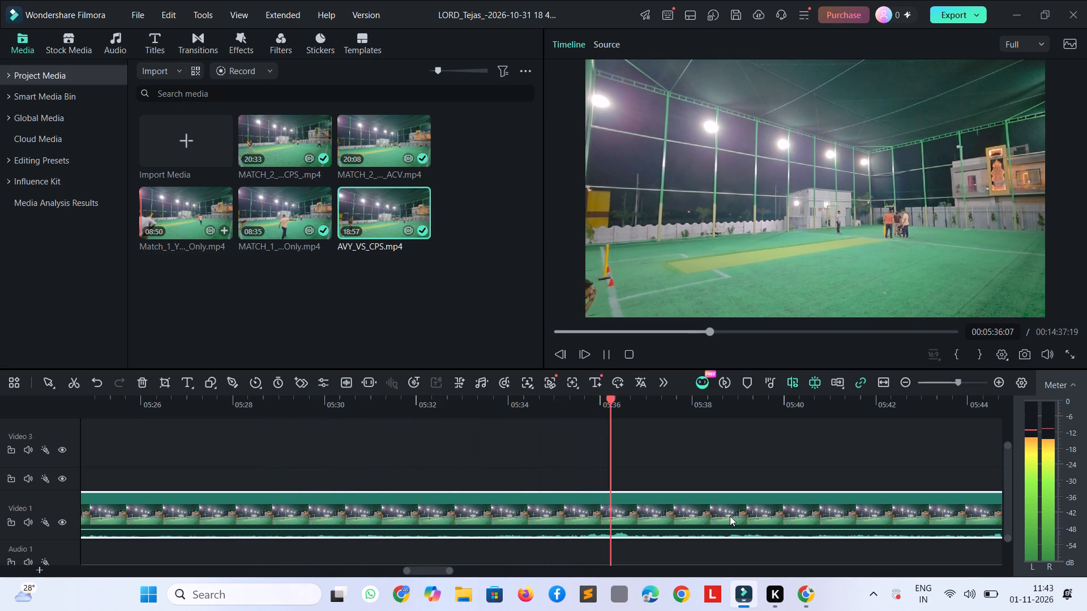
{"action": "key", "text": "shift+Right"}
{"action": "key", "text": "shift+Right"}
{"action": "key", "text": "shift+Right"}
{"action": "key", "text": "shift+Right"}
{"action": "key", "text": "shift+Right"}
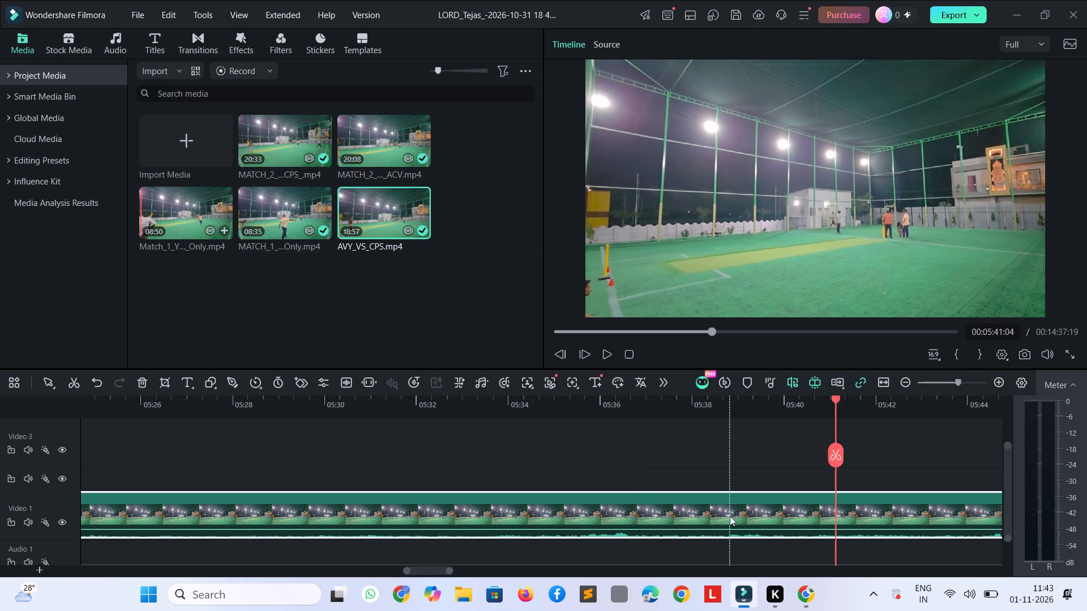
{"action": "key", "text": "shift+Right"}
{"action": "key", "text": "shift+Right"}
{"action": "key", "text": "shift+Right"}
{"action": "key", "text": "shift+Right"}
{"action": "key", "text": "shift+minus"}
{"action": "key", "text": "shift+Right"}
{"action": "key", "text": "shift+Right"}
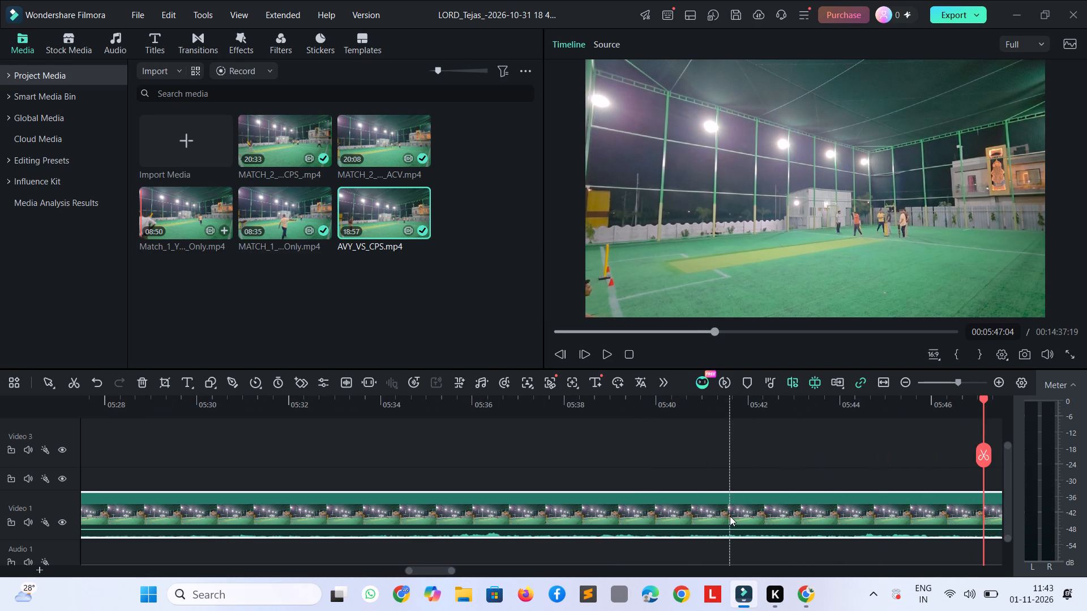
{"action": "key", "text": "shift+Right"}
{"action": "key", "text": "shift+Right"}
{"action": "key", "text": "shift+Right"}
{"action": "key", "text": "shift+Right"}
{"action": "key", "text": "shift+Right"}
{"action": "key", "text": "shift+Right"}
{"action": "key", "text": "shift+Right"}
{"action": "key", "text": "shift+Right"}
{"action": "key", "text": "shift+Right"}
{"action": "key", "text": "shift+Right"}
{"action": "key", "text": "shift+Right"}
{"action": "key", "text": "shift+Right"}
{"action": "key", "text": "shift+Right"}
{"action": "key", "text": "shift+Right"}
{"action": "key", "text": "shift+Right"}
{"action": "key", "text": "shift+Right"}
{"action": "key", "text": "shift+Right"}
{"action": "key", "text": "shift+Right"}
{"action": "key", "text": "shift+Right"}
{"action": "key", "text": "shift+Right"}
{"action": "key", "text": "shift+Right"}
{"action": "key", "text": "shift+Right"}
{"action": "key", "text": "shift+Right"}
{"action": "key", "text": "shift+Right"}
{"action": "key", "text": "shift+Right"}
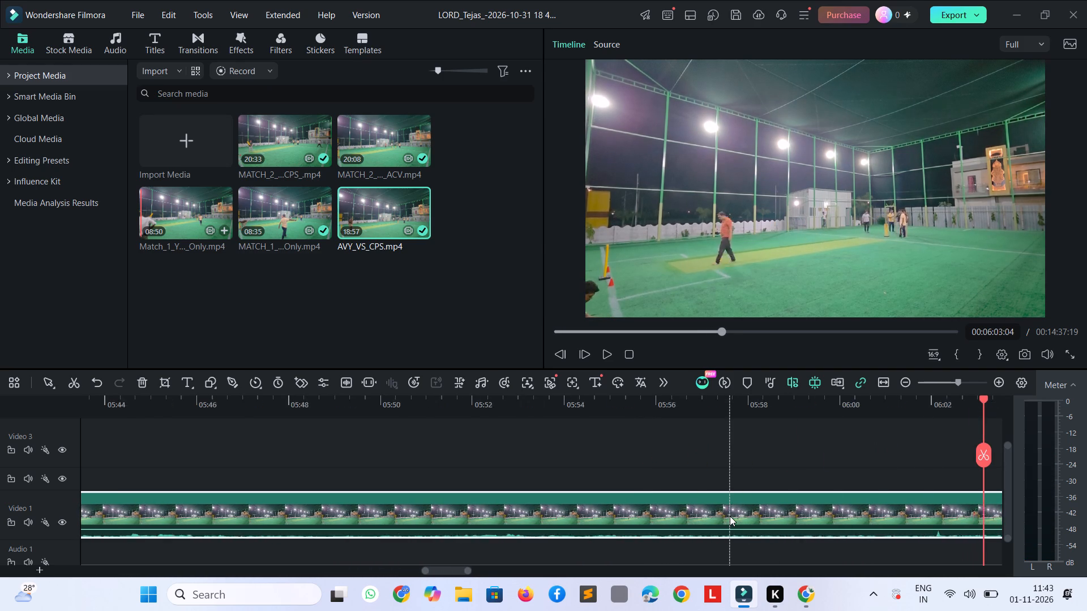
{"action": "key", "text": "shift+Left"}
{"action": "key", "text": "shift+Left"}
{"action": "key", "text": "shift+Left"}
{"action": "key", "text": "shift+Left"}
{"action": "key", "text": "shift+Left"}
{"action": "key", "text": "shift+Left"}
{"action": "key", "text": "shift+Left"}
{"action": "key", "text": "shift+Left"}
{"action": "key", "text": "shift+Left"}
{"action": "key", "text": "shift+Left"}
{"action": "key", "text": "shift+Left"}
{"action": "key", "text": "shift+Left"}
{"action": "key", "text": "shift+Left"}
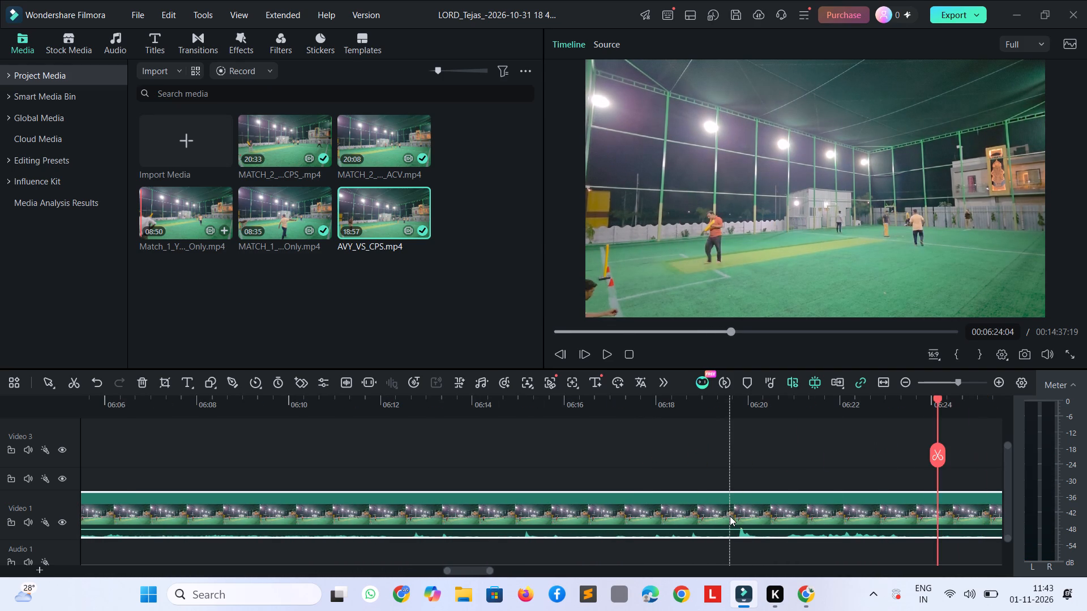
{"action": "key", "text": "shift+Left"}
{"action": "key", "text": "shift+Left"}
{"action": "key", "text": "shift+Left"}
{"action": "key", "text": "shift+Left"}
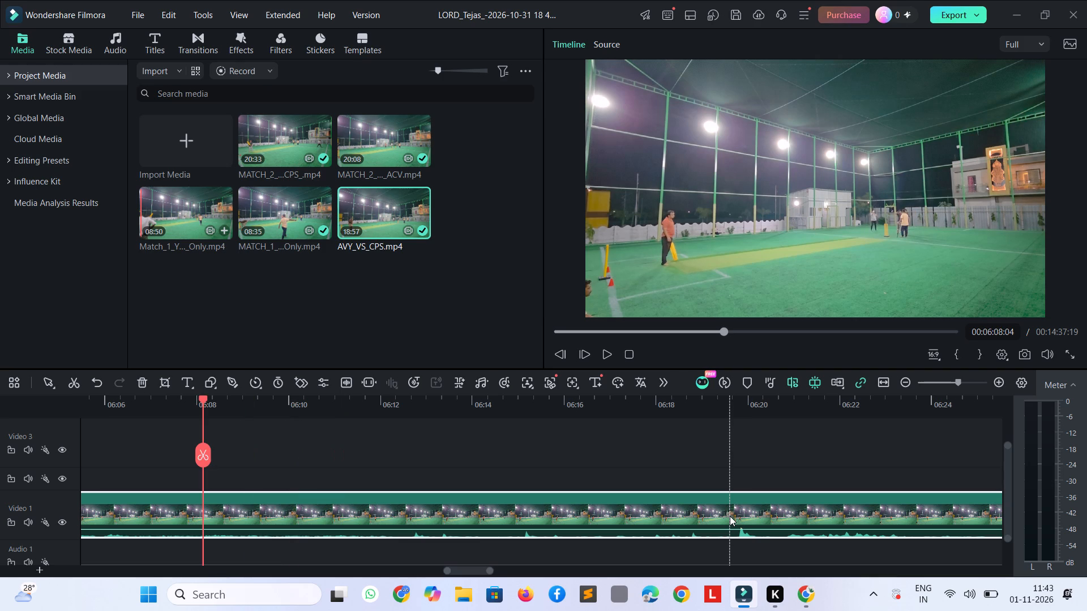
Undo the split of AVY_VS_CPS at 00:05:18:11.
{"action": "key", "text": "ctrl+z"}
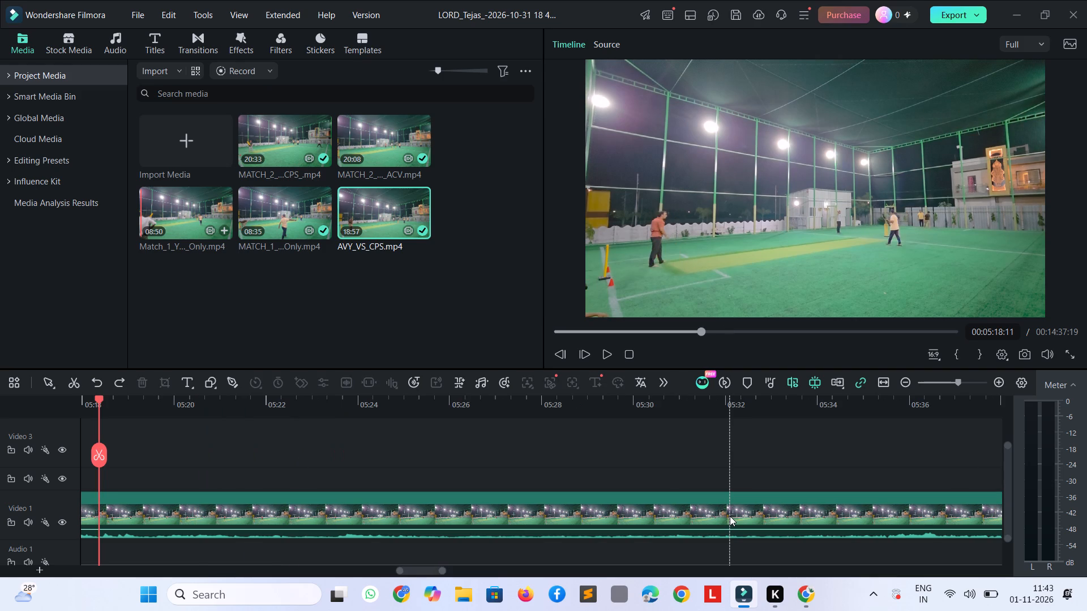
Play on past the delivery and split AVY_VS_CPS at 00:05:25:15.
{"action": "key", "text": "space"}
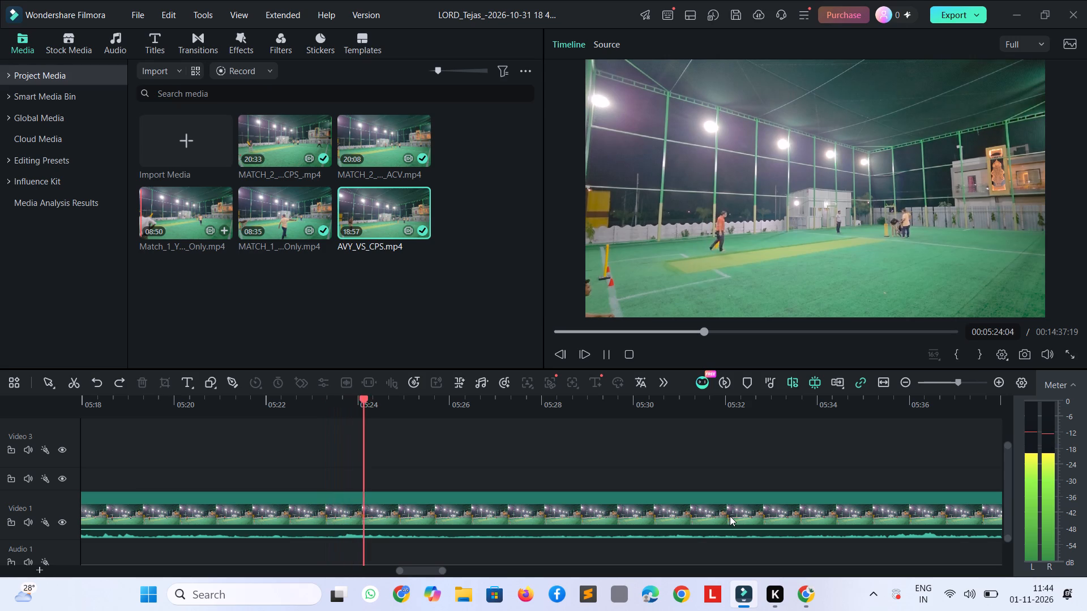
{"action": "key", "text": "space"}
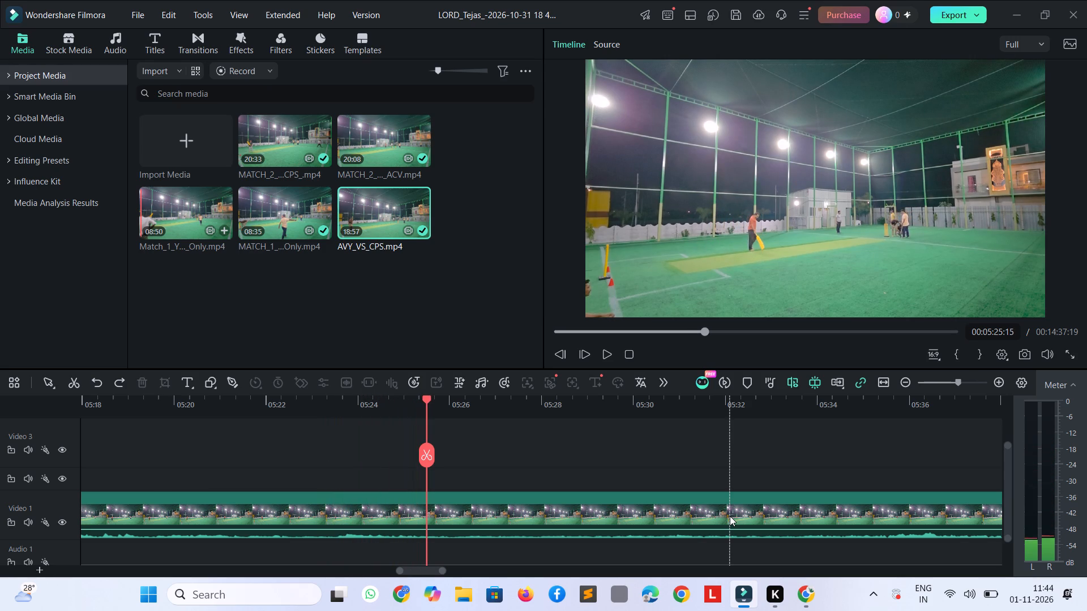
{"action": "key", "text": "ctrl+b"}
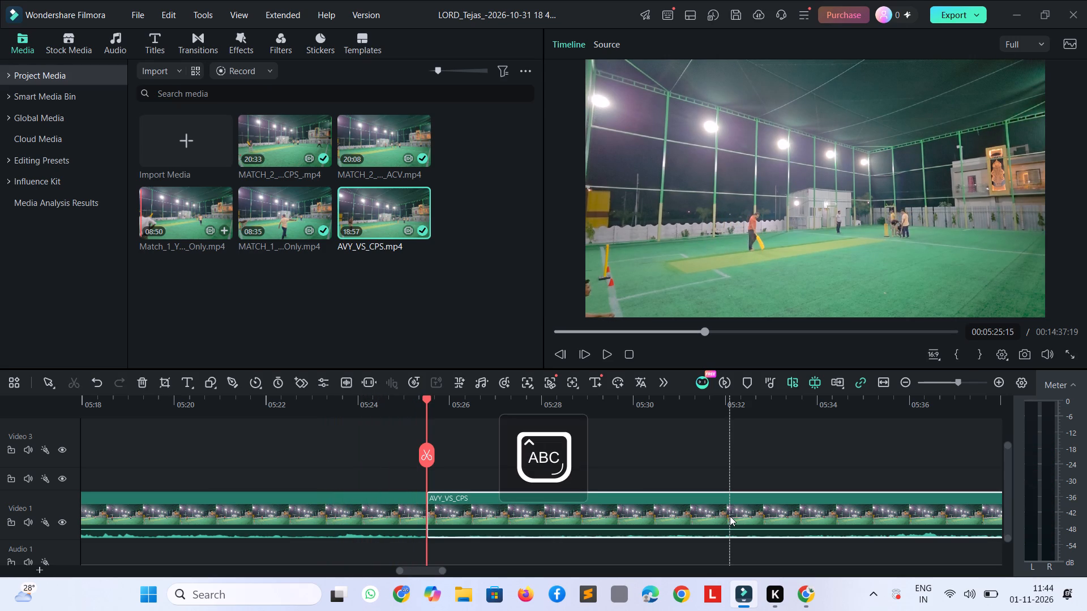
Scan AVY_VS_CPS onward from 00:05:25:15 to about 00:06:20 to look for where the next delivery is bowled.
{"action": "key", "text": "space"}
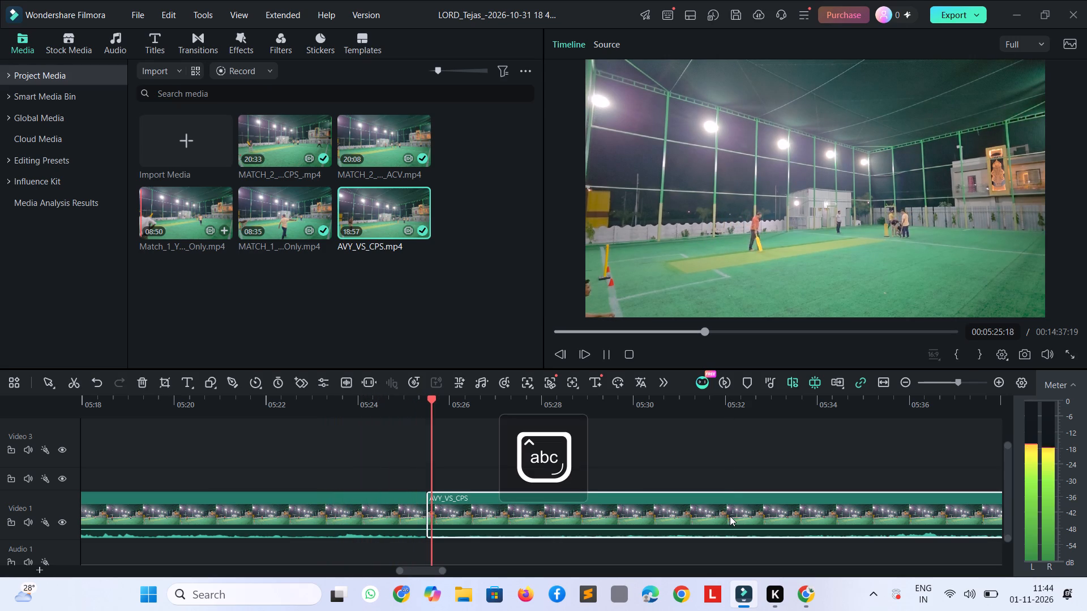
{"action": "key", "text": "shift+Right"}
{"action": "key", "text": "shift+Right"}
{"action": "key", "text": "shift+Right"}
{"action": "key", "text": "shift+Right"}
{"action": "key", "text": "shift+Right"}
{"action": "key", "text": "shift+Right"}
{"action": "key", "text": "shift+Right"}
{"action": "key", "text": "shift+Right"}
{"action": "key", "text": "shift+Right"}
{"action": "key", "text": "shift+Right"}
{"action": "key", "text": "shift+Right"}
{"action": "key", "text": "shift+Right"}
{"action": "key", "text": "shift+Right"}
{"action": "key", "text": "shift+Right"}
{"action": "key", "text": "shift+Right"}
{"action": "key", "text": "shift+Right"}
{"action": "key", "text": "shift+Right"}
{"action": "key", "text": "shift+Right"}
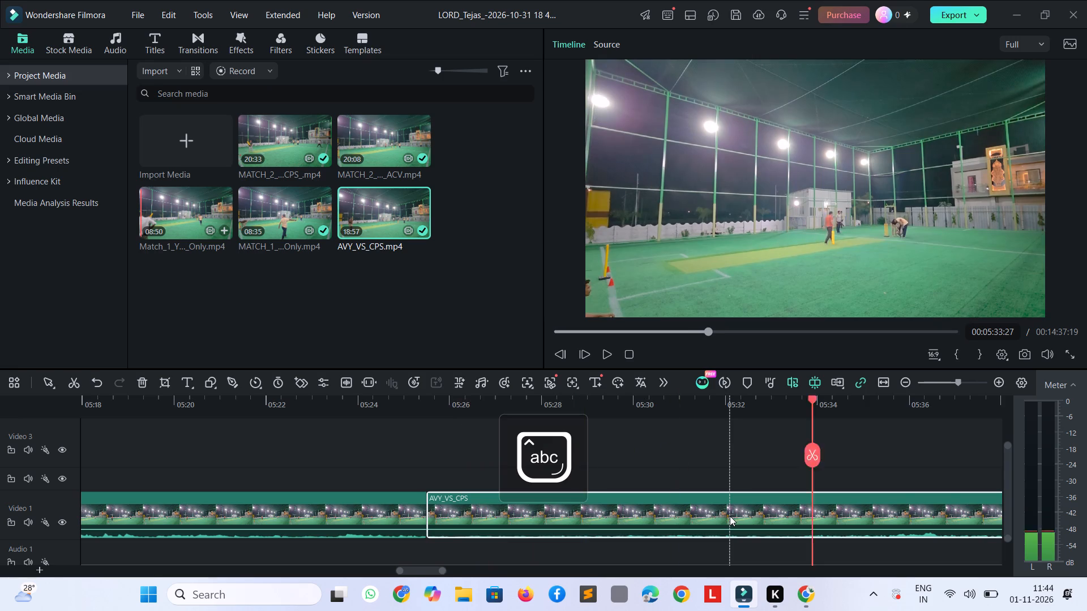
{"action": "key", "text": "shift+Right"}
{"action": "key", "text": "shift+Right"}
{"action": "key", "text": "shift+Right"}
{"action": "key", "text": "shift+Right"}
{"action": "key", "text": "shift+Right"}
{"action": "key", "text": "shift+Right"}
{"action": "key", "text": "shift+Right"}
{"action": "key", "text": "shift+Right"}
{"action": "key", "text": "shift+Right"}
{"action": "key", "text": "shift+Right"}
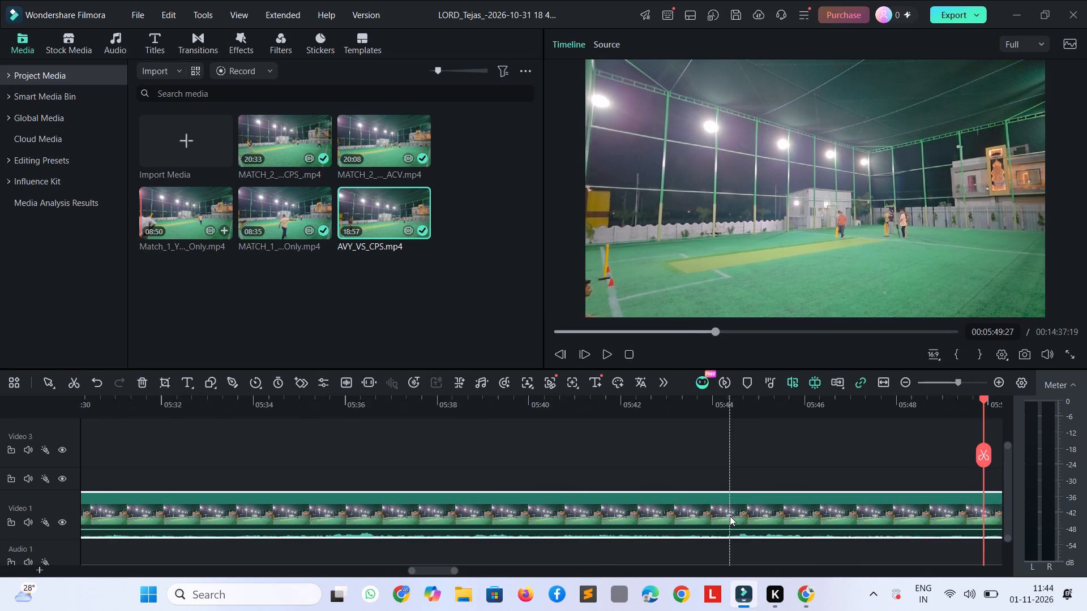
{"action": "key", "text": "shift+Right"}
{"action": "key", "text": "shift+Right"}
{"action": "key", "text": "shift+Right"}
{"action": "key", "text": "shift+Right"}
{"action": "key", "text": "shift+Right"}
{"action": "key", "text": "shift+Right"}
{"action": "key", "text": "shift+Right"}
{"action": "key", "text": "shift+Right"}
{"action": "key", "text": "shift+Right"}
{"action": "key", "text": "shift+Right"}
{"action": "key", "text": "shift+Right"}
{"action": "key", "text": "shift+Right"}
{"action": "key", "text": "shift+Right"}
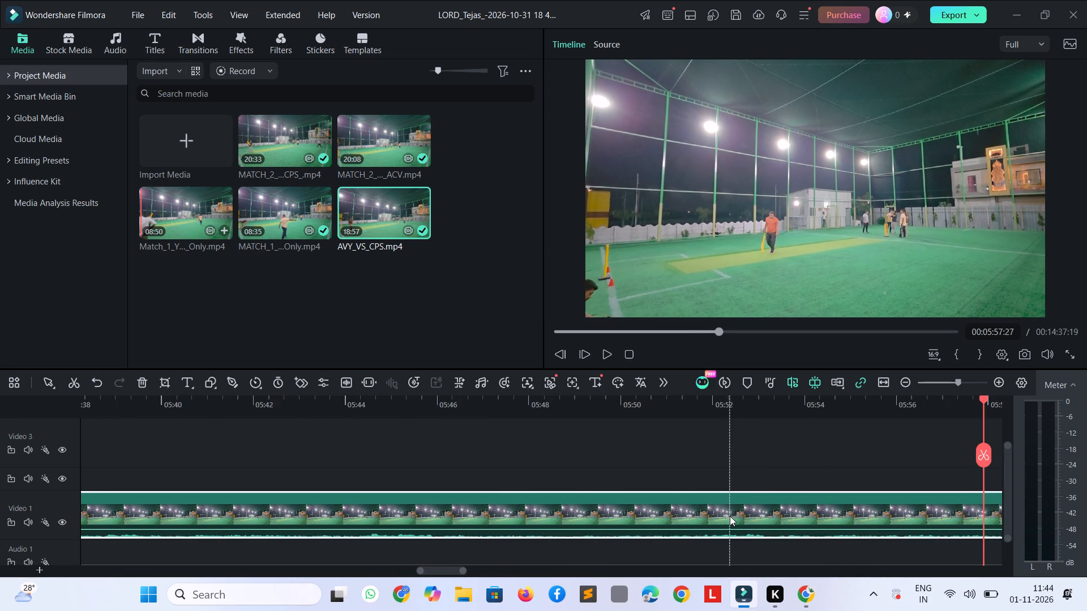
{"action": "key", "text": "space"}
{"action": "key", "text": "space"}
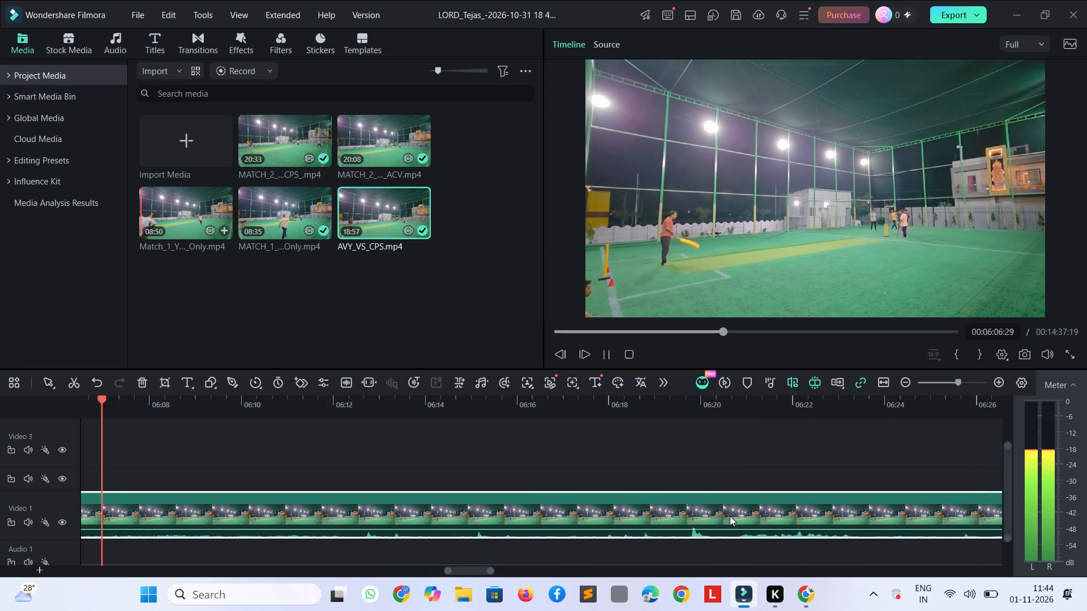
{"action": "key", "text": "shift+Right"}
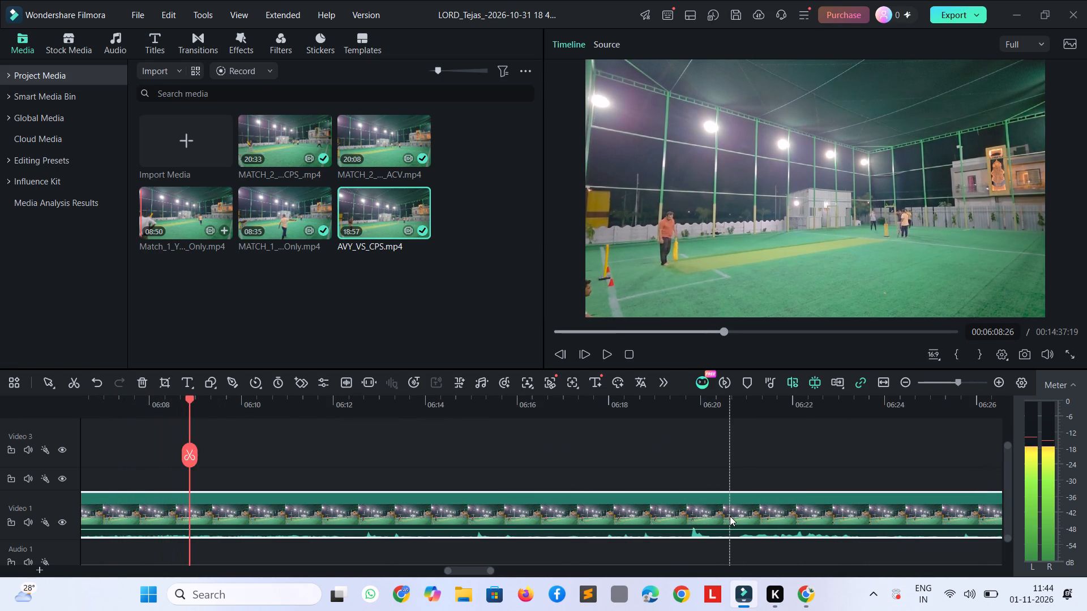
{"action": "key", "text": "shift+Right"}
{"action": "key", "text": "shift+Right"}
{"action": "key", "text": "shift+Right"}
{"action": "key", "text": "shift+Right"}
{"action": "key", "text": "space"}
{"action": "key", "text": "space"}
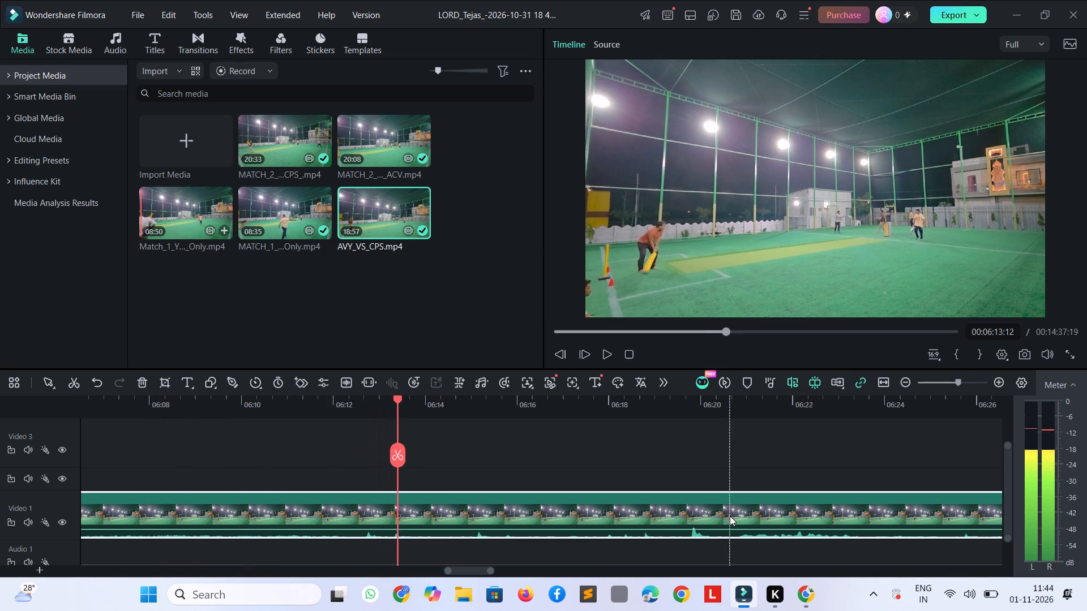
{"action": "key", "text": "space"}
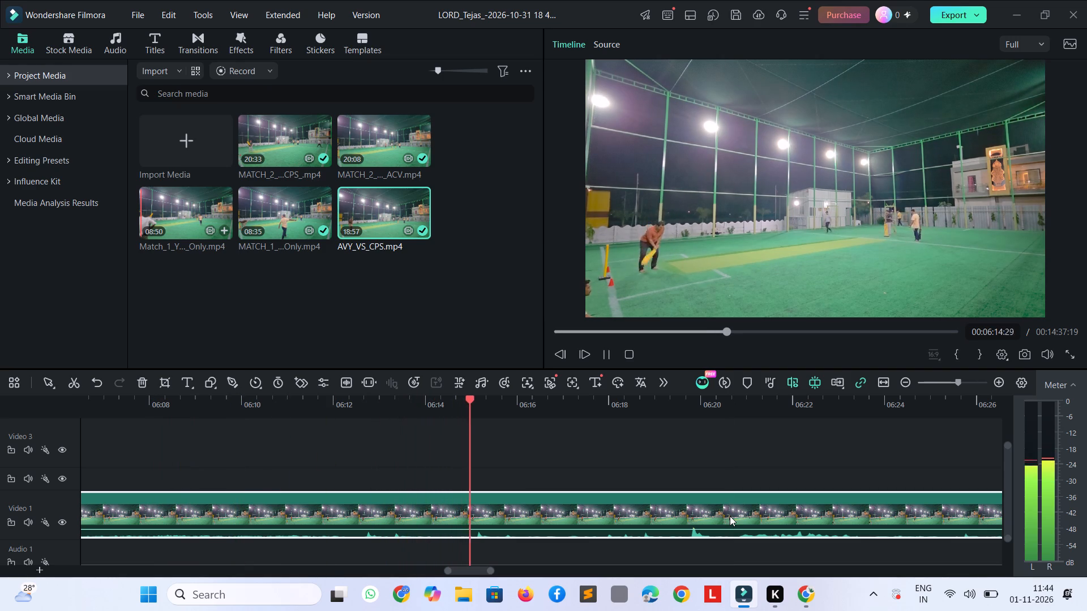
{"action": "key", "text": "shift+Right"}
{"action": "key", "text": "shift+Right"}
{"action": "key", "text": "shift+Right"}
{"action": "key", "text": "shift+Right"}
{"action": "key", "text": "shift+Right"}
{"action": "key", "text": "shift+Right"}
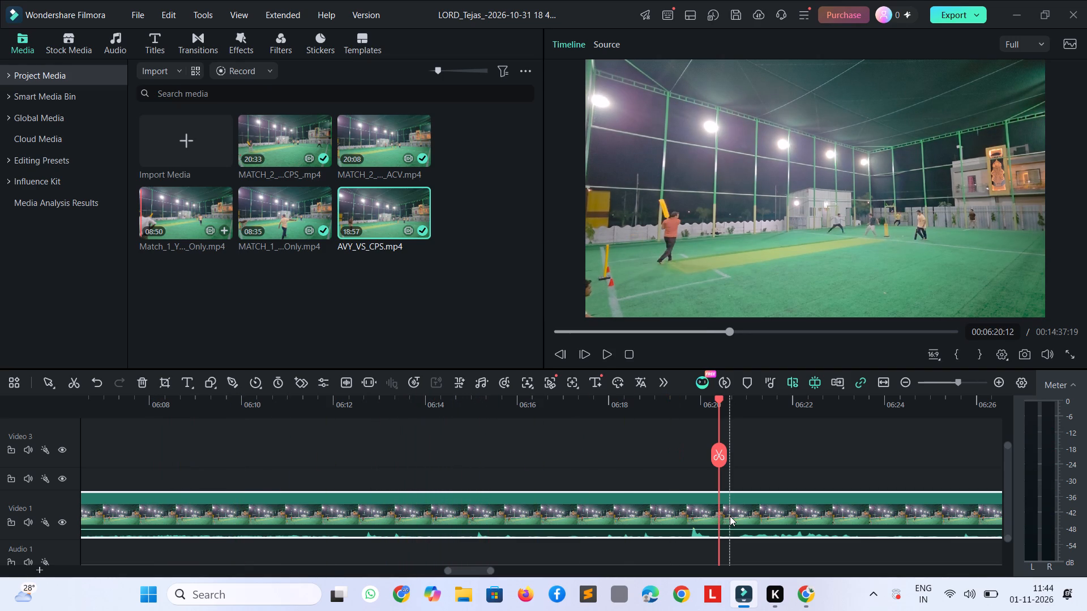
Split AVY_VS_CPS at 00:06:18:00, just before the next delivery, and delete the long idle section before the split.
{"action": "key", "text": "space"}
{"action": "key", "text": "shift+Left"}
{"action": "key", "text": "shift+Left"}
{"action": "key", "text": "shift+Left"}
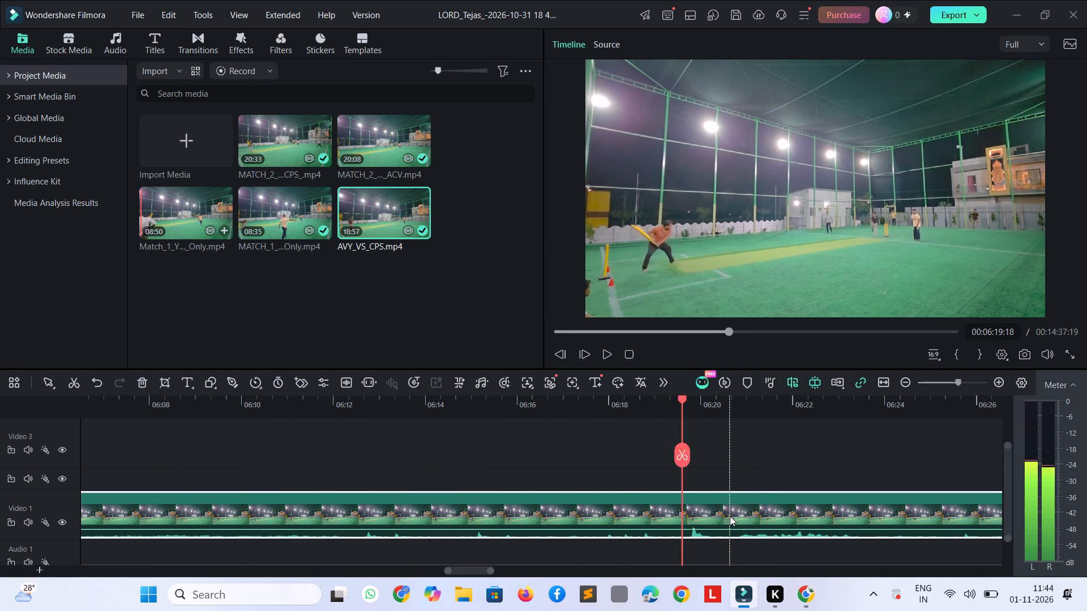
{"action": "key", "text": "shift+Left"}
{"action": "key", "text": "space"}
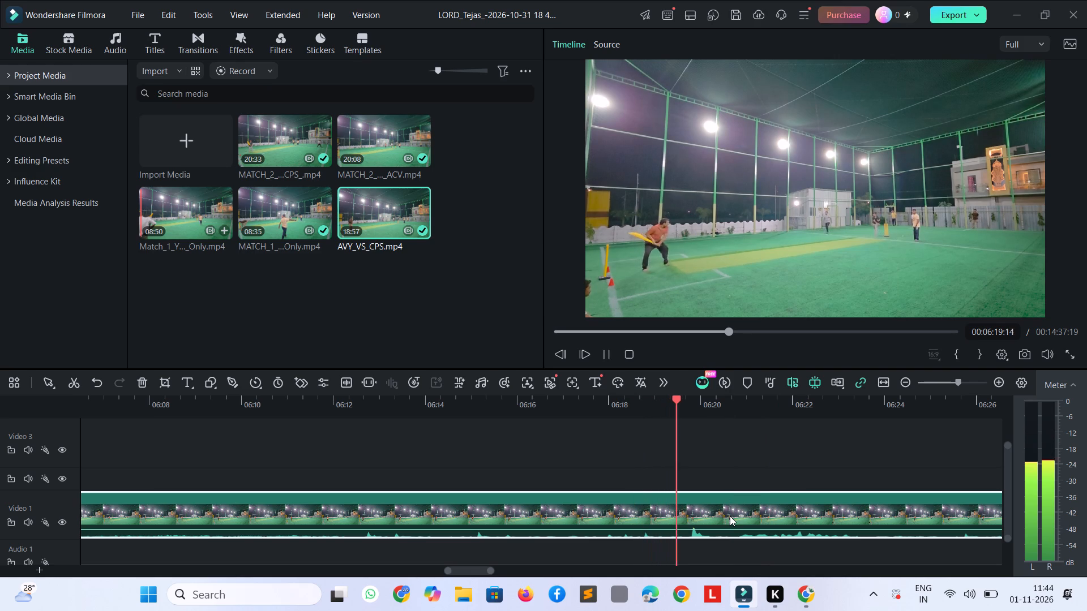
{"action": "key", "text": "space"}
{"action": "key", "text": "shift+Left"}
{"action": "key", "text": "shift+Left"}
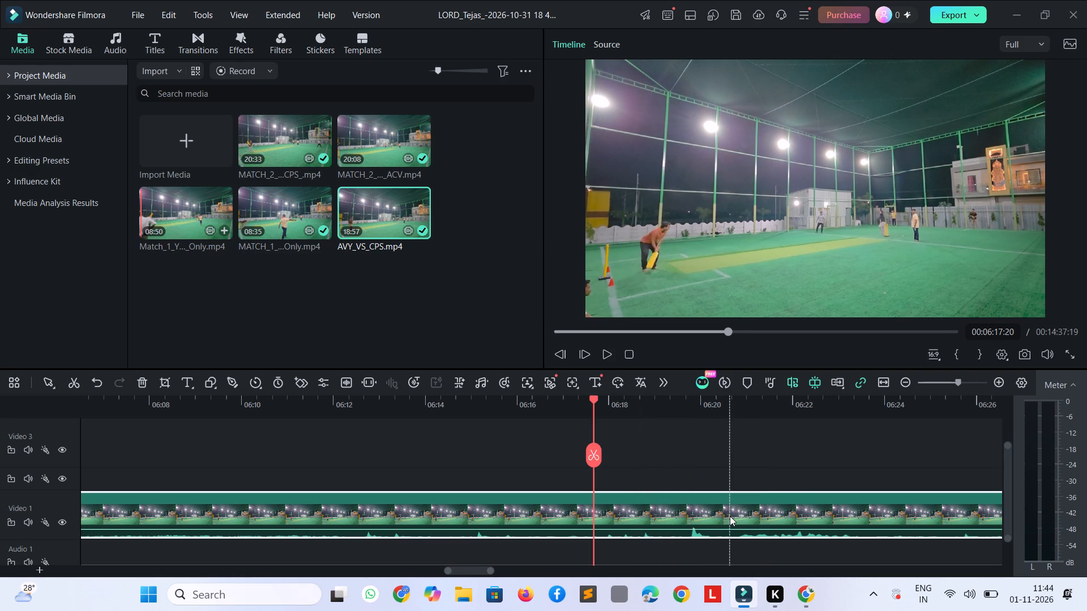
{"action": "key", "text": "space"}
{"action": "key", "text": "space"}
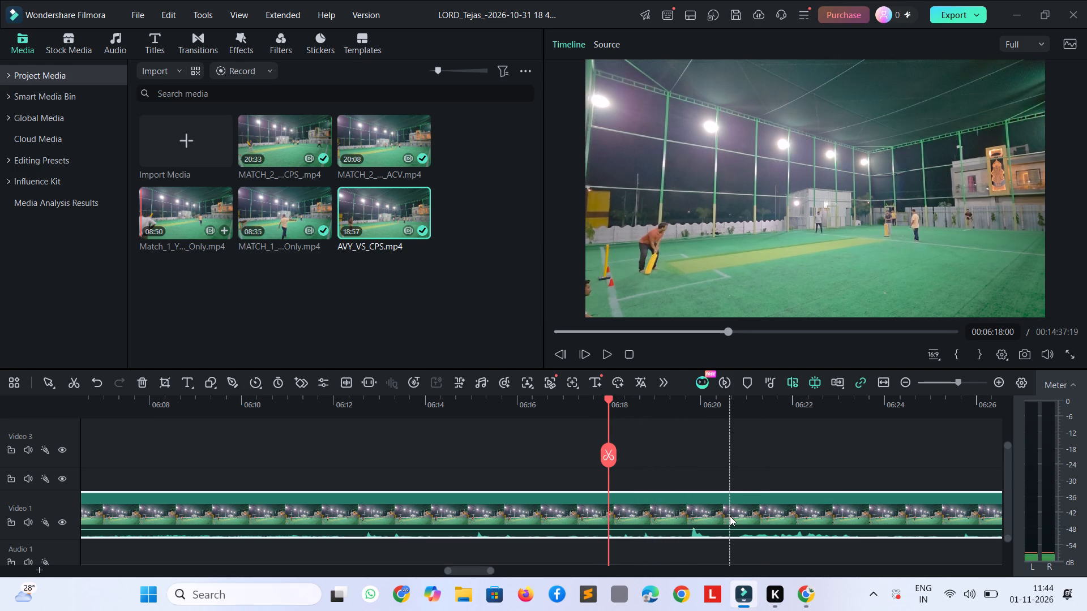
{"action": "key", "text": "ctrl+b"}
{"action": "left_click", "coordinate": [533, 517]}
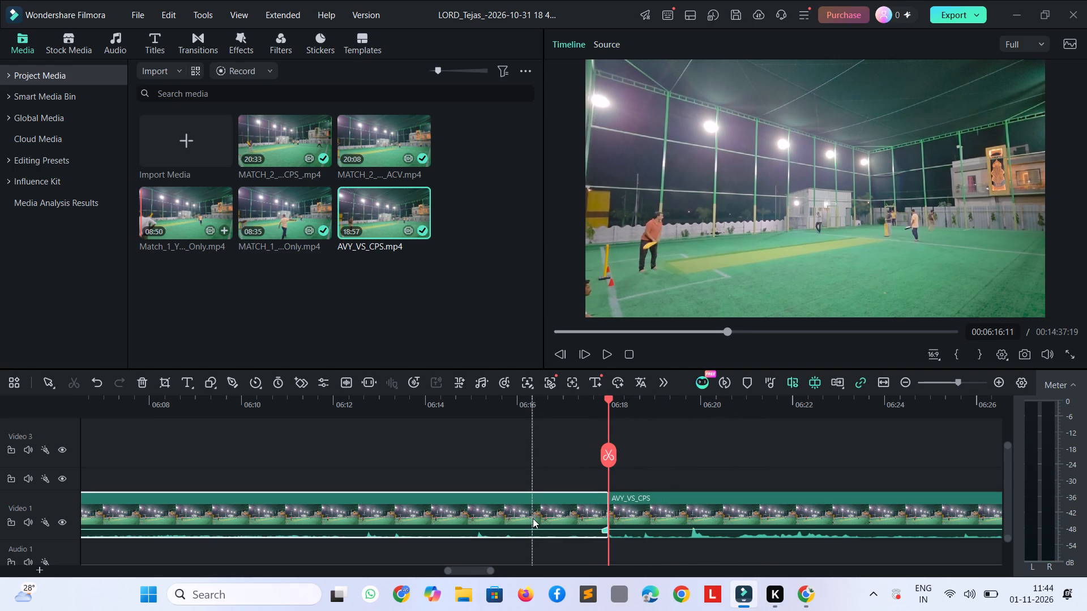
{"action": "key", "text": "Delete"}
Review the delivery and split AVY_VS_CPS where it ends, at 00:05:29:15.
{"action": "key", "text": "space"}
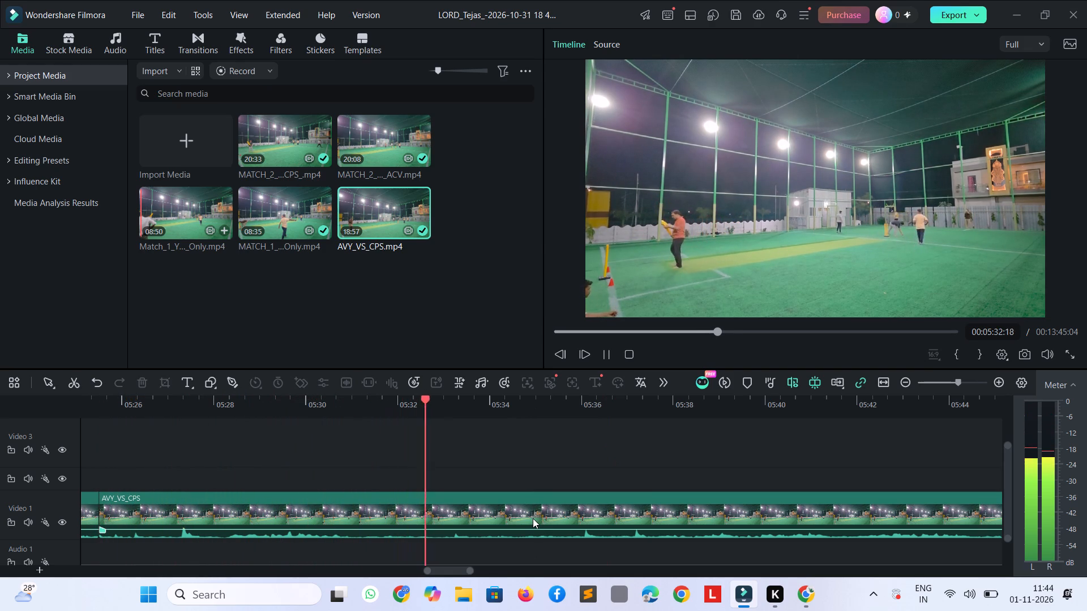
{"action": "key", "text": "shift+Left"}
{"action": "key", "text": "shift+Left"}
{"action": "key", "text": "shift+Left"}
{"action": "key", "text": "shift+Left"}
{"action": "key", "text": "shift+Left"}
{"action": "key", "text": "space"}
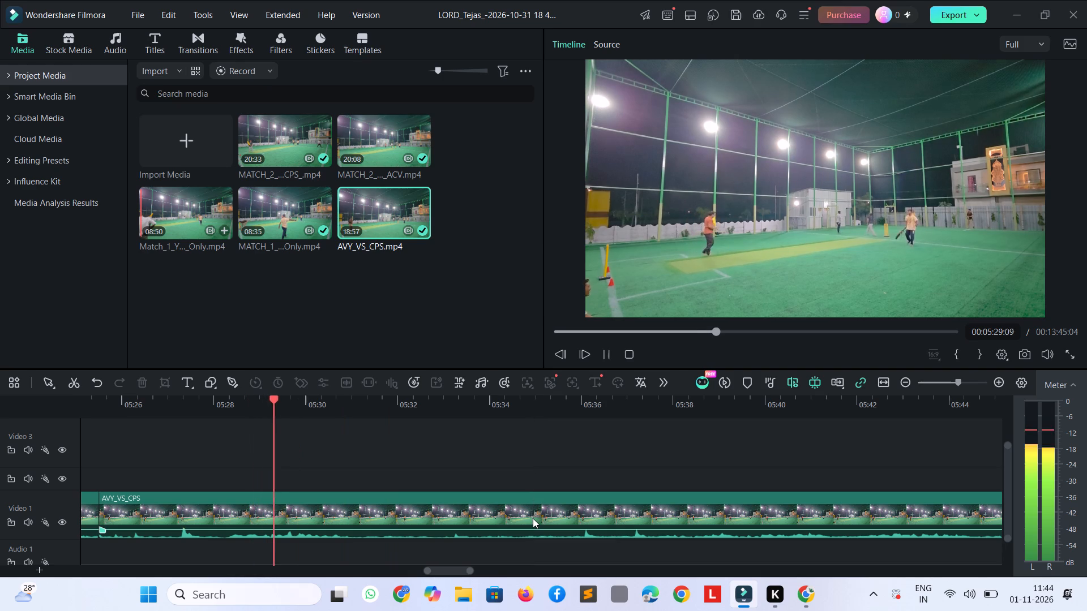
{"action": "key", "text": "space"}
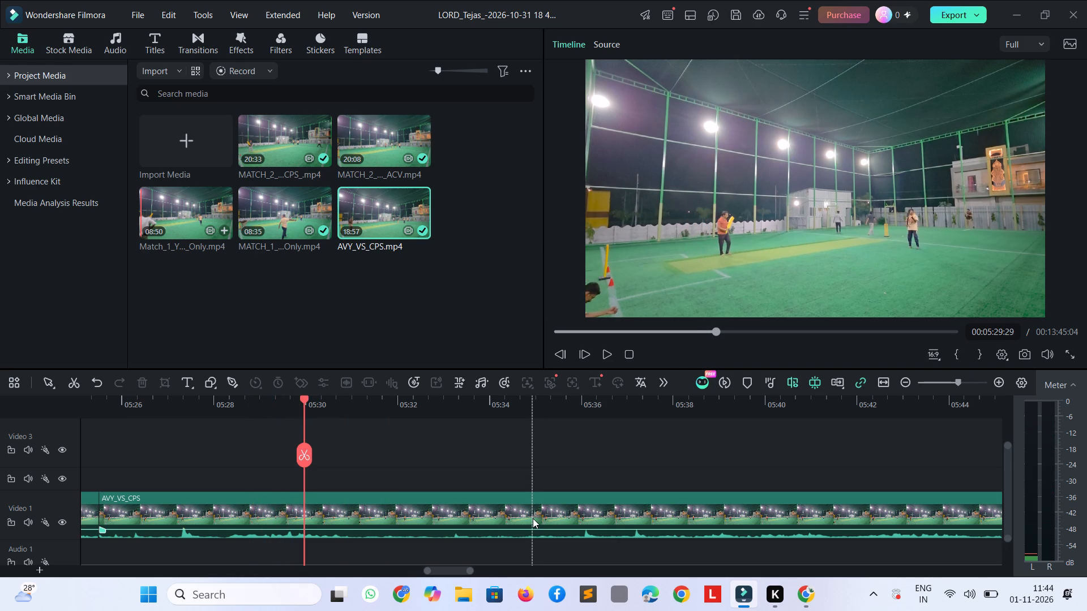
{"action": "key", "text": "shift+Left"}
{"action": "key", "text": "space"}
{"action": "key", "text": "space"}
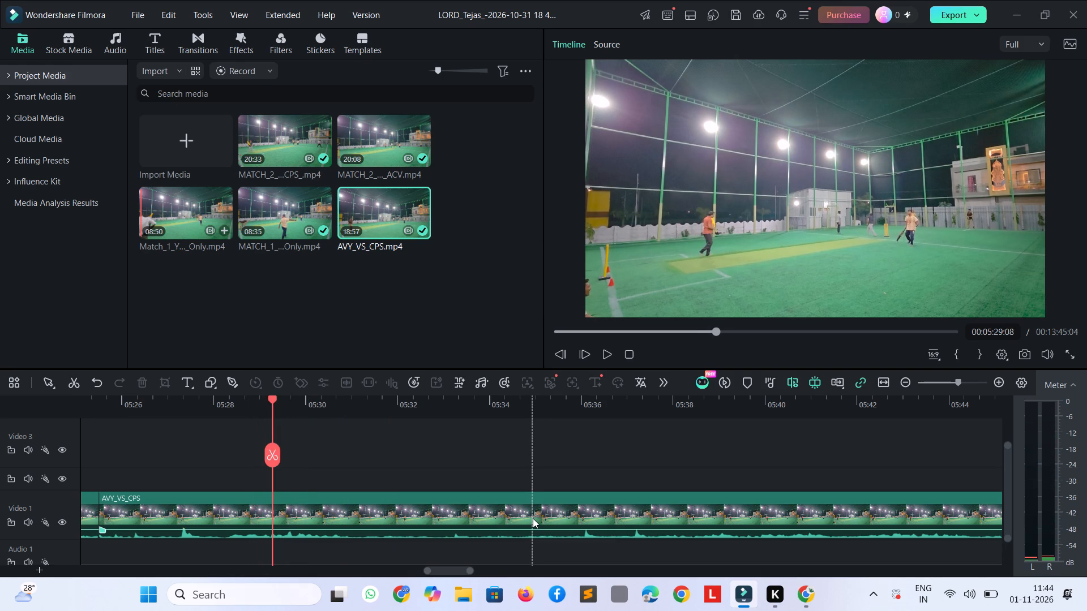
{"action": "key", "text": "space"}
{"action": "key", "text": "space"}
{"action": "key", "text": "ctrl+b"}
Split AVY_VS_CPS at 00:05:35:17, just before the next delivery, and delete the idle section between 00:05:29:15 and that split.
{"action": "key", "text": "space"}
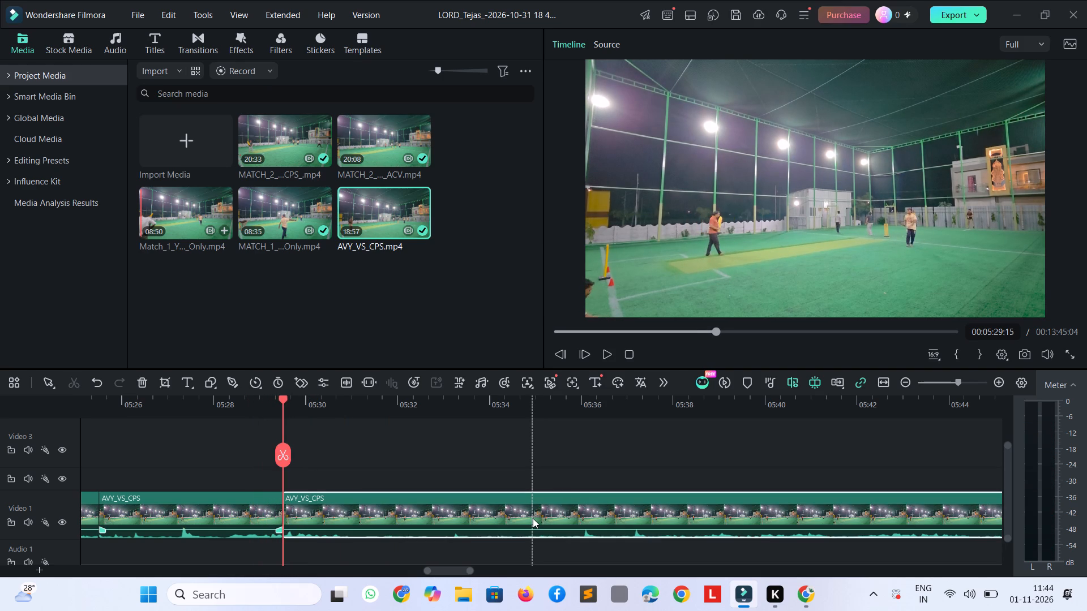
{"action": "key", "text": "shift+Right"}
{"action": "key", "text": "shift+Right"}
{"action": "key", "text": "shift+Right"}
{"action": "key", "text": "shift+Right"}
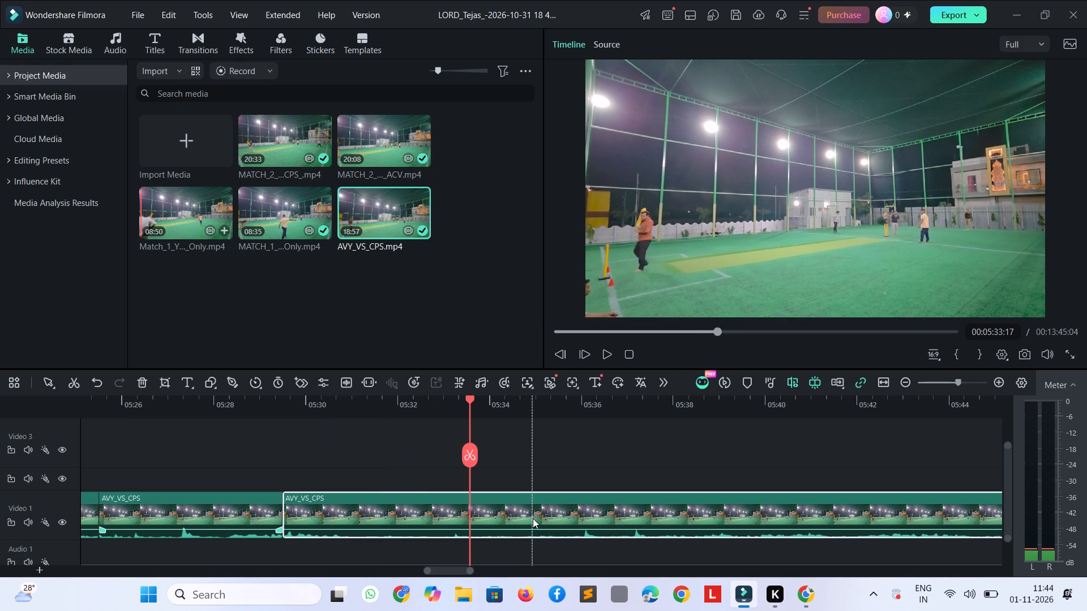
{"action": "key", "text": "shift+Right"}
{"action": "key", "text": "shift+Right"}
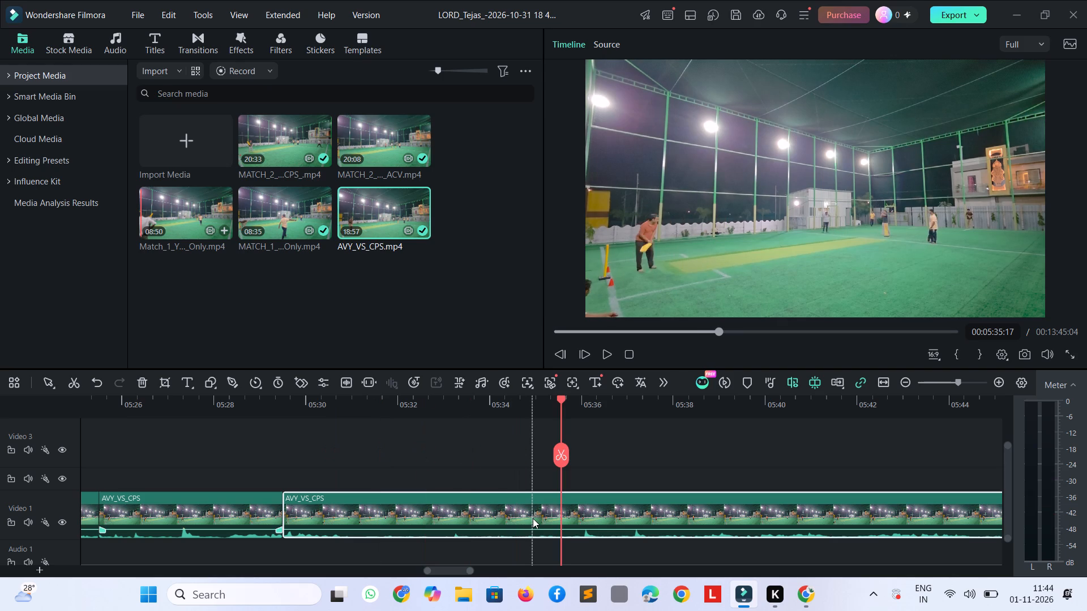
{"action": "key", "text": "ctrl+b"}
{"action": "left_click", "coordinate": [452, 518]}
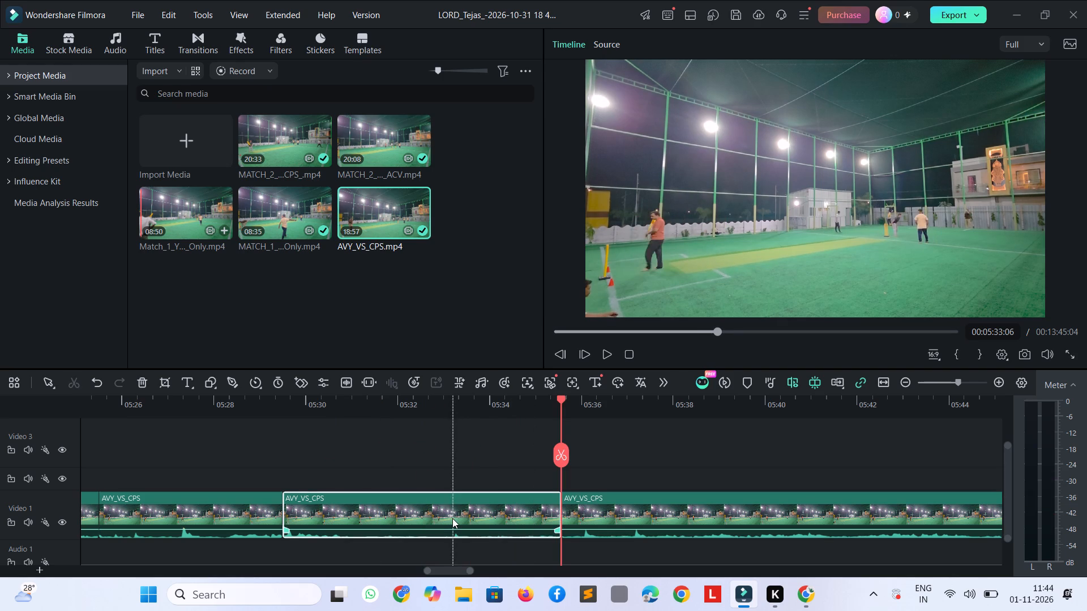
{"action": "key", "text": "Delete"}
Play through the delivery and split AVY_VS_CPS where it ends, at 00:05:33:10.
{"action": "key", "text": "space"}
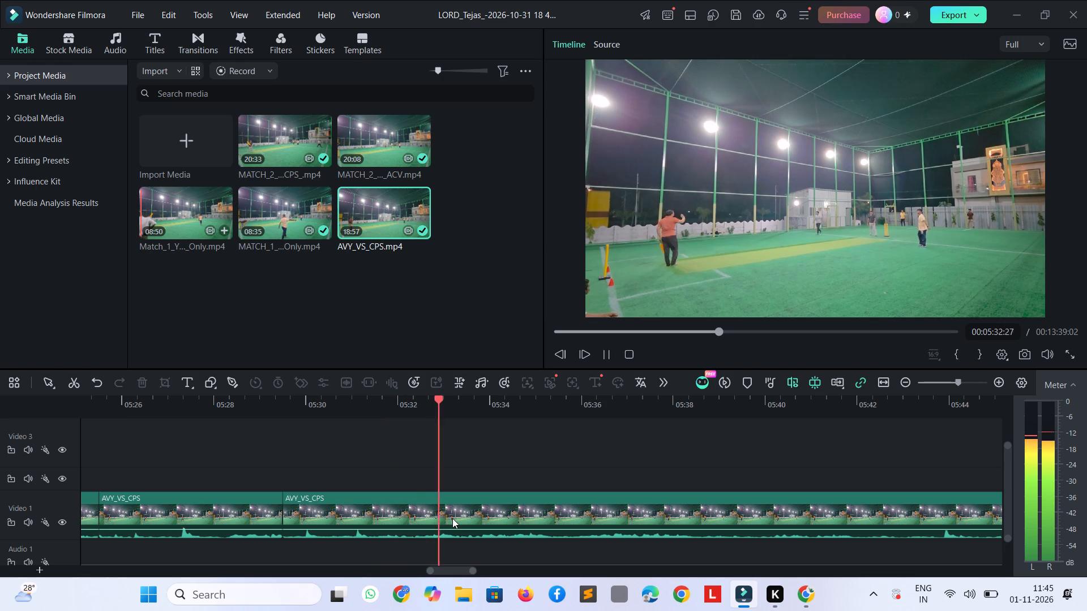
{"action": "key", "text": "space"}
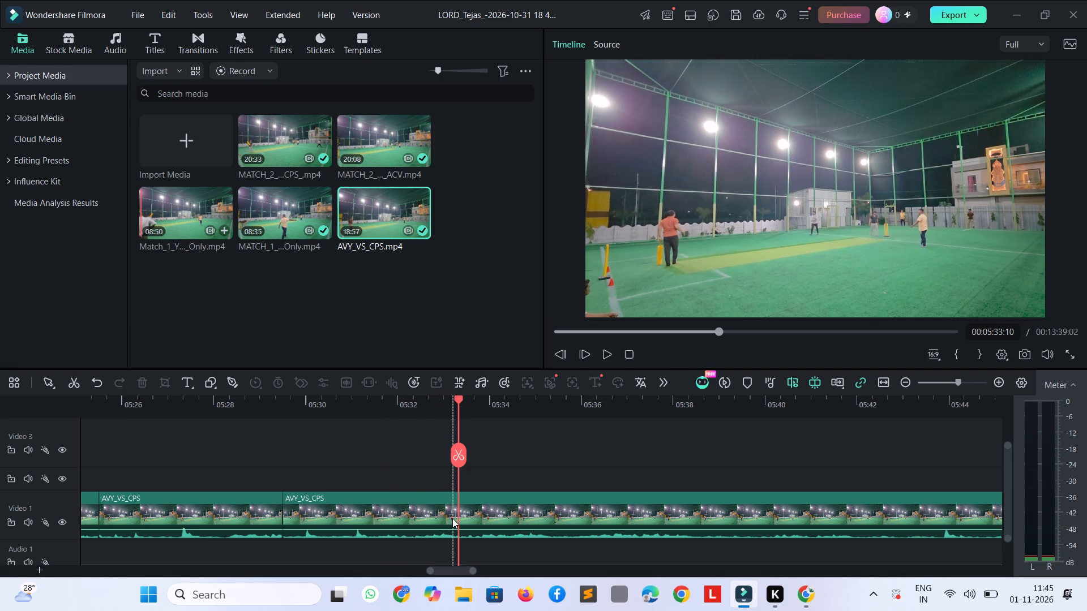
{"action": "key", "text": "ctrl+b"}
Find the next delivery, split AVY_VS_CPS just before it at 00:05:43:10, and delete the idle section from 00:05:33:10 to that split.
{"action": "key", "text": "space"}
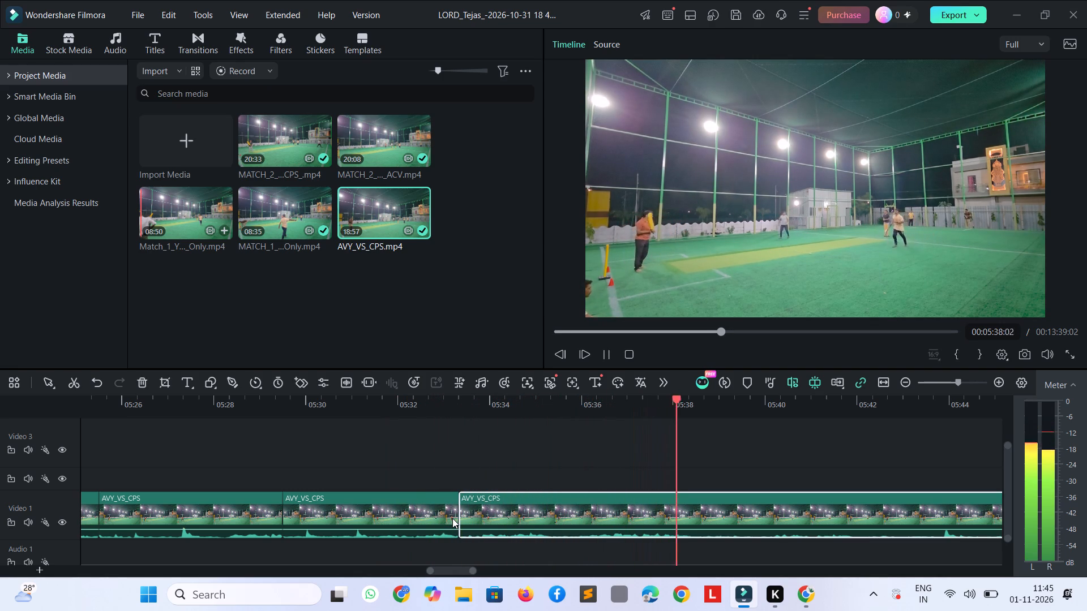
{"action": "key", "text": "shift+Right"}
{"action": "key", "text": "shift+Right"}
{"action": "key", "text": "shift+Right"}
{"action": "key", "text": "shift+Right"}
{"action": "key", "text": "shift+Right"}
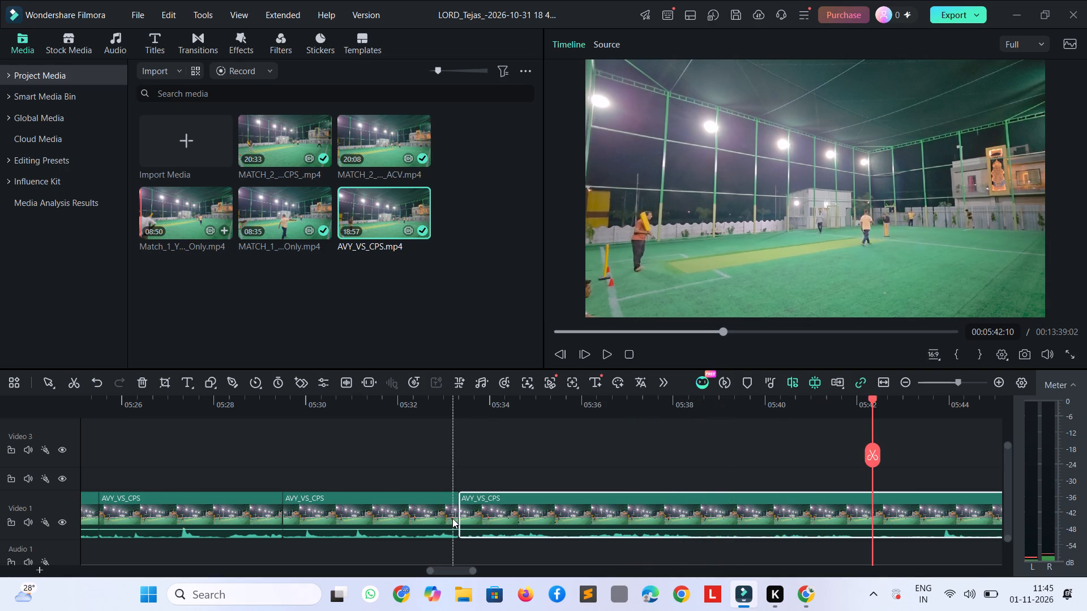
{"action": "key", "text": "shift+Right"}
{"action": "key", "text": "shift+Right"}
{"action": "key", "text": "shift+Left"}
{"action": "key", "text": "shift+Left"}
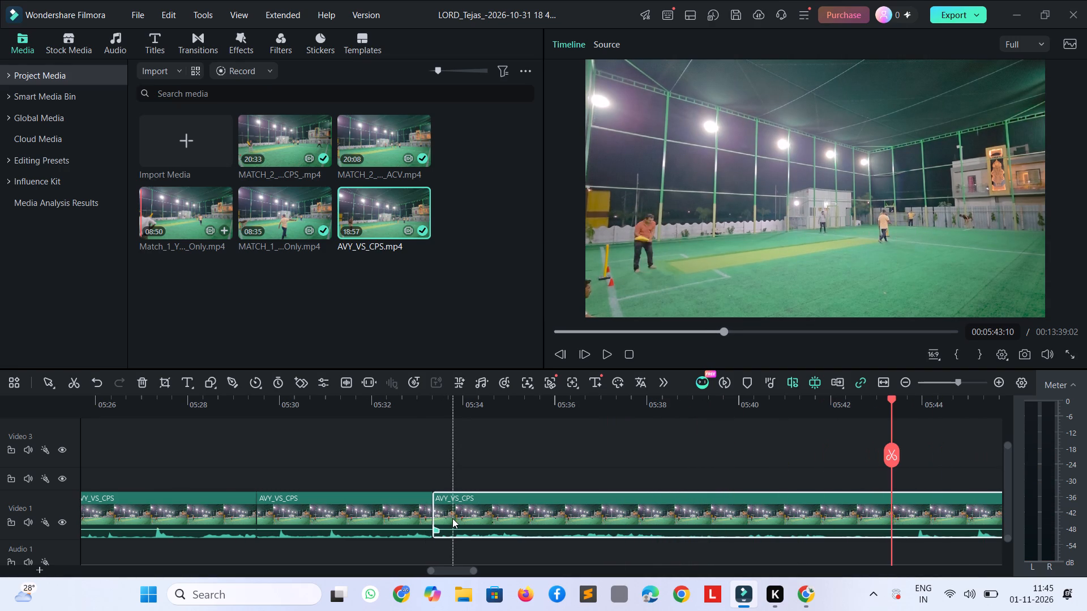
{"action": "key", "text": "ctrl+b"}
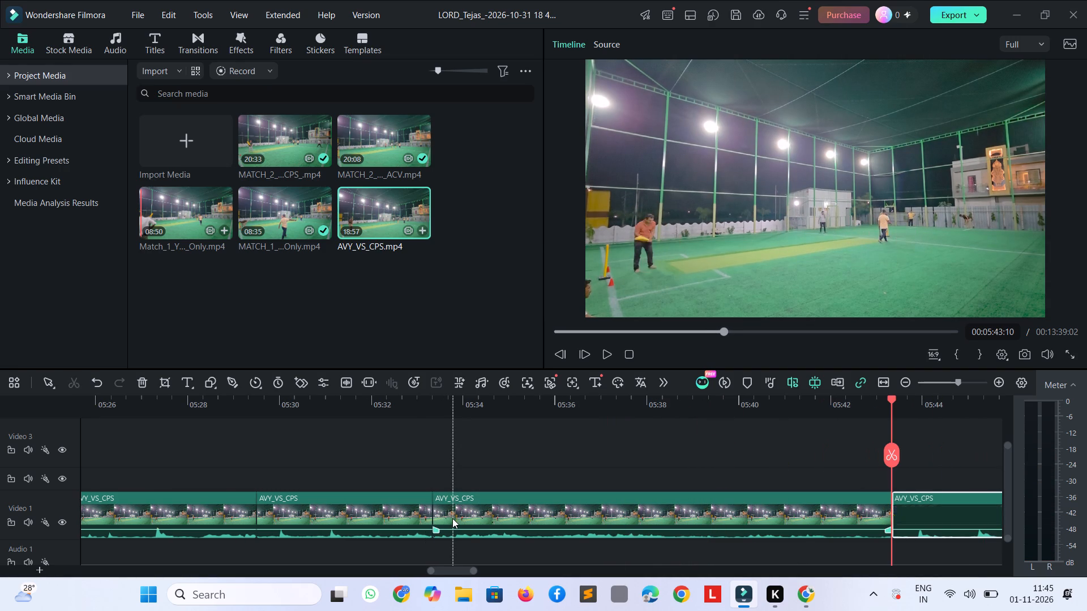
{"action": "left_click", "coordinate": [648, 518]}
{"action": "key", "text": "Delete"}
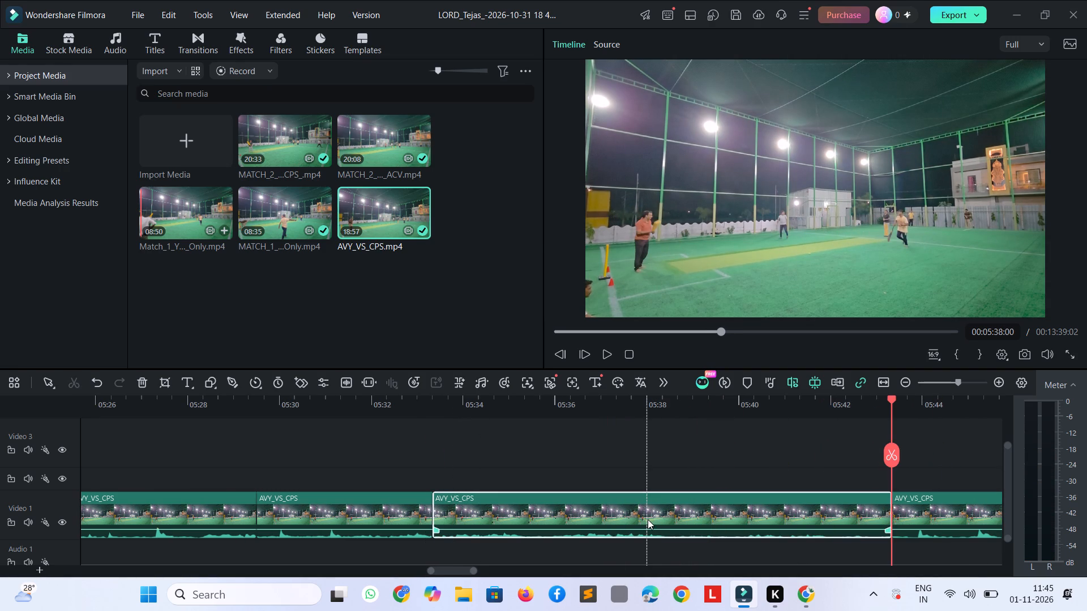
Play through the delivery and split AVY_VS_CPS where it ends, at 00:05:36:24.
{"action": "type", "text": "b"}
{"action": "key", "text": "space"}
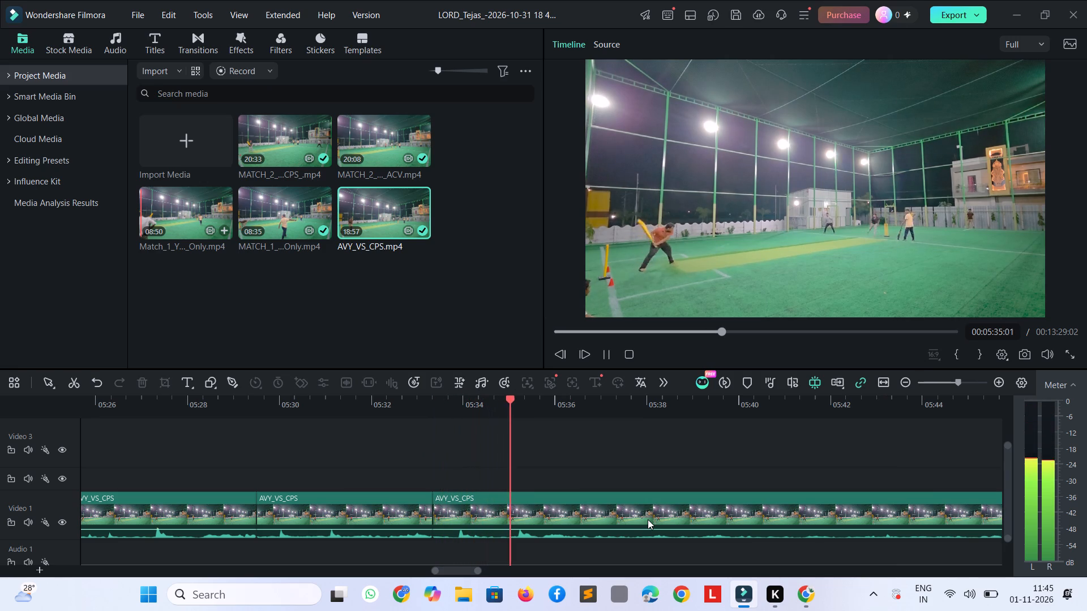
{"action": "key", "text": "space"}
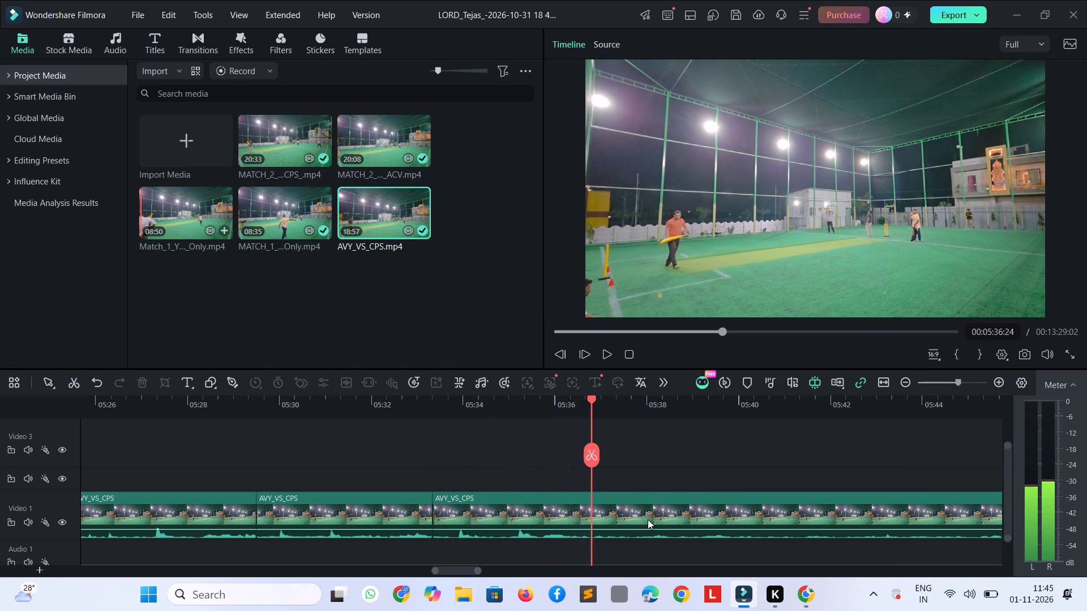
{"action": "key", "text": "ctrl+b"}
Scan the rest of AVY_VS_CPS from 00:05:36:24 to about 00:12:00 for further deliveries worth keeping.
{"action": "key", "text": "space"}
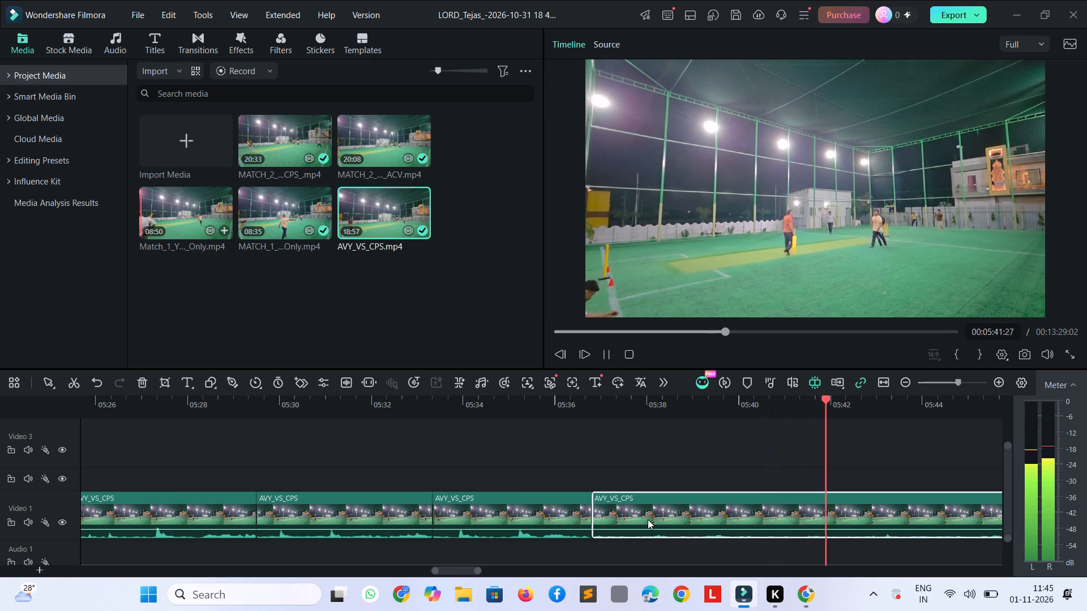
{"action": "key", "text": "shift+Right"}
{"action": "key", "text": "shift+Right"}
{"action": "key", "text": "shift+Right"}
{"action": "key", "text": "shift+Right"}
{"action": "key", "text": "shift+Right"}
{"action": "key", "text": "shift+Right"}
{"action": "key", "text": "shift+Right"}
{"action": "key", "text": "shift+Right"}
{"action": "key", "text": "shift+Right"}
{"action": "key", "text": "shift+Right"}
{"action": "key", "text": "shift+Right"}
{"action": "key", "text": "shift+Right"}
{"action": "key", "text": "shift+Right"}
{"action": "key", "text": "shift+Right"}
{"action": "key", "text": "shift+Right"}
{"action": "key", "text": "shift+Right"}
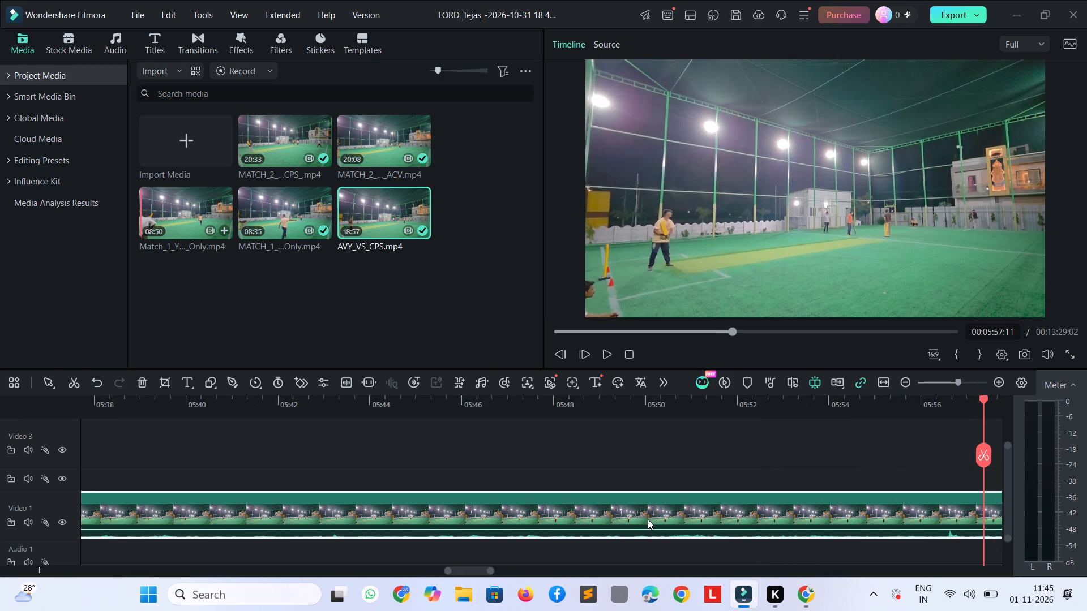
{"action": "key", "text": "shift+Right"}
{"action": "key", "text": "space"}
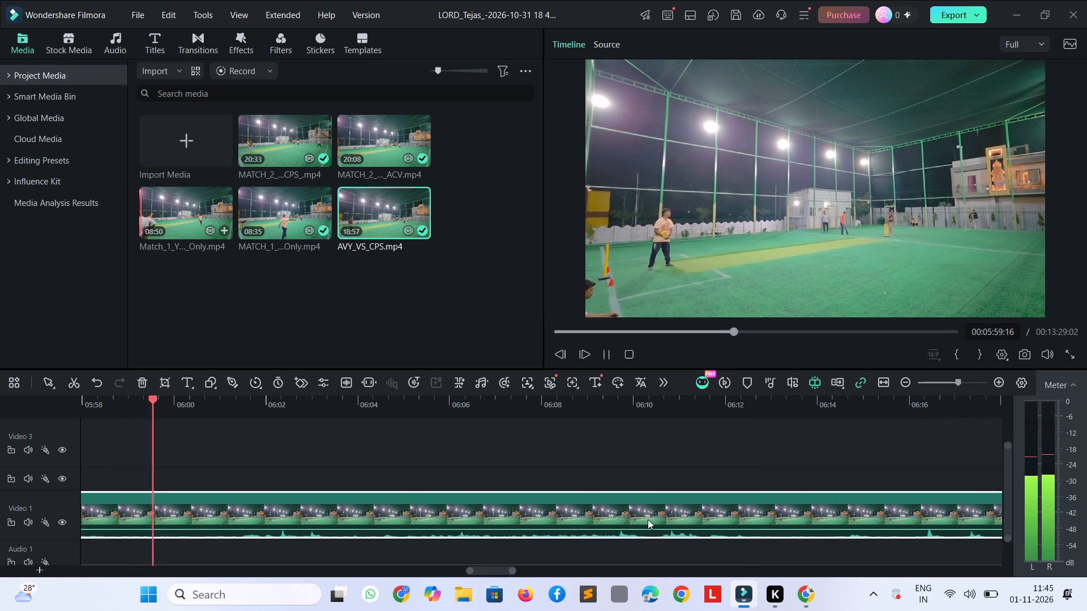
{"action": "key", "text": "shift+Right"}
{"action": "key", "text": "shift+Right"}
{"action": "key", "text": "shift+Right"}
{"action": "key", "text": "shift+Right"}
{"action": "key", "text": "shift+Right"}
{"action": "key", "text": "shift+Right"}
{"action": "key", "text": "shift+Right"}
{"action": "key", "text": "shift+Right"}
{"action": "key", "text": "shift+Right"}
{"action": "key", "text": "shift+Right"}
{"action": "key", "text": "shift+Right"}
{"action": "key", "text": "shift+Right"}
{"action": "key", "text": "shift+Right"}
{"action": "key", "text": "shift+Right"}
{"action": "key", "text": "shift+Right"}
{"action": "key", "text": "shift+Right"}
{"action": "key", "text": "shift+Right"}
{"action": "key", "text": "shift+Right"}
{"action": "key", "text": "shift+Right"}
{"action": "key", "text": "shift+Right"}
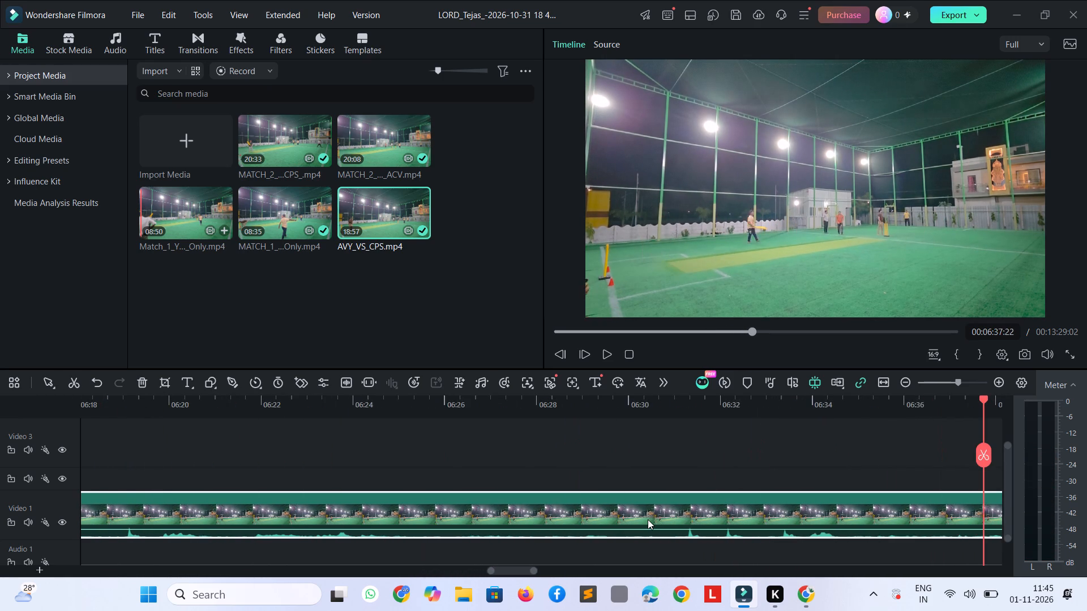
{"action": "key", "text": "shift+Right"}
{"action": "key", "text": "shift+Right"}
{"action": "key", "text": "shift+Right"}
{"action": "key", "text": "shift+Right"}
{"action": "key", "text": "shift+Right"}
{"action": "key", "text": "shift+Right"}
{"action": "key", "text": "shift+Right"}
{"action": "key", "text": "shift+Right"}
{"action": "key", "text": "shift+Right"}
{"action": "key", "text": "shift+Right"}
{"action": "key", "text": "shift+Right"}
{"action": "key", "text": "shift+Right"}
{"action": "key", "text": "shift+Right"}
{"action": "key", "text": "shift+Right"}
{"action": "key", "text": "shift+Right"}
{"action": "key", "text": "shift+Right"}
{"action": "key", "text": "shift+Right"}
{"action": "key", "text": "shift+Right"}
{"action": "key", "text": "shift+Right"}
{"action": "key", "text": "shift+Right"}
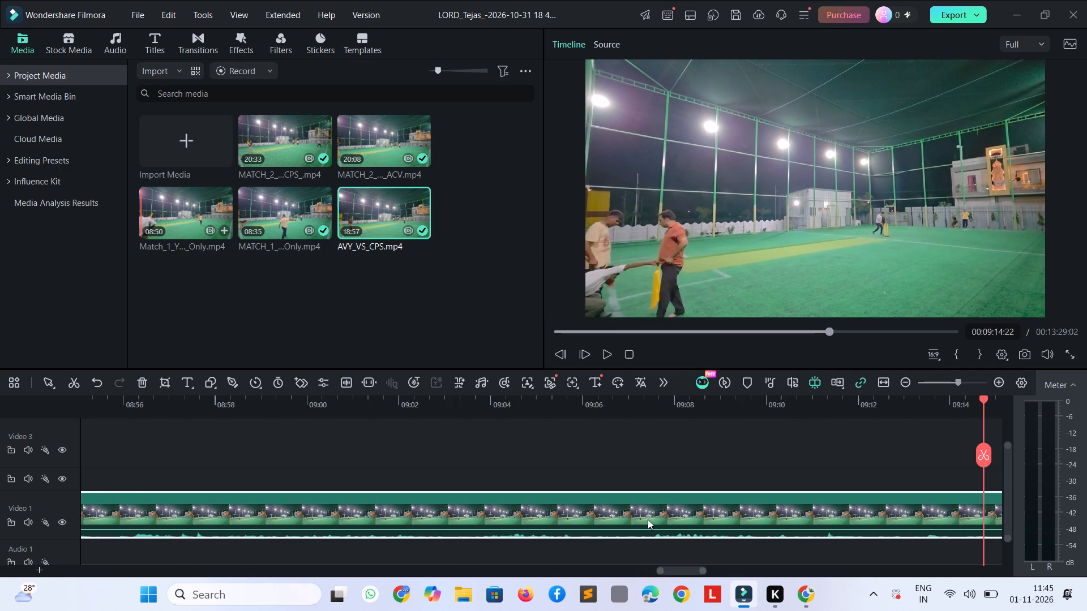
{"action": "key", "text": "shift+Right"}
{"action": "key", "text": "shift+Right"}
{"action": "key", "text": "shift+Right"}
{"action": "key", "text": "shift+Right"}
{"action": "key", "text": "shift+Right"}
{"action": "key", "text": "shift+Right"}
{"action": "key", "text": "shift+Right"}
{"action": "key", "text": "shift+Right"}
{"action": "key", "text": "shift+Right"}
{"action": "key", "text": "shift+Right"}
{"action": "key", "text": "shift+Right"}
{"action": "key", "text": "shift+Right"}
{"action": "key", "text": "shift+Right"}
{"action": "key", "text": "shift+Right"}
{"action": "key", "text": "shift+Right"}
{"action": "key", "text": "shift+Right"}
{"action": "key", "text": "shift+Right"}
{"action": "key", "text": "shift+Right"}
{"action": "key", "text": "shift+Right"}
{"action": "key", "text": "shift+Right"}
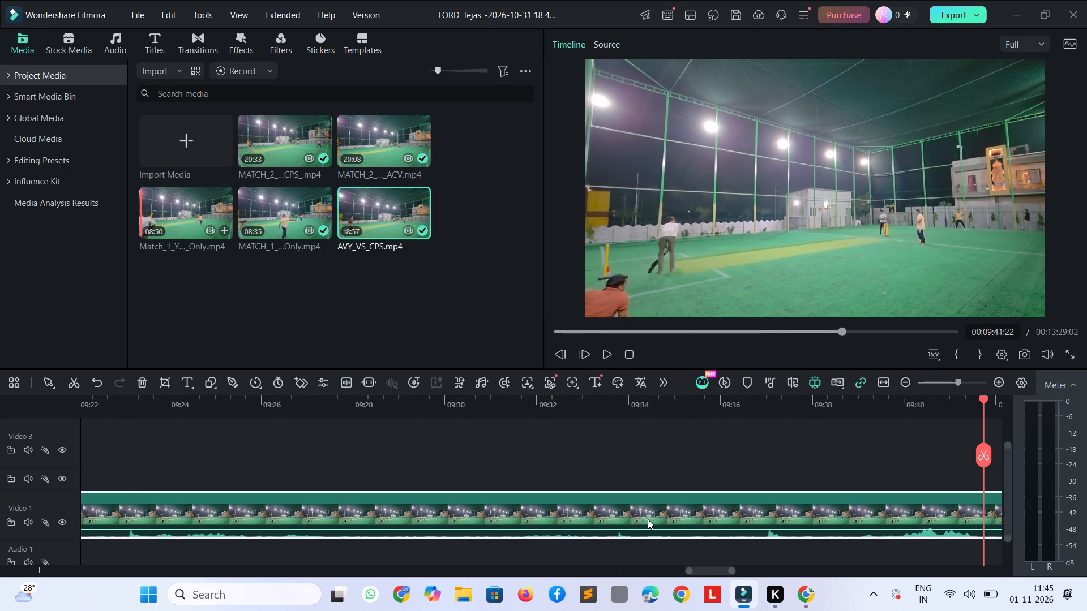
{"action": "key", "text": "shift+Right"}
{"action": "key", "text": "shift+Right"}
{"action": "key", "text": "shift+Right"}
{"action": "key", "text": "shift+Right"}
{"action": "key", "text": "shift+Right"}
{"action": "key", "text": "shift+Right"}
{"action": "key", "text": "shift+Right"}
{"action": "key", "text": "shift+Right"}
{"action": "key", "text": "shift+Right"}
{"action": "key", "text": "shift+Right"}
{"action": "key", "text": "shift+Right"}
{"action": "key", "text": "shift+Right"}
{"action": "key", "text": "shift+Right"}
{"action": "key", "text": "shift+Right"}
{"action": "key", "text": "shift+Right"}
{"action": "key", "text": "shift+Right"}
{"action": "key", "text": "shift+Right"}
{"action": "key", "text": "shift+Right"}
{"action": "key", "text": "shift+Right"}
{"action": "key", "text": "shift+Right"}
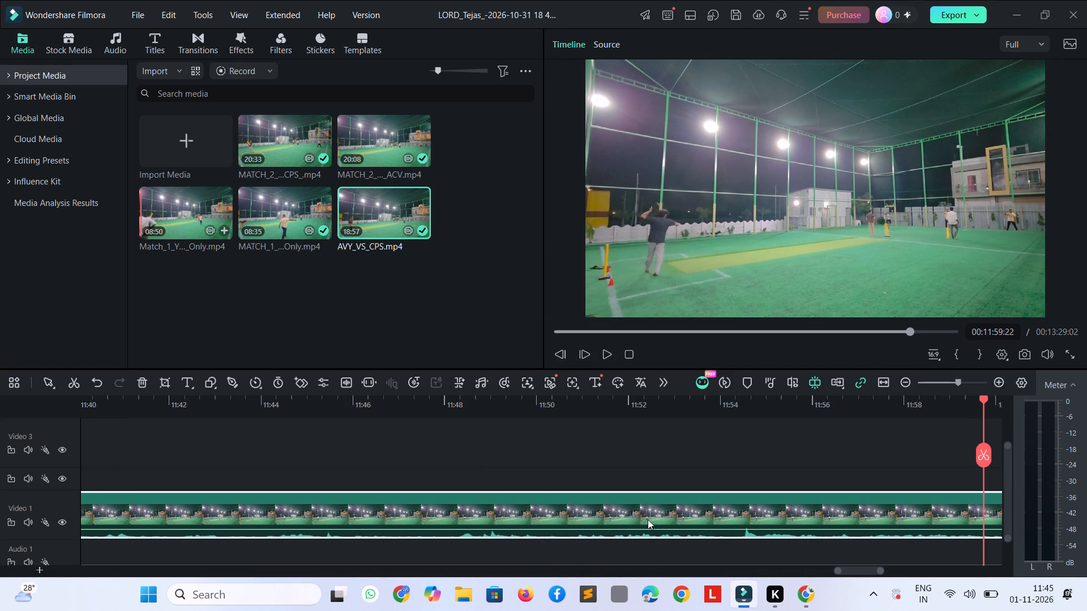
Delete all the remaining AVY_VS_CPS footage after the split at 00:05:36:24.
{"action": "left_click", "coordinate": [648, 520]}
{"action": "key", "text": "Delete"}
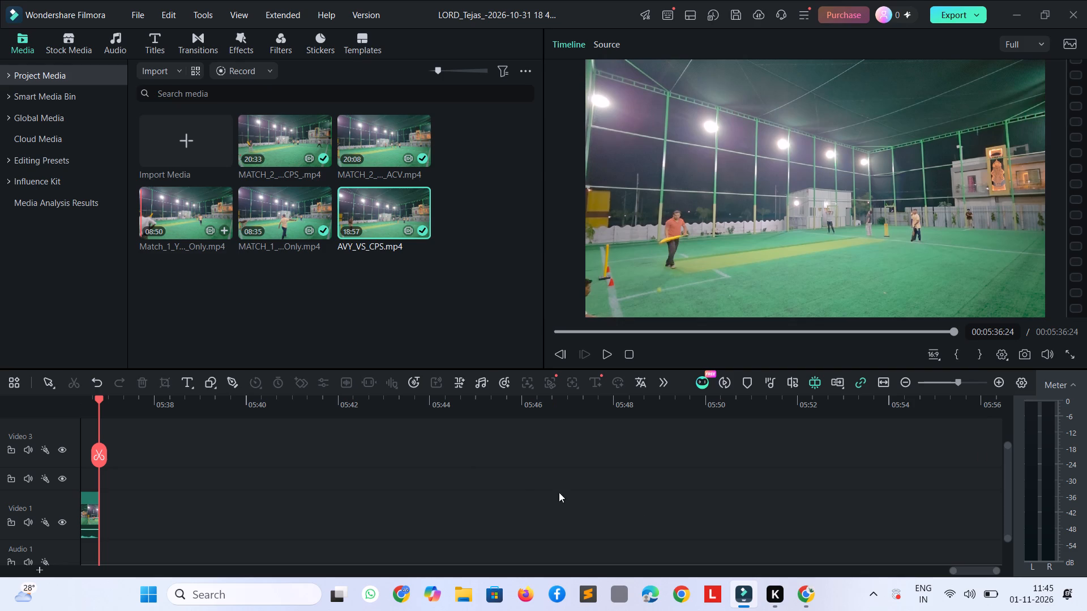
Review the edited highlights in full-screen playback from 00:00:00:00 to about 00:00:58:16.
{"action": "left_click_drag", "start_coordinate": [99, 397], "coordinate": [0, 429]}
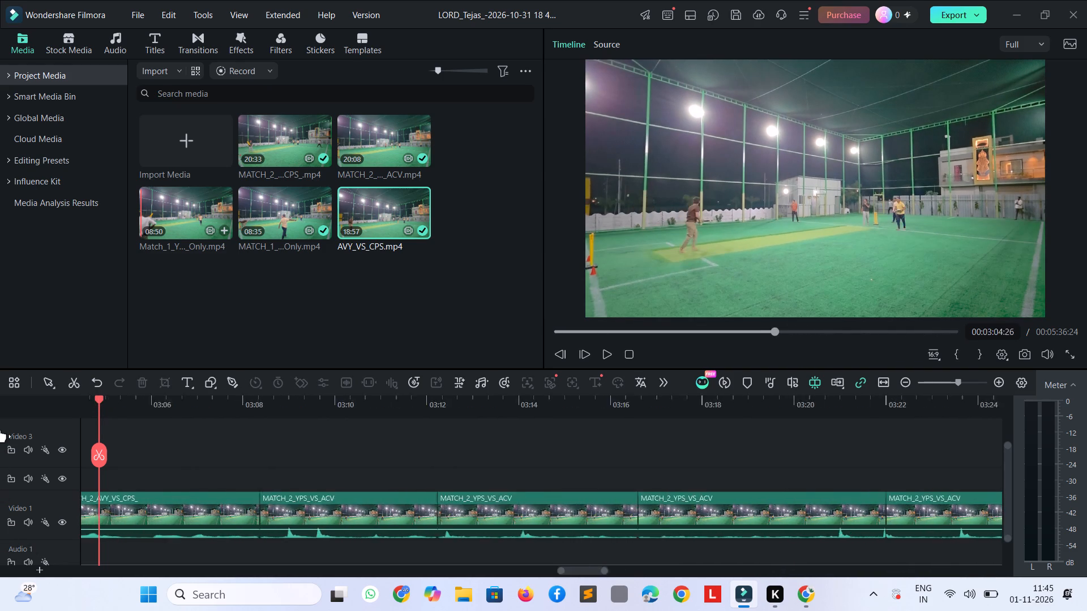
{"action": "left_click_drag", "start_coordinate": [0, 429], "coordinate": [1, 450]}
{"action": "left_click_drag", "start_coordinate": [456, 569], "coordinate": [157, 566]}
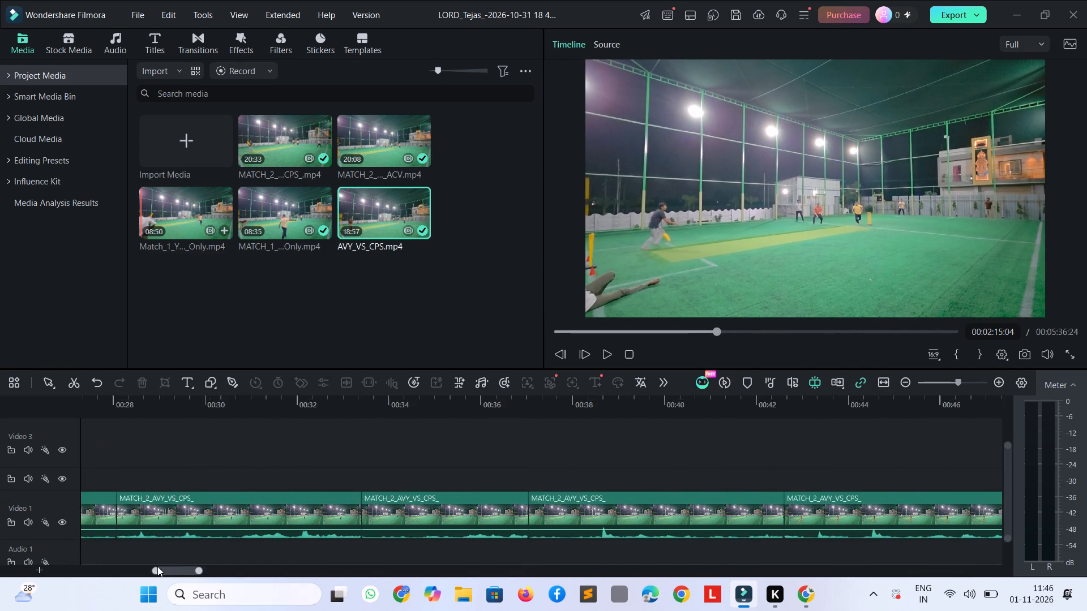
{"action": "left_click_drag", "start_coordinate": [157, 566], "coordinate": [96, 566]}
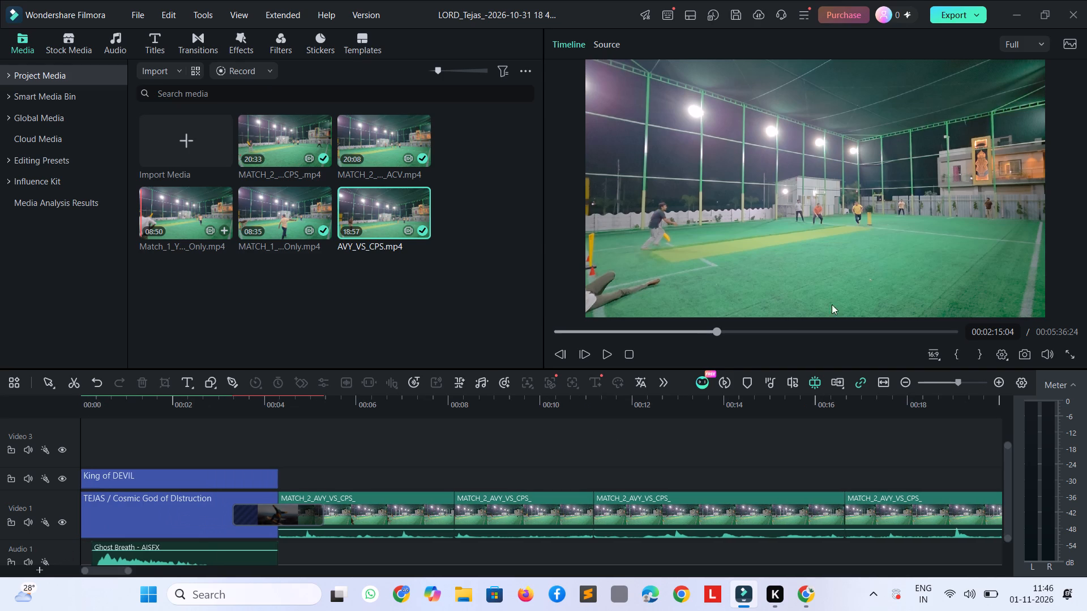
{"action": "left_click_drag", "start_coordinate": [718, 337], "coordinate": [496, 347]}
{"action": "left_click_drag", "start_coordinate": [719, 333], "coordinate": [514, 336]}
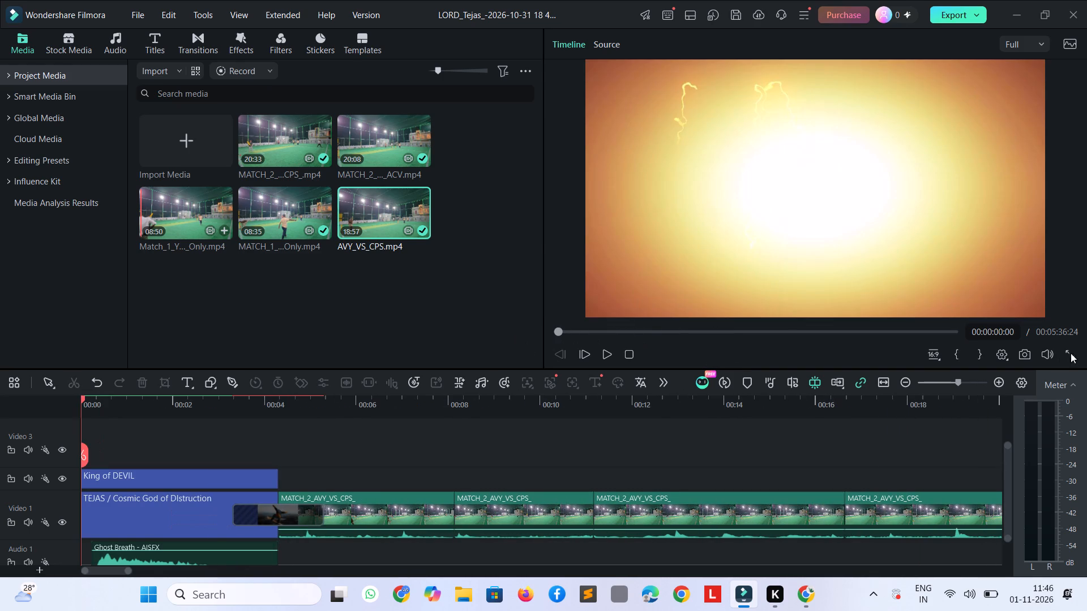
{"action": "left_click", "coordinate": [1067, 356]}
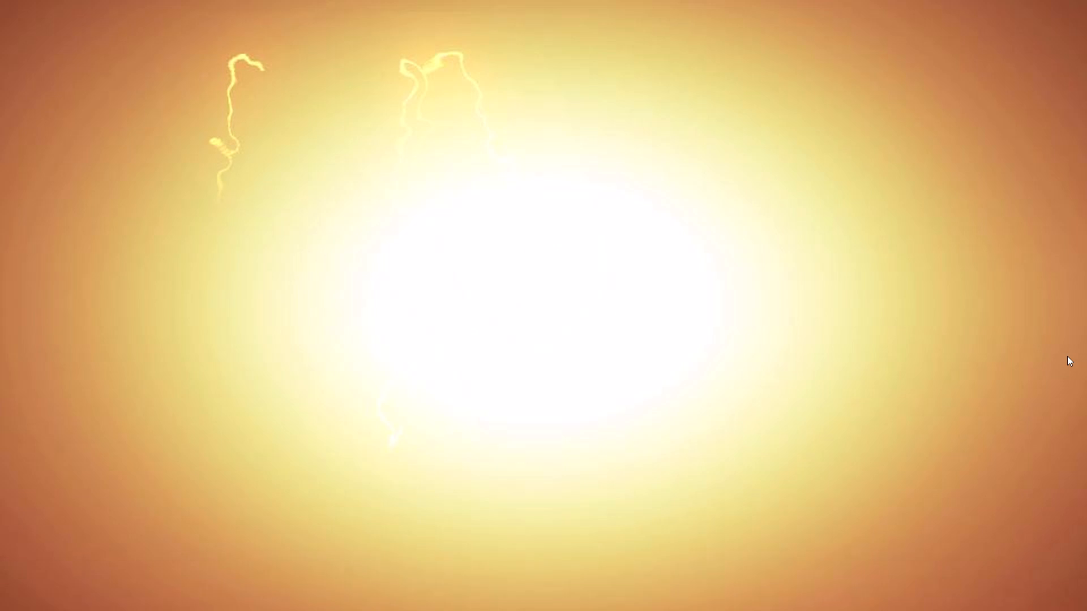
{"action": "key", "text": "space"}
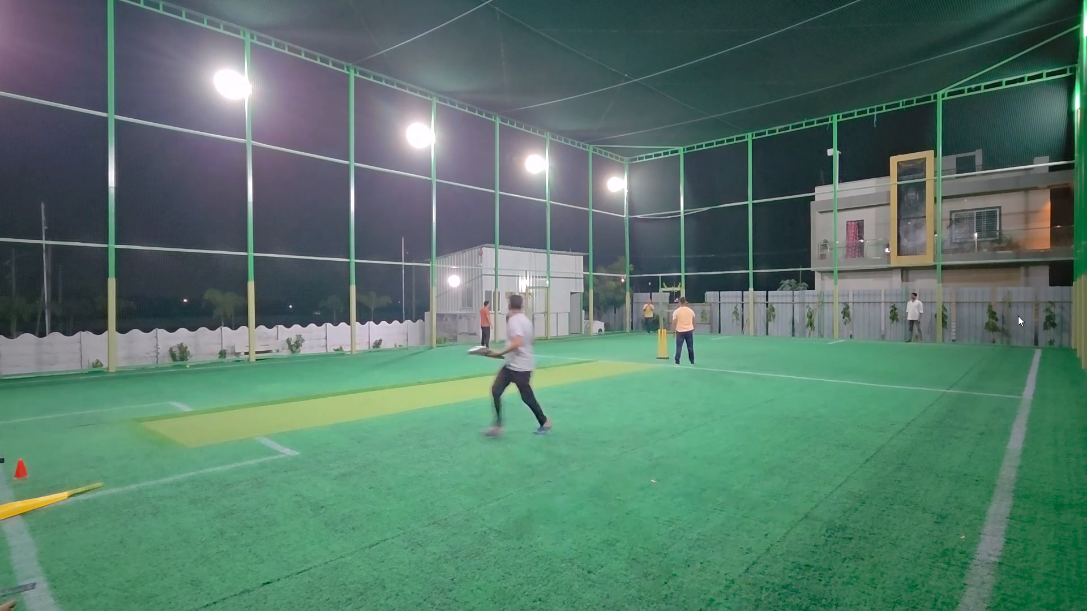
{"action": "key", "text": "space"}
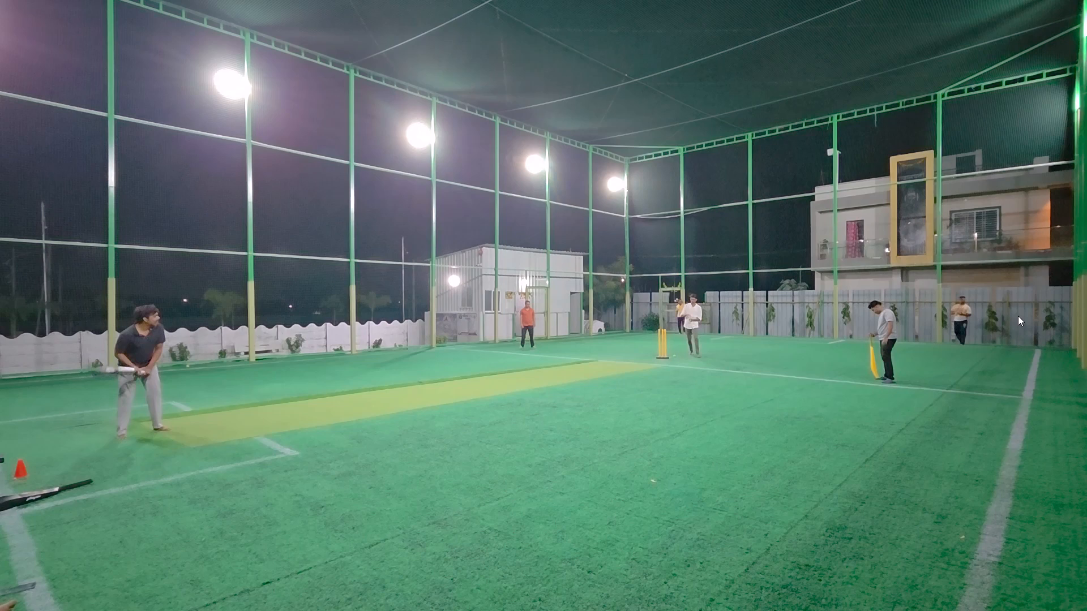
{"action": "key", "text": "space"}
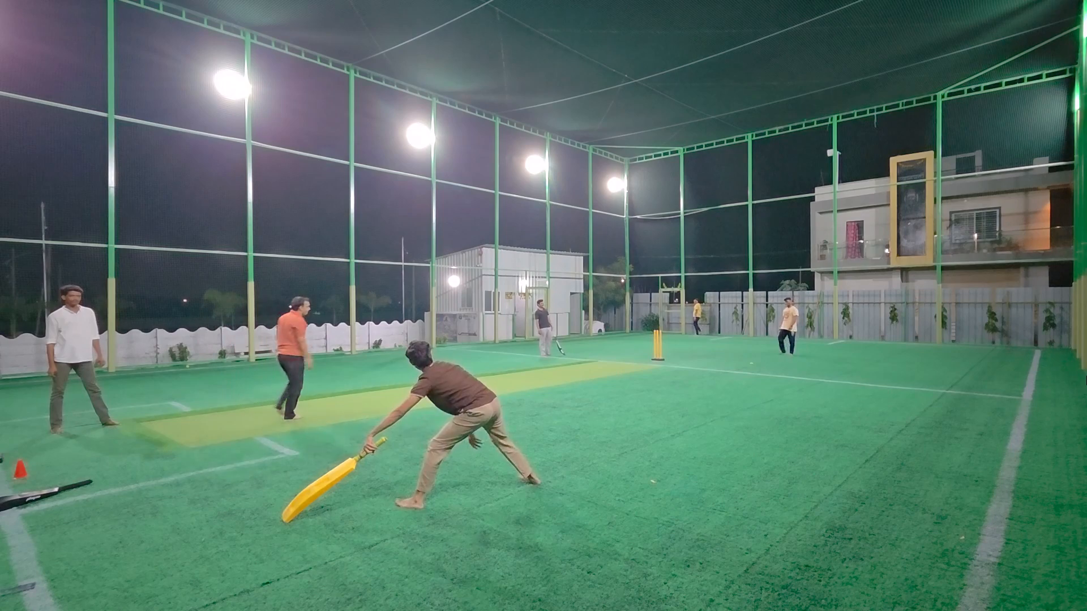
{"action": "key", "text": "space"}
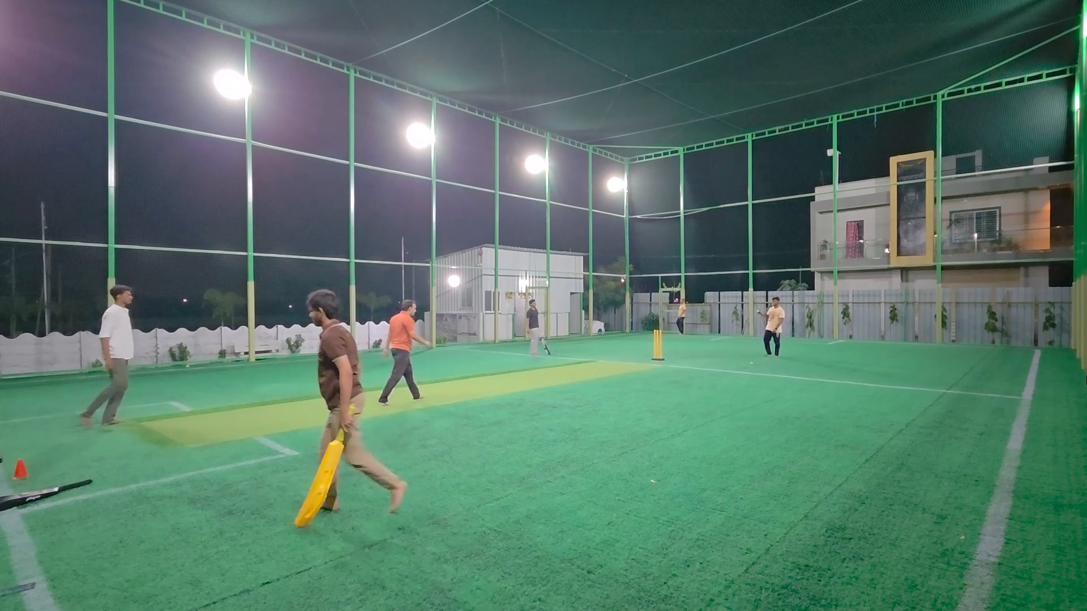
{"action": "key", "text": "Escape"}
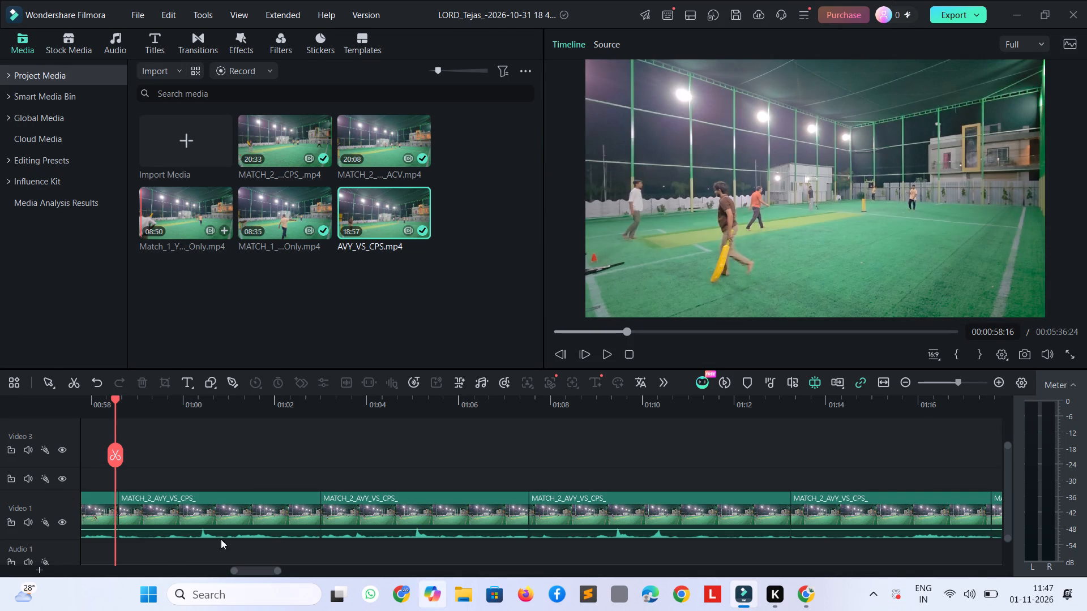
Replay the footage around the Memes - Asian Huh sound effect and pause at 00:00:56:00.
{"action": "left_click_drag", "start_coordinate": [251, 570], "coordinate": [240, 570]}
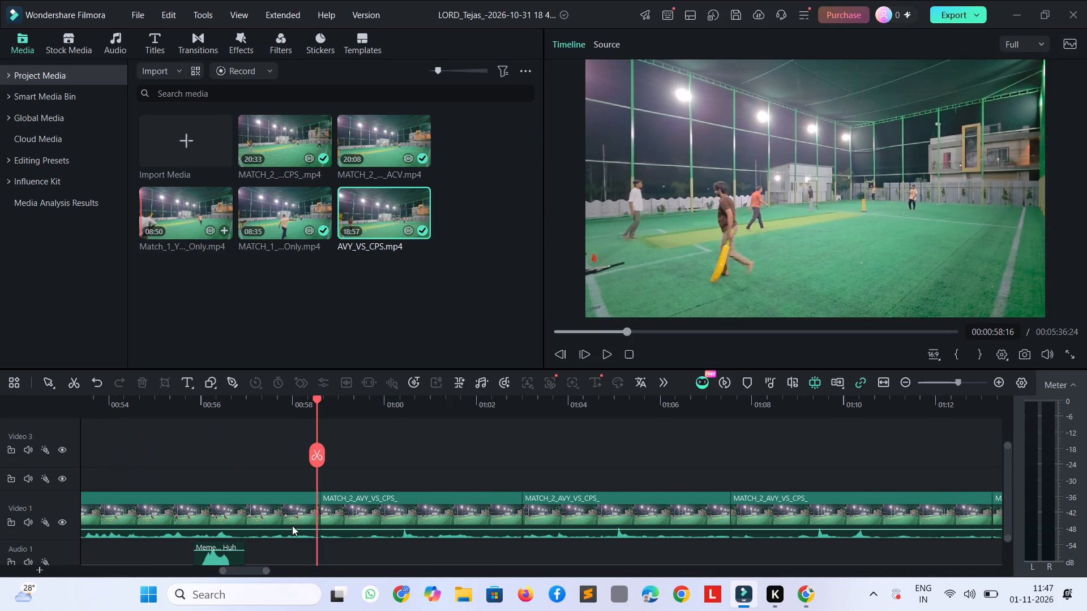
{"action": "scroll", "coordinate": [335, 485], "scroll_direction": "up", "scroll_amount": 6, "text": "ctrl"}
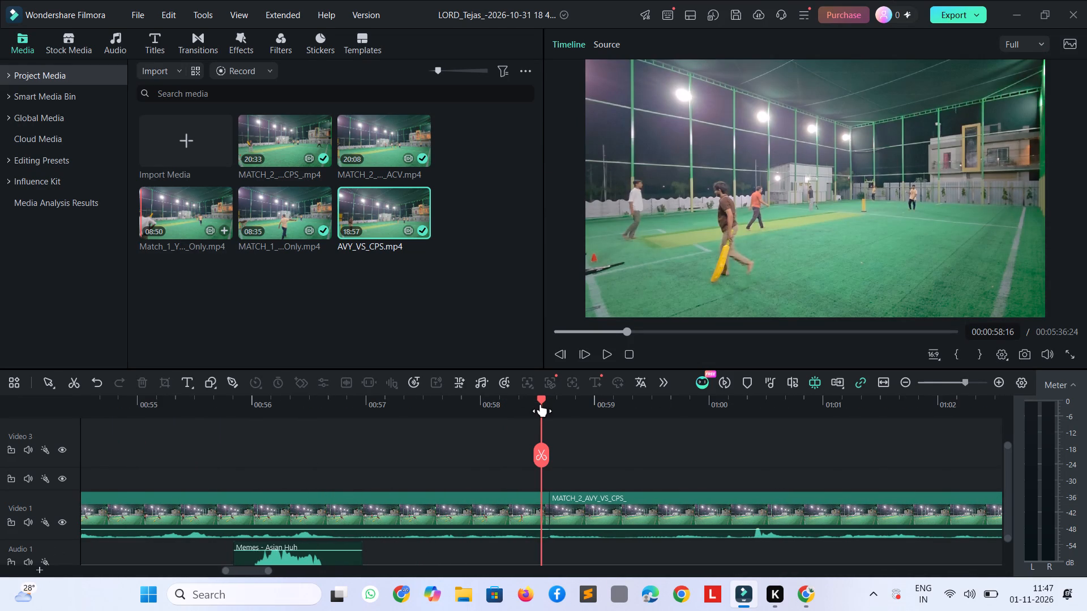
{"action": "left_click_drag", "start_coordinate": [541, 404], "coordinate": [215, 449]}
{"action": "key", "text": "space"}
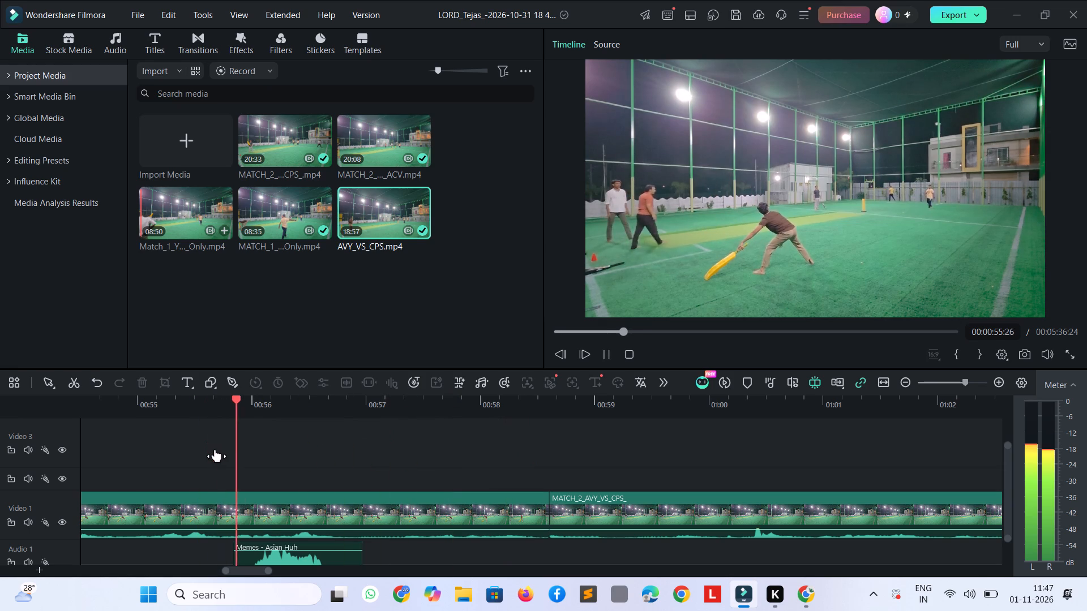
{"action": "key", "text": "space"}
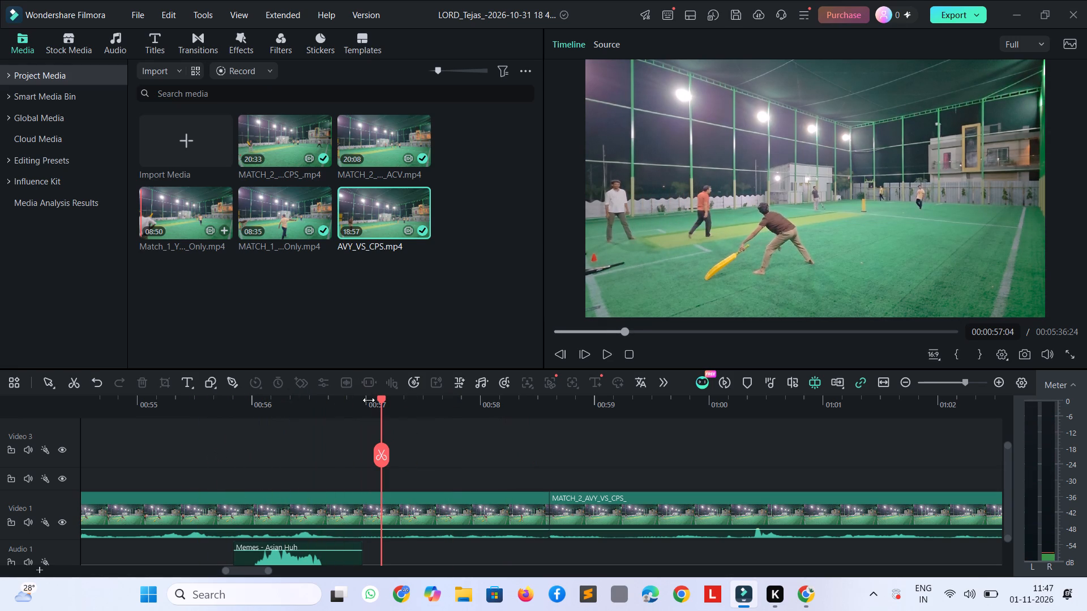
{"action": "left_click_drag", "start_coordinate": [379, 405], "coordinate": [194, 432]}
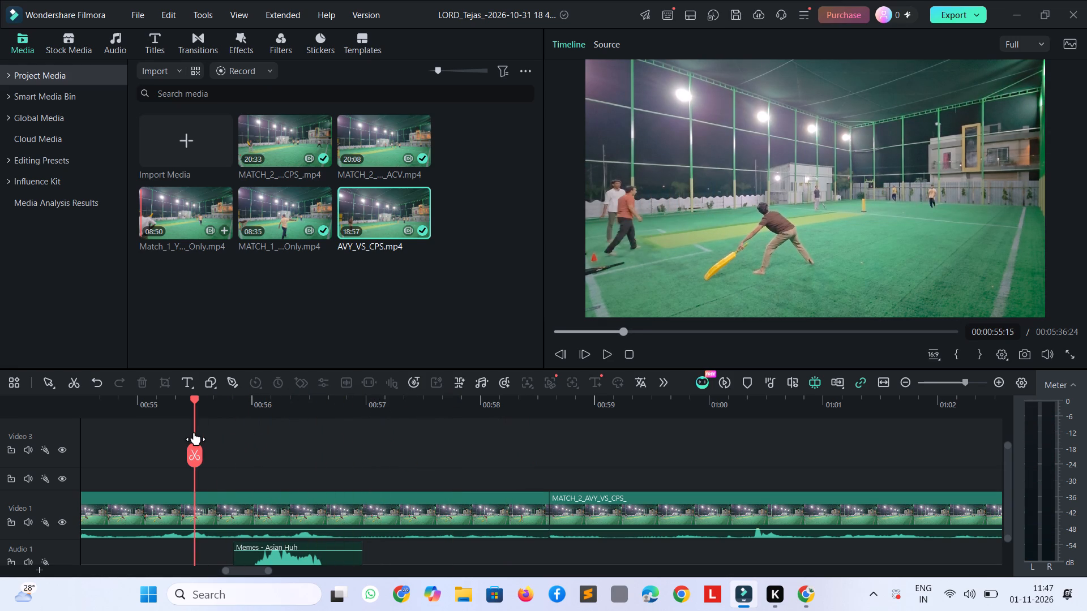
{"action": "key", "text": "space"}
{"action": "key", "text": "space"}
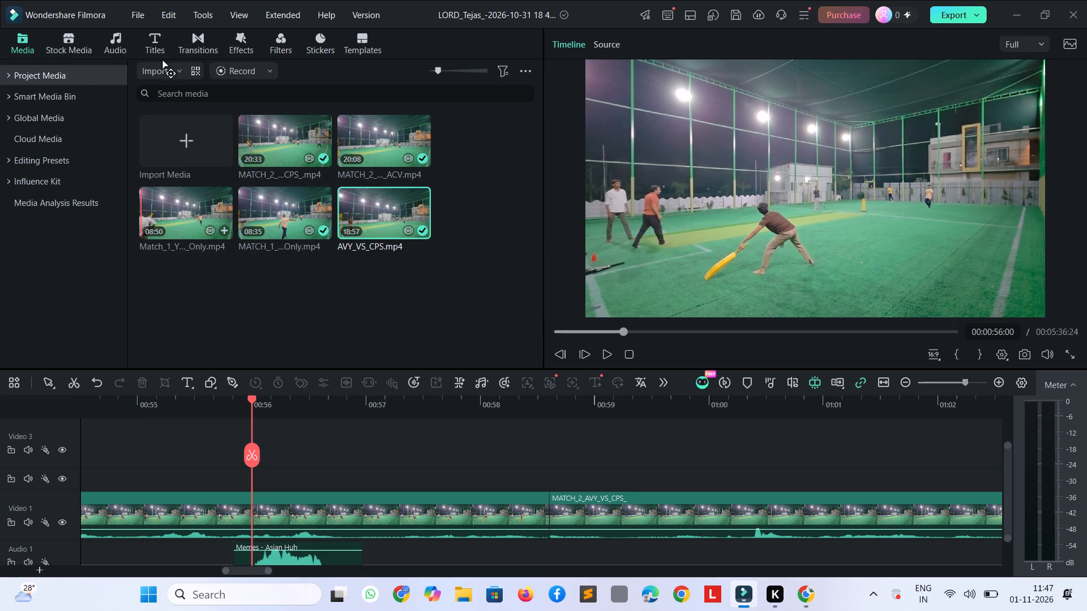
Preview trending title effects, comparing Art Title 26, Retro Text 03, New LowerThirds 12, 3D Metal Title 10 and Art Title 30.
{"action": "left_click", "coordinate": [148, 46]}
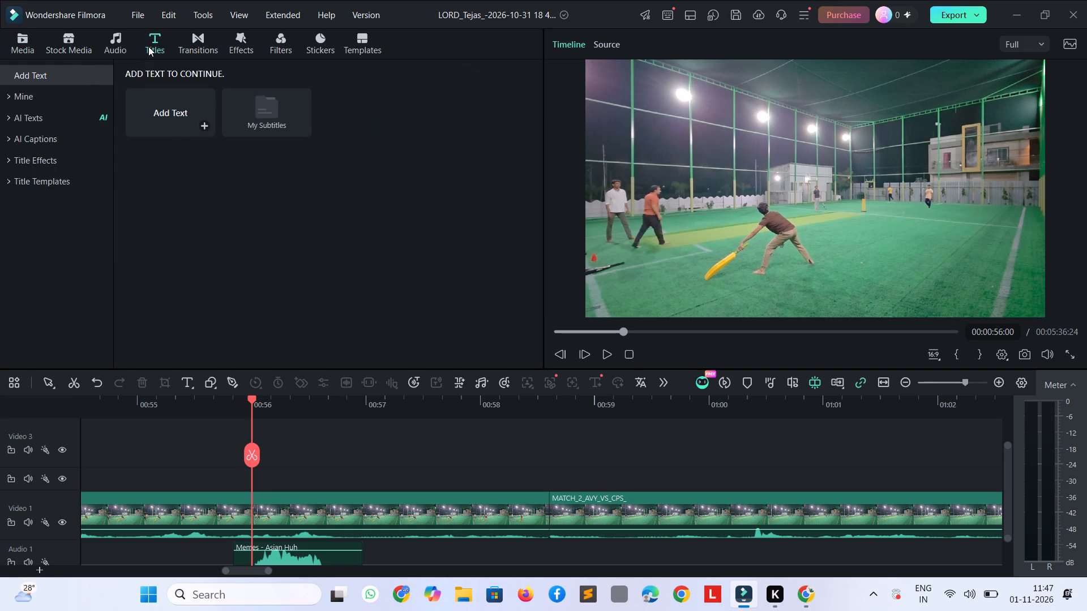
{"action": "left_click", "coordinate": [62, 154]}
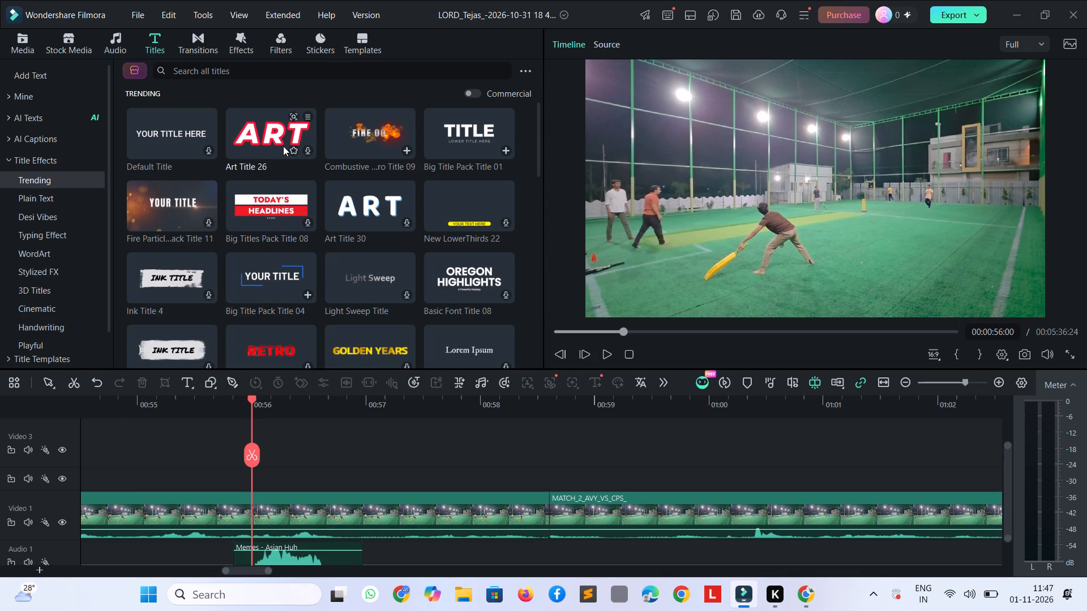
{"action": "left_click", "coordinate": [242, 116]}
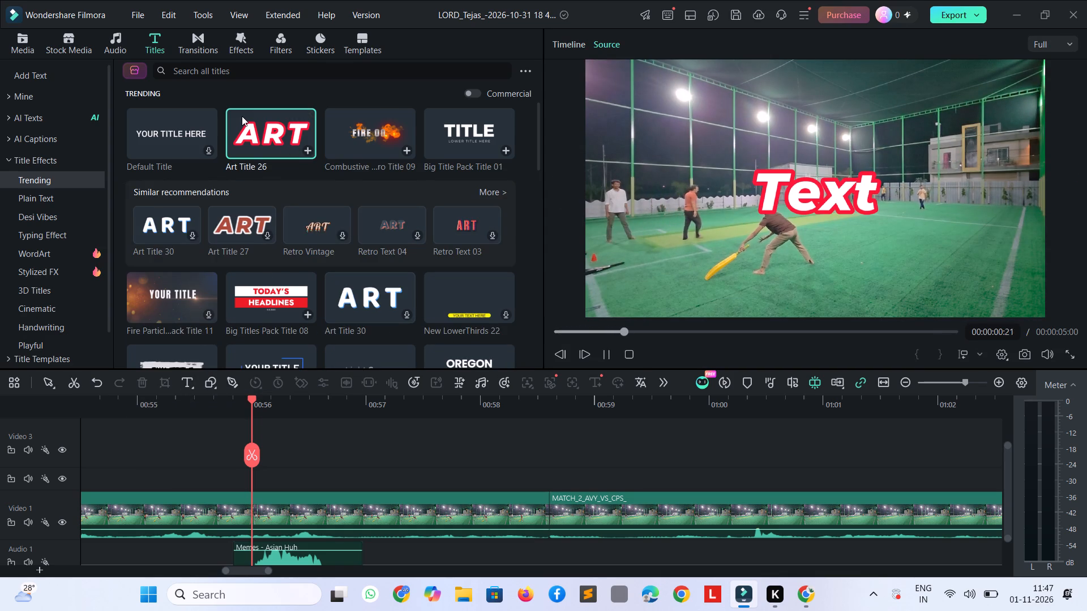
{"action": "key", "text": "space"}
{"action": "left_click", "coordinate": [463, 227]}
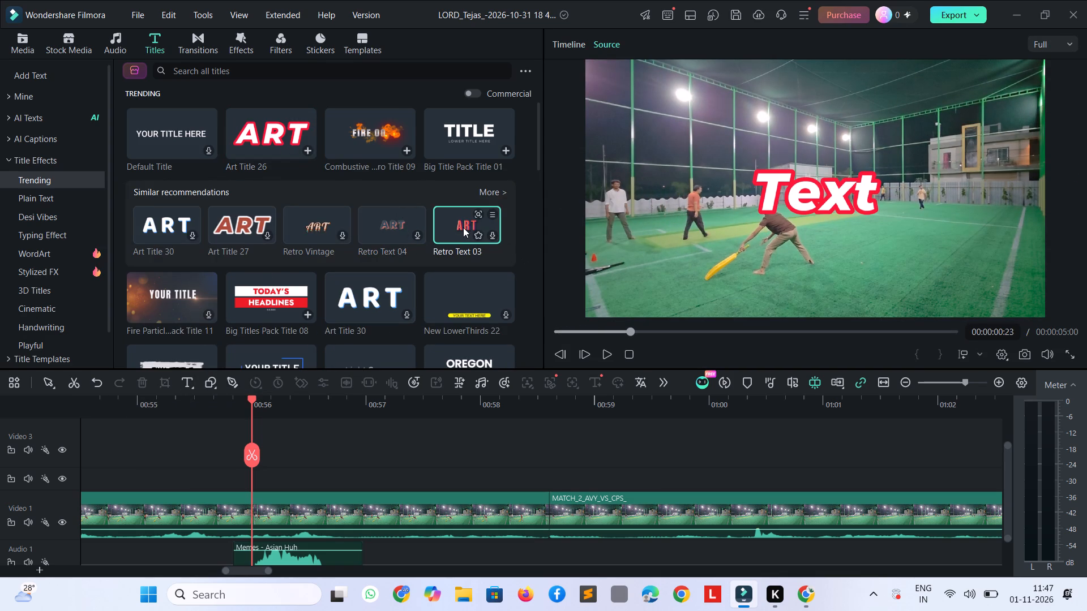
{"action": "double_click", "coordinate": [463, 227]}
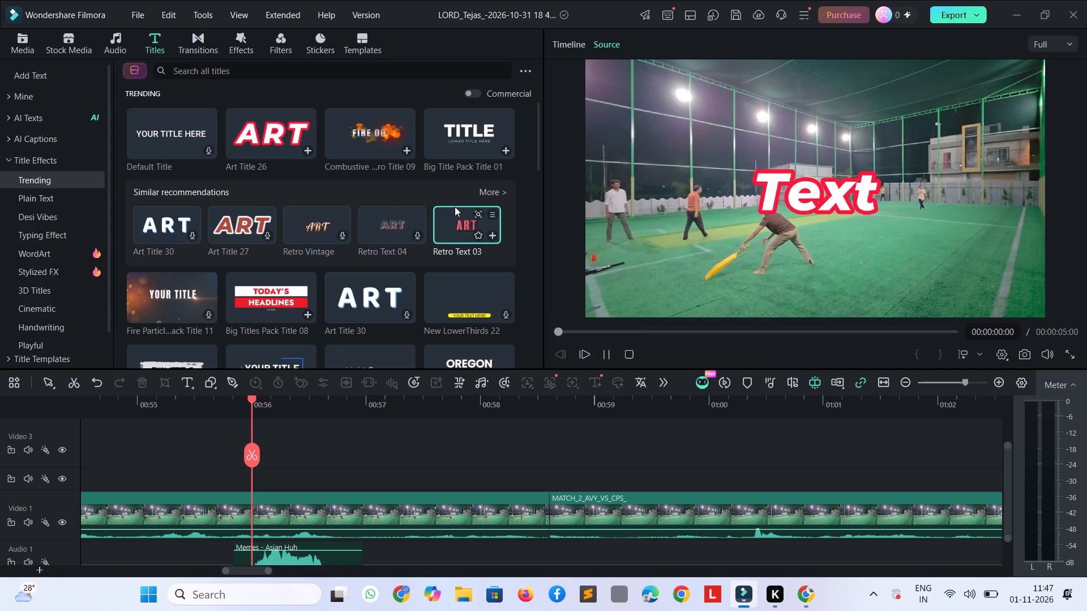
{"action": "key", "text": "space"}
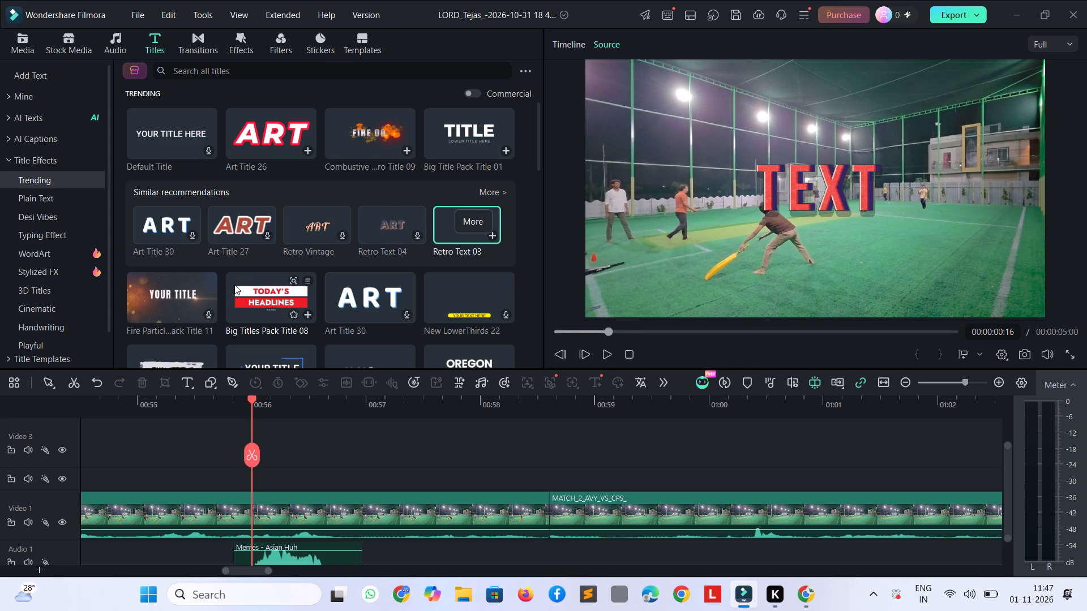
{"action": "scroll", "coordinate": [259, 203], "scroll_direction": "down", "scroll_amount": 1}
{"action": "scroll", "coordinate": [468, 236], "scroll_direction": "down", "scroll_amount": 2}
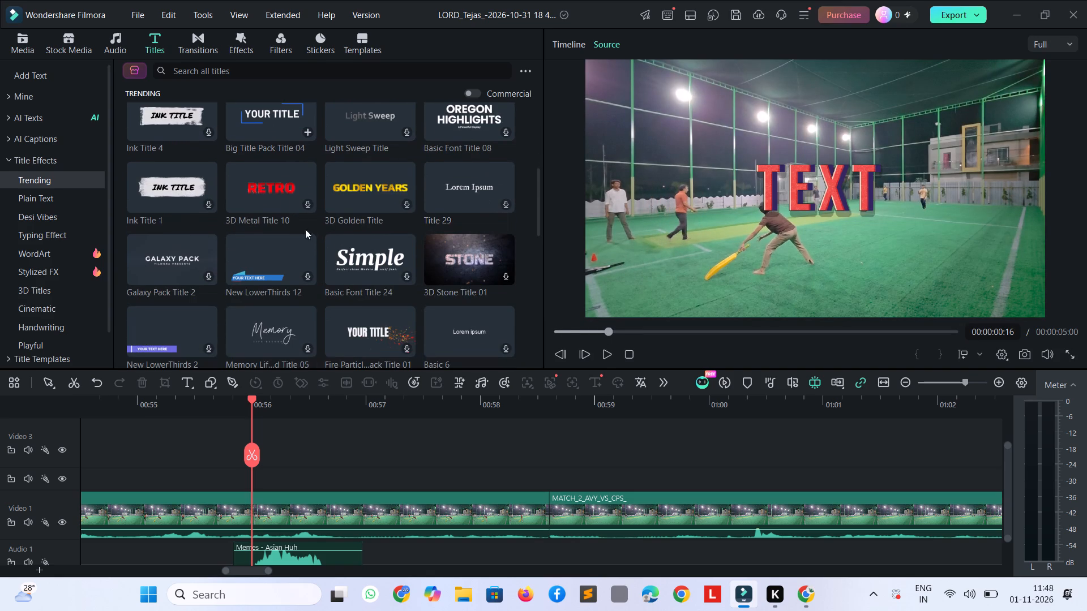
{"action": "double_click", "coordinate": [281, 187]}
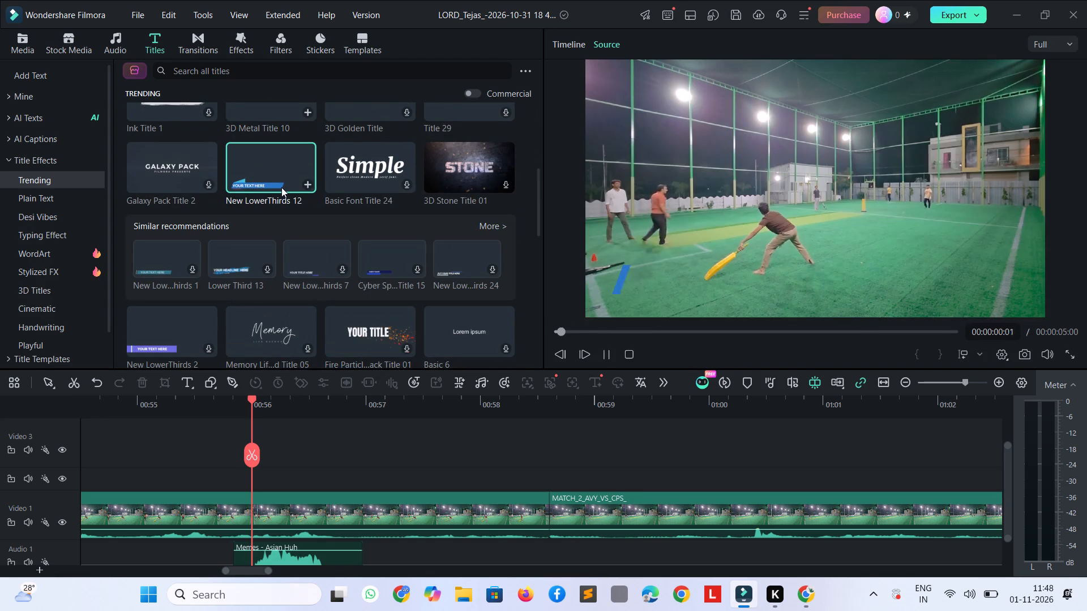
{"action": "key", "text": "space"}
{"action": "scroll", "coordinate": [307, 236], "scroll_direction": "up", "scroll_amount": 2}
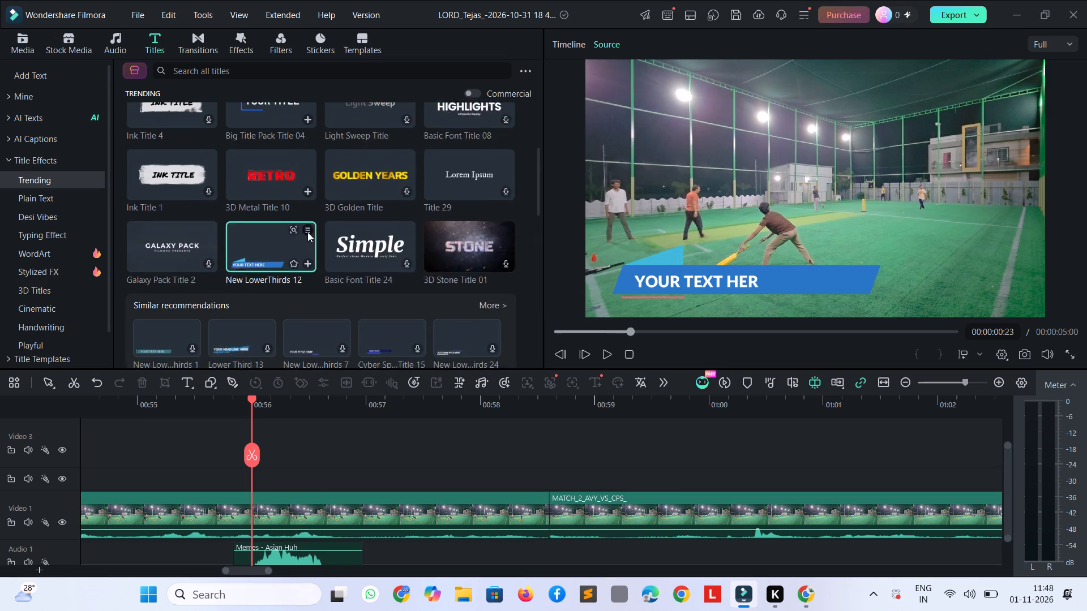
{"action": "left_click", "coordinate": [274, 257]}
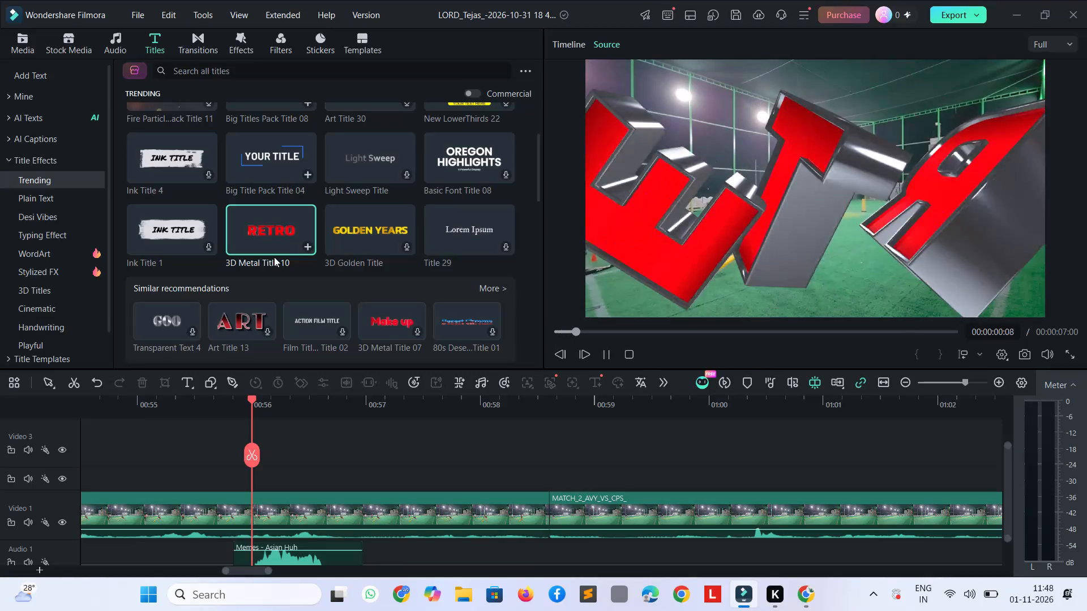
{"action": "key", "text": "space"}
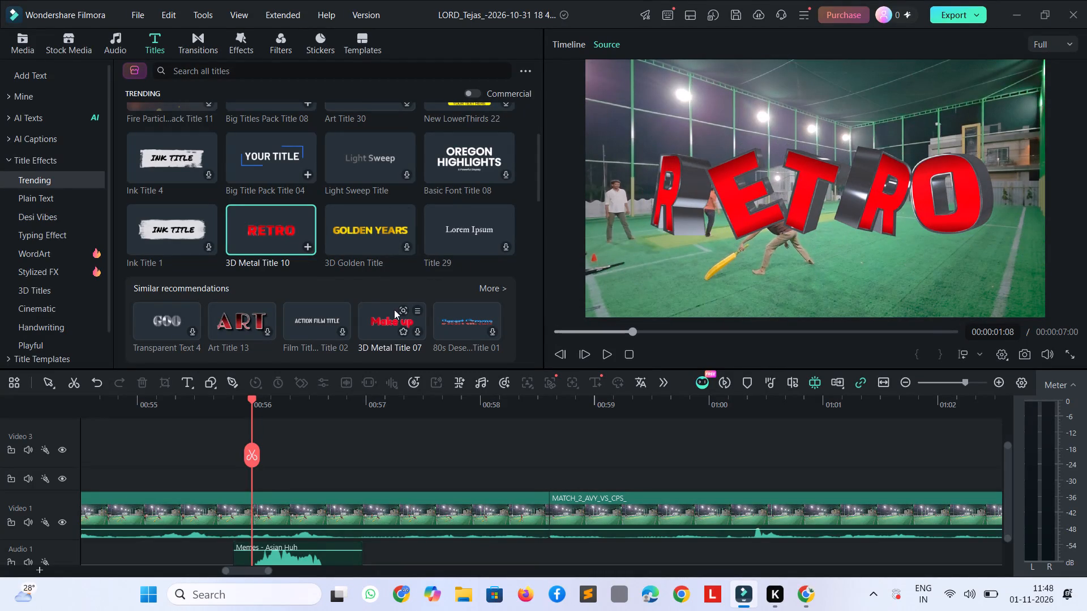
{"action": "scroll", "coordinate": [384, 313], "scroll_direction": "down", "scroll_amount": 1}
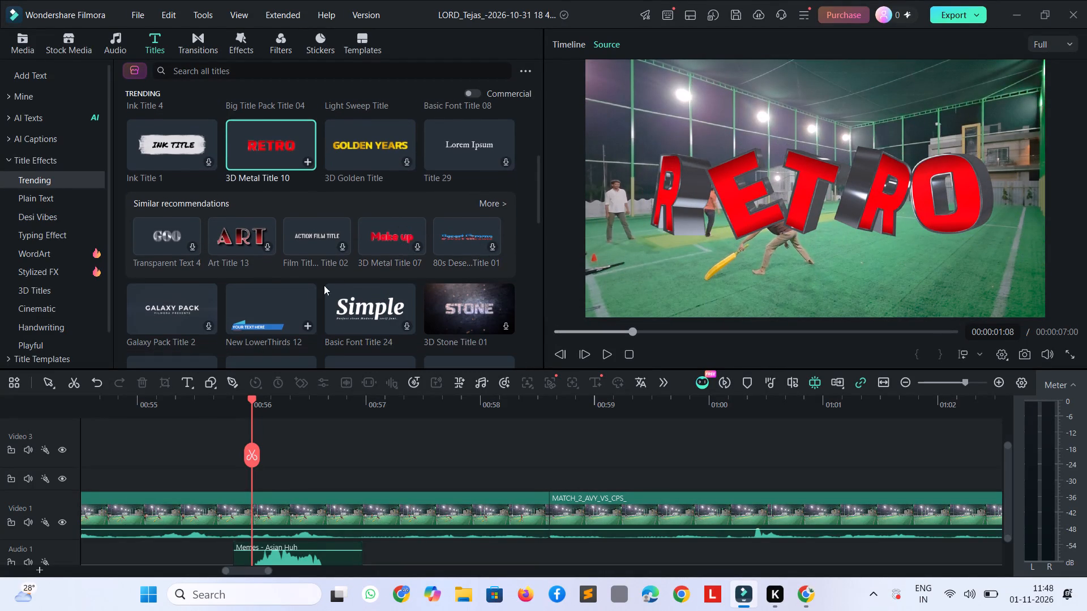
{"action": "scroll", "coordinate": [311, 287], "scroll_direction": "up", "scroll_amount": 2}
{"action": "scroll", "coordinate": [344, 249], "scroll_direction": "up", "scroll_amount": 3}
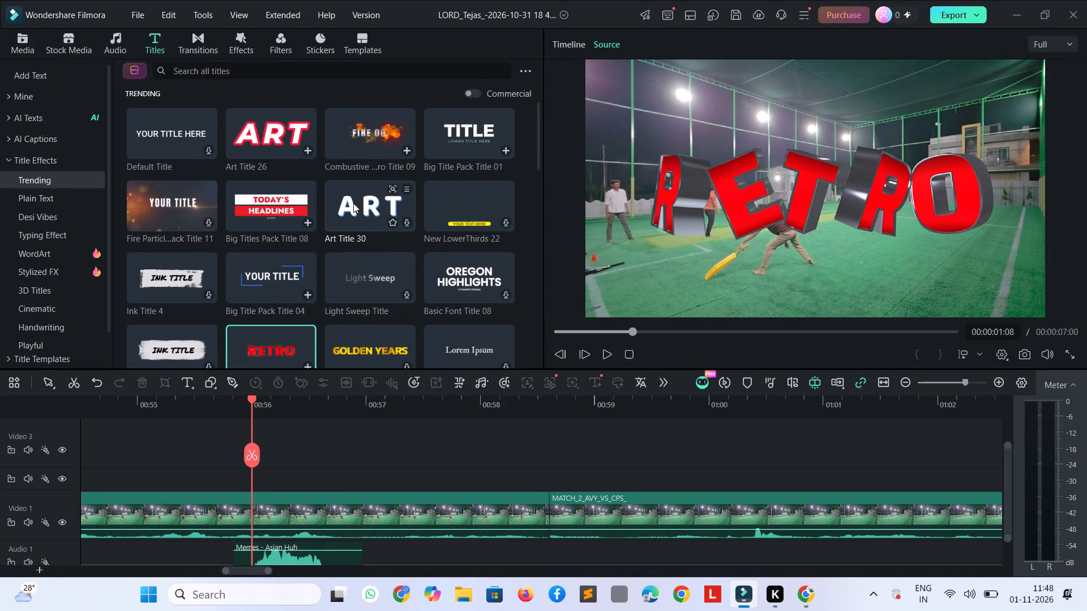
{"action": "left_click", "coordinate": [352, 201]}
{"action": "key", "text": "space"}
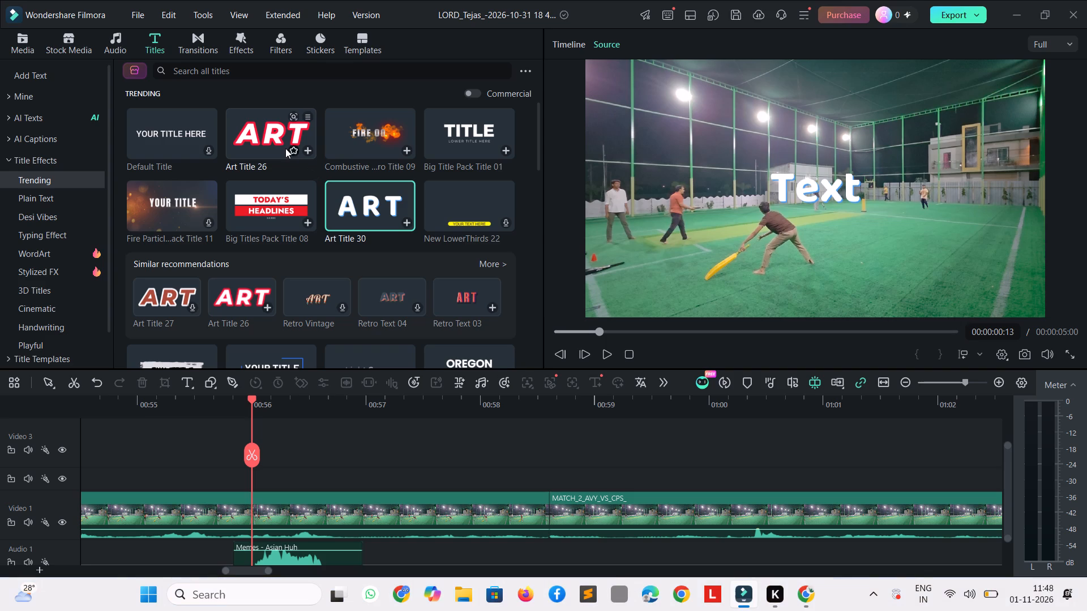
{"action": "left_click", "coordinate": [275, 131]}
{"action": "key", "text": "space"}
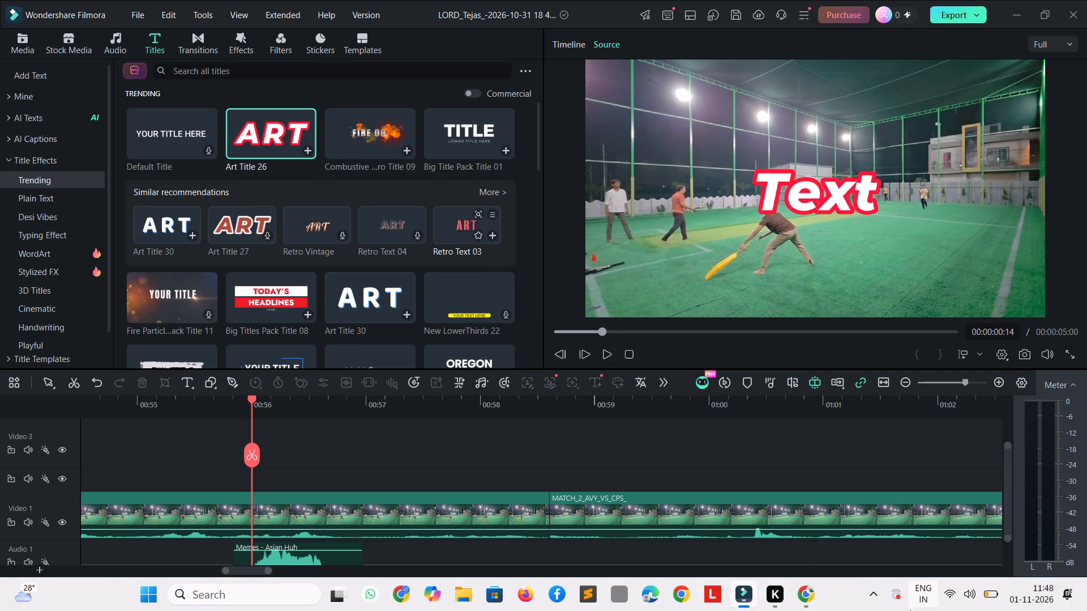
Raise the screen brightness in the system quick settings and return to the video editor.
{"action": "left_click", "coordinate": [988, 599]}
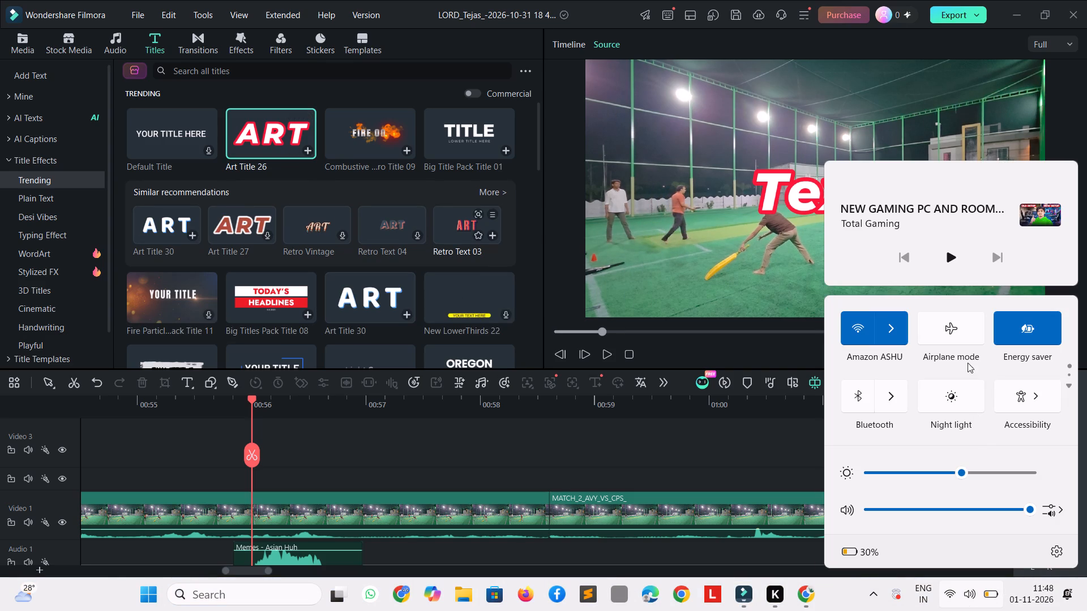
{"action": "left_click", "coordinate": [977, 463]}
{"action": "left_click_drag", "start_coordinate": [980, 467], "coordinate": [992, 477]}
{"action": "left_click_drag", "start_coordinate": [992, 477], "coordinate": [998, 500]}
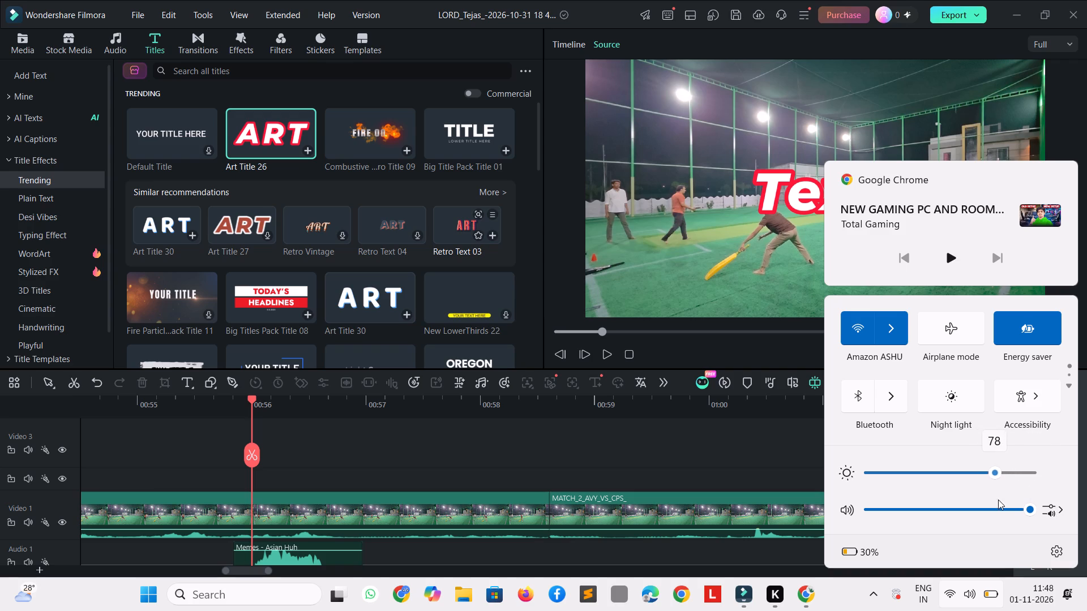
{"action": "left_click_drag", "start_coordinate": [998, 500], "coordinate": [953, 487]}
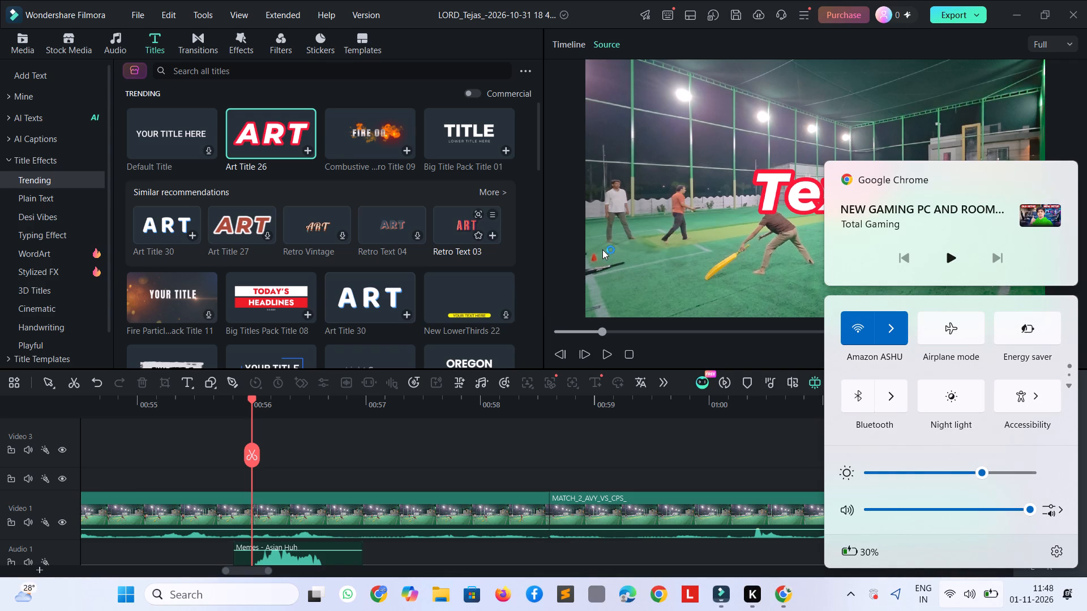
{"action": "triple_click", "coordinate": [783, 193]}
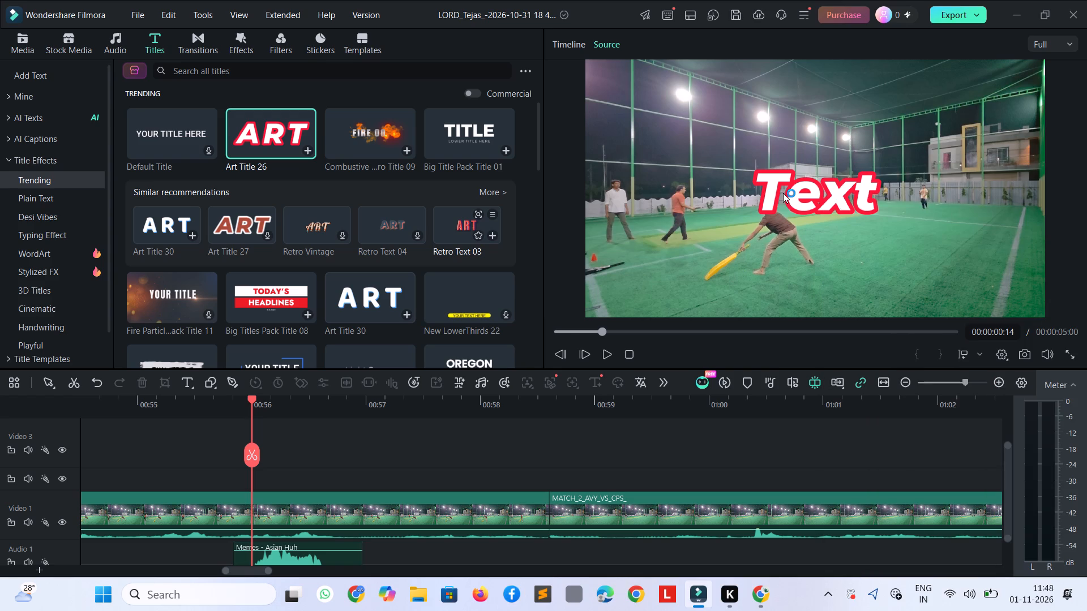
{"action": "left_click", "coordinate": [783, 193]}
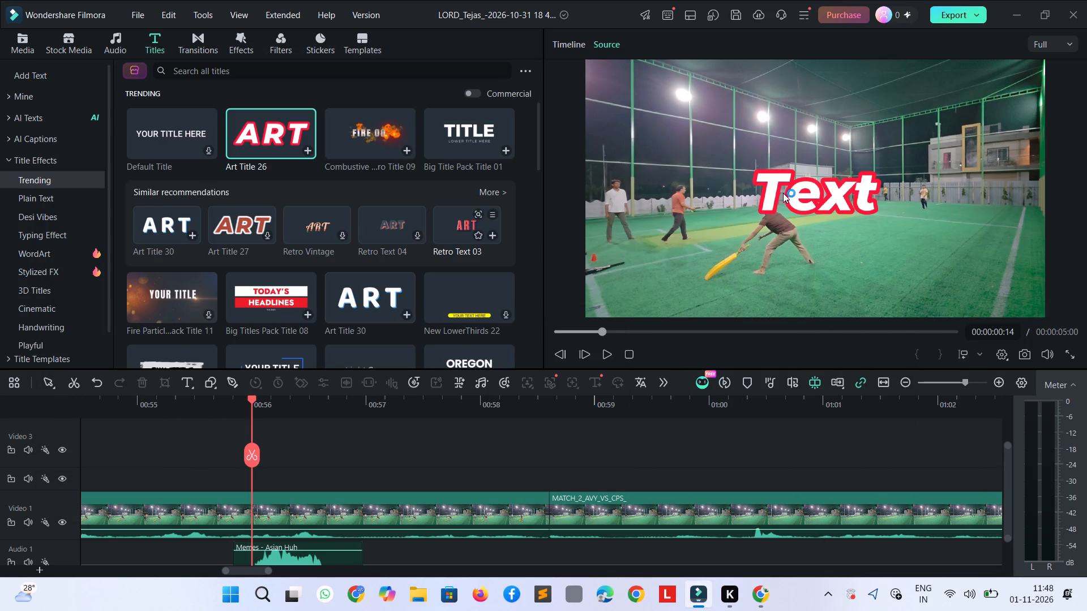
Add Art Title 26 on the track directly above Video 1, starting at about 00:00:55:27.
{"action": "scroll", "coordinate": [367, 470], "scroll_direction": "down", "scroll_amount": 3}
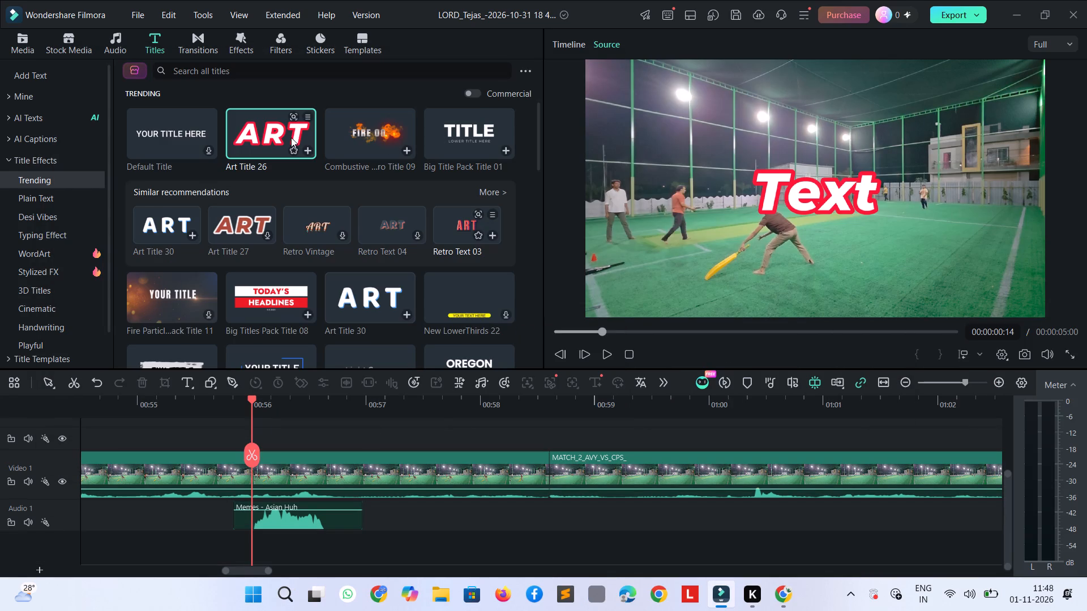
{"action": "left_click_drag", "start_coordinate": [289, 136], "coordinate": [243, 488]}
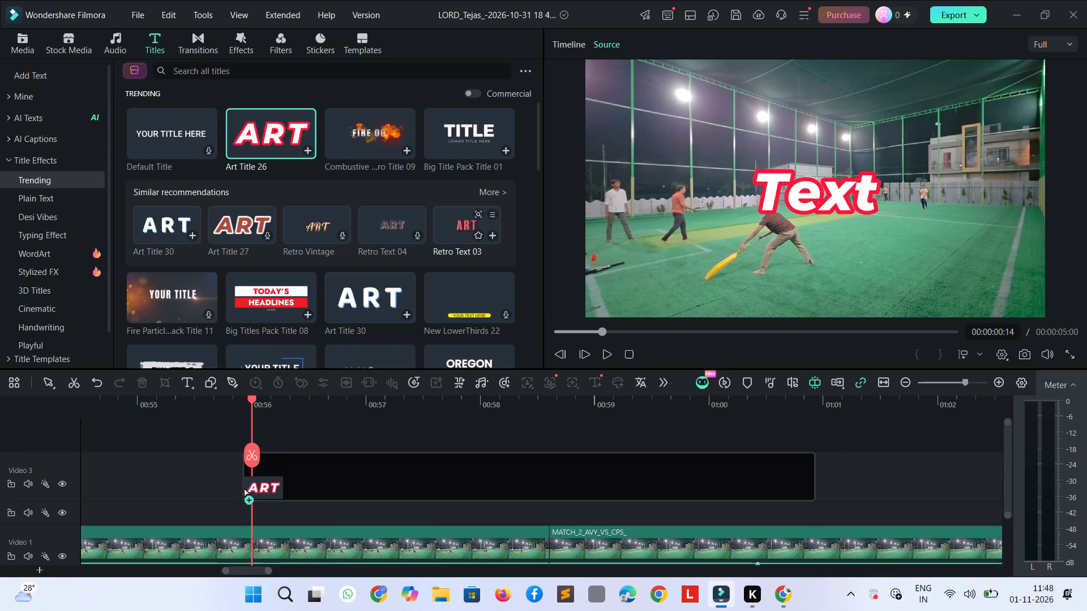
{"action": "left_click_drag", "start_coordinate": [243, 488], "coordinate": [217, 518]}
{"action": "scroll", "coordinate": [538, 484], "scroll_direction": "down", "scroll_amount": 2}
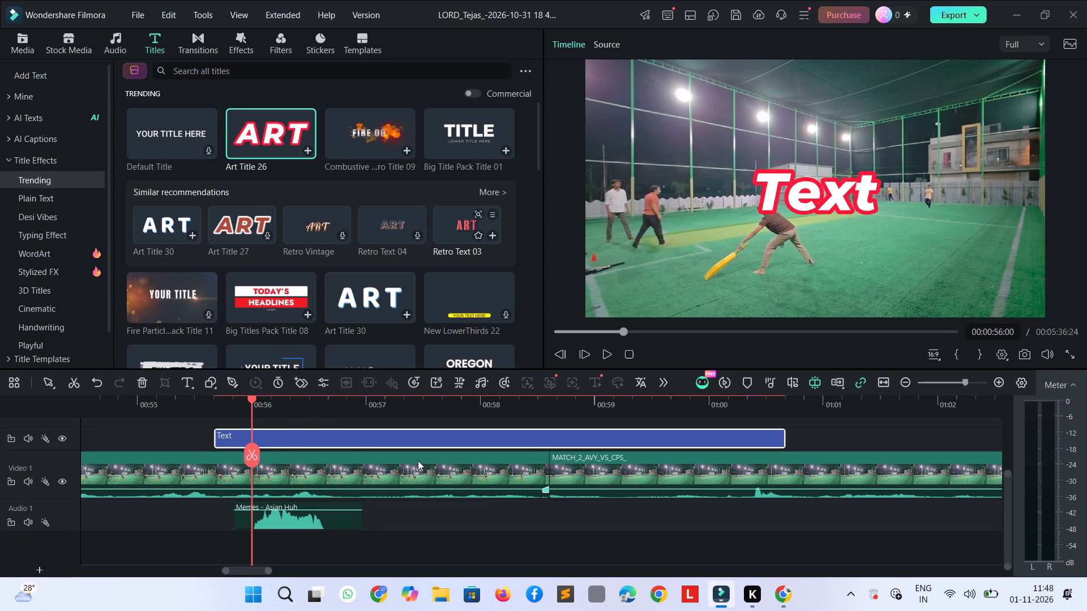
{"action": "left_click_drag", "start_coordinate": [289, 432], "coordinate": [319, 444]}
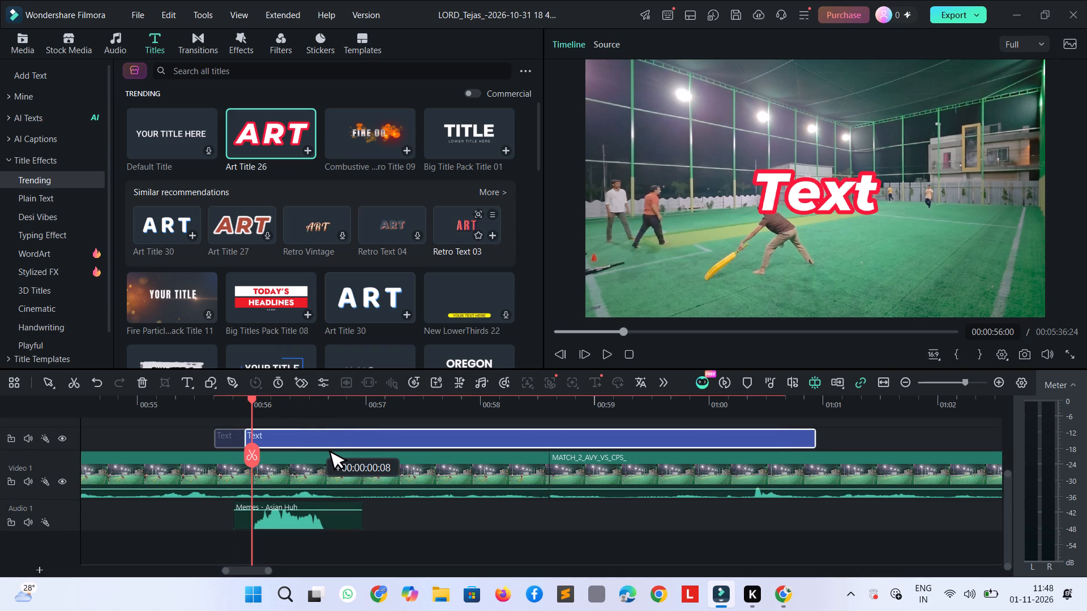
{"action": "left_click_drag", "start_coordinate": [319, 444], "coordinate": [314, 442]}
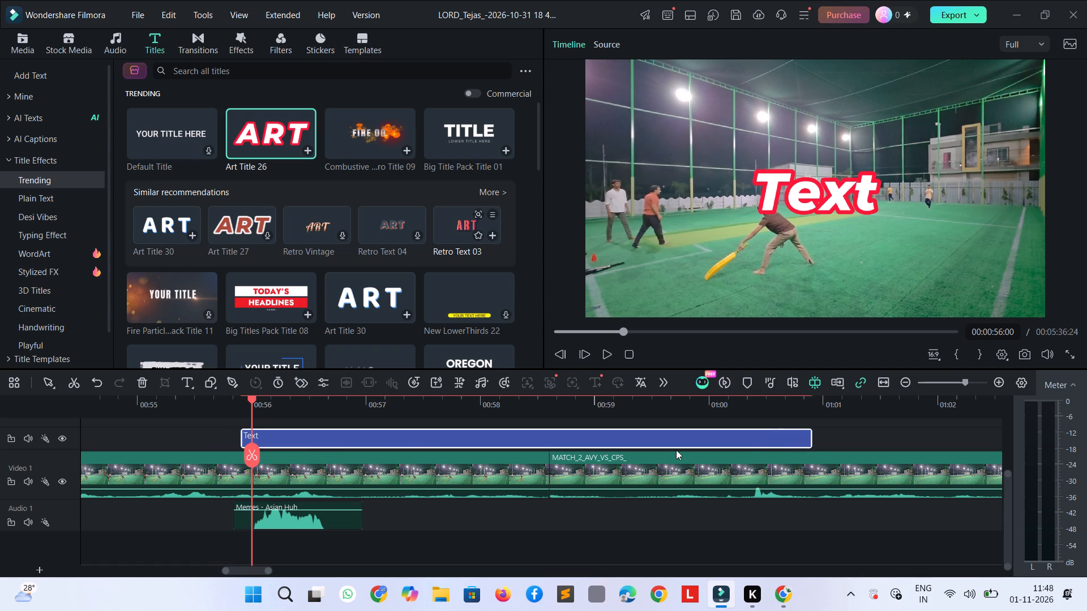
Shorten the Art Title 26 clip so that it ends just after 00:00:56:00.
{"action": "left_click_drag", "start_coordinate": [810, 437], "coordinate": [560, 439]}
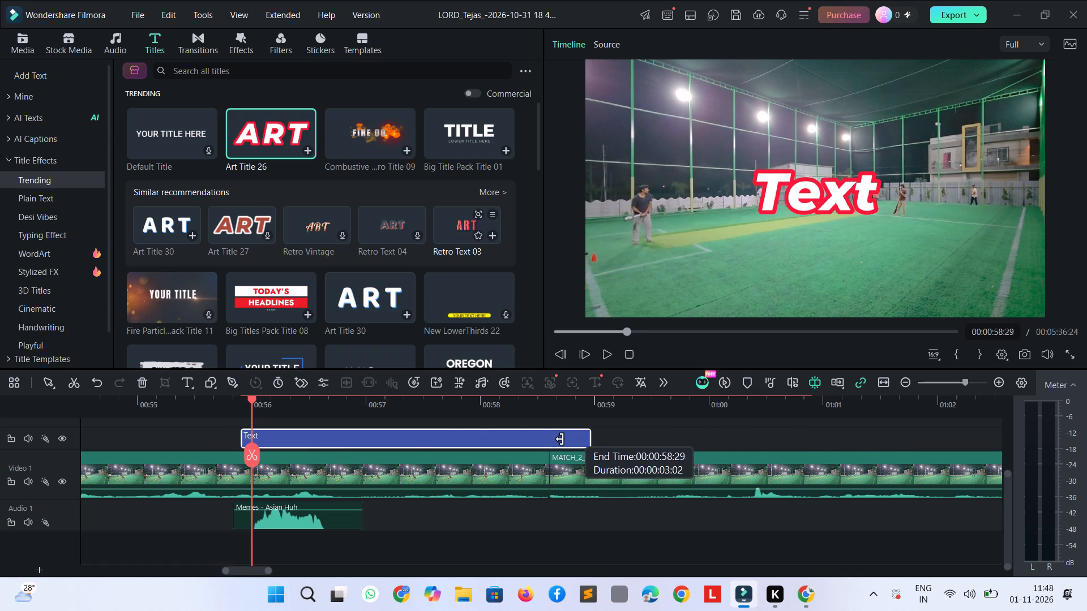
{"action": "left_click_drag", "start_coordinate": [560, 439], "coordinate": [262, 442]}
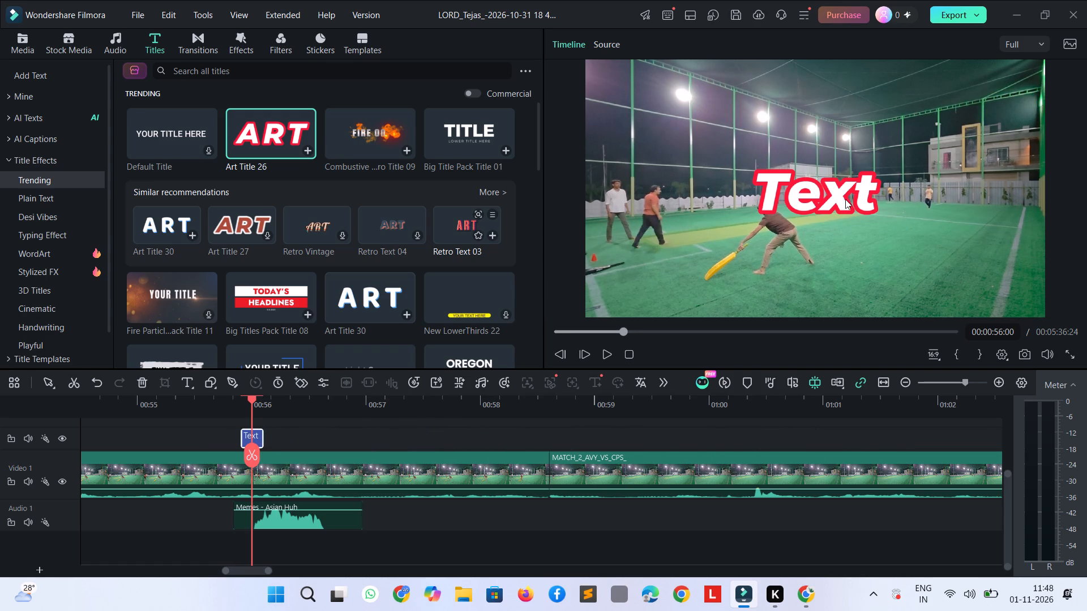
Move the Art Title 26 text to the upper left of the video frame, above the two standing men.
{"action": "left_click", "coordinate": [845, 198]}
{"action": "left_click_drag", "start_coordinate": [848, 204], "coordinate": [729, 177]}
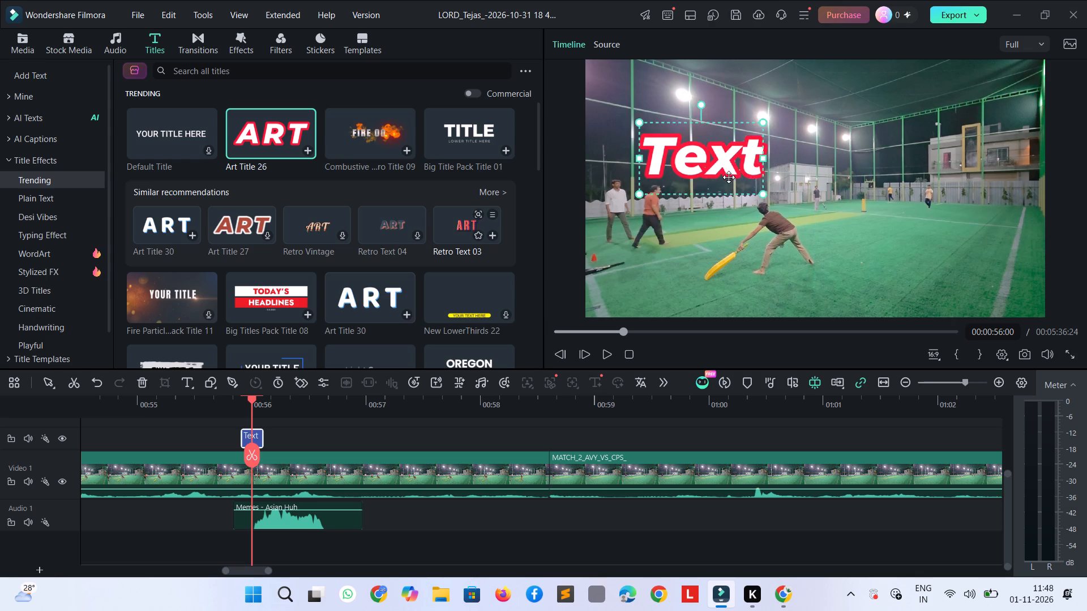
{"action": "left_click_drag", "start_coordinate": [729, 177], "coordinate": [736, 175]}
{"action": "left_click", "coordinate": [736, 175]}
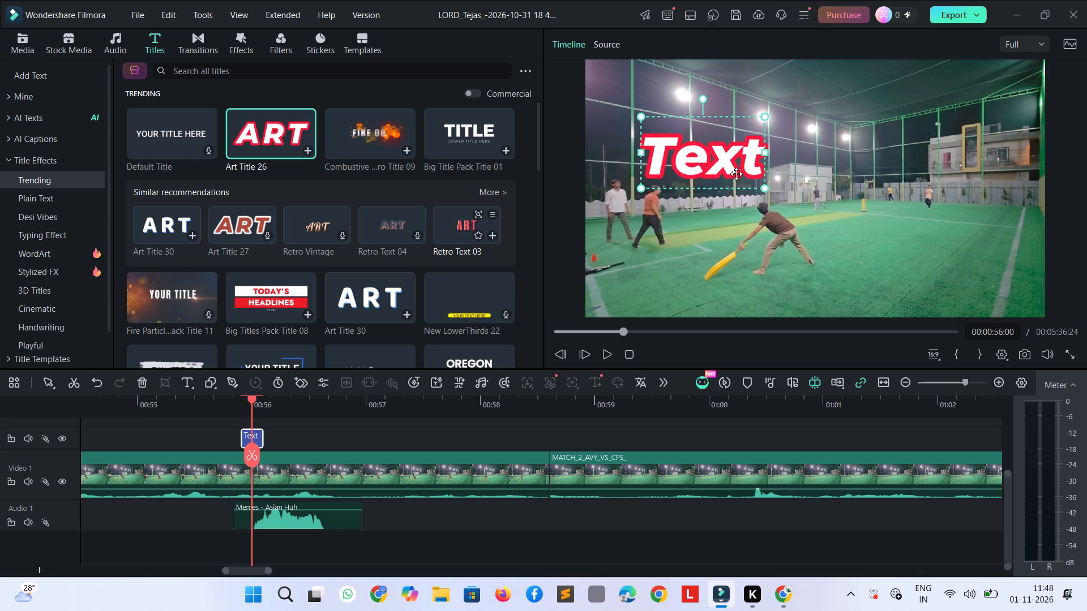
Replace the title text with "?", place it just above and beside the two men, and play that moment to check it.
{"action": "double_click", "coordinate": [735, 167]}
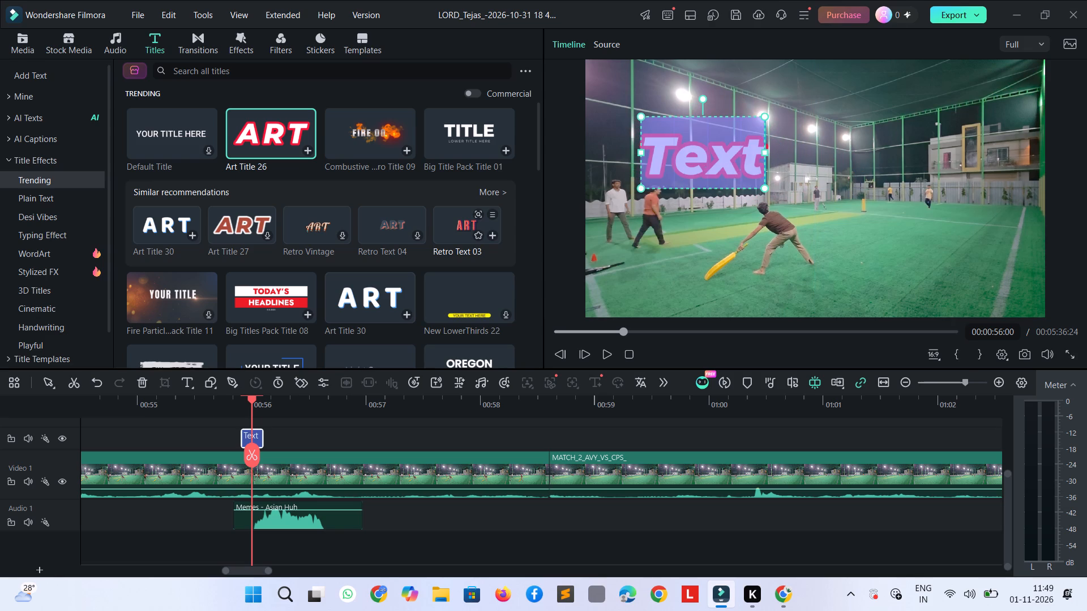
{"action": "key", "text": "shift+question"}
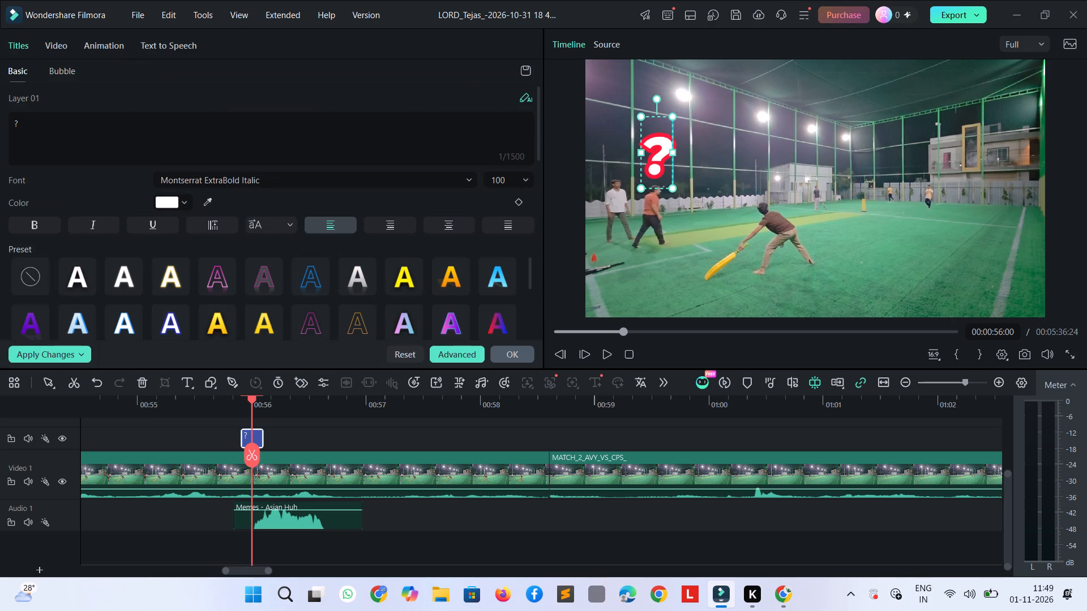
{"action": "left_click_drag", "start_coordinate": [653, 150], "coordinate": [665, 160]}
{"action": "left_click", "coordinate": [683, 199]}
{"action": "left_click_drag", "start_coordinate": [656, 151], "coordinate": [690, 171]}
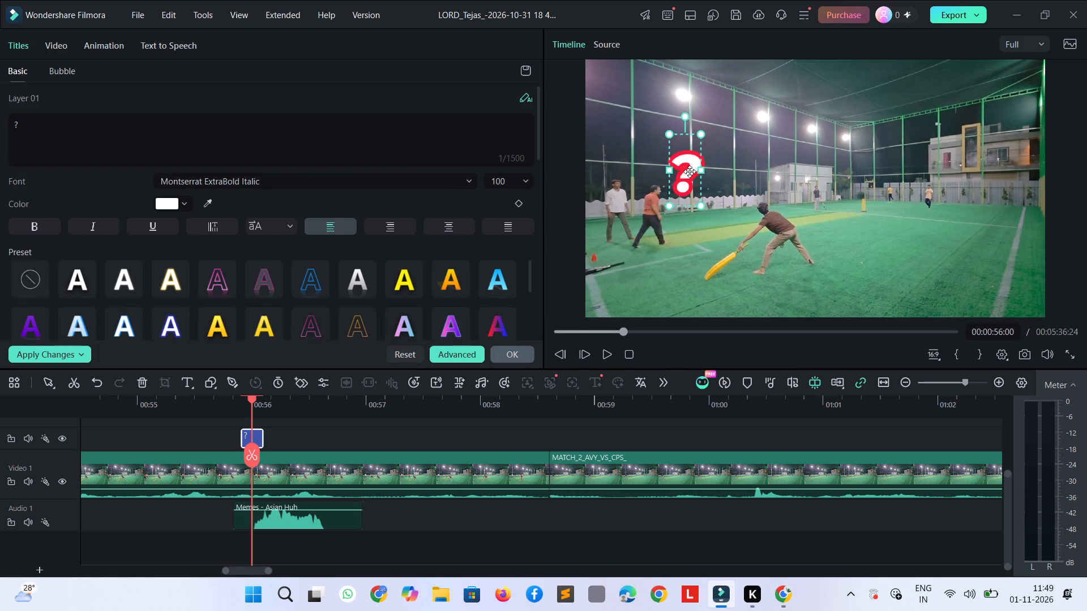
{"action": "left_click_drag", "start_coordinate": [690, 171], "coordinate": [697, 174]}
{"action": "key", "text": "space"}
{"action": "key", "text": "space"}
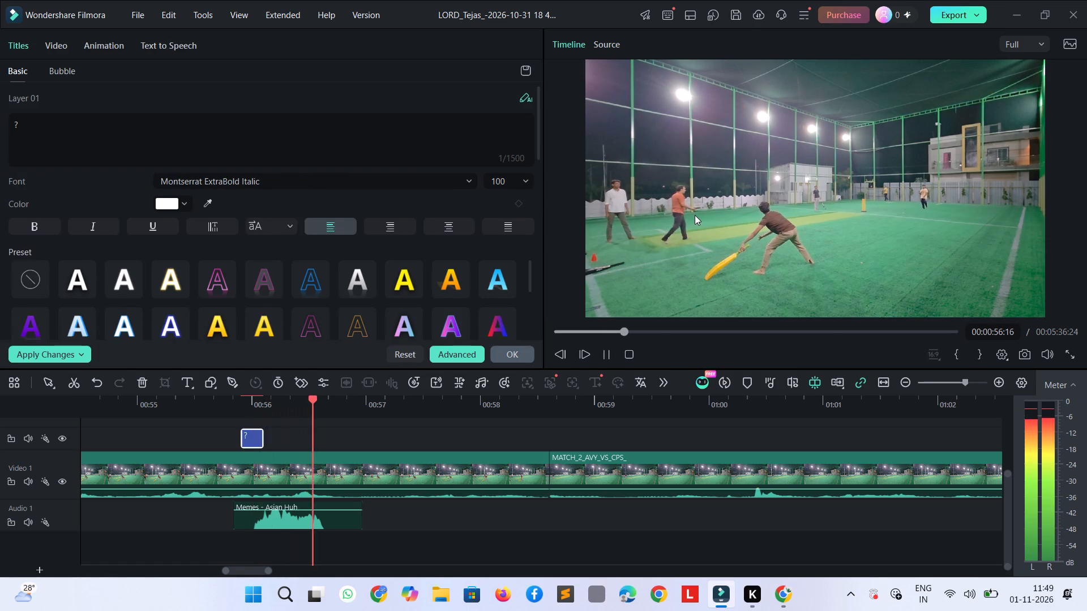
Change the title text on the clip at 00:00:55:27 to "4 lok ?".
{"action": "left_click", "coordinate": [236, 433]}
{"action": "left_click", "coordinate": [255, 441]}
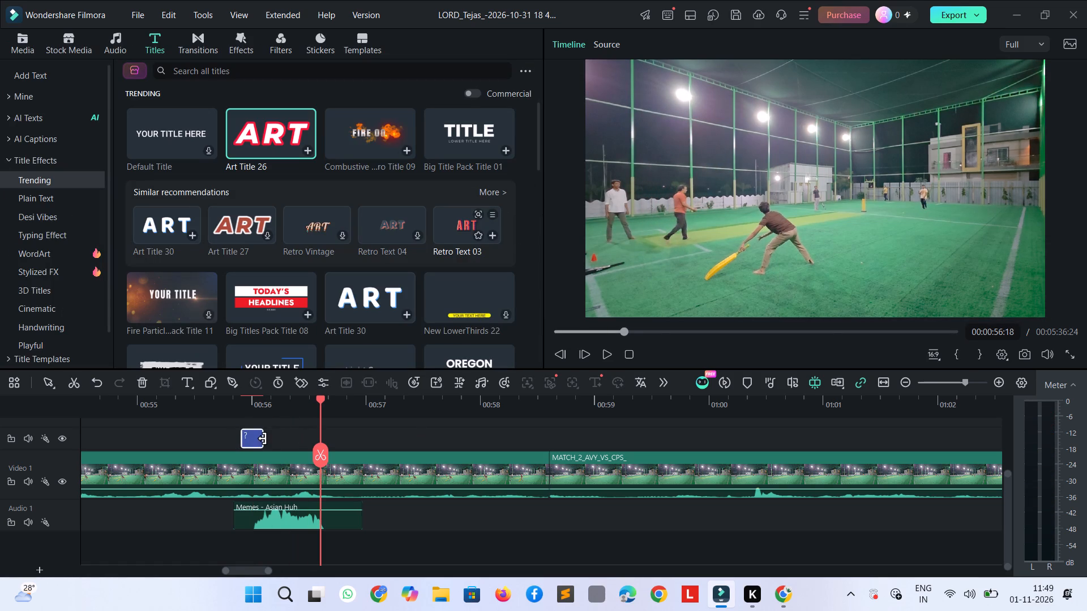
{"action": "double_click", "coordinate": [249, 438]}
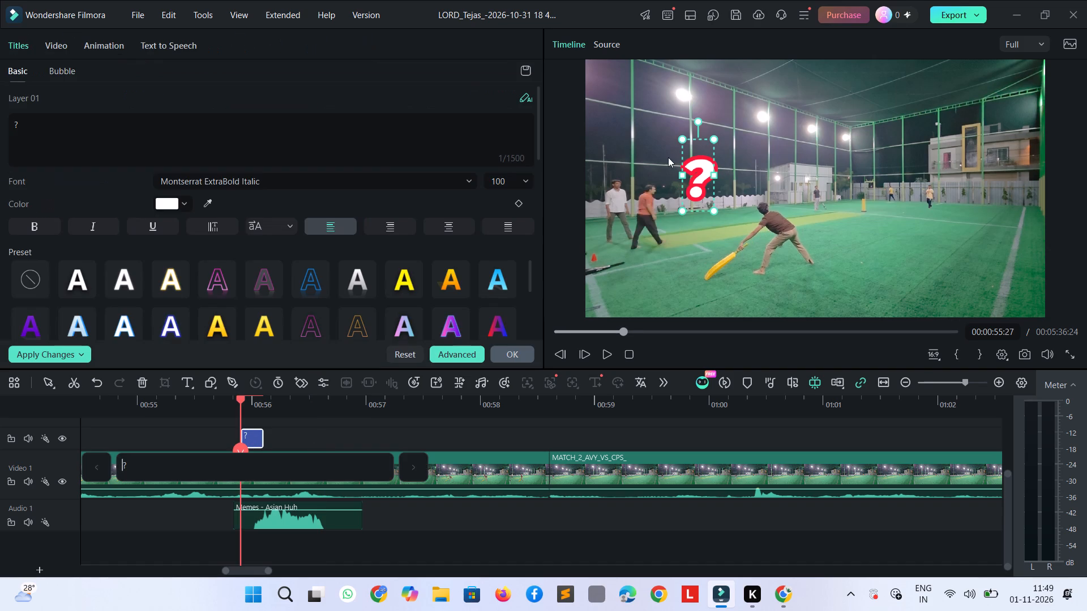
{"action": "double_click", "coordinate": [695, 184]}
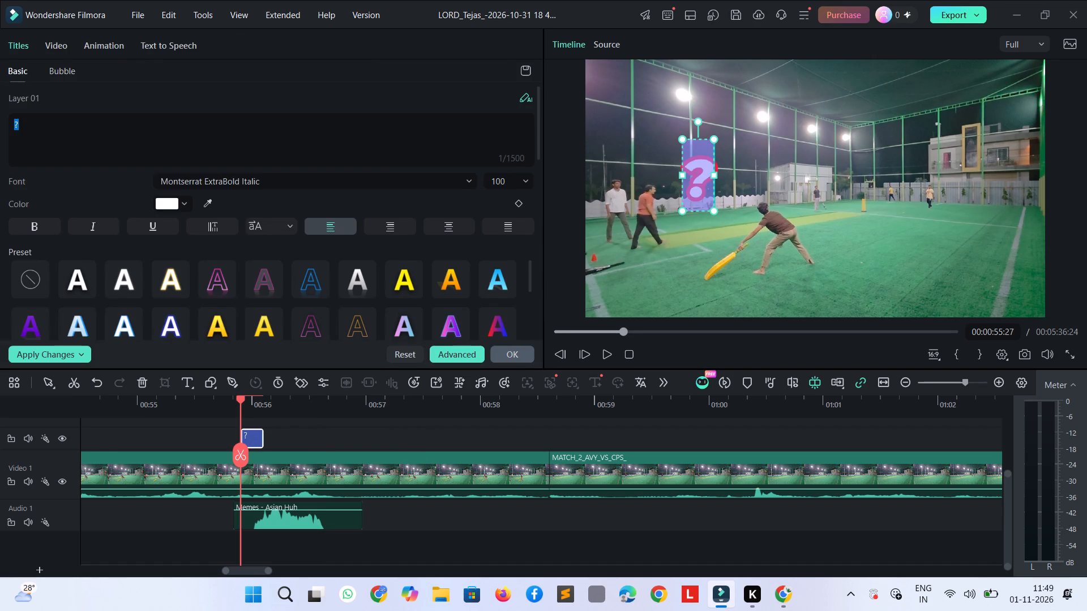
{"action": "type", "text": "4"}
{"action": "key", "text": "space"}
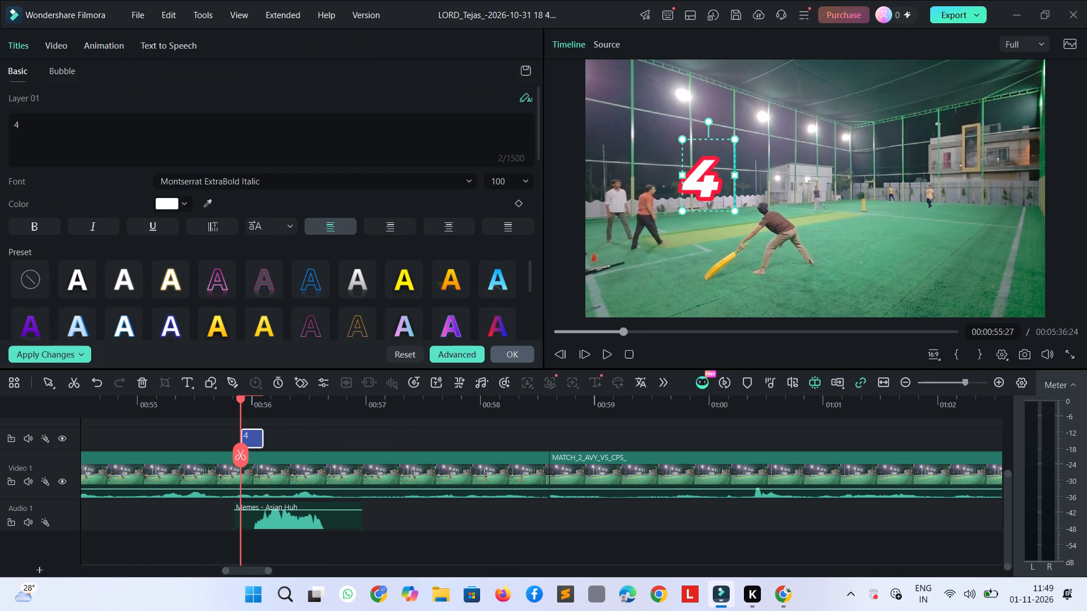
{"action": "key", "text": "shift+question"}
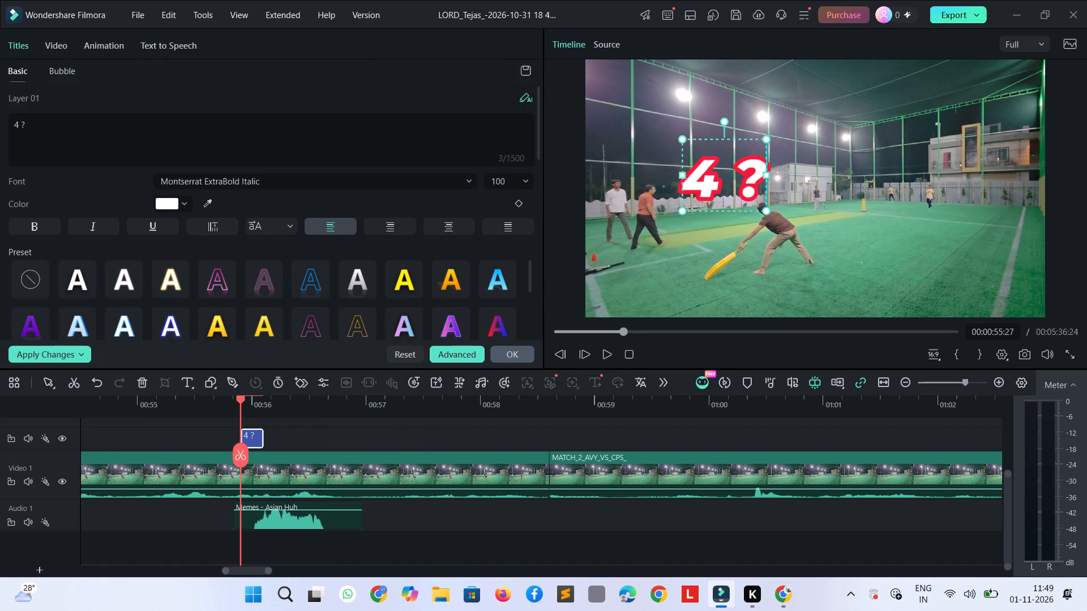
{"action": "key", "text": "Left"}
{"action": "key", "text": "Left"}
{"action": "key", "text": "space"}
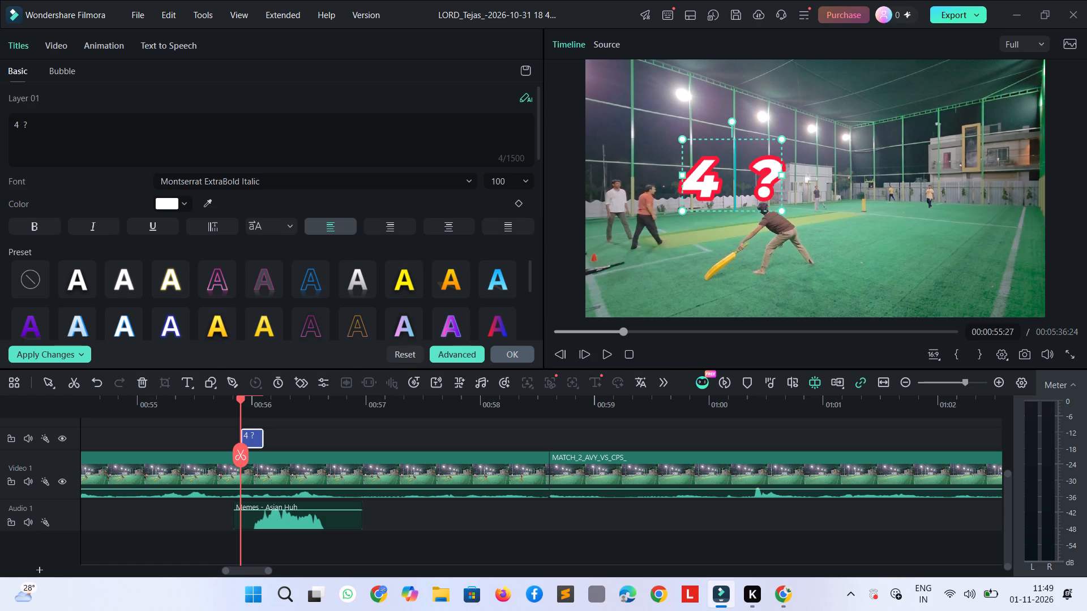
{"action": "type", "text": "log"}
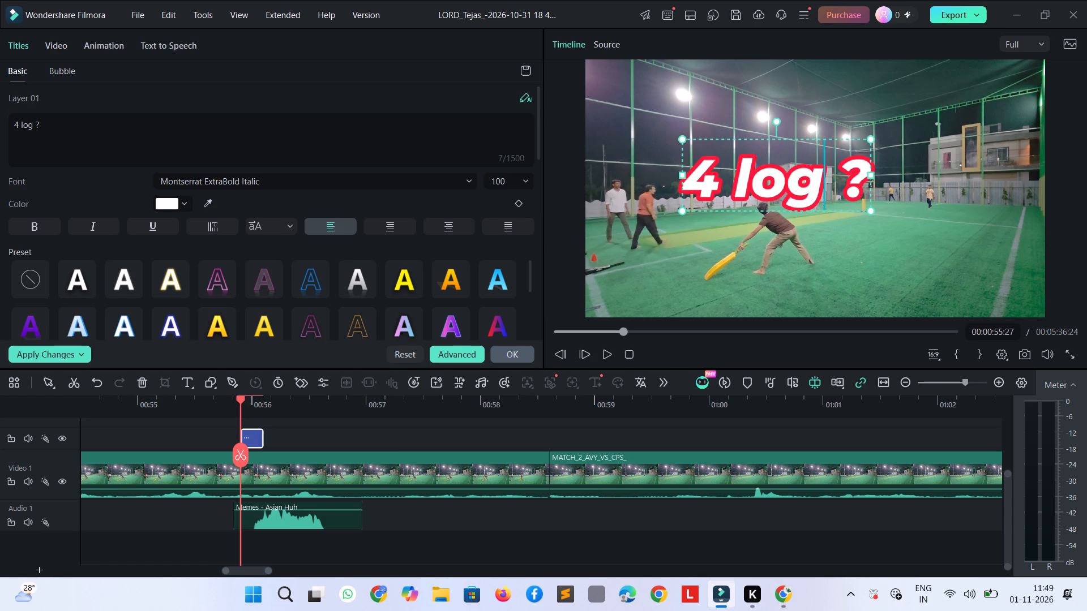
{"action": "key", "text": "BackSpace"}
{"action": "key", "text": "k"}
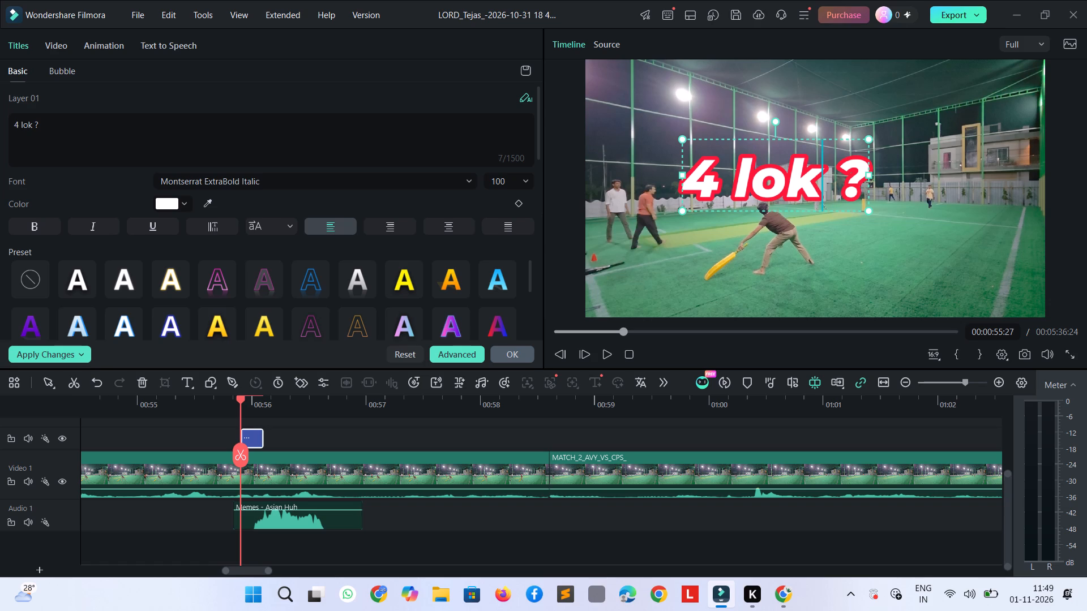
{"action": "key", "text": "super+apostrophe"}
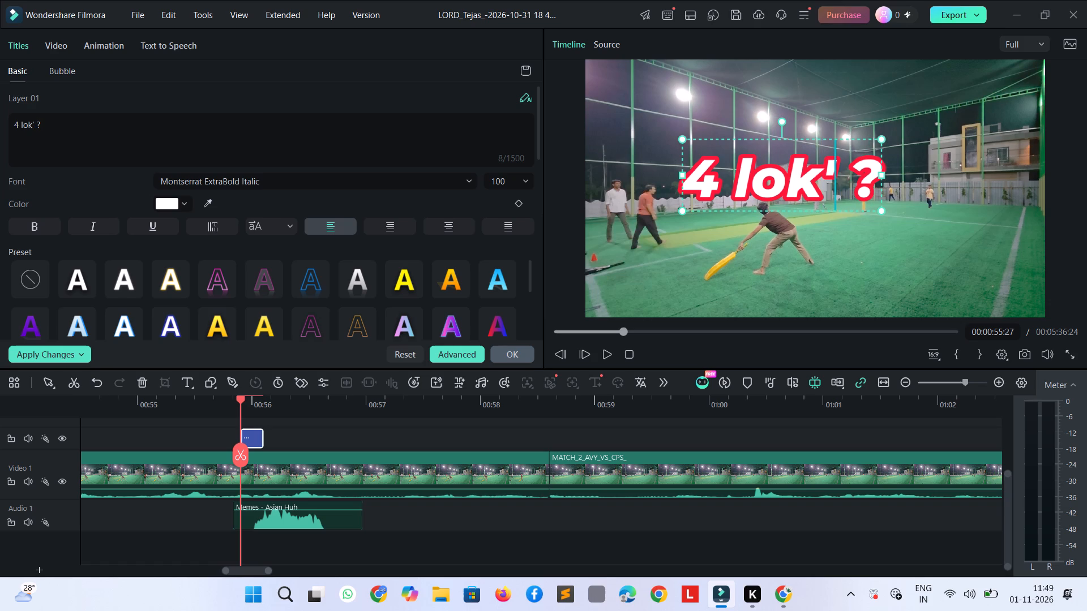
{"action": "key", "text": "BackSpace"}
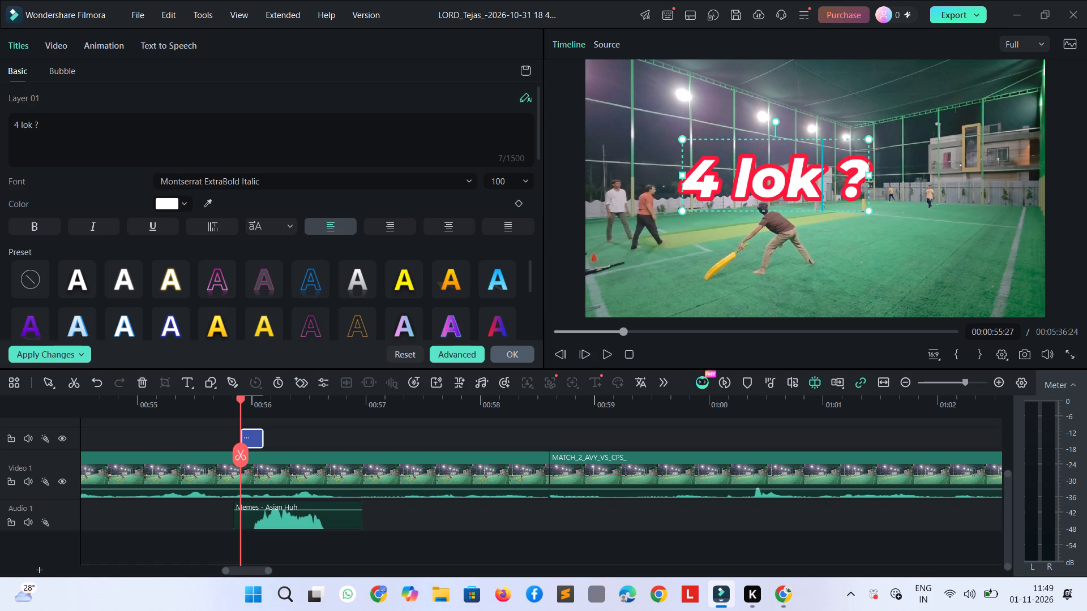
Insert the thinking face and raised-eyebrow face emojis after "lok" in the title text.
{"action": "key", "text": "super+semicolon"}
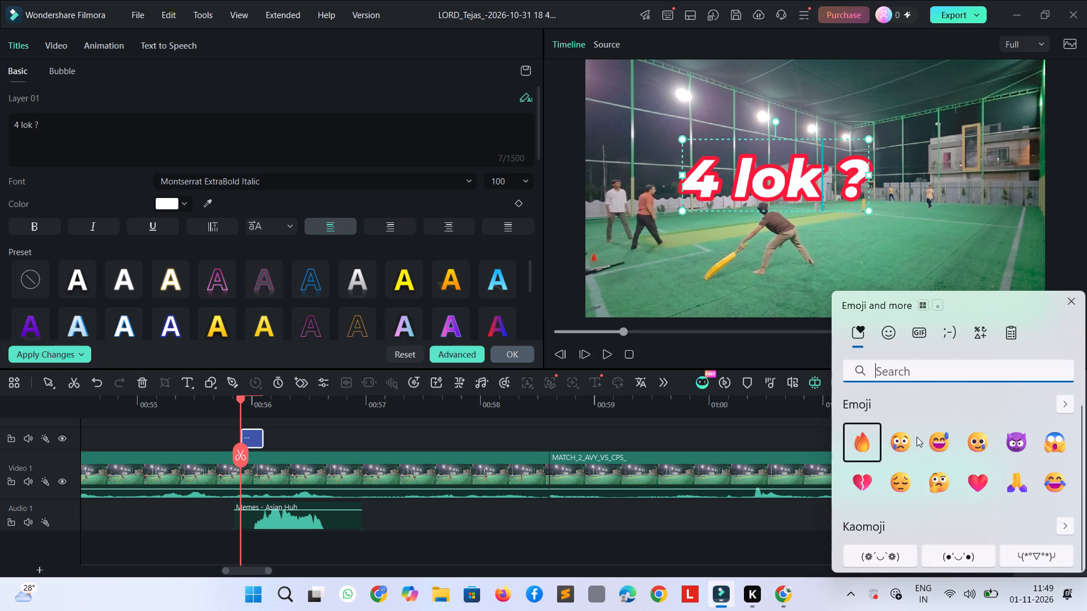
{"action": "left_click", "coordinate": [935, 472]}
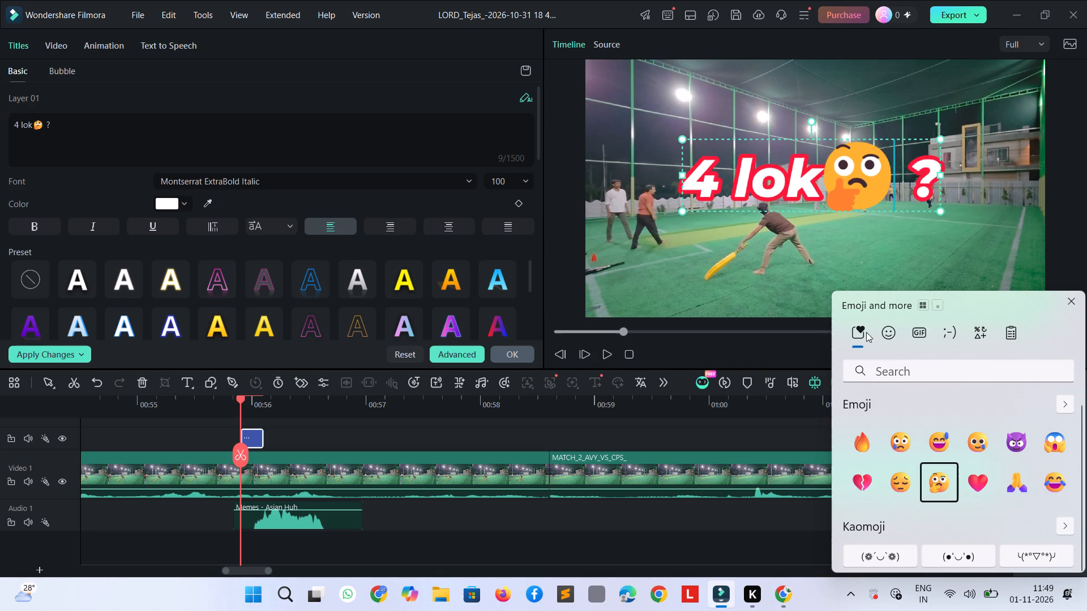
{"action": "left_click", "coordinate": [882, 332]}
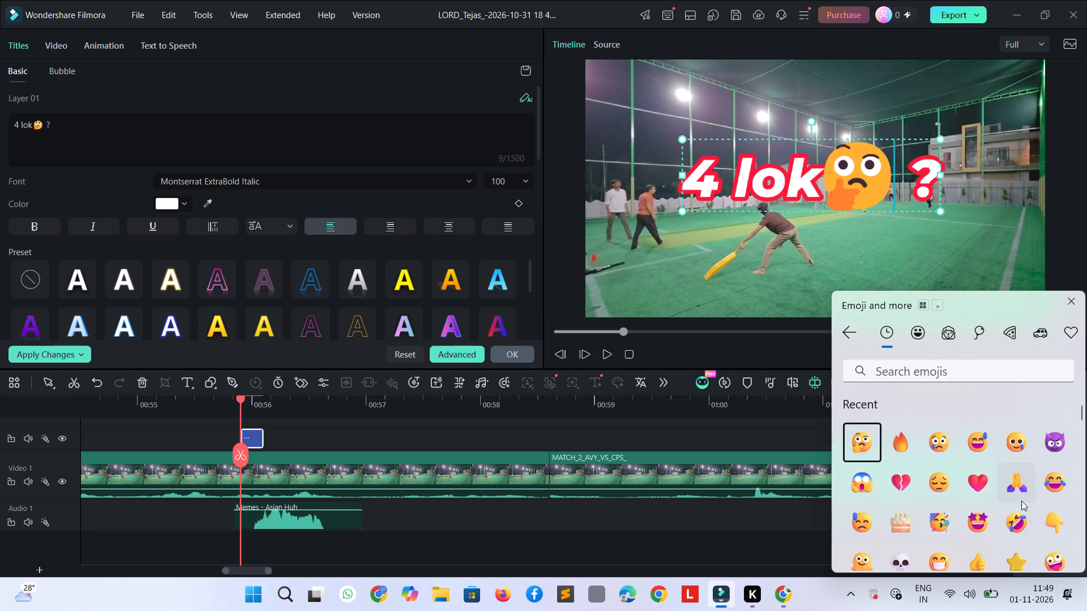
{"action": "scroll", "coordinate": [1019, 500], "scroll_direction": "down", "scroll_amount": 7}
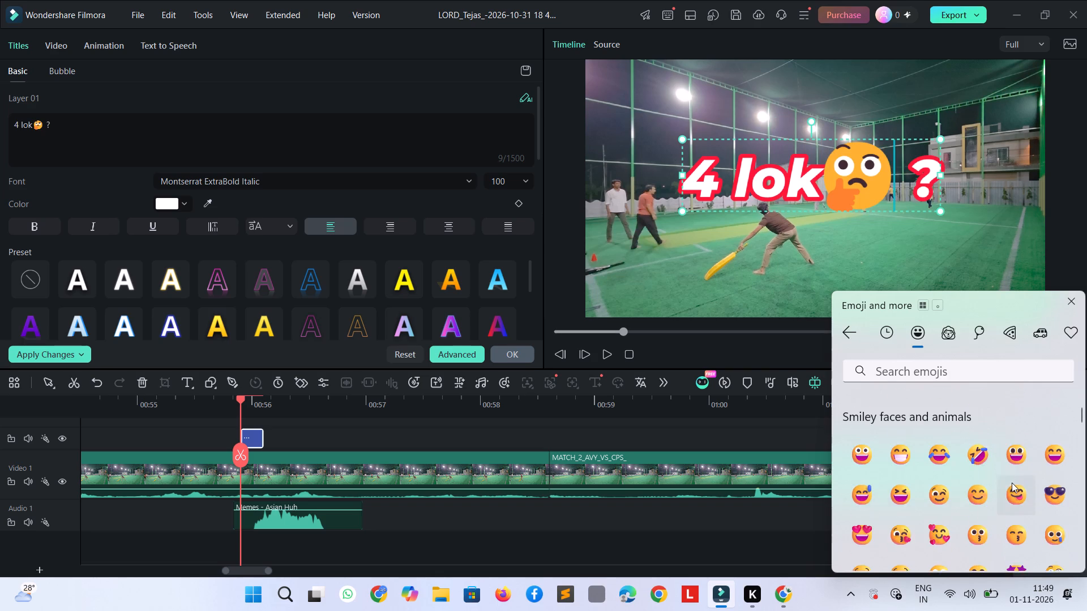
{"action": "scroll", "coordinate": [1012, 483], "scroll_direction": "down", "scroll_amount": 3}
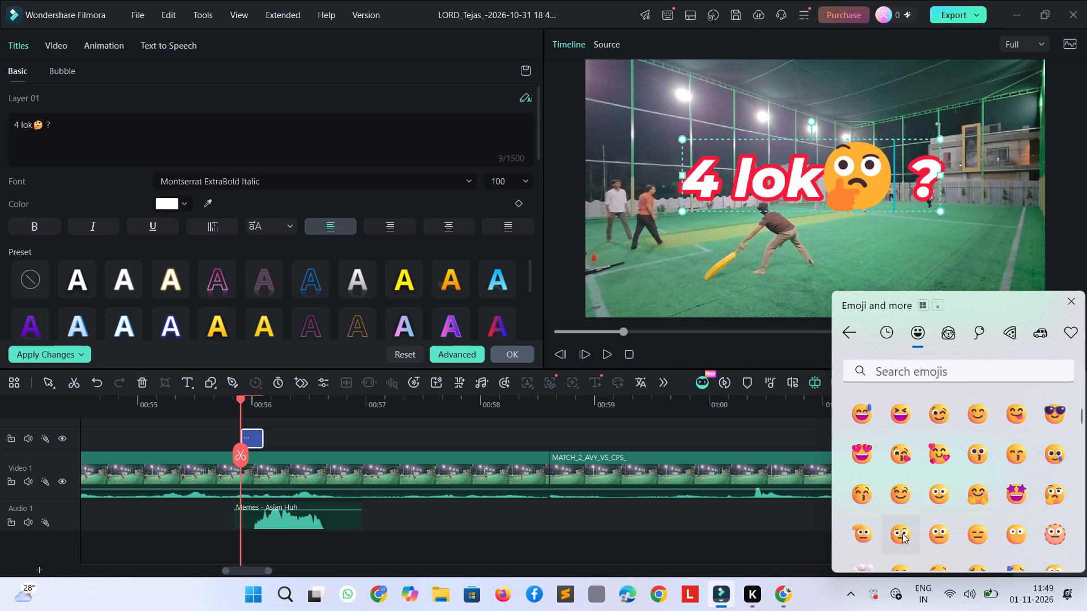
{"action": "left_click", "coordinate": [896, 522]}
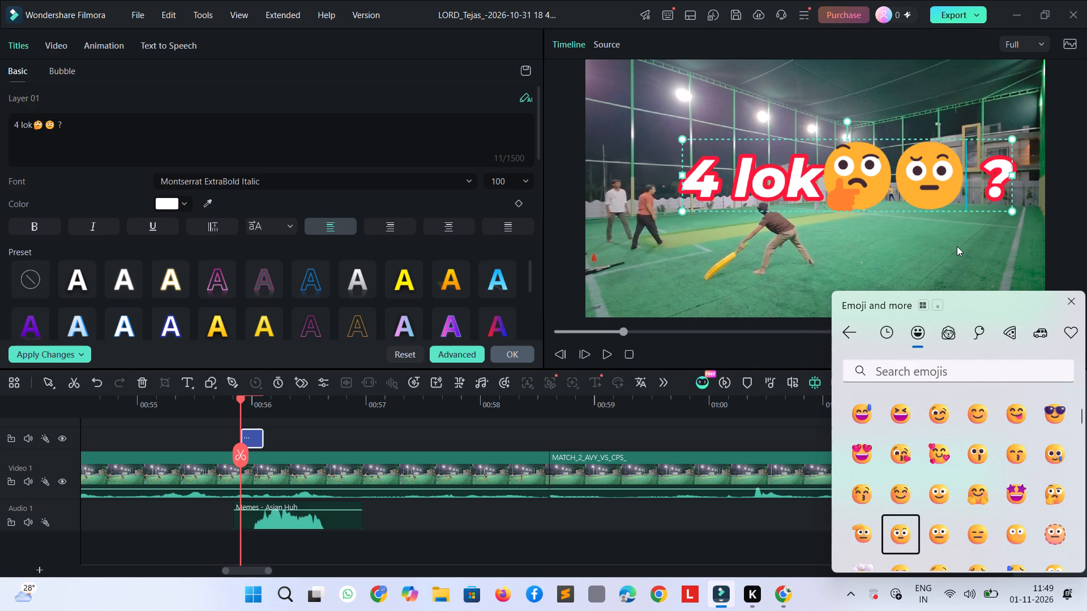
{"action": "left_click", "coordinate": [957, 246]}
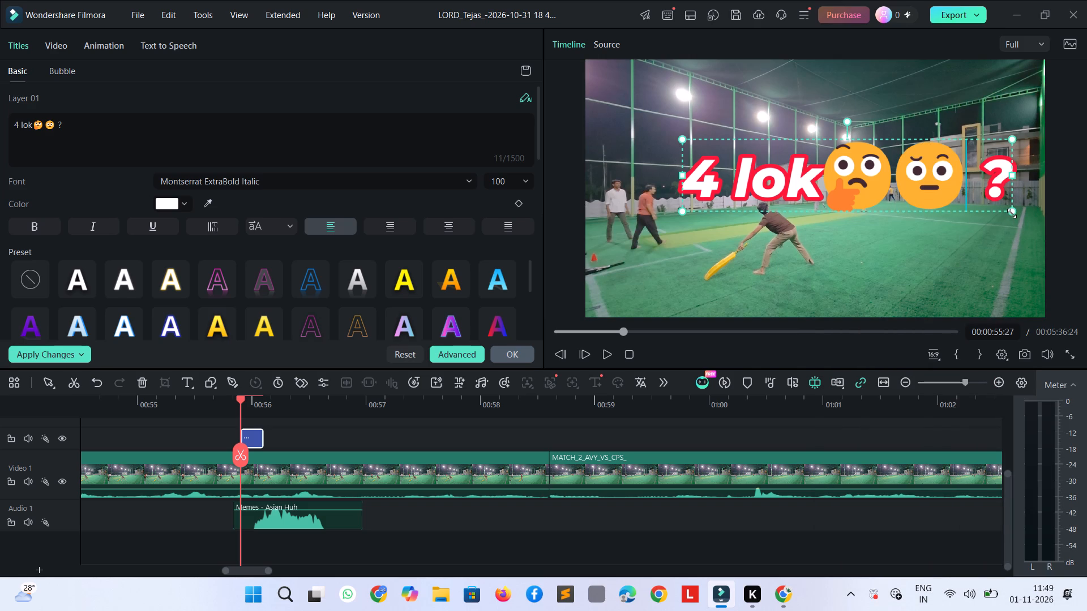
Scale the emoji title down in the preview to a font size of about 55.
{"action": "left_click_drag", "start_coordinate": [1012, 213], "coordinate": [761, 182]}
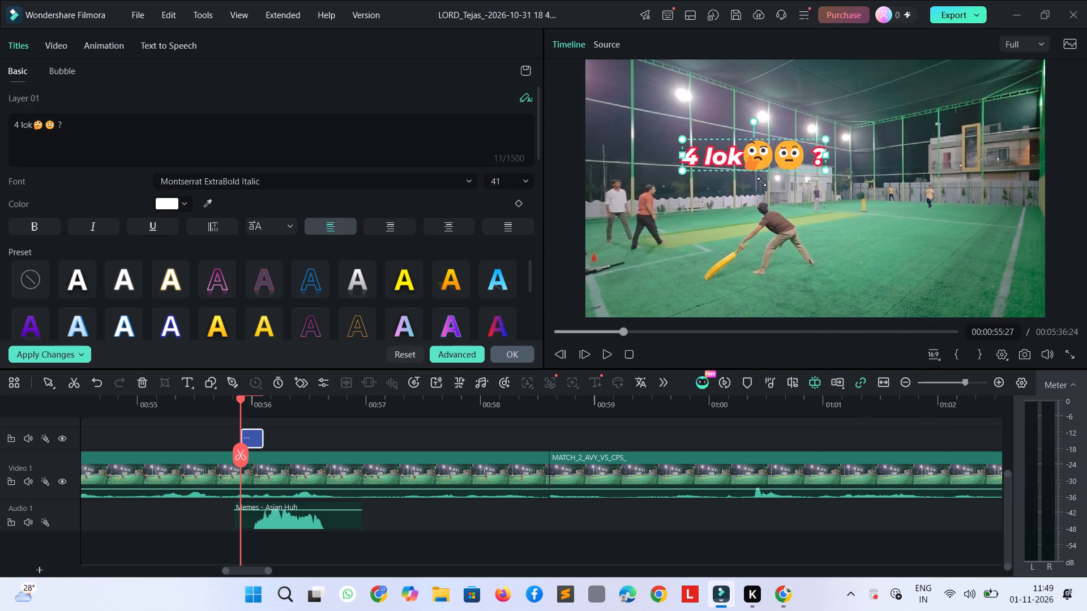
{"action": "left_click_drag", "start_coordinate": [761, 182], "coordinate": [763, 179]}
{"action": "left_click", "coordinate": [768, 161]}
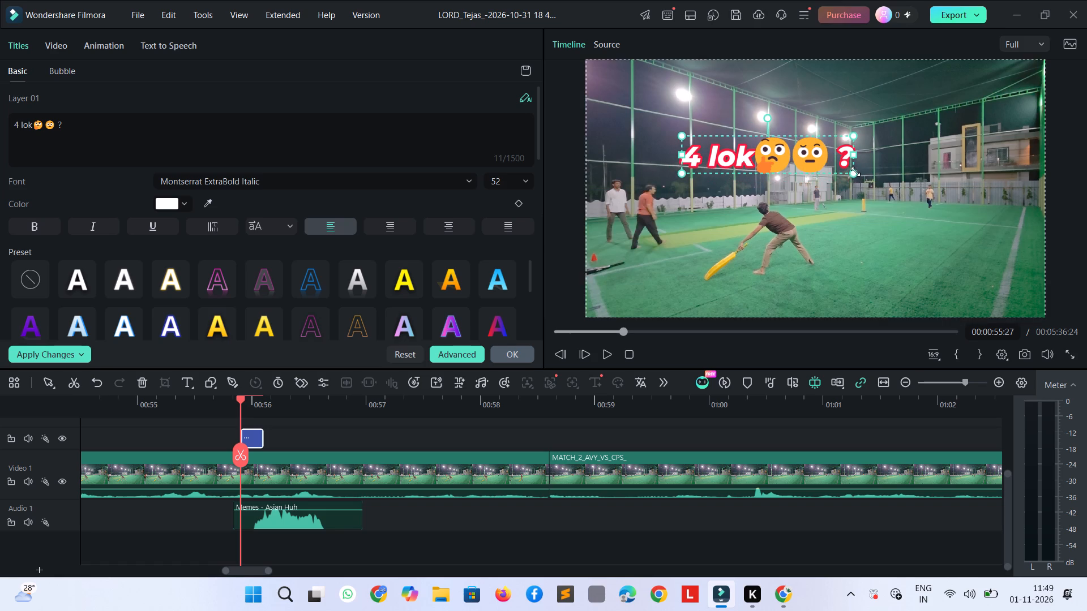
{"action": "left_click_drag", "start_coordinate": [855, 171], "coordinate": [815, 174]}
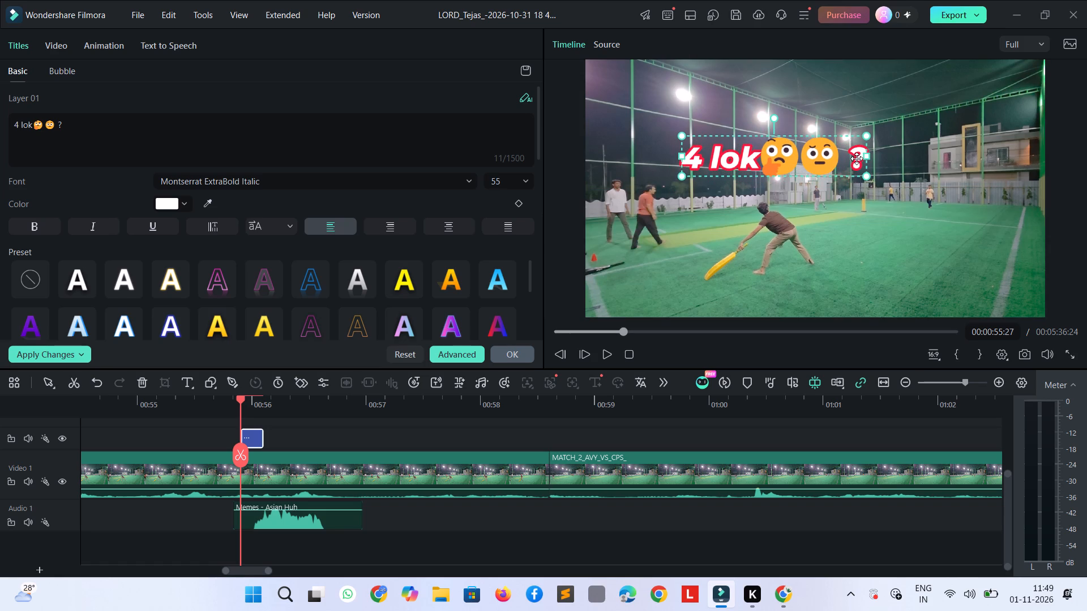
Position the emoji title in the upper middle of the video frame, above the batter and the white building.
{"action": "left_click_drag", "start_coordinate": [866, 159], "coordinate": [858, 233]}
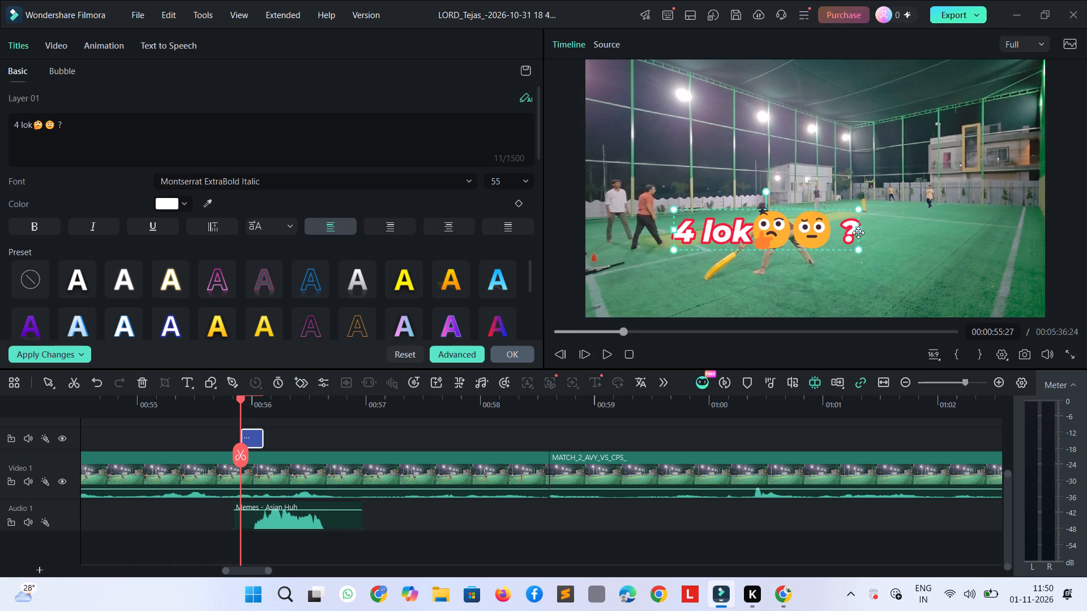
{"action": "left_click_drag", "start_coordinate": [858, 233], "coordinate": [858, 226]}
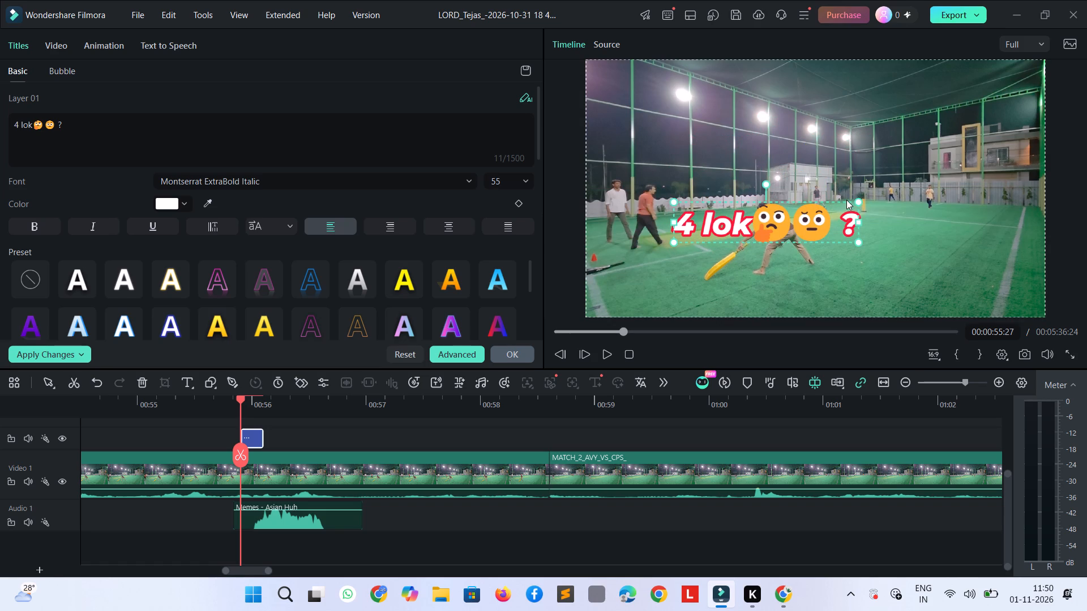
{"action": "left_click_drag", "start_coordinate": [846, 212], "coordinate": [864, 202]}
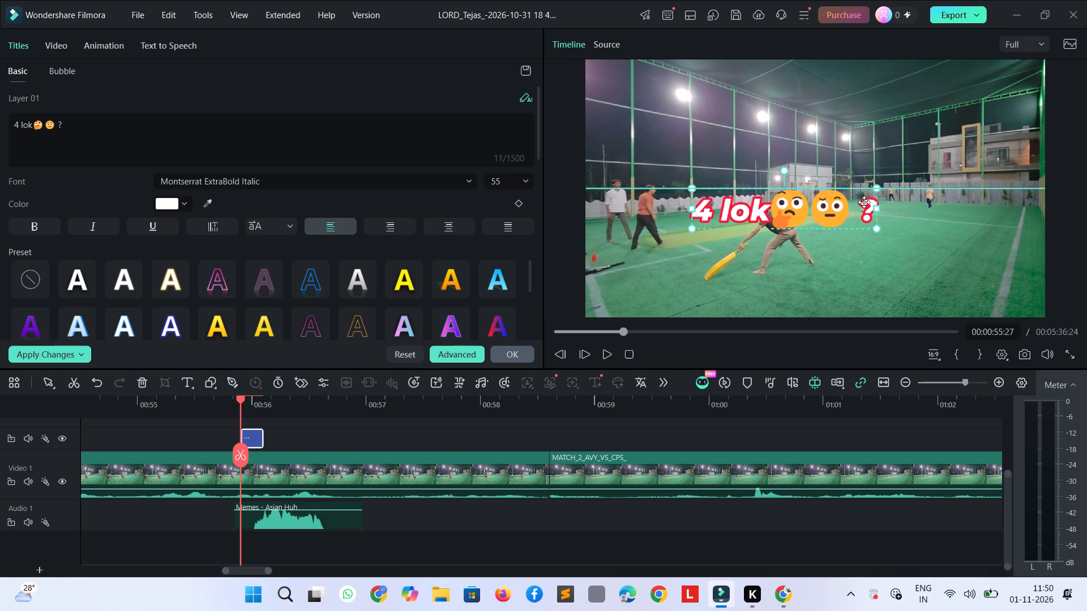
{"action": "left_click_drag", "start_coordinate": [864, 202], "coordinate": [861, 126]}
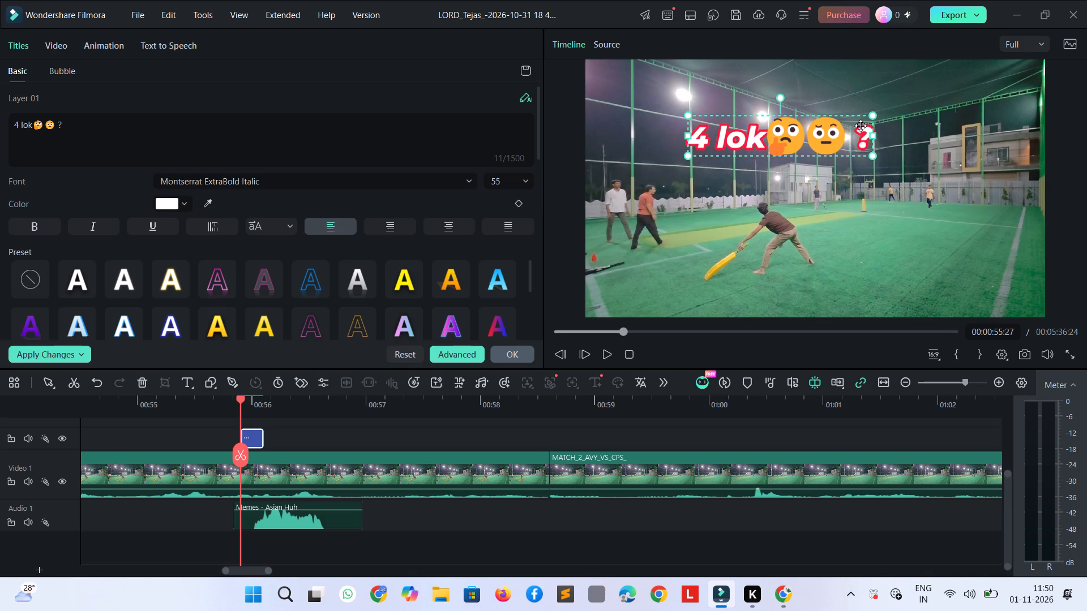
{"action": "left_click_drag", "start_coordinate": [861, 126], "coordinate": [874, 124]}
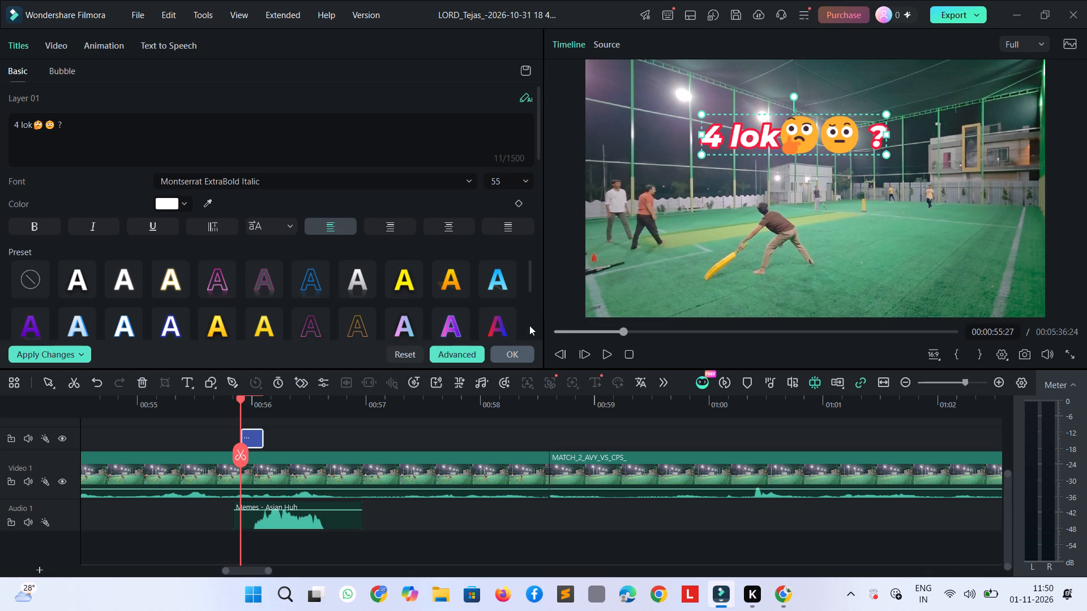
Apply the white text preset with a dark outline to the emoji title.
{"action": "left_click", "coordinate": [132, 286]}
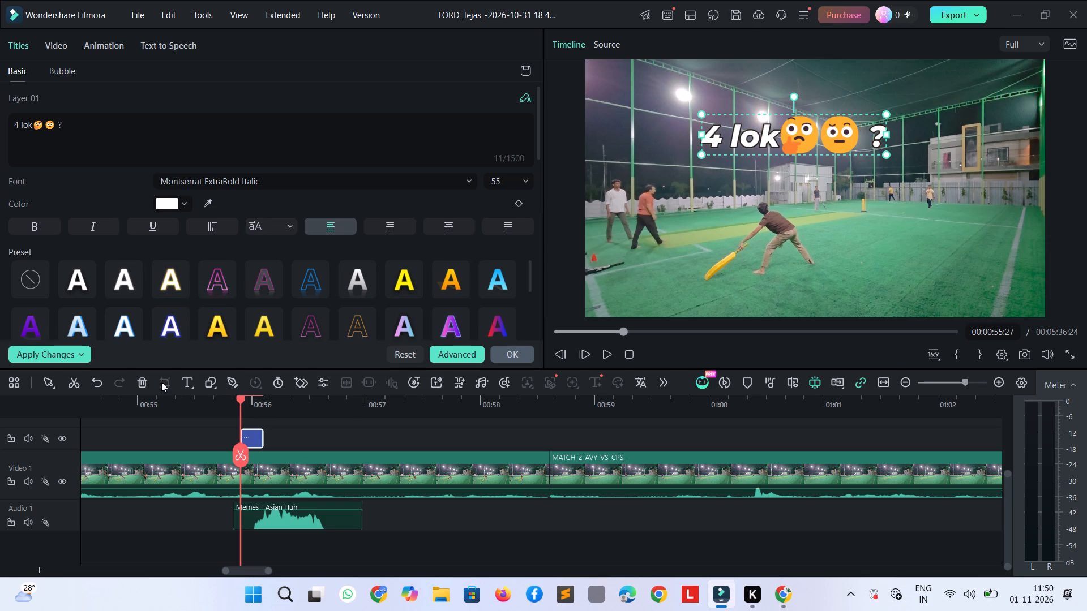
Add a plain text title at the start of the emoji caption, on the track above it, reading "1".
{"action": "left_click", "coordinate": [185, 386]}
{"action": "left_click", "coordinate": [217, 406]}
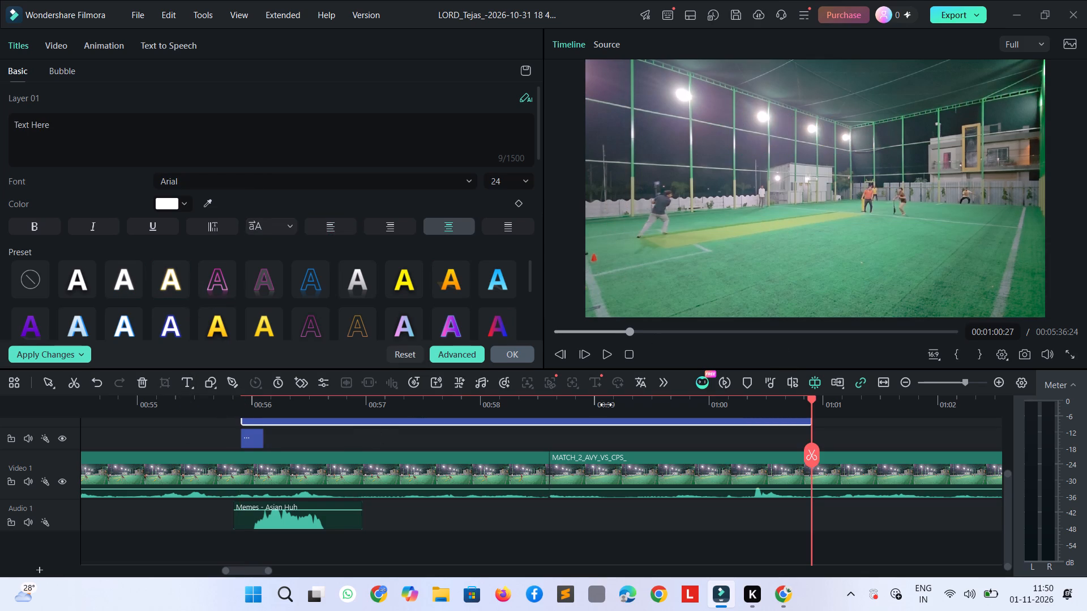
{"action": "scroll", "coordinate": [587, 461], "scroll_direction": "up", "scroll_amount": 1}
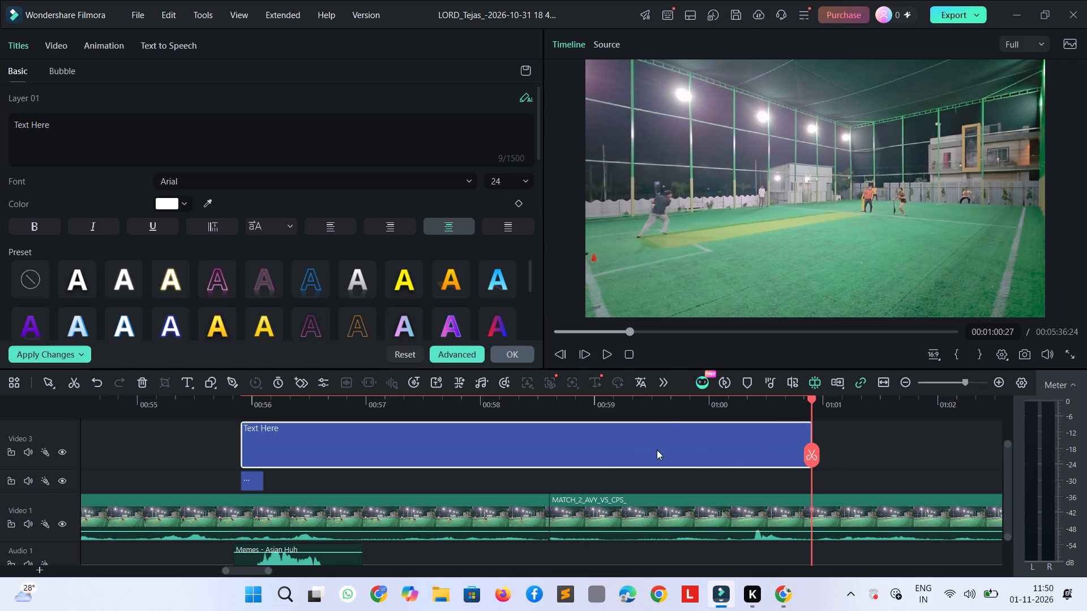
{"action": "left_click", "coordinate": [642, 450]}
{"action": "double_click", "coordinate": [667, 451]}
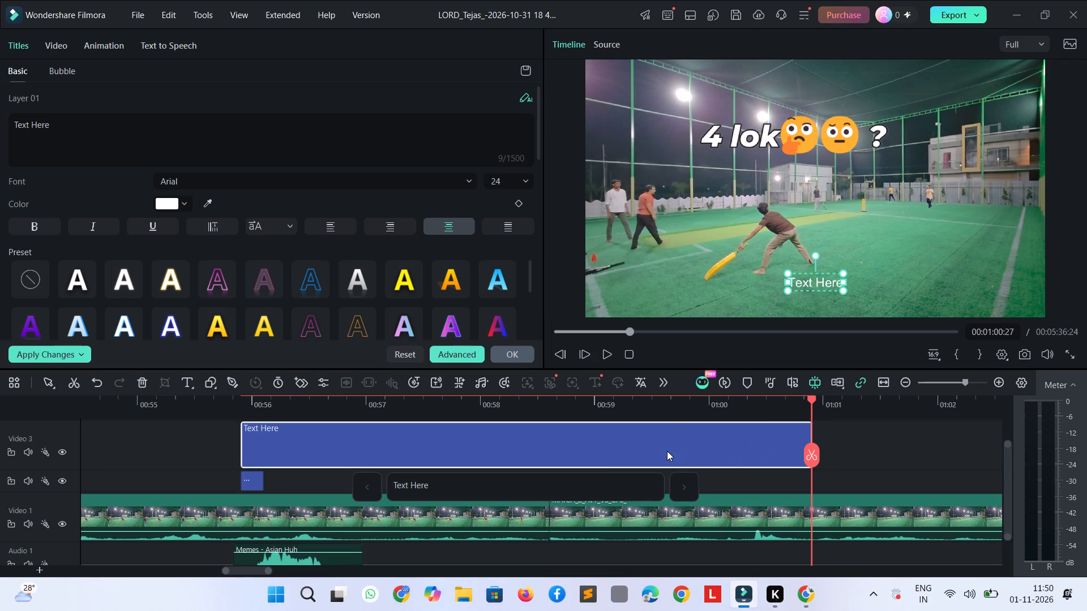
{"action": "key", "text": "1"}
{"action": "key", "text": "1"}
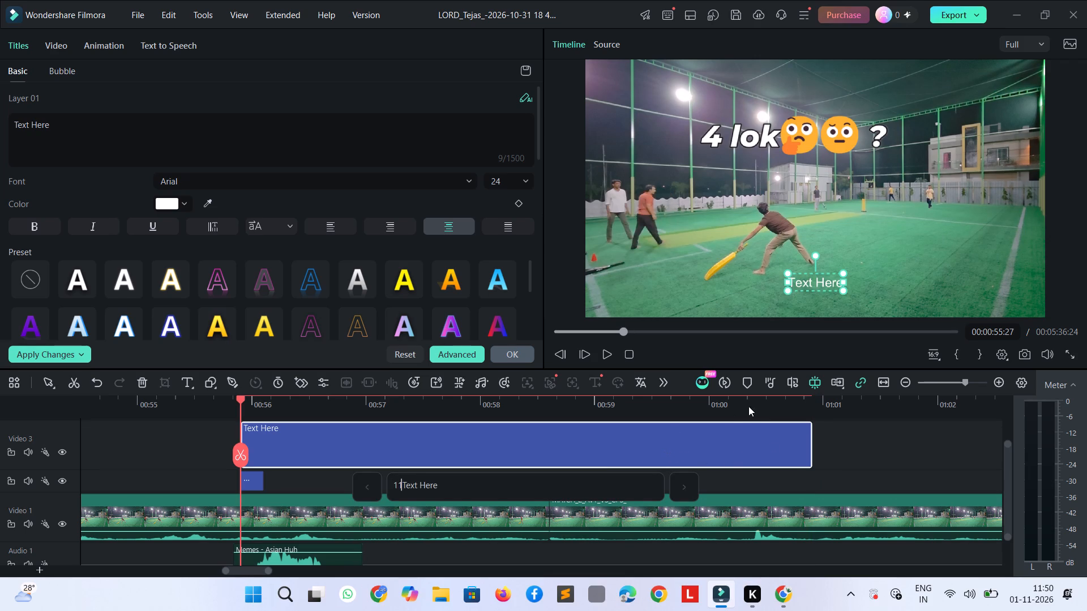
{"action": "key", "text": "ctrl+a"}
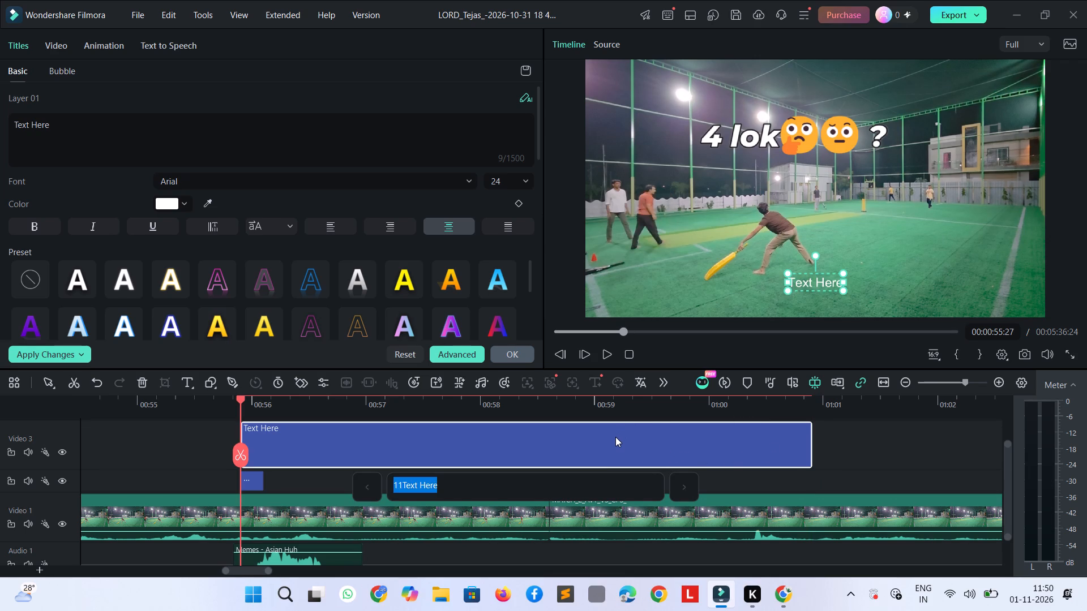
{"action": "key", "text": "BackSpace"}
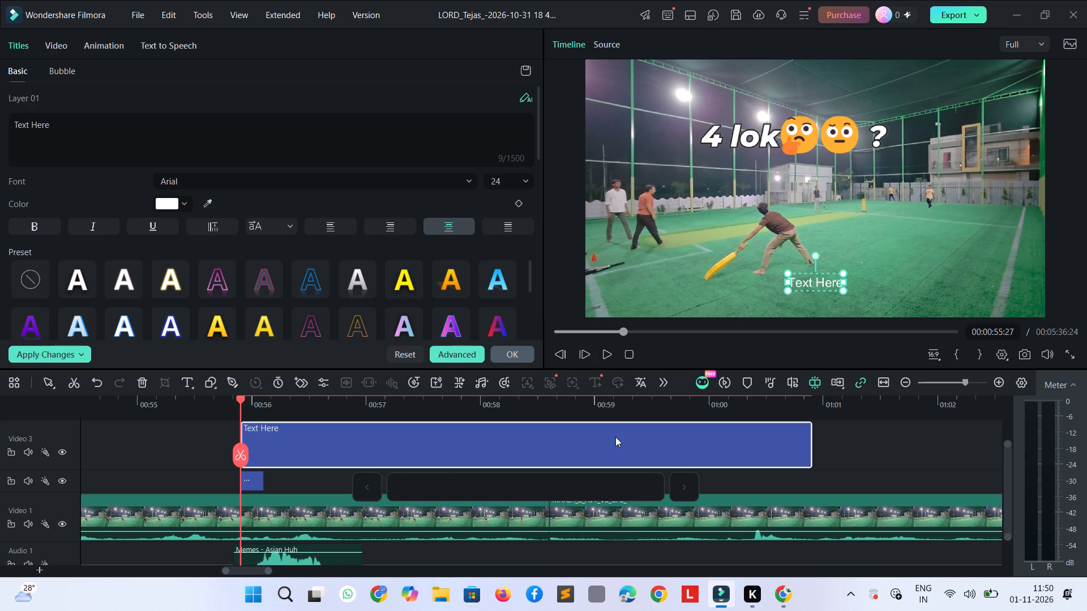
{"action": "key", "text": "1"}
Shorten the "1" title to about 5 frames, ending just before the emoji caption does.
{"action": "left_click", "coordinate": [803, 443]}
{"action": "left_click_drag", "start_coordinate": [810, 450], "coordinate": [313, 462]}
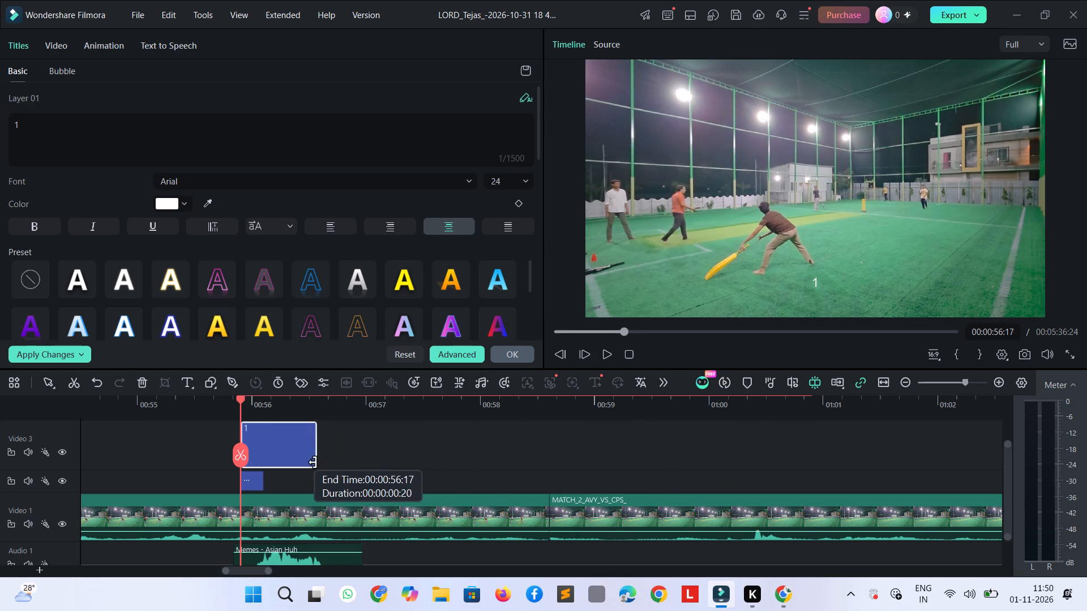
{"action": "left_click_drag", "start_coordinate": [313, 462], "coordinate": [256, 457]}
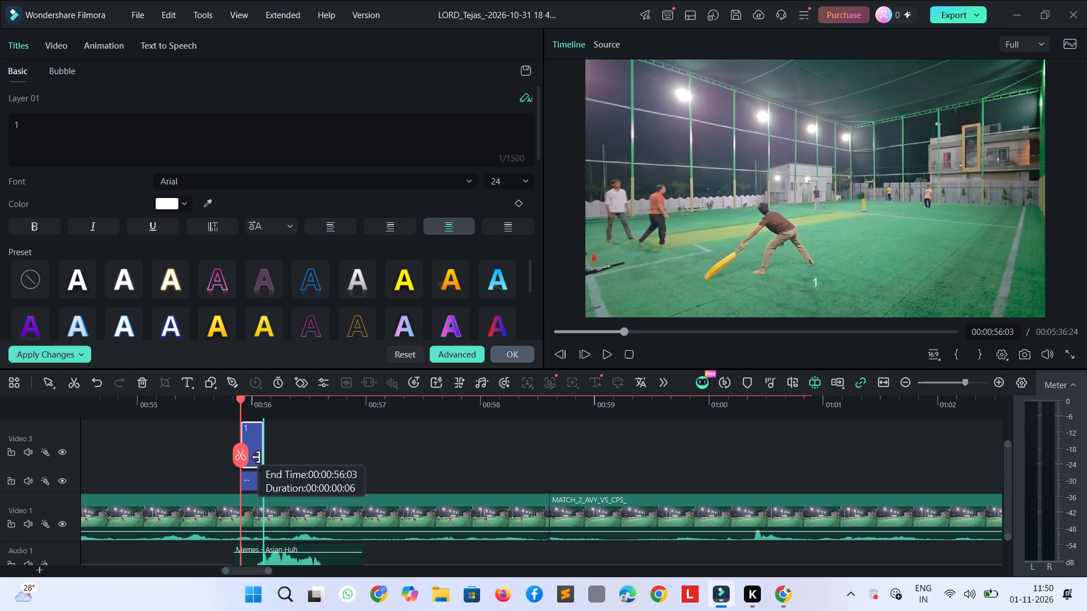
{"action": "left_click_drag", "start_coordinate": [256, 457], "coordinate": [256, 455]}
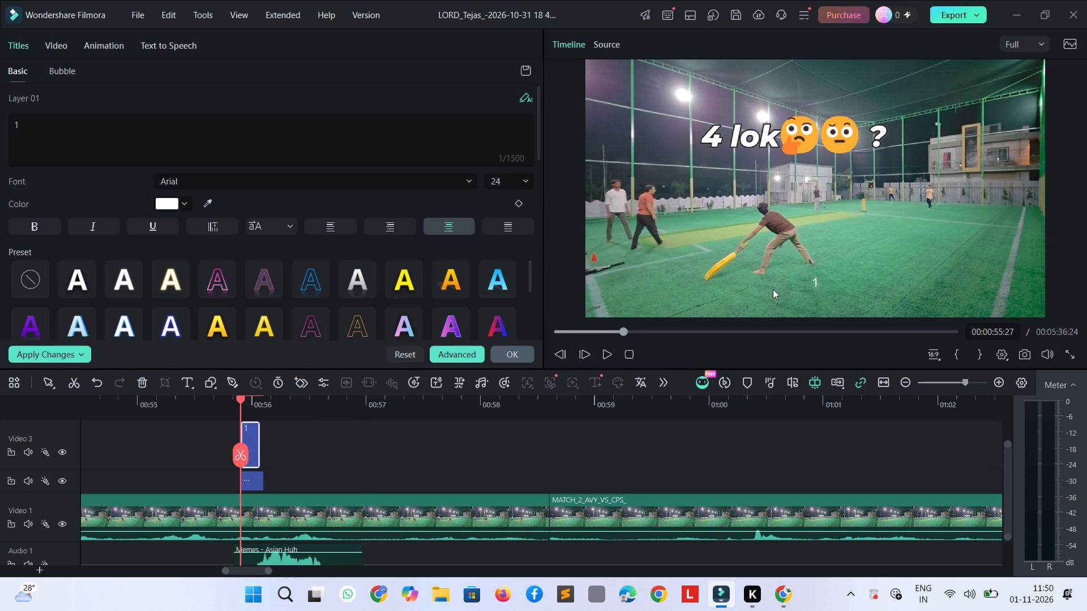
Enlarge the "1" title to a font size of about 41 and place it above the two standing players.
{"action": "left_click", "coordinate": [816, 281]}
{"action": "left_click_drag", "start_coordinate": [814, 290], "coordinate": [799, 299]}
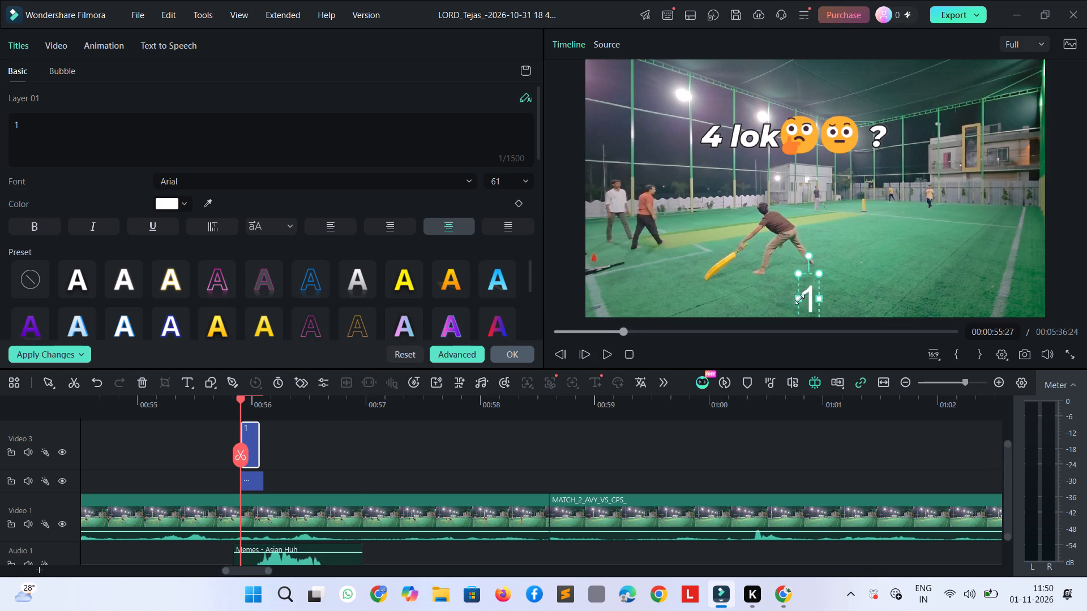
{"action": "left_click_drag", "start_coordinate": [799, 299], "coordinate": [808, 291]}
{"action": "left_click_drag", "start_coordinate": [811, 290], "coordinate": [691, 231]}
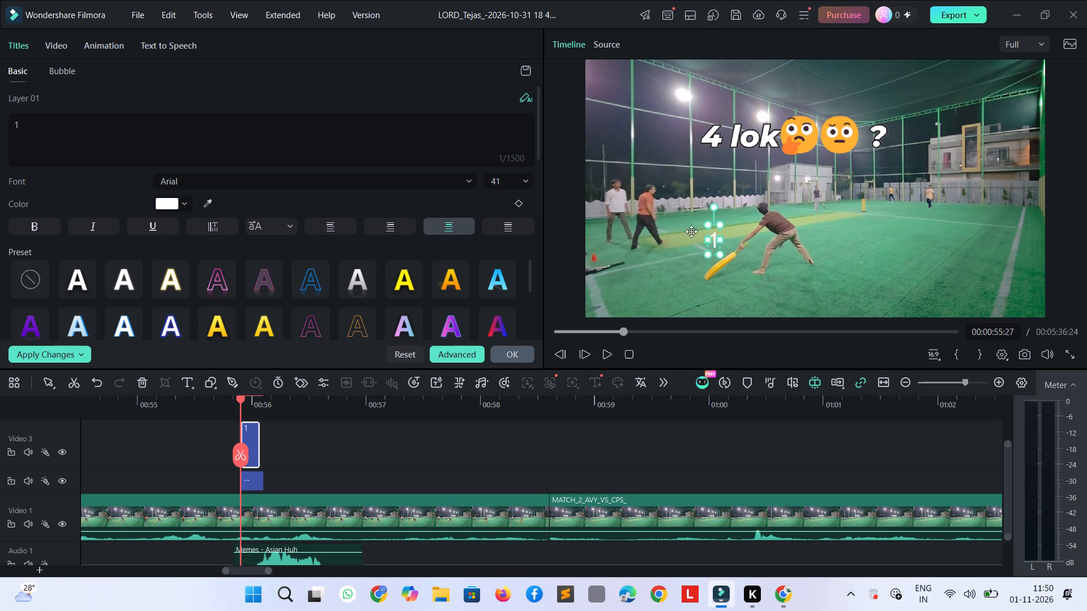
{"action": "left_click_drag", "start_coordinate": [691, 231], "coordinate": [610, 159]}
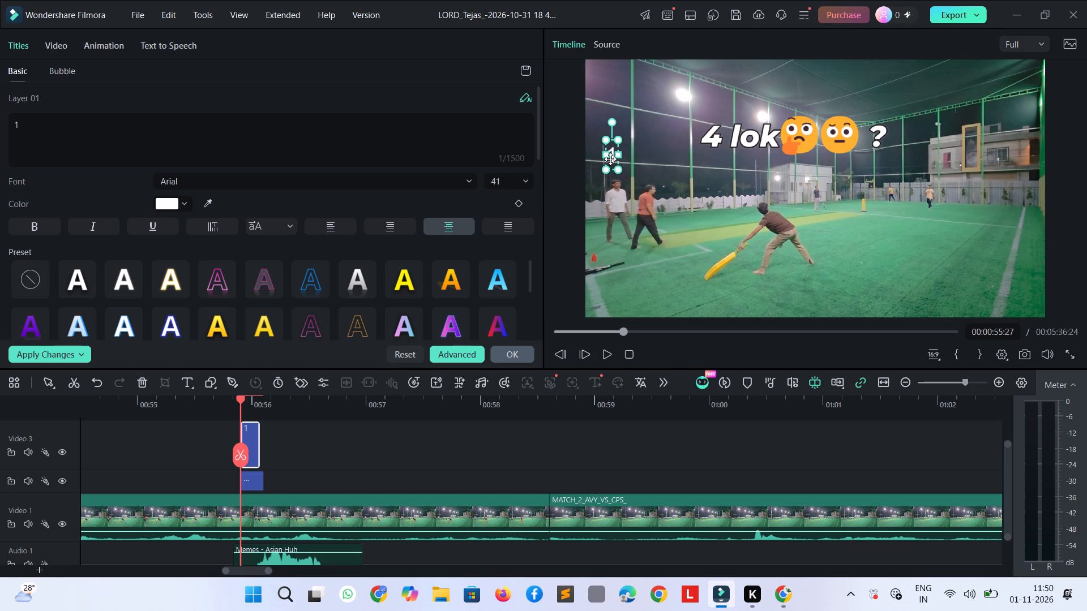
{"action": "left_click", "coordinate": [681, 252]}
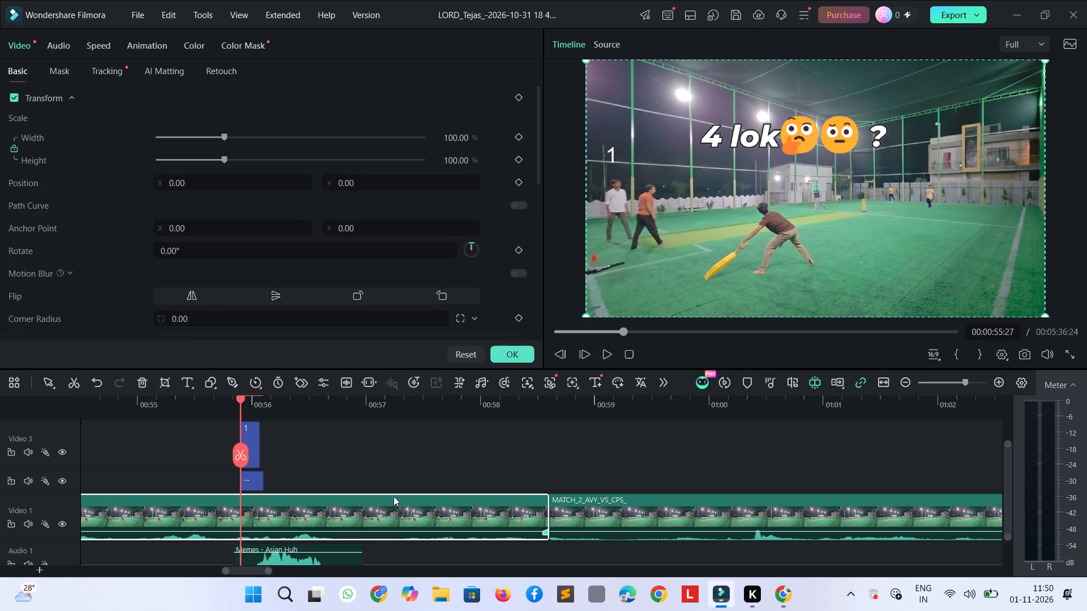
Add another plain text title above the "1" title and trim its end to match that title's length.
{"action": "left_click", "coordinate": [189, 383]}
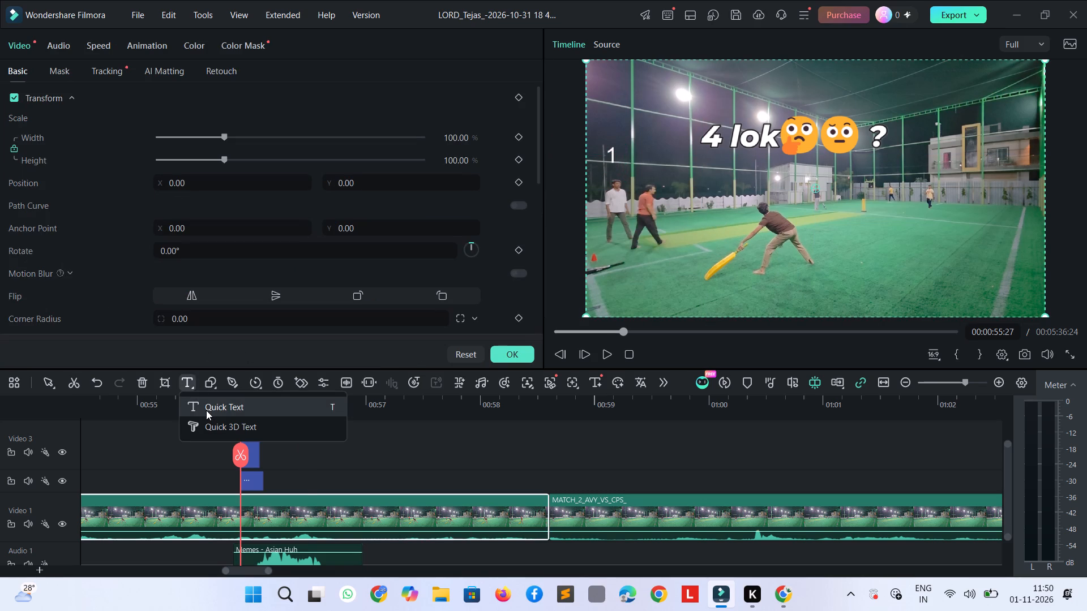
{"action": "left_click", "coordinate": [206, 410]}
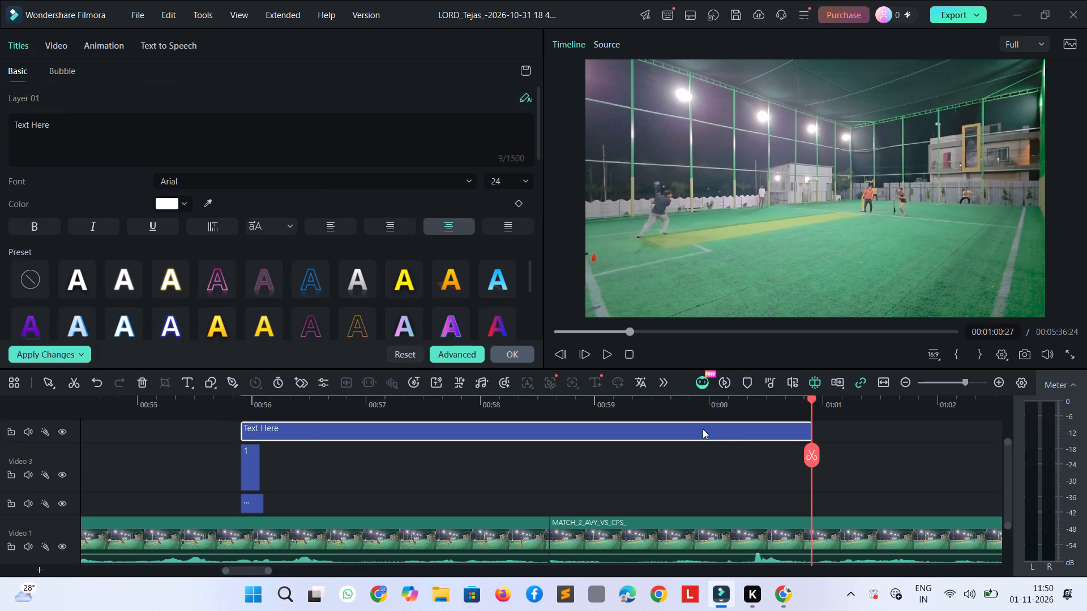
{"action": "left_click_drag", "start_coordinate": [811, 425], "coordinate": [735, 436]}
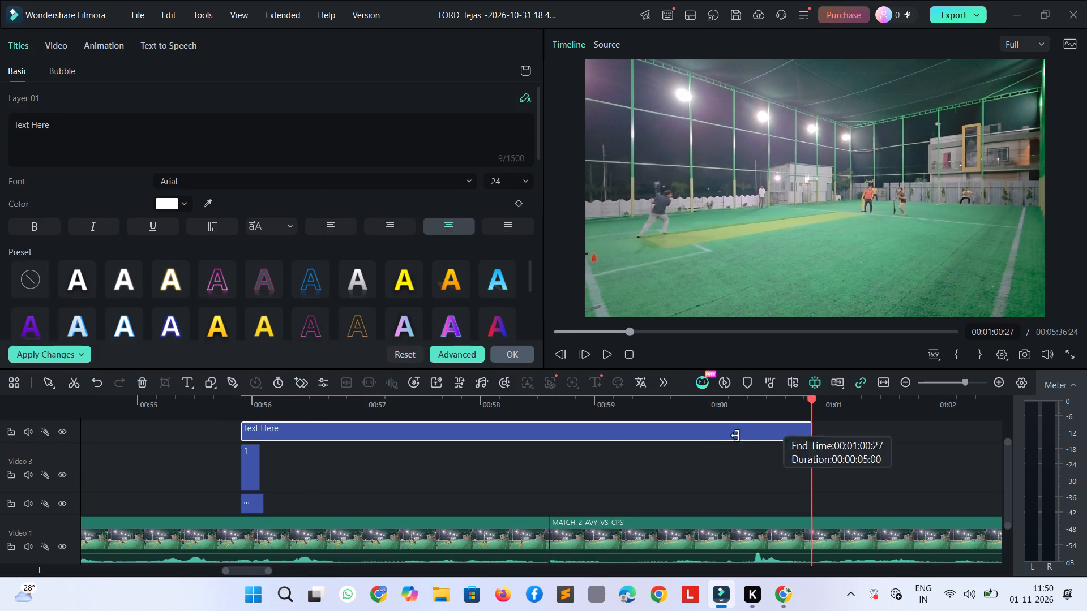
{"action": "left_click_drag", "start_coordinate": [735, 436], "coordinate": [260, 449]}
Trim the end of the "4 lok" emoji title to line up with the end of the "1" title.
{"action": "scroll", "coordinate": [263, 448], "scroll_direction": "up", "scroll_amount": 5, "text": "ctrl"}
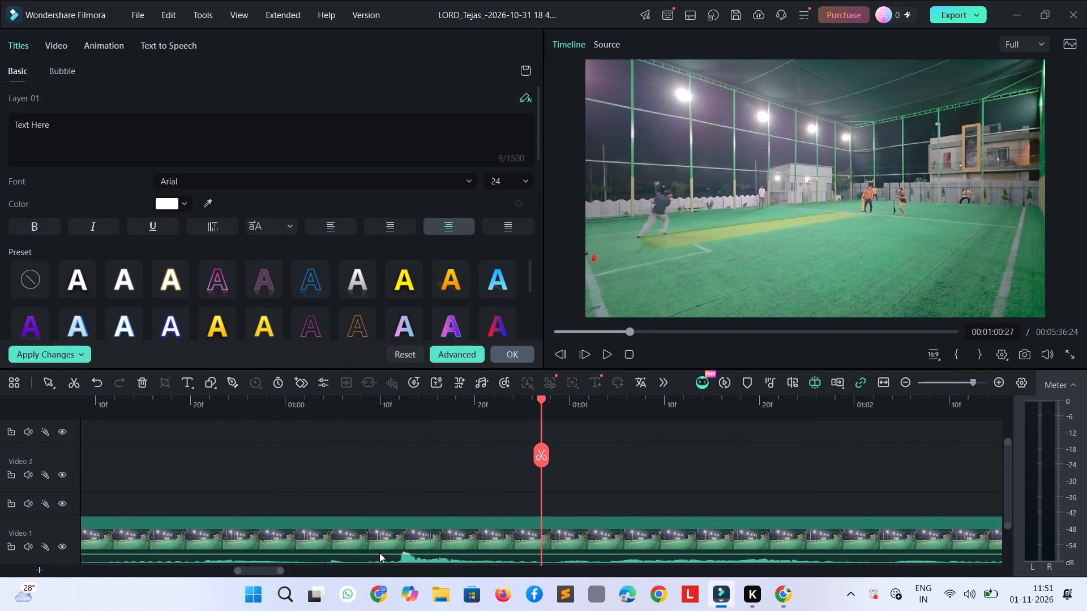
{"action": "left_click_drag", "start_coordinate": [270, 571], "coordinate": [194, 579]}
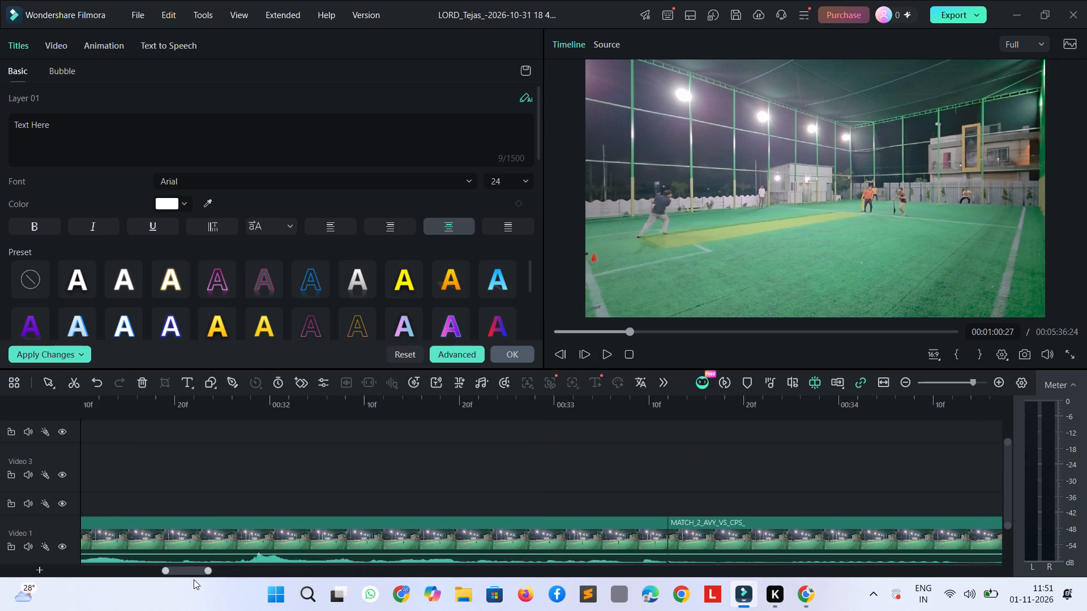
{"action": "left_click_drag", "start_coordinate": [194, 579], "coordinate": [272, 596]}
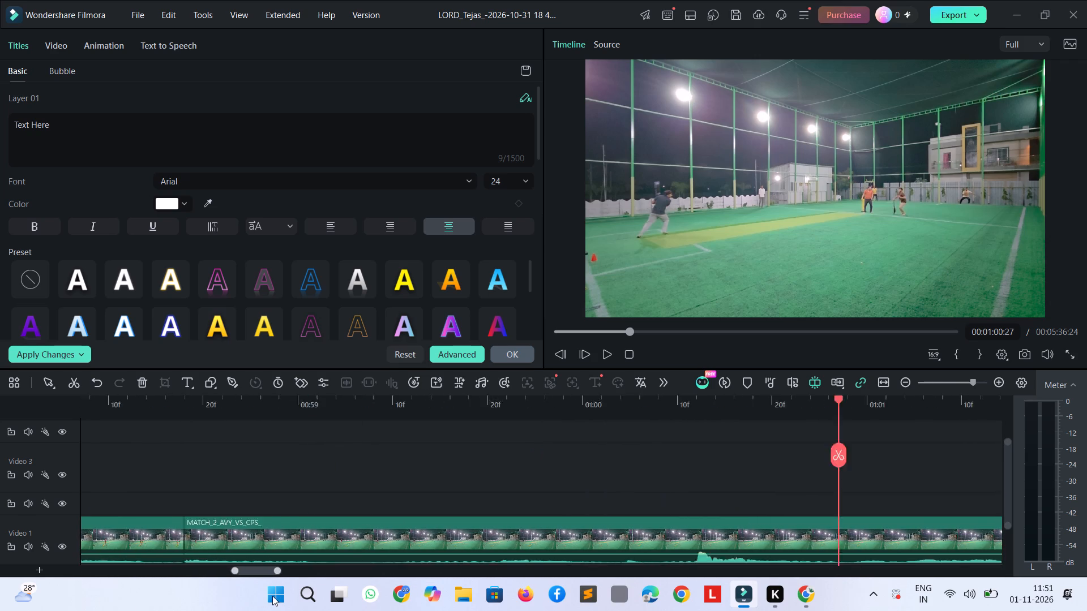
{"action": "left_click_drag", "start_coordinate": [272, 596], "coordinate": [259, 595]}
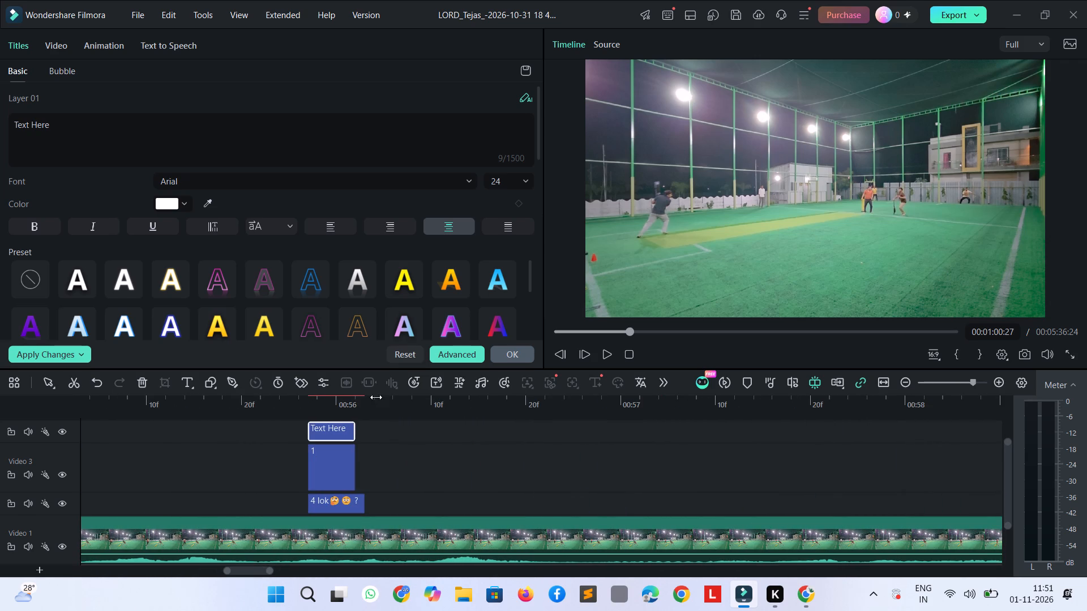
{"action": "left_click", "coordinate": [354, 504]}
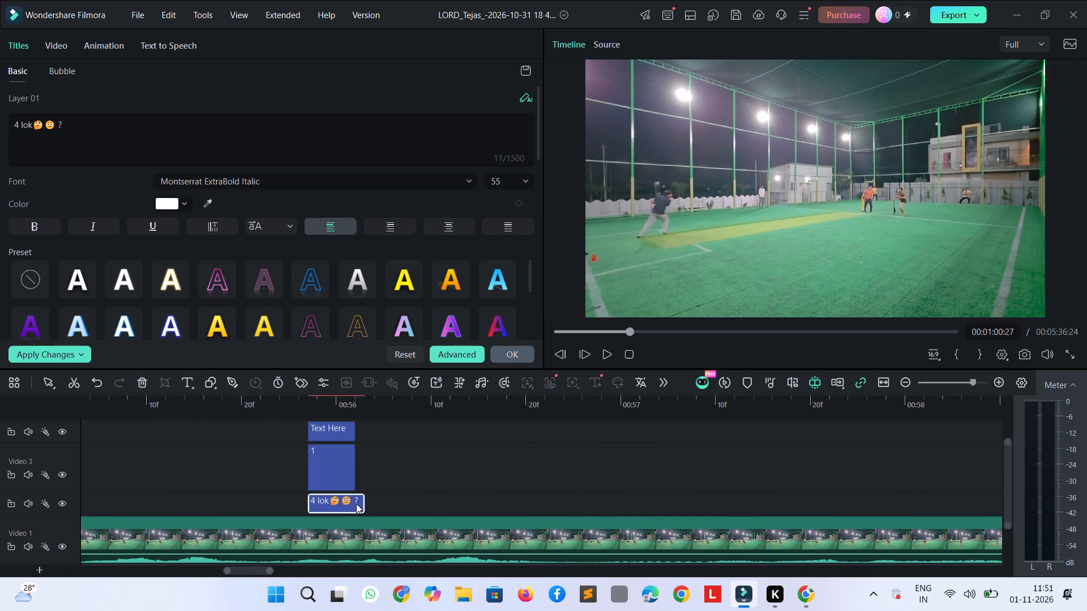
{"action": "left_click_drag", "start_coordinate": [362, 503], "coordinate": [351, 505]}
Replace the placeholder text of the topmost title with "2".
{"action": "left_click", "coordinate": [346, 424]}
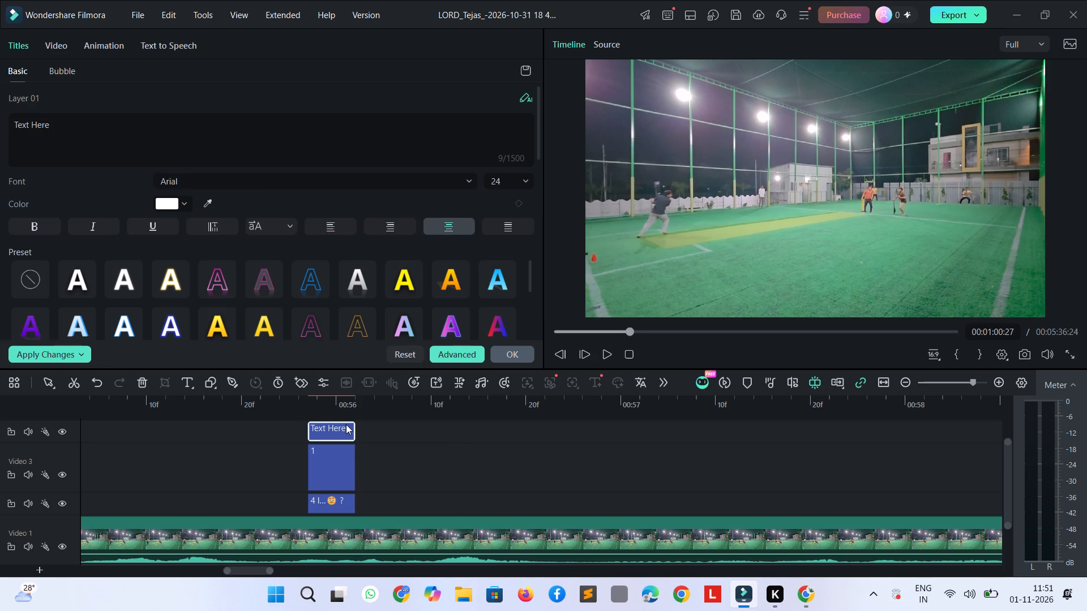
{"action": "left_click", "coordinate": [59, 150]}
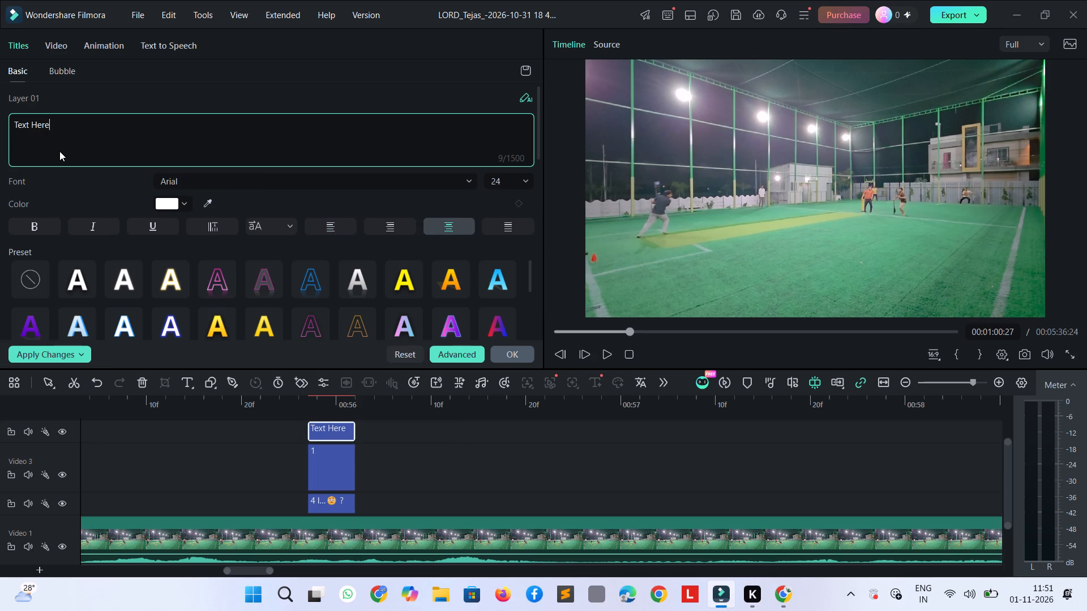
{"action": "key", "text": "BackSpace"}
{"action": "key", "text": "ctrl+a"}
{"action": "key", "text": "ctrl+BackSpace"}
{"action": "key", "text": "2"}
{"action": "key", "text": "ctrl+a"}
{"action": "key", "text": "BackSpace"}
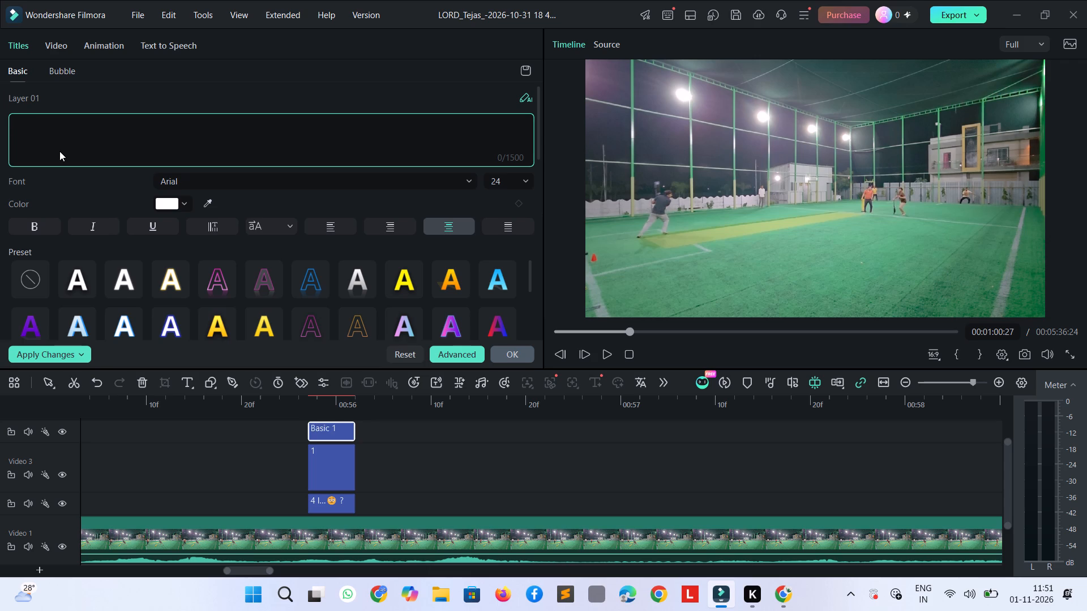
{"action": "key", "text": "2"}
{"action": "left_click", "coordinate": [422, 453]}
Enlarge the "2" title to a font size of about 44.
{"action": "key", "text": "space"}
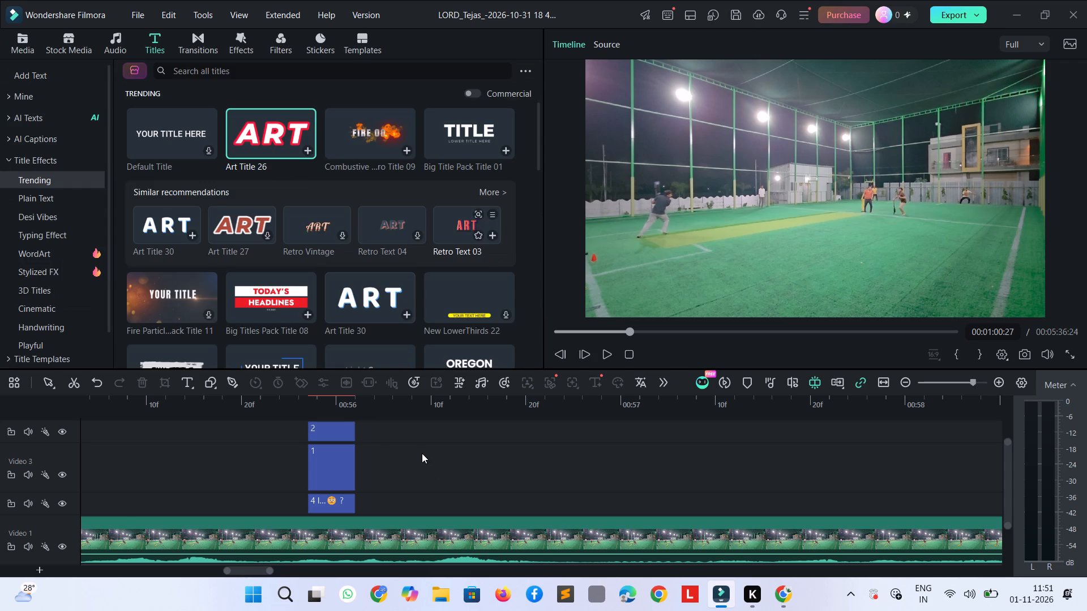
{"action": "key", "text": "space"}
{"action": "scroll", "coordinate": [422, 453], "scroll_direction": "down", "scroll_amount": 6, "text": "ctrl"}
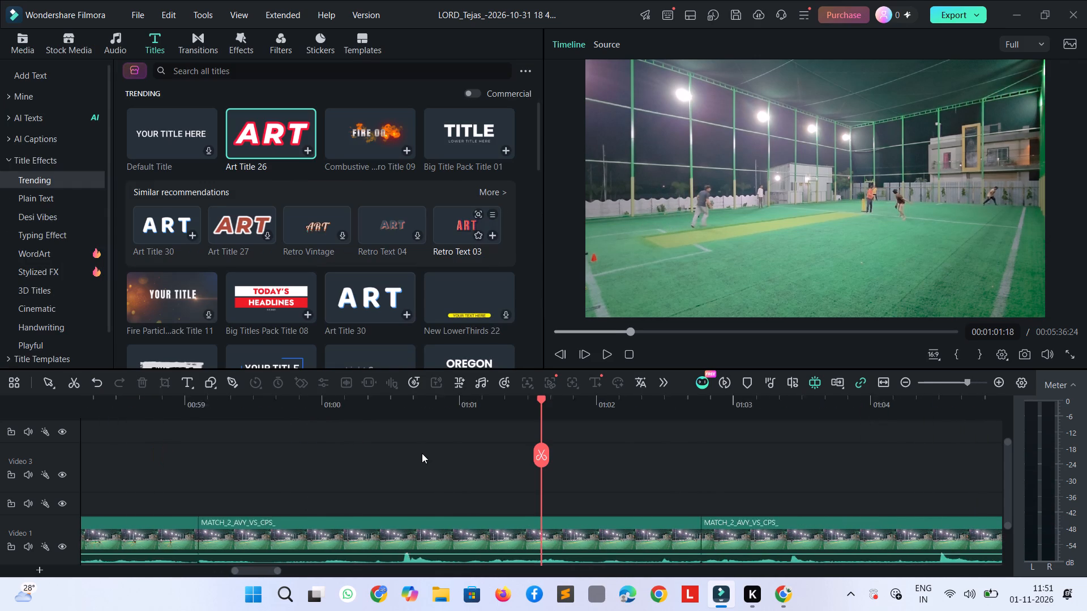
{"action": "scroll", "coordinate": [422, 453], "scroll_direction": "down", "scroll_amount": 4, "text": "ctrl"}
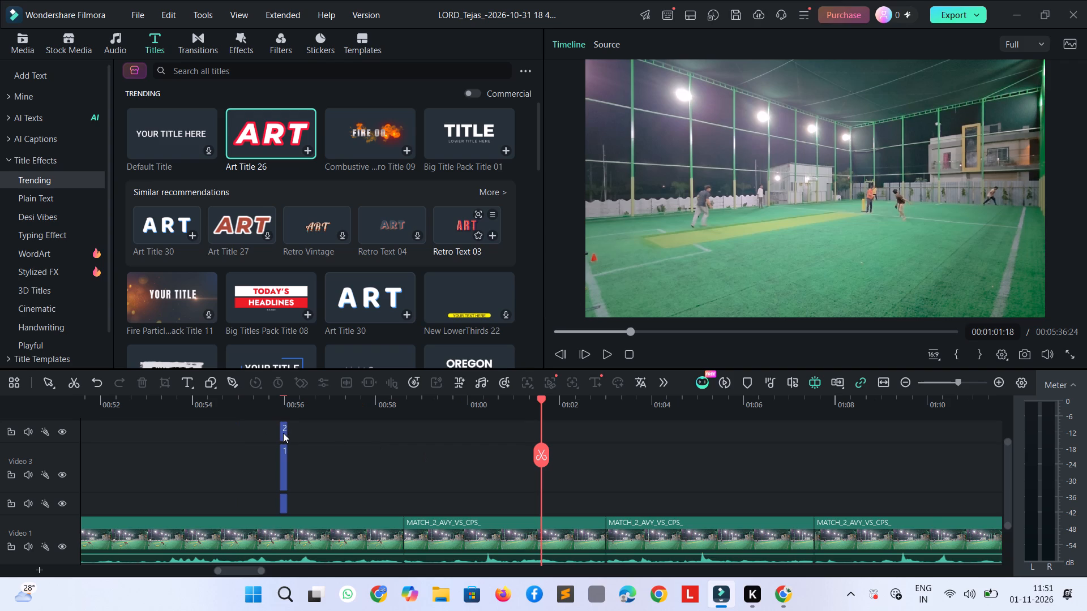
{"action": "double_click", "coordinate": [283, 433]}
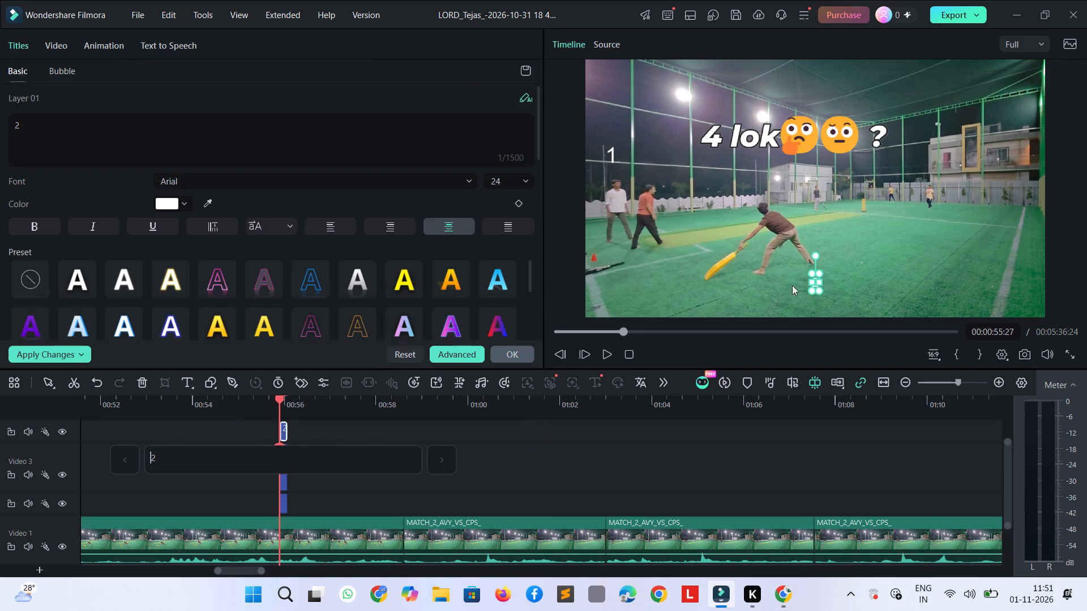
{"action": "left_click", "coordinate": [811, 290]}
{"action": "left_click_drag", "start_coordinate": [811, 290], "coordinate": [805, 293]}
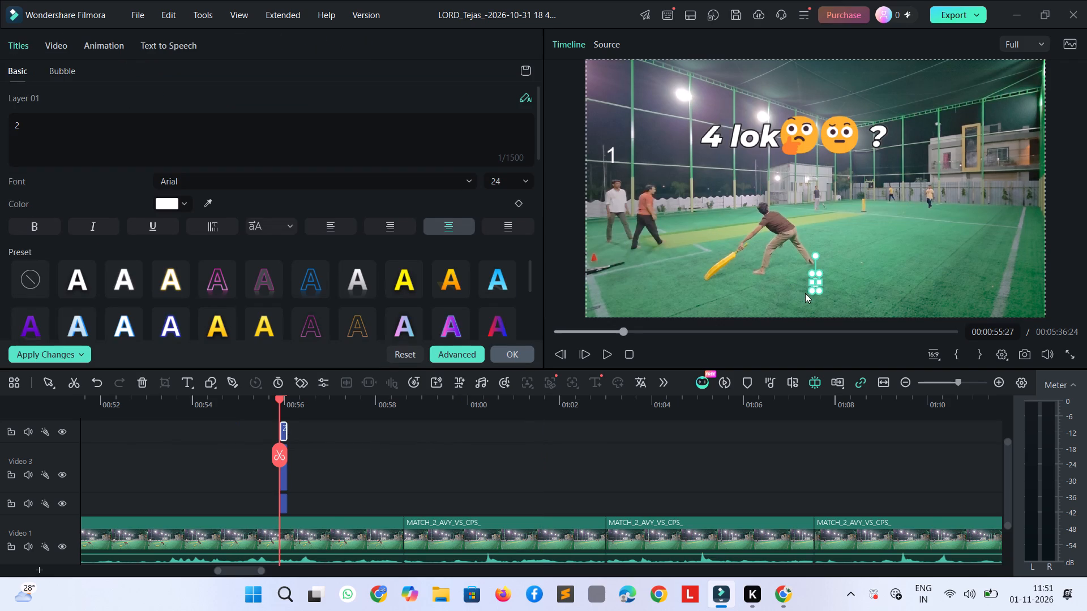
{"action": "left_click_drag", "start_coordinate": [805, 293], "coordinate": [803, 294]}
{"action": "left_click_drag", "start_coordinate": [812, 294], "coordinate": [805, 287]}
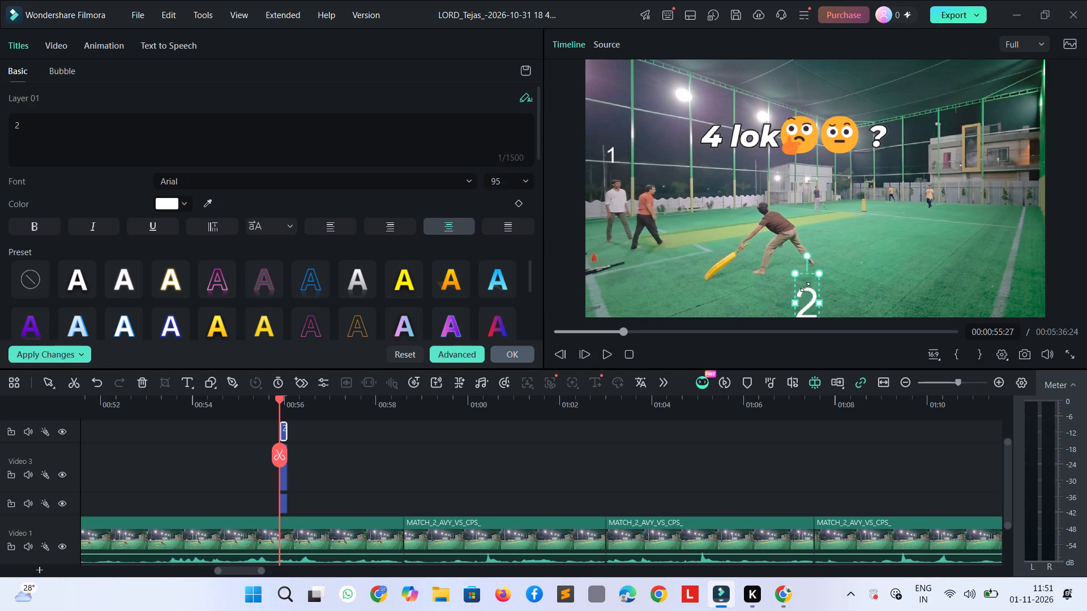
{"action": "left_click_drag", "start_coordinate": [805, 287], "coordinate": [816, 283]}
{"action": "left_click_drag", "start_coordinate": [814, 283], "coordinate": [801, 288]}
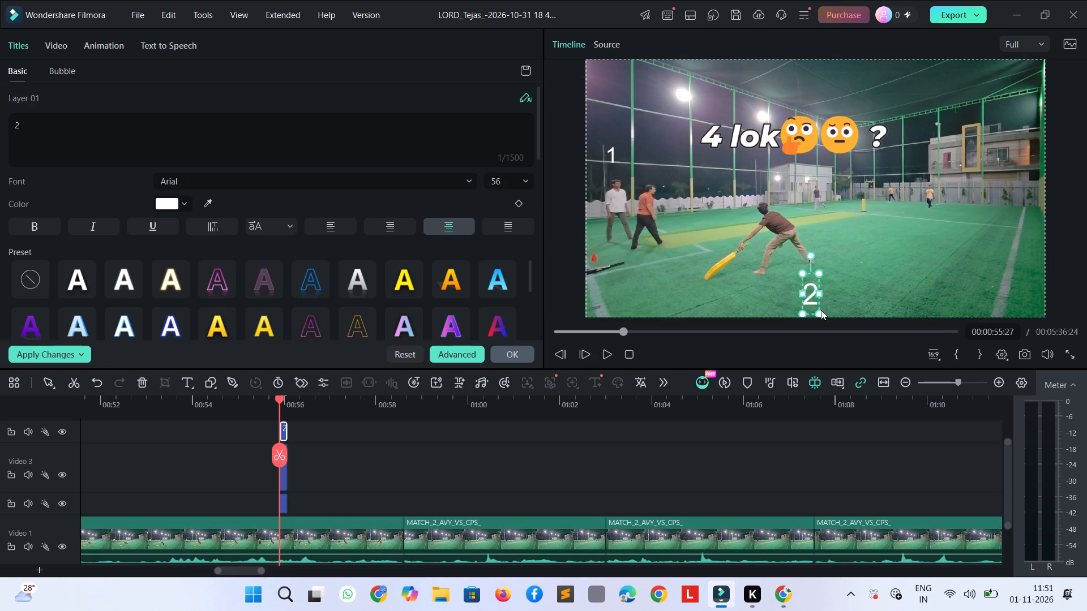
{"action": "left_click_drag", "start_coordinate": [821, 313], "coordinate": [815, 304]}
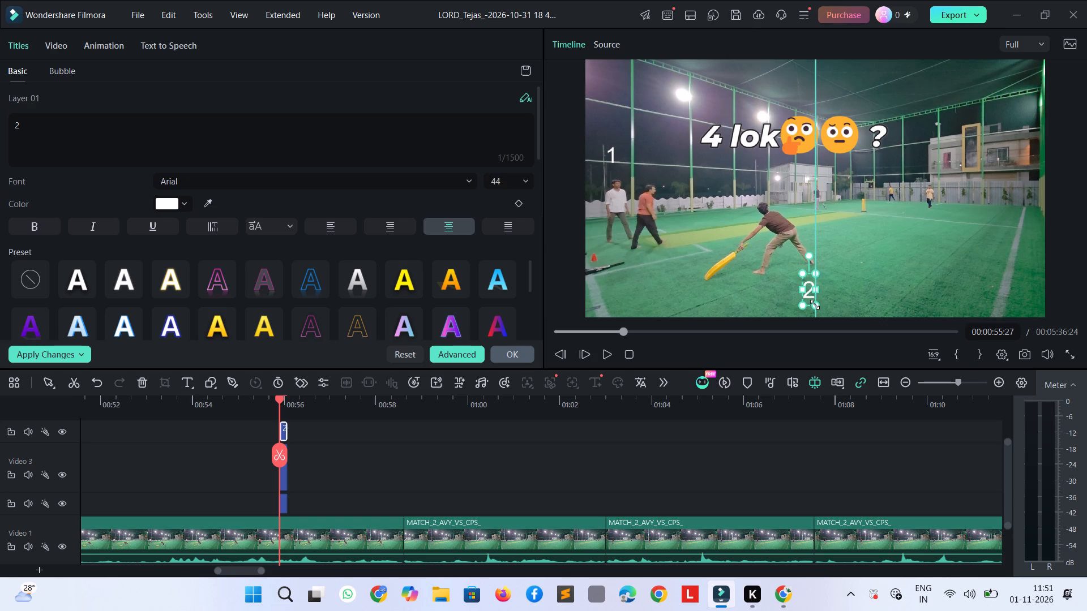
{"action": "left_click_drag", "start_coordinate": [815, 304], "coordinate": [814, 303]}
Place the "2" title beside the "1", above the second standing player.
{"action": "left_click_drag", "start_coordinate": [811, 293], "coordinate": [673, 194]}
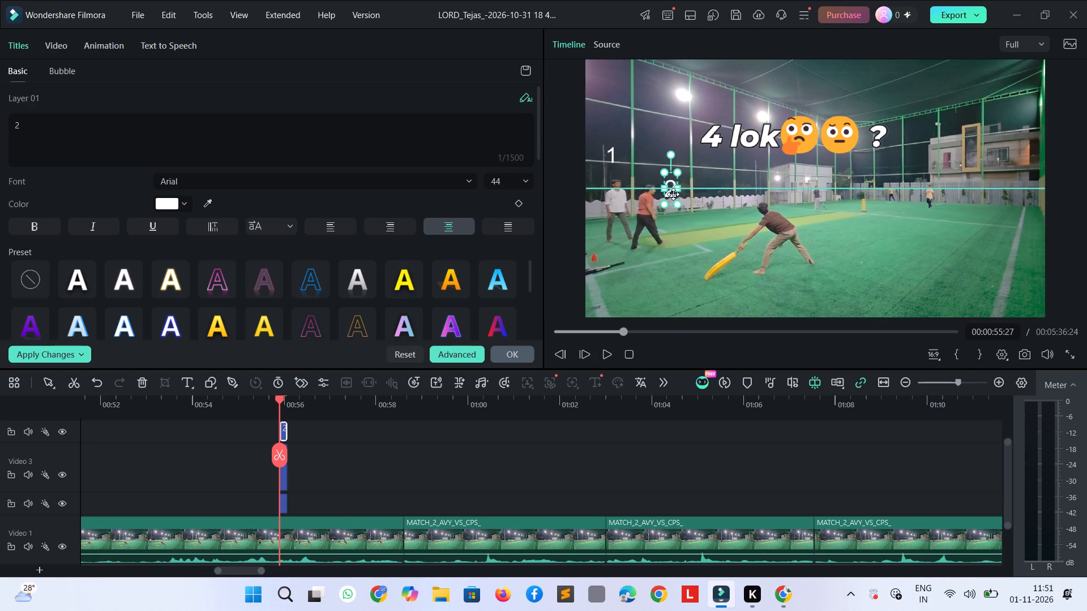
{"action": "left_click_drag", "start_coordinate": [673, 194], "coordinate": [653, 154]}
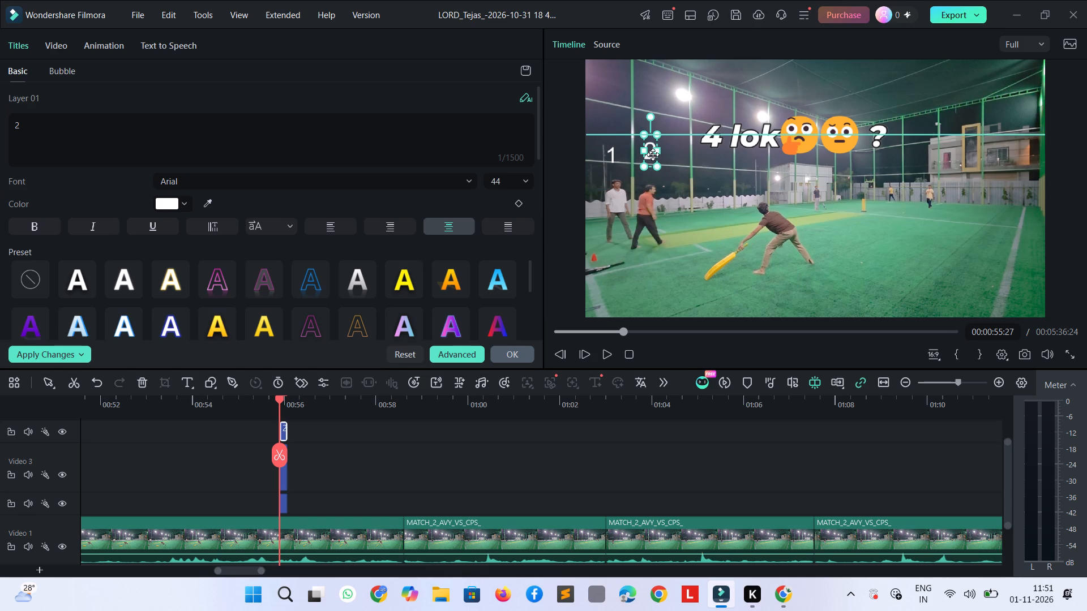
{"action": "left_click_drag", "start_coordinate": [653, 154], "coordinate": [653, 163]}
{"action": "left_click", "coordinate": [669, 193]}
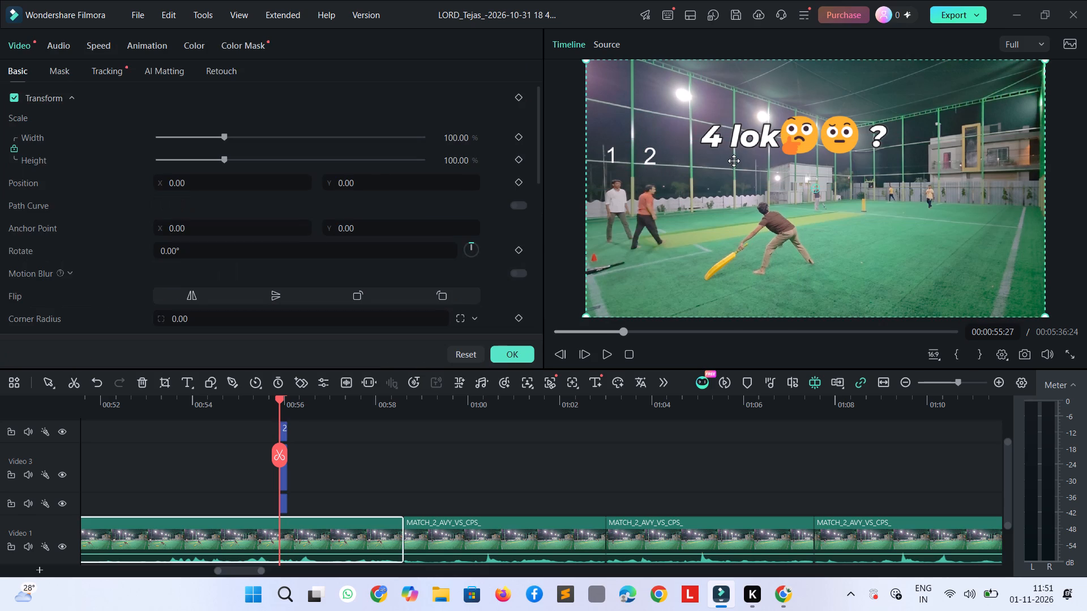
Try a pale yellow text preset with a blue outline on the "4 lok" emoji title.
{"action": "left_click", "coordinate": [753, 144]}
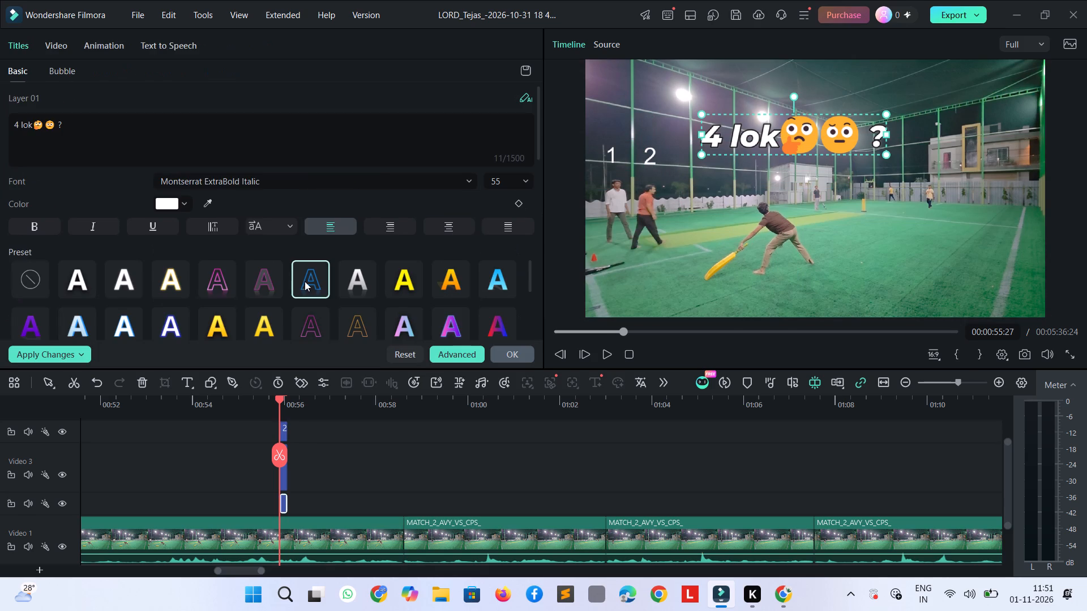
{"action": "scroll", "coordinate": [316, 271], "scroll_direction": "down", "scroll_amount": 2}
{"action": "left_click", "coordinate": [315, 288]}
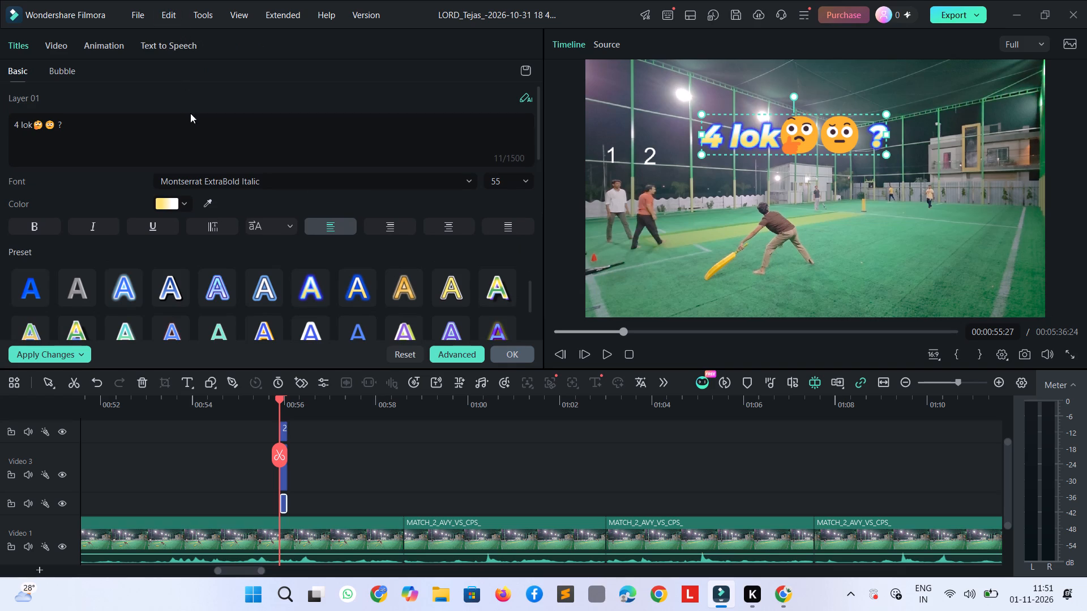
Apply the red text preset with a glowing gold outline to the "4 lok" emoji title.
{"action": "double_click", "coordinate": [283, 504]}
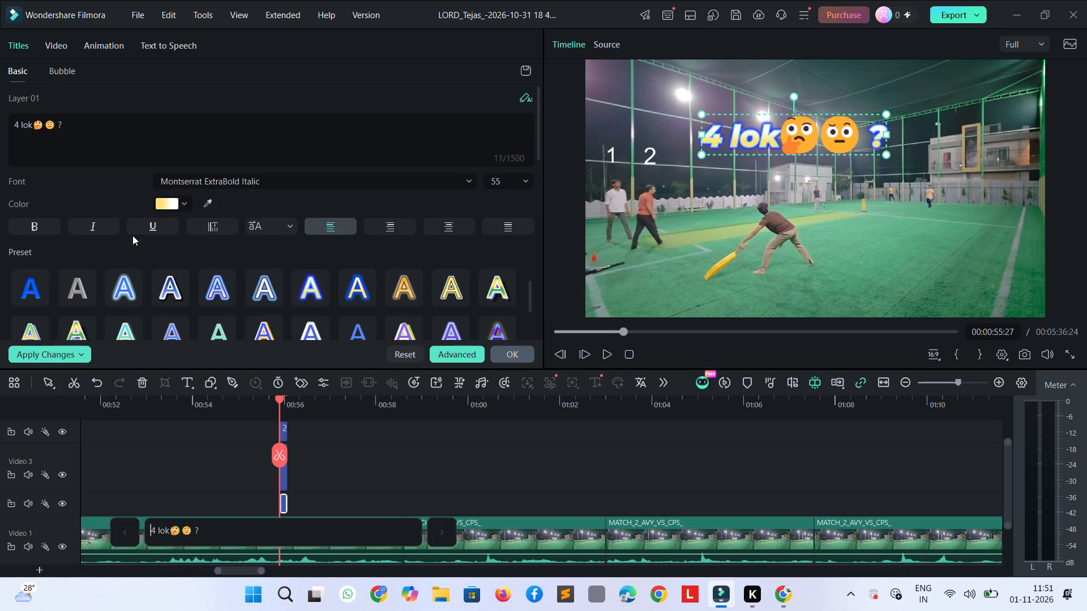
{"action": "scroll", "coordinate": [122, 178], "scroll_direction": "down", "scroll_amount": 2}
{"action": "scroll", "coordinate": [122, 178], "scroll_direction": "up", "scroll_amount": 1}
{"action": "left_click", "coordinate": [15, 54]}
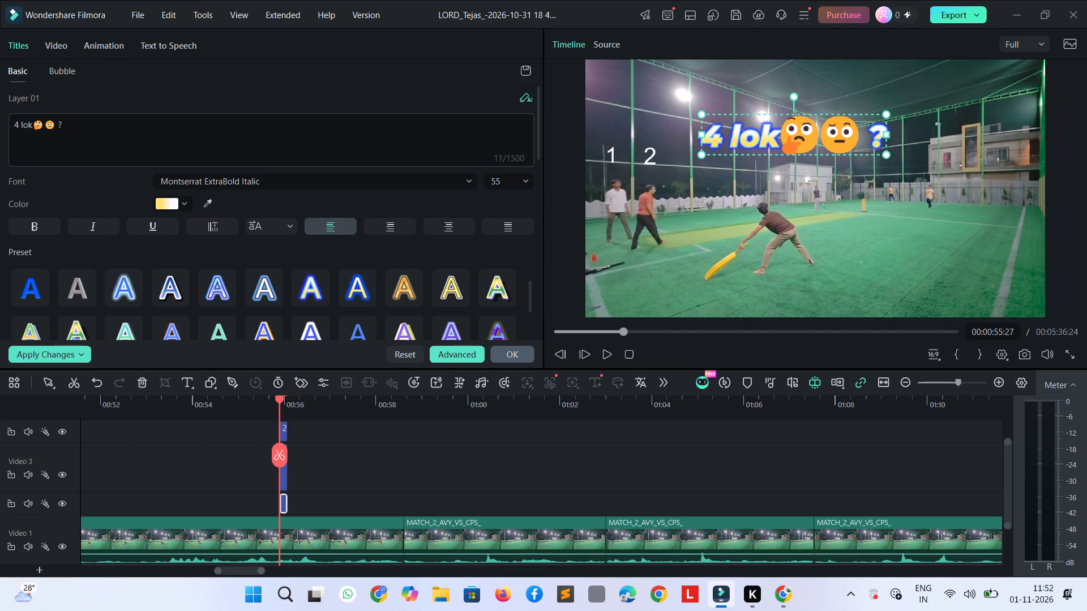
{"action": "scroll", "coordinate": [96, 144], "scroll_direction": "up", "scroll_amount": 6}
{"action": "scroll", "coordinate": [96, 144], "scroll_direction": "down", "scroll_amount": 3}
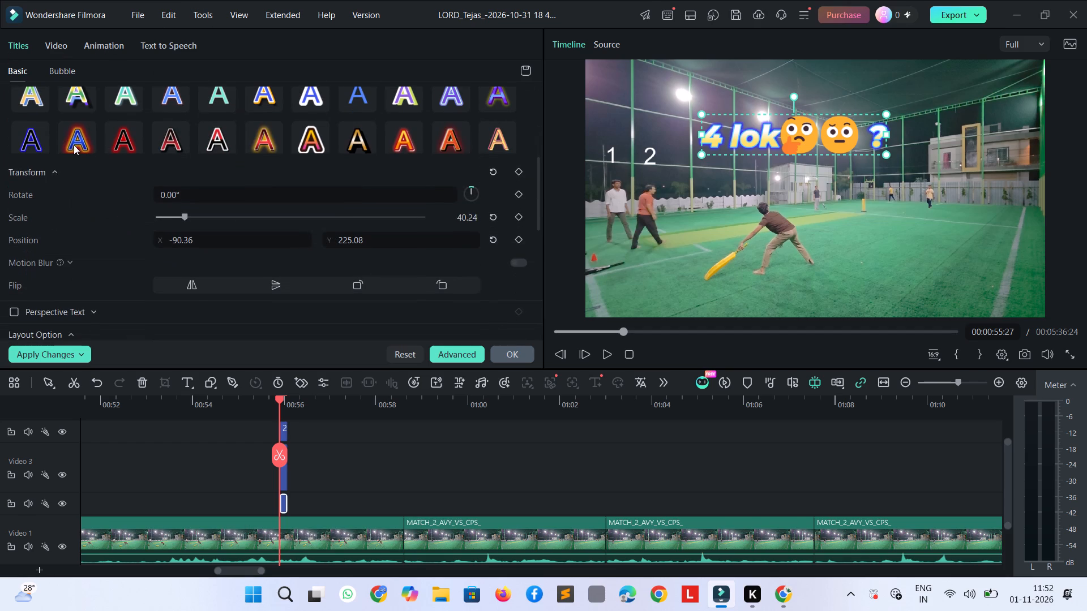
{"action": "left_click", "coordinate": [114, 150]}
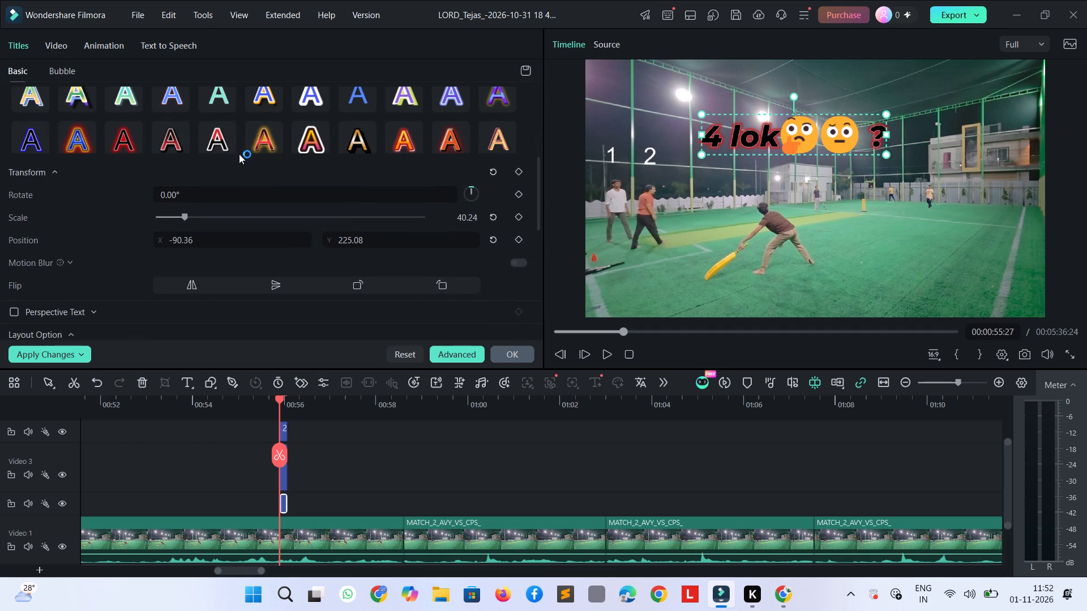
{"action": "left_click", "coordinate": [279, 135]}
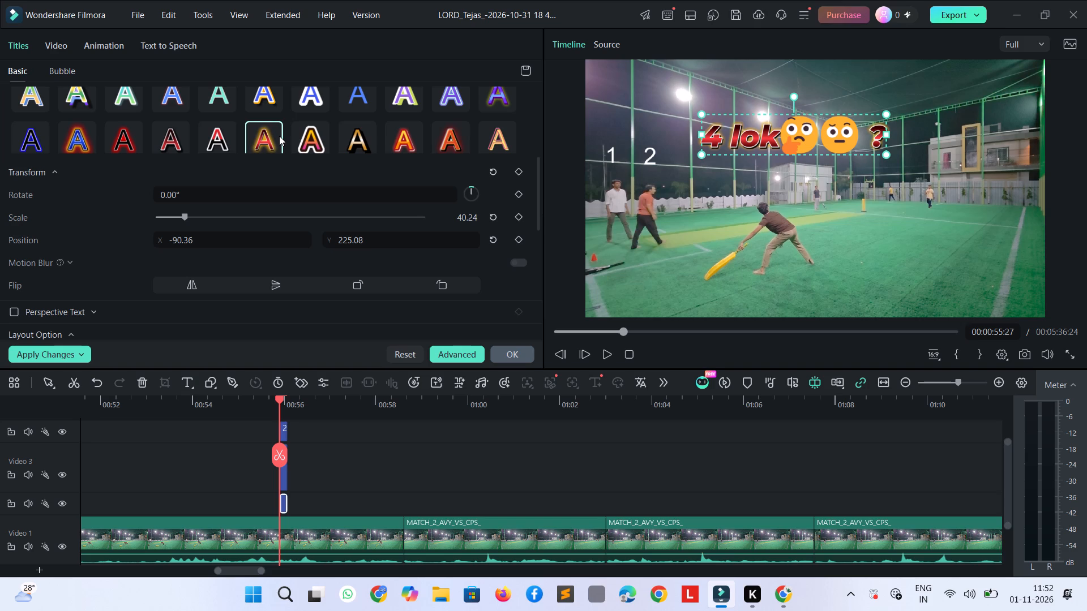
{"action": "left_click", "coordinate": [506, 348]}
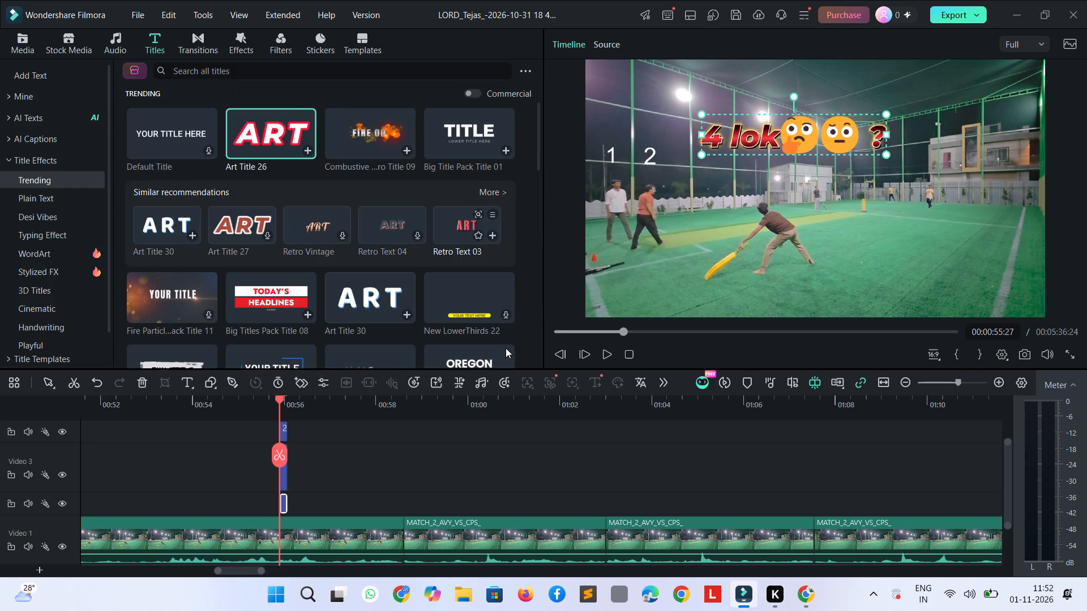
Preview the Art Title 26 title template, then return to the timeline view.
{"action": "left_click", "coordinate": [283, 134]}
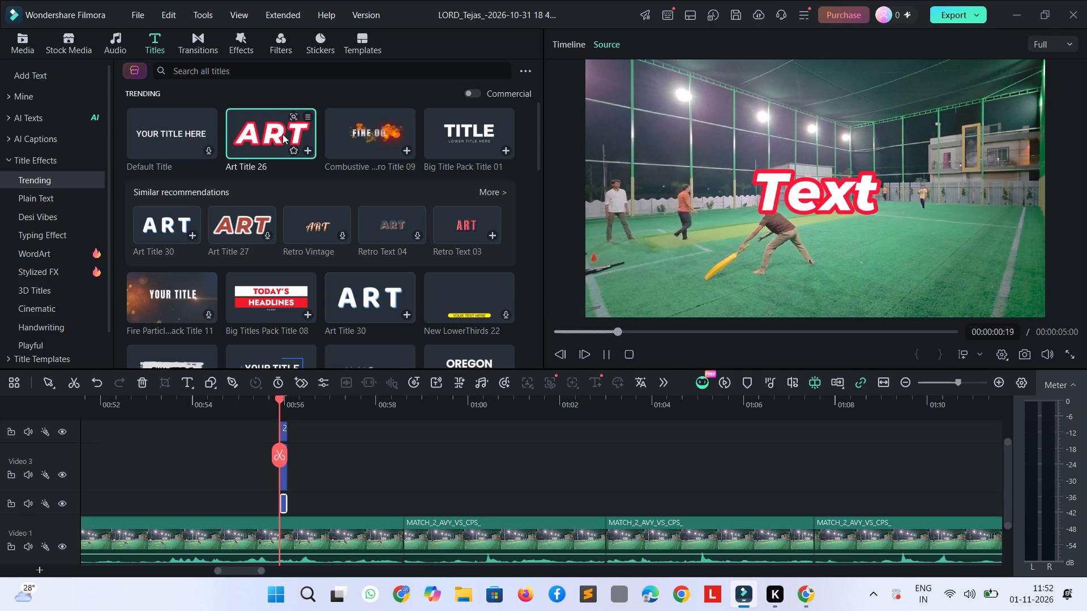
{"action": "left_click", "coordinate": [283, 134]}
{"action": "left_click", "coordinate": [283, 134]}
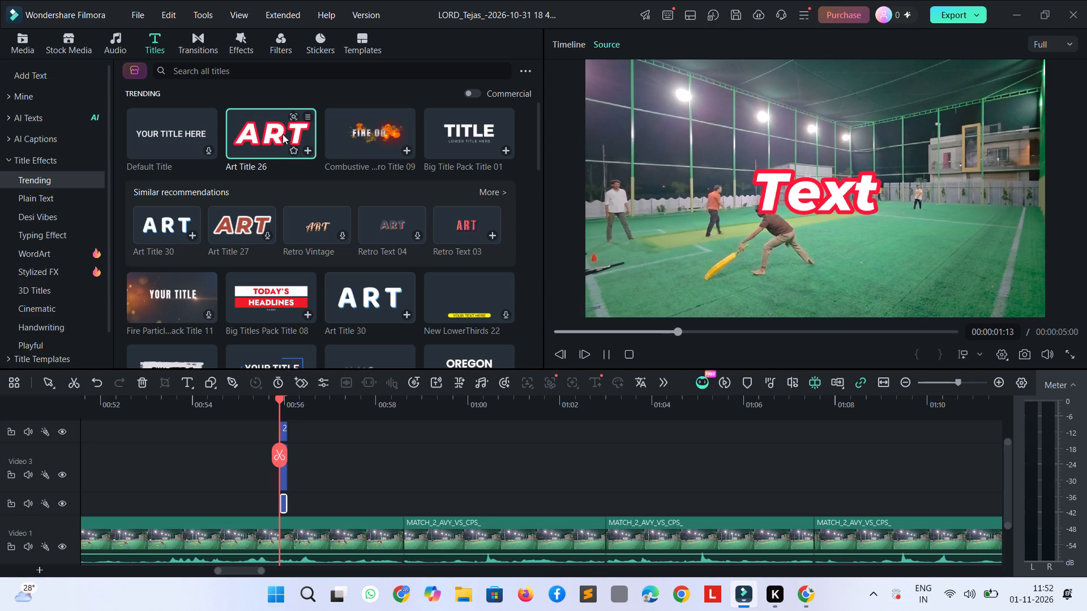
{"action": "left_click", "coordinate": [283, 134]}
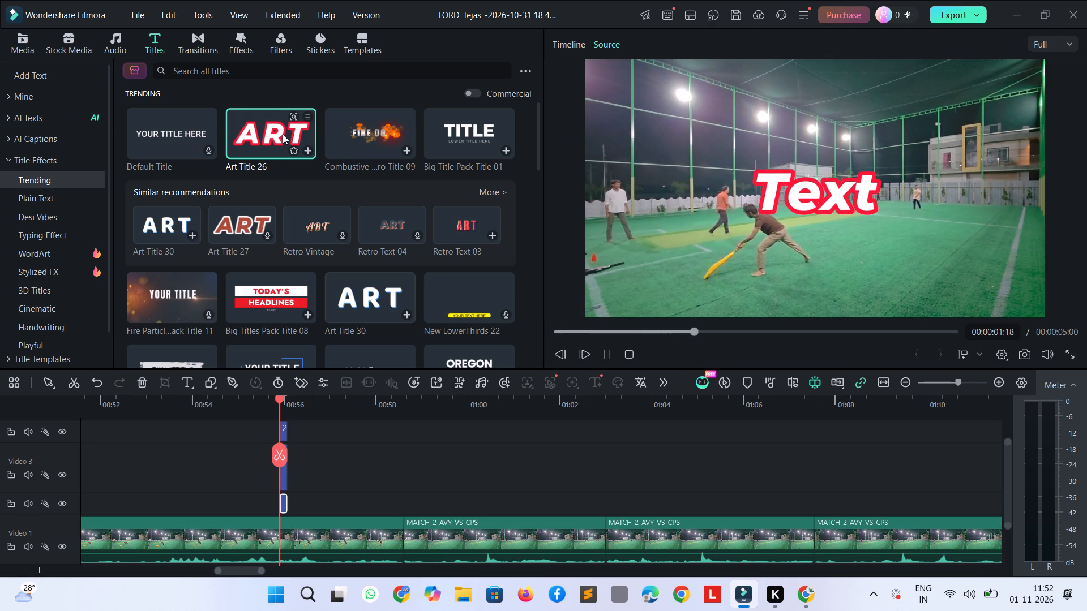
{"action": "right_click", "coordinate": [645, 483]}
{"action": "left_click", "coordinate": [570, 487]}
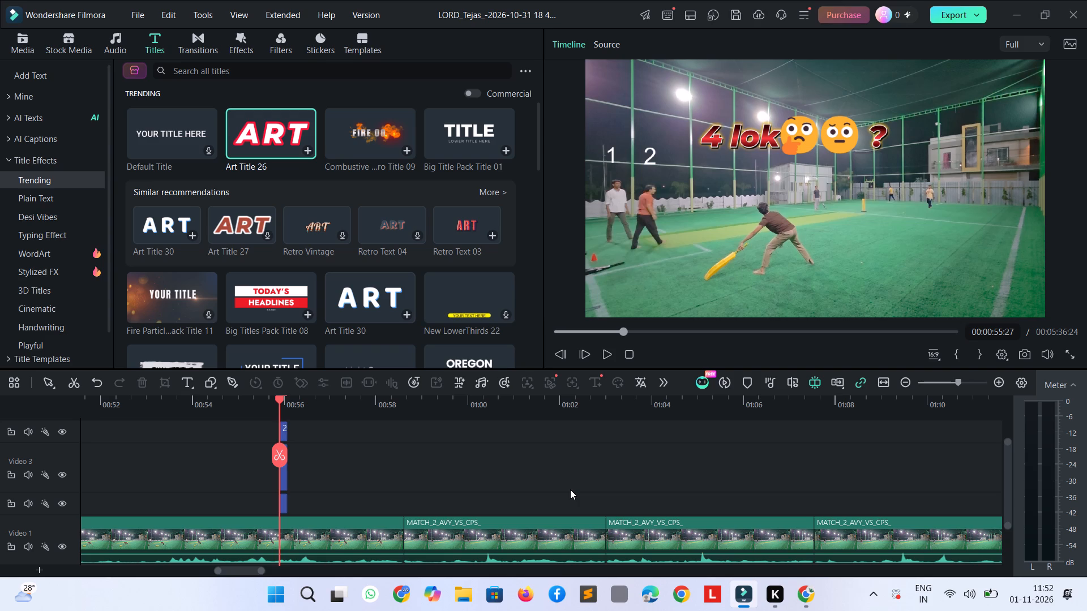
Play back the delivery around the "1", "2" and "4 lok" titles to review their timing.
{"action": "key", "text": "space"}
{"action": "key", "text": "space"}
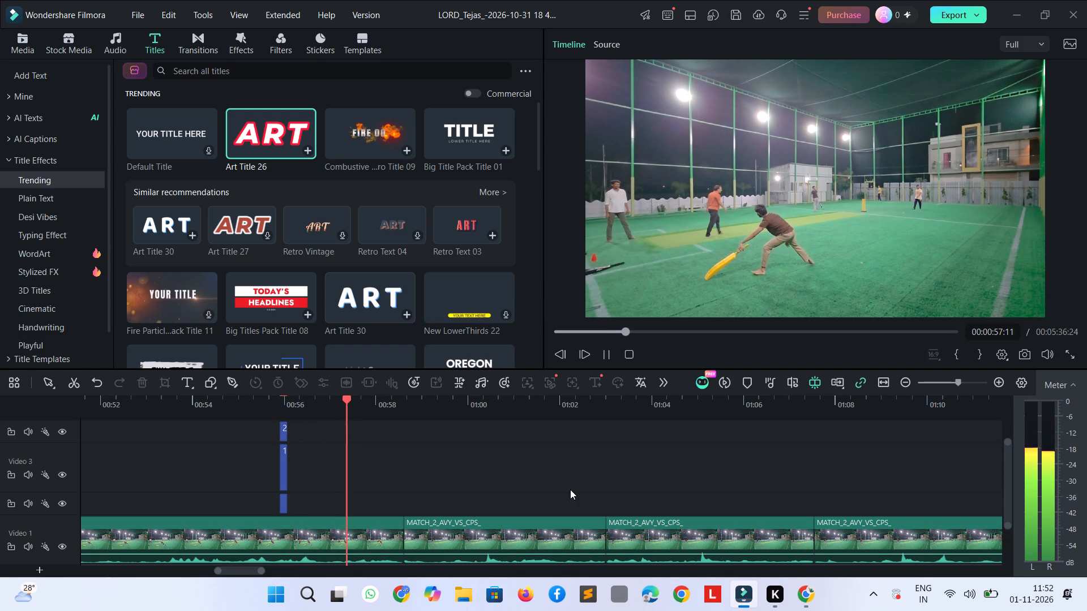
{"action": "key", "text": "space"}
{"action": "key", "text": "space"}
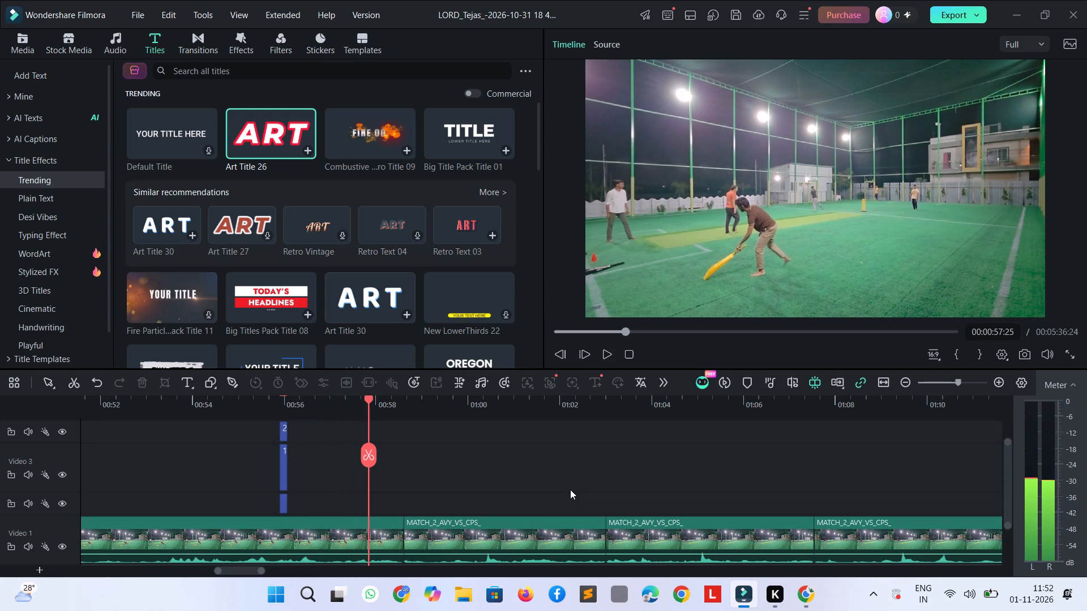
{"action": "key", "text": "shift+Left"}
{"action": "key", "text": "shift+Left"}
{"action": "key", "text": "shift+Left"}
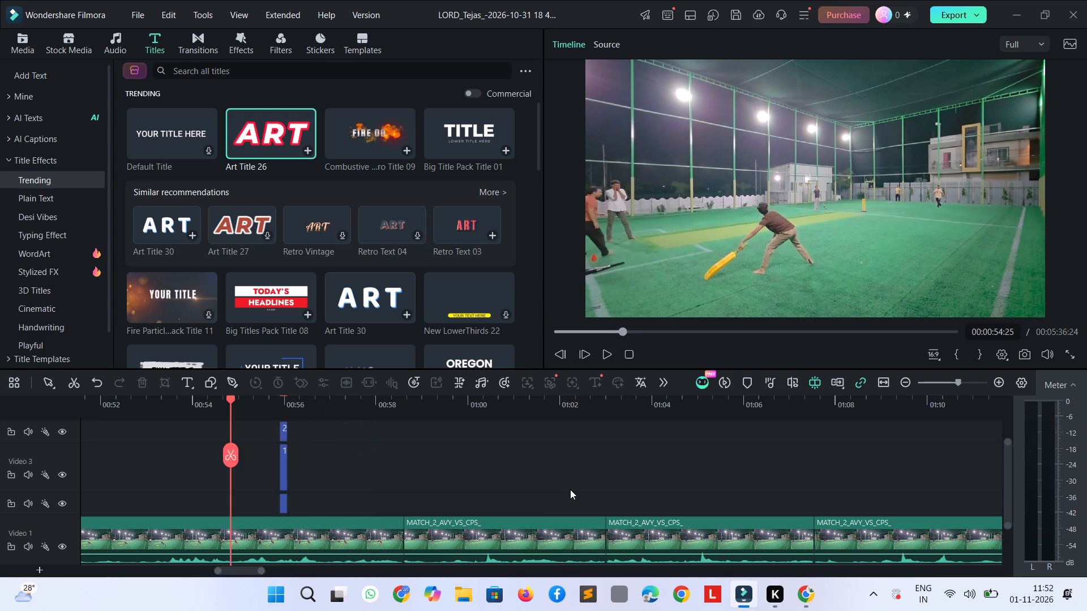
{"action": "key", "text": "space"}
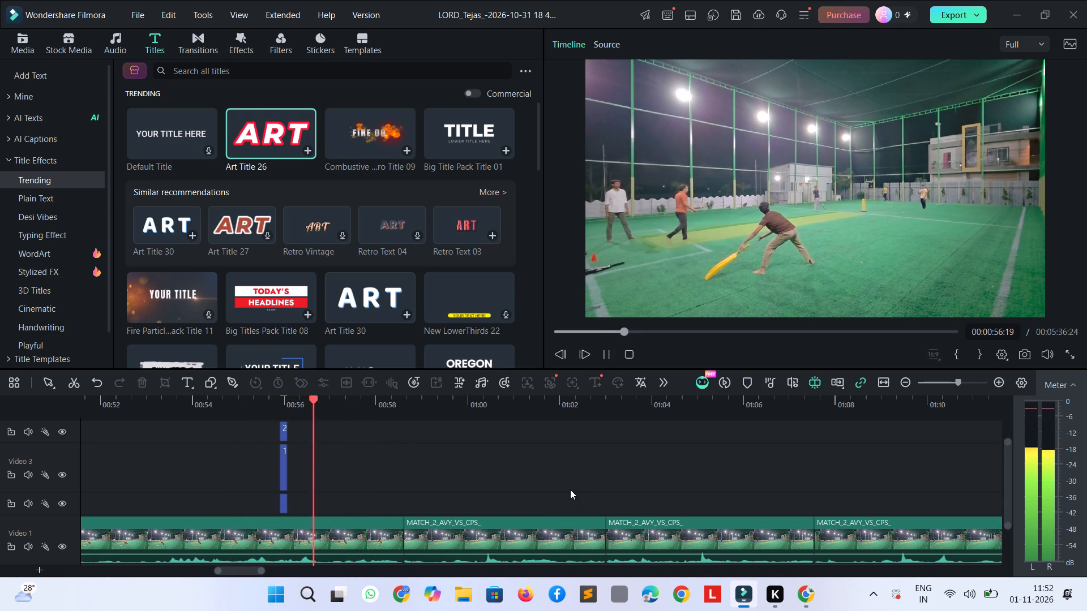
{"action": "key", "text": "space"}
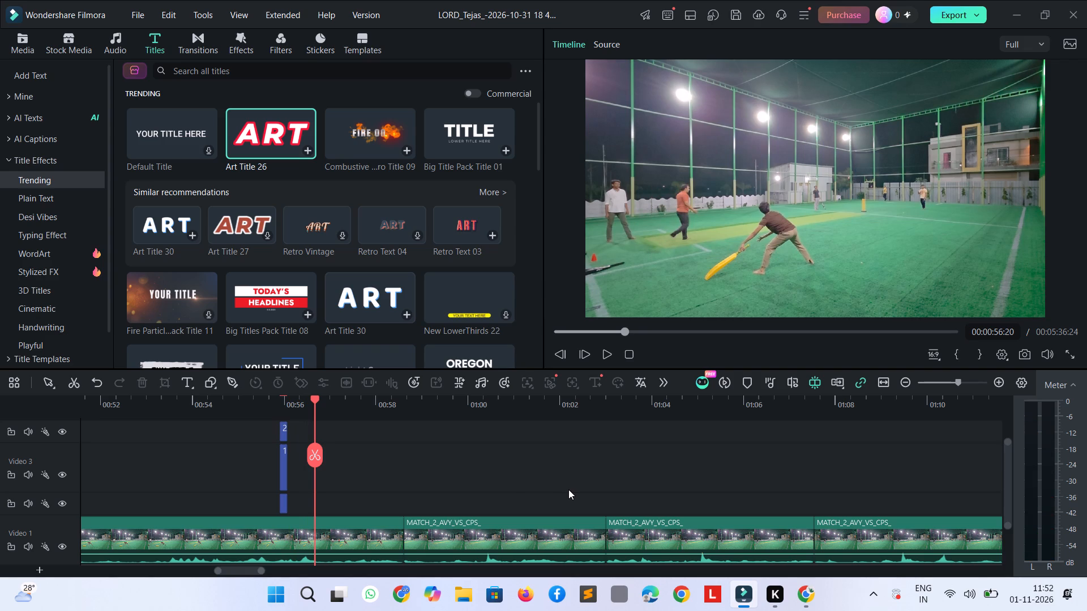
Extend the end of the "4 lok" emoji title to line up with the end of the "Memes - Asian Hub" audio clip.
{"action": "scroll", "coordinate": [479, 485], "scroll_direction": "up", "scroll_amount": 1, "text": "ctrl"}
{"action": "scroll", "coordinate": [478, 485], "scroll_direction": "down", "scroll_amount": 1}
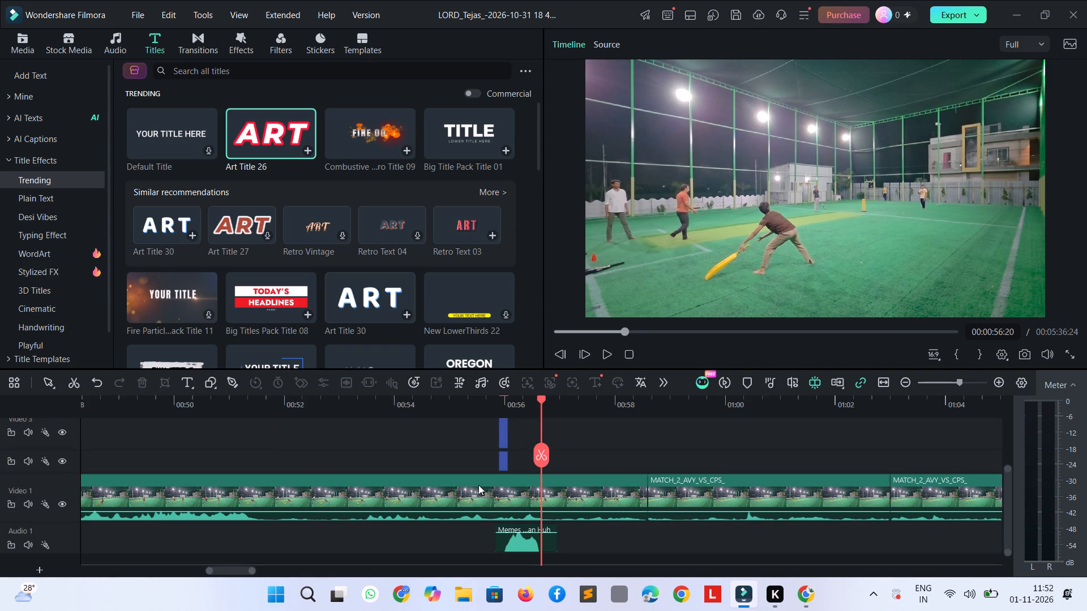
{"action": "scroll", "coordinate": [478, 485], "scroll_direction": "up", "scroll_amount": 3, "text": "ctrl"}
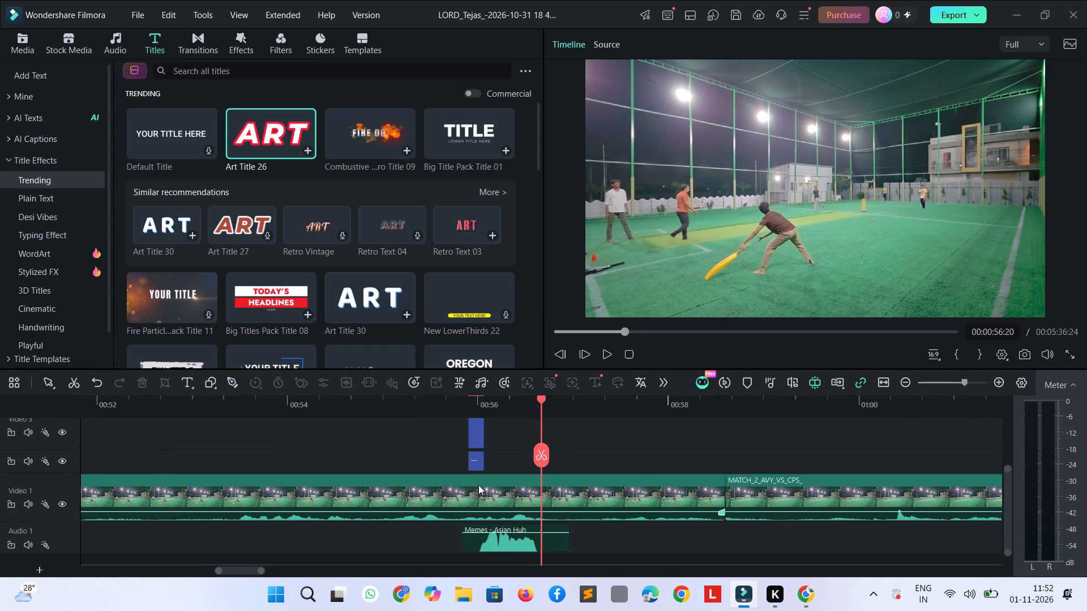
{"action": "left_click", "coordinate": [483, 457]}
{"action": "left_click_drag", "start_coordinate": [482, 457], "coordinate": [490, 458]}
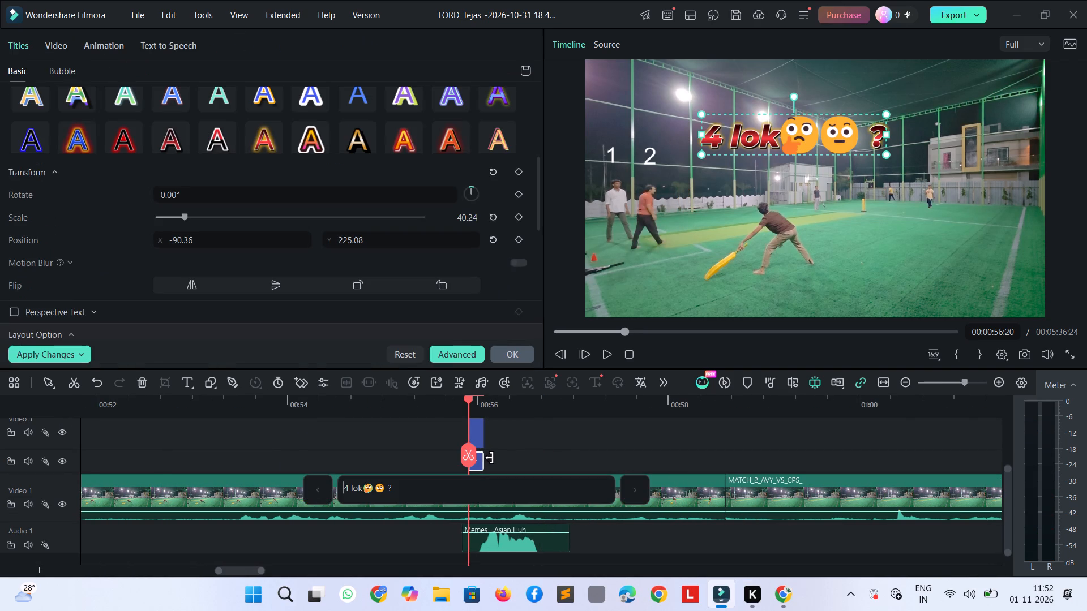
{"action": "left_click_drag", "start_coordinate": [490, 458], "coordinate": [501, 462]}
{"action": "left_click", "coordinate": [501, 462]}
{"action": "left_click_drag", "start_coordinate": [480, 463], "coordinate": [495, 466]}
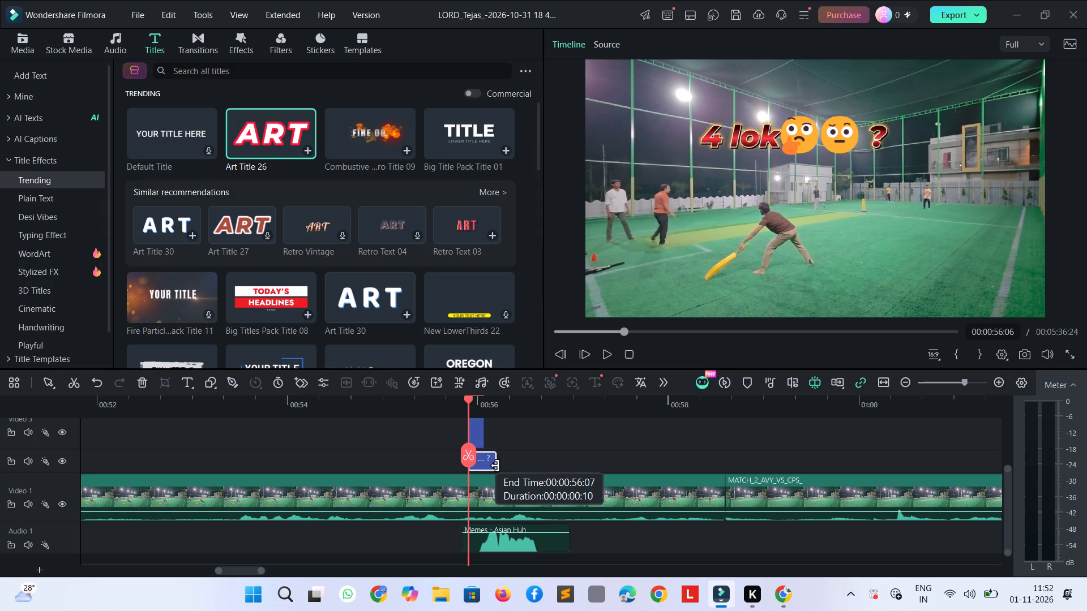
{"action": "left_click_drag", "start_coordinate": [495, 466], "coordinate": [569, 495]}
{"action": "scroll", "coordinate": [541, 474], "scroll_direction": "up", "scroll_amount": 1}
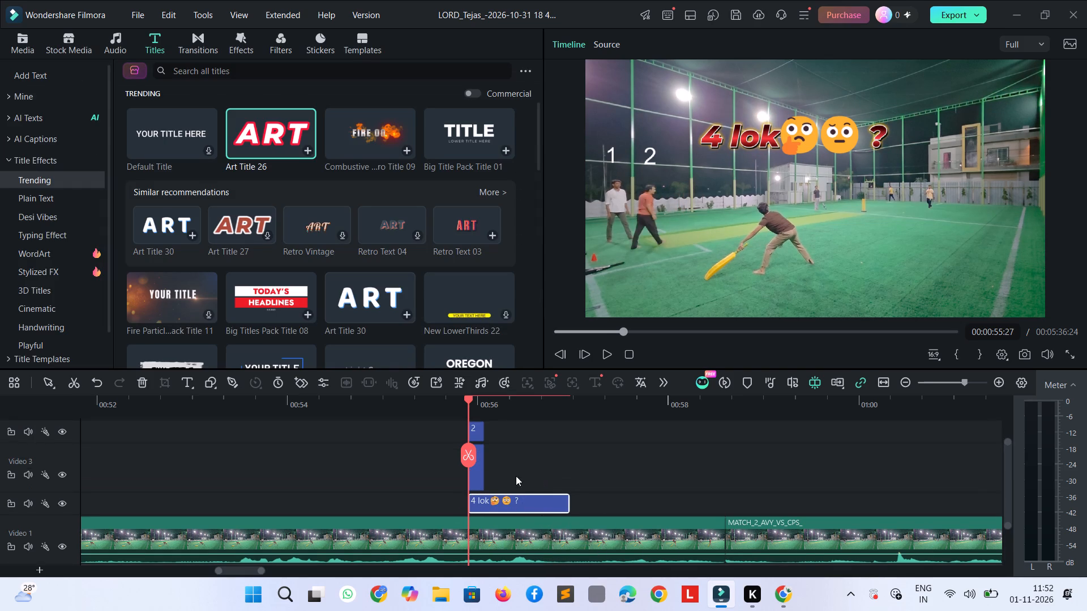
Extend the end of the "1" title to line up with the end of the "4 lok" emoji title.
{"action": "left_click", "coordinate": [483, 472]}
{"action": "left_click_drag", "start_coordinate": [483, 472], "coordinate": [505, 479]}
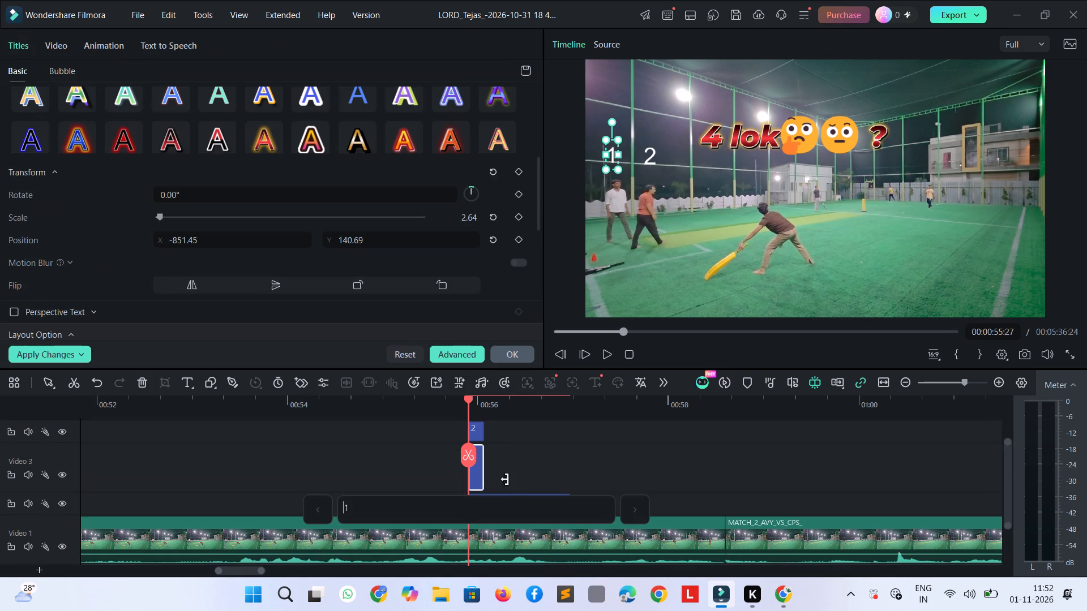
{"action": "left_click_drag", "start_coordinate": [505, 479], "coordinate": [518, 481]}
{"action": "left_click", "coordinate": [510, 474]}
{"action": "left_click_drag", "start_coordinate": [480, 473], "coordinate": [489, 476]}
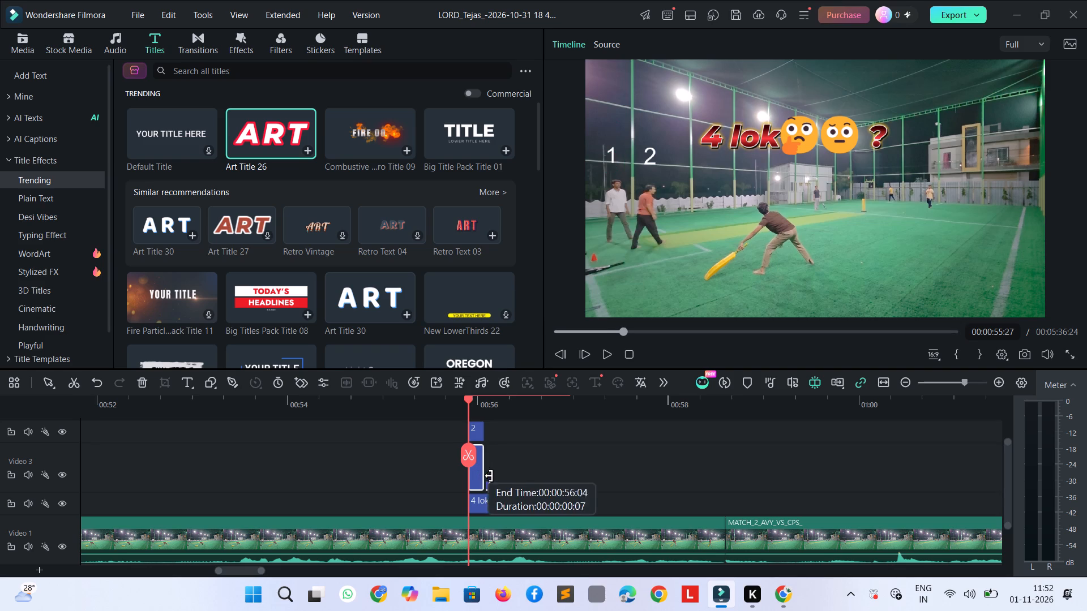
{"action": "left_click_drag", "start_coordinate": [489, 476], "coordinate": [561, 517]}
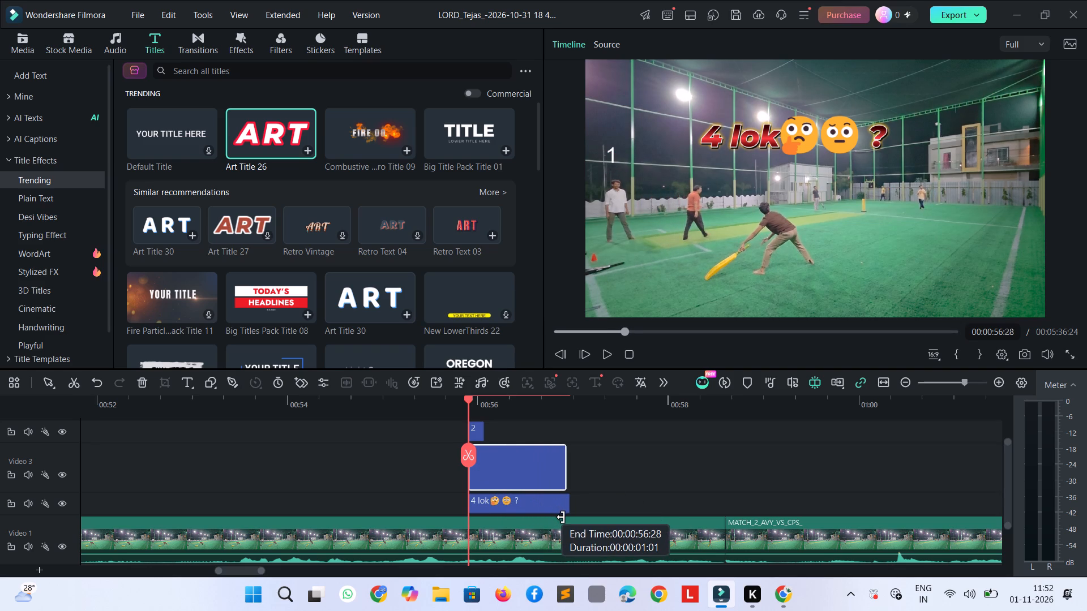
{"action": "left_click_drag", "start_coordinate": [561, 517], "coordinate": [563, 518]}
Extend the end of the "2" title to match the ends of the "1" and "4 lok" titles.
{"action": "scroll", "coordinate": [533, 464], "scroll_direction": "up", "scroll_amount": 1}
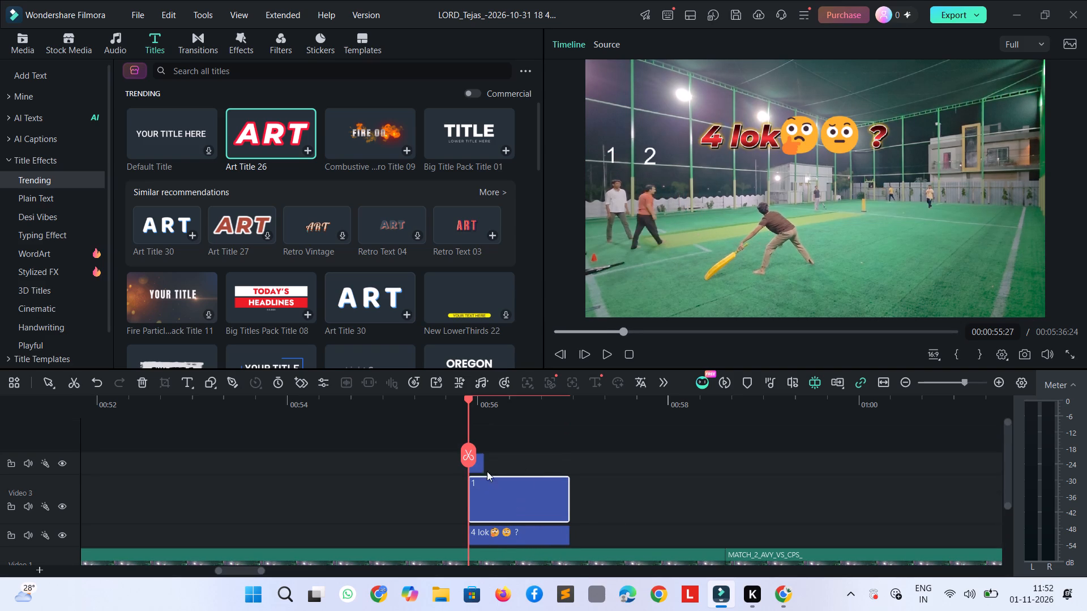
{"action": "left_click", "coordinate": [483, 466]}
{"action": "left_click_drag", "start_coordinate": [483, 466], "coordinate": [537, 484]}
{"action": "left_click", "coordinate": [521, 459]}
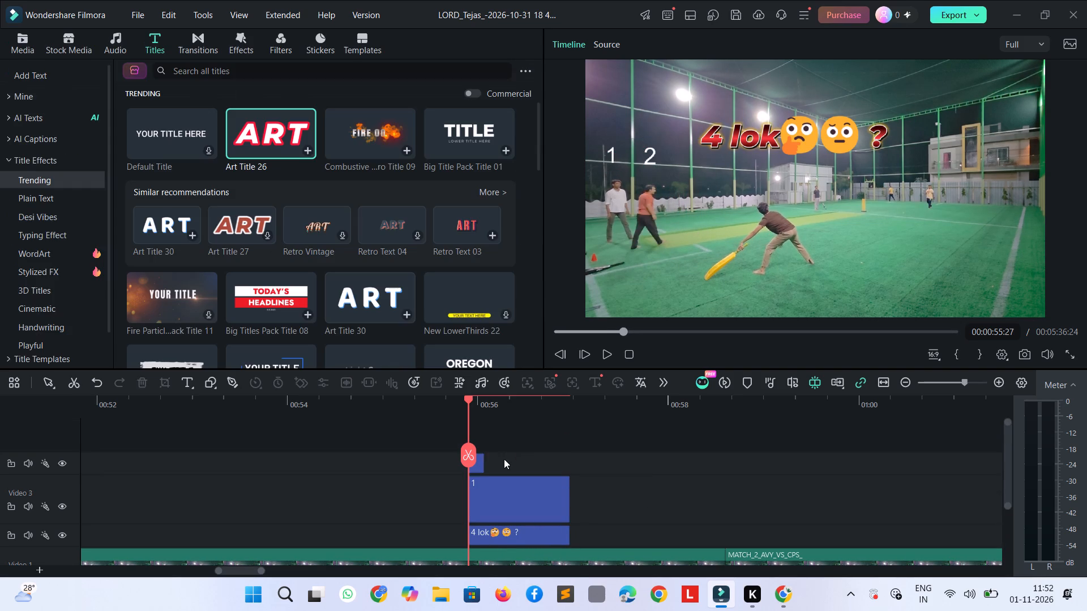
{"action": "left_click_drag", "start_coordinate": [483, 459], "coordinate": [547, 487]}
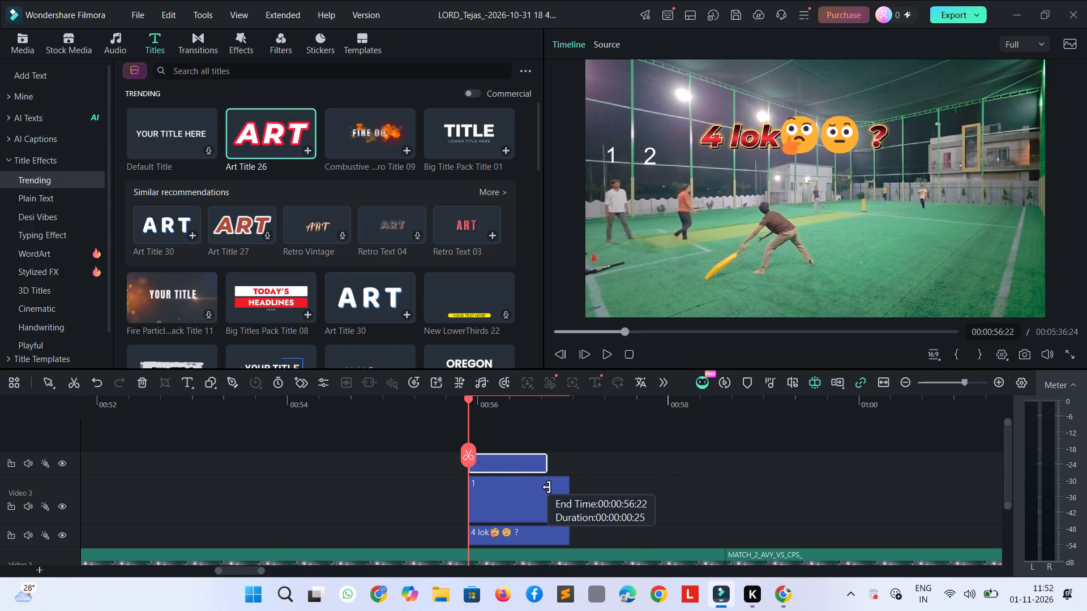
{"action": "left_click_drag", "start_coordinate": [547, 487], "coordinate": [566, 498]}
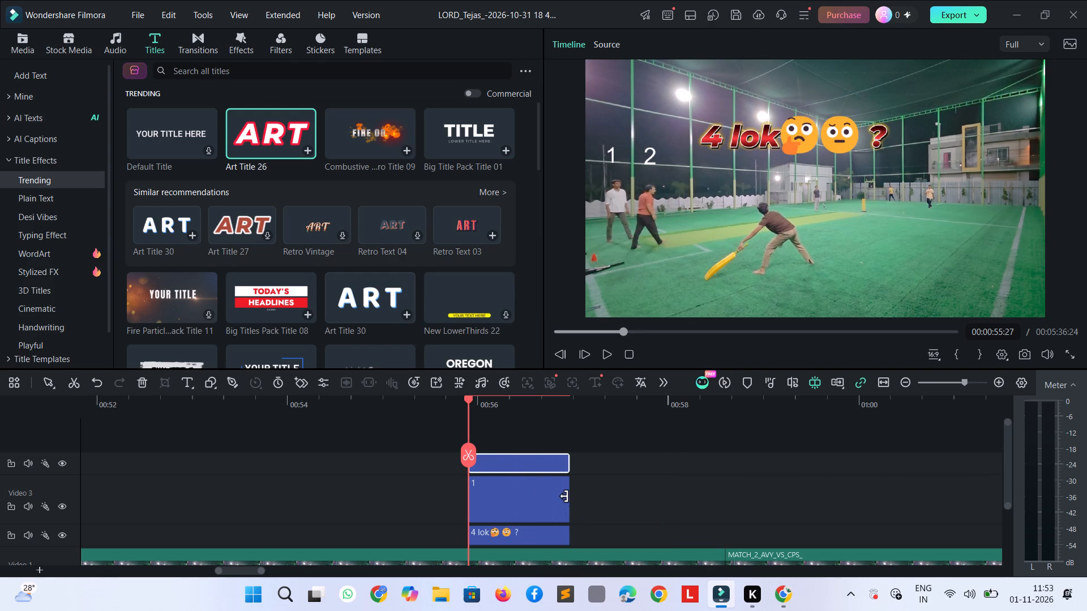
Play back the delivery with the extended titles and the following deliveries up to about 01:35 to review them.
{"action": "key", "text": "space"}
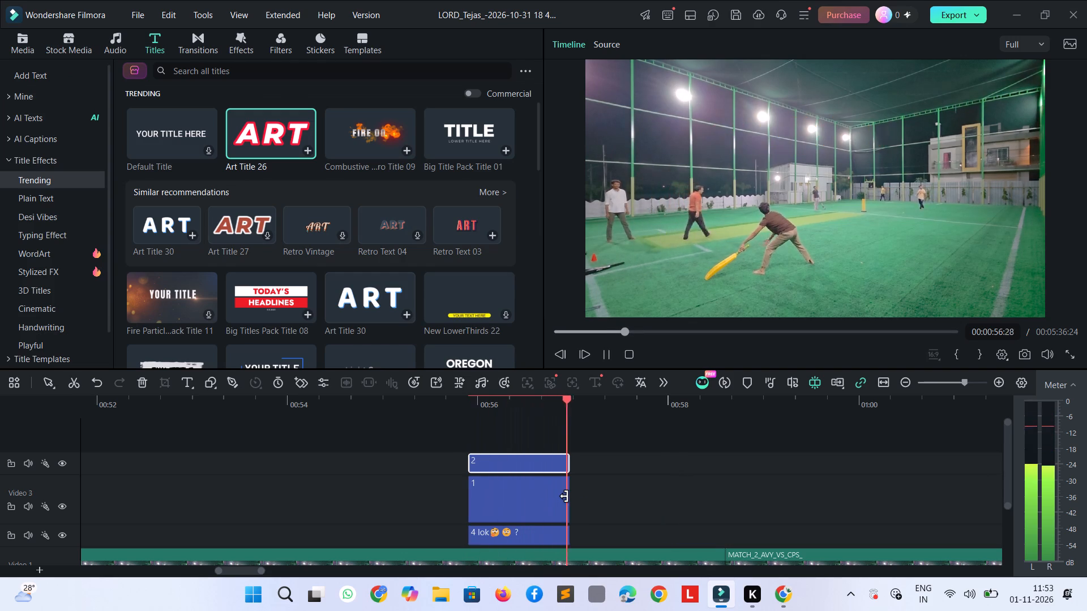
{"action": "key", "text": "space"}
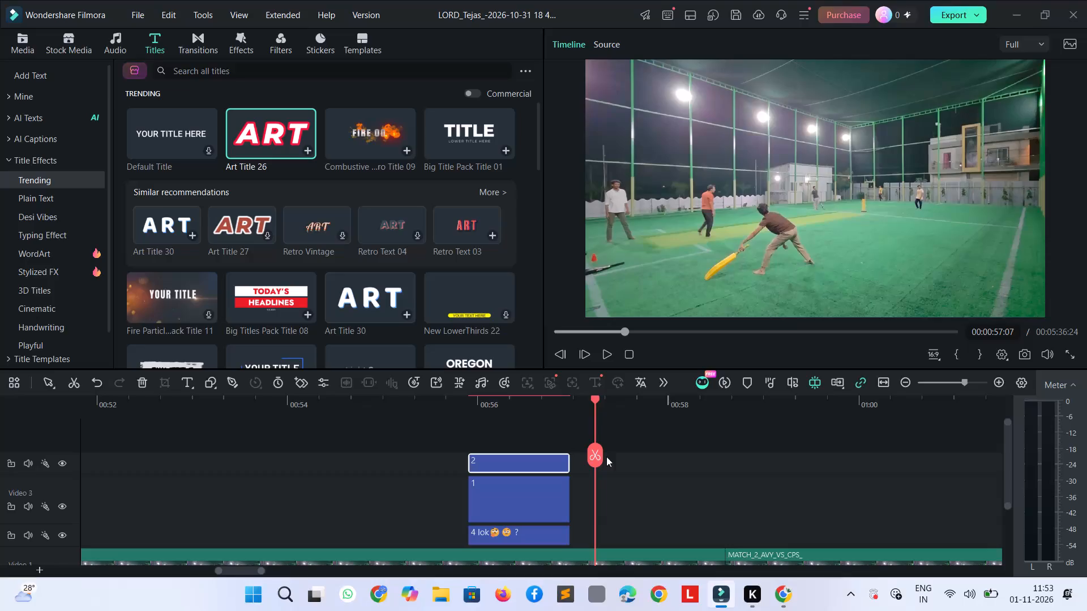
{"action": "left_click_drag", "start_coordinate": [595, 396], "coordinate": [431, 415]}
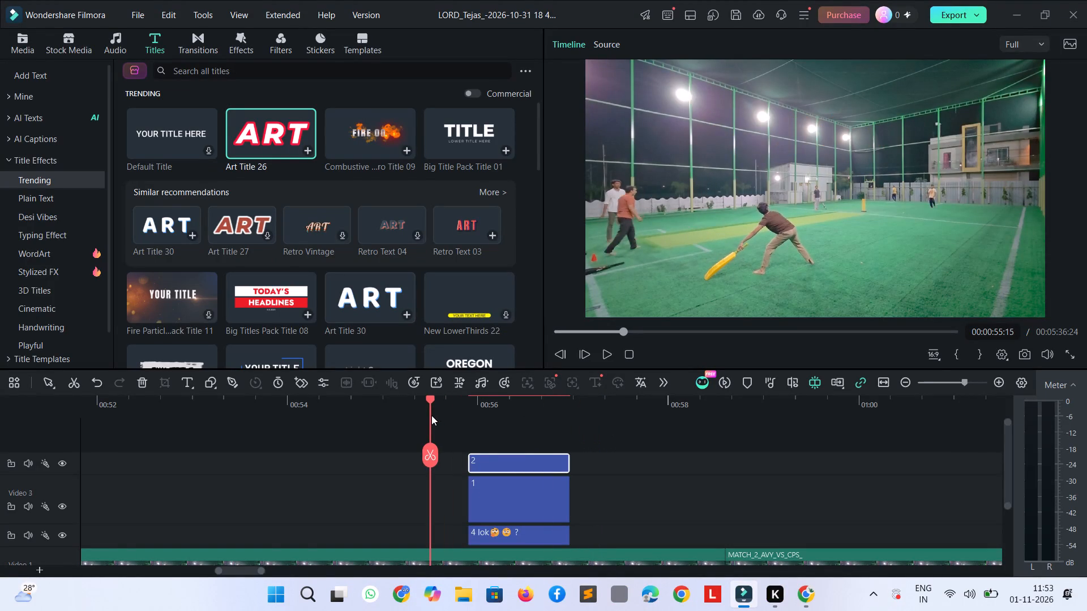
{"action": "key", "text": "space"}
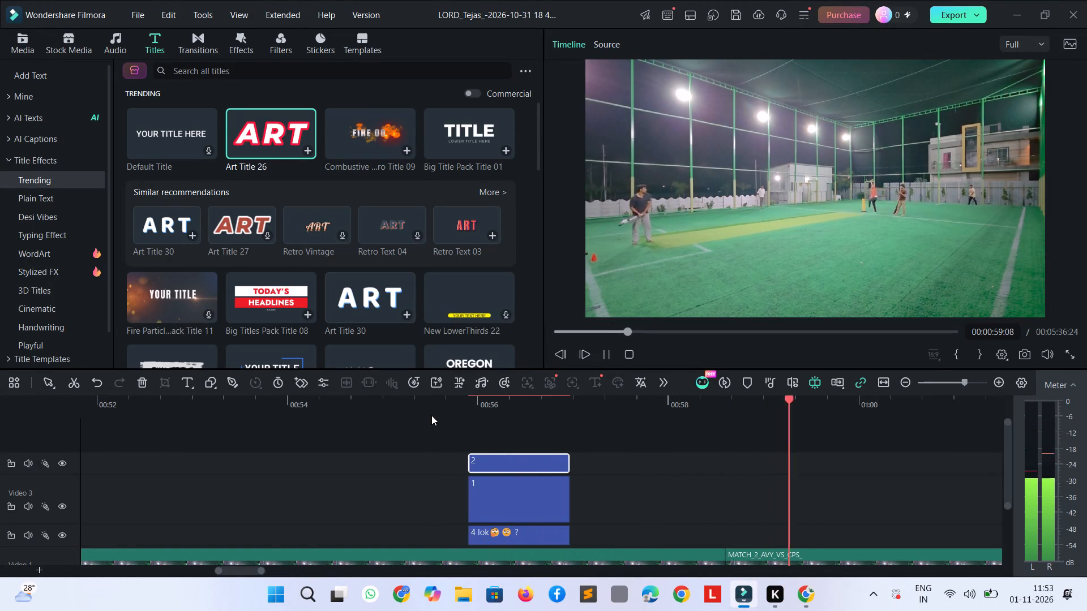
{"action": "key", "text": "space"}
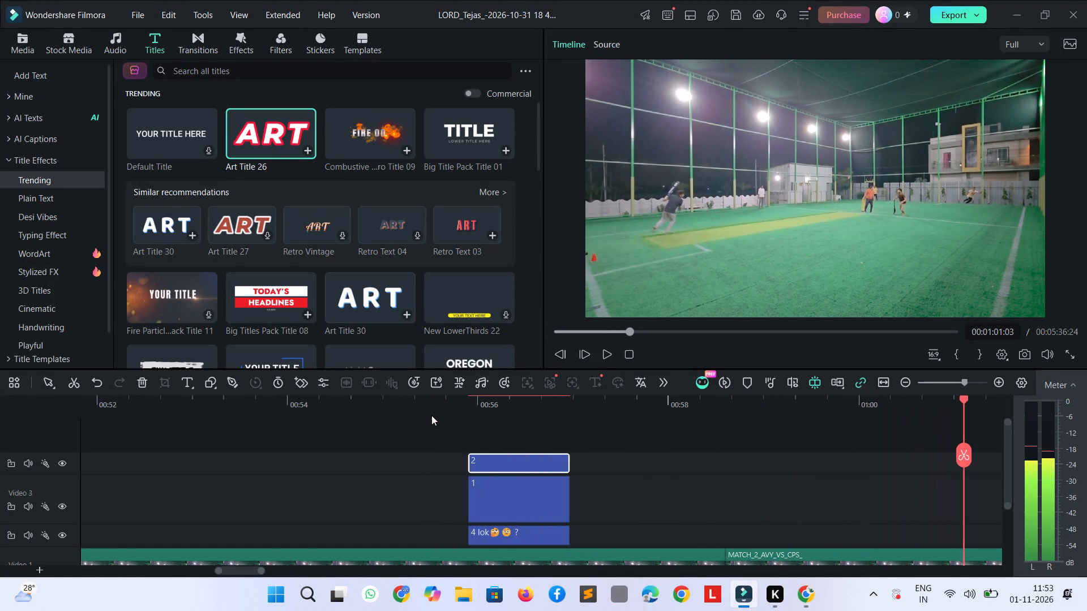
{"action": "scroll", "coordinate": [536, 405], "scroll_direction": "down", "scroll_amount": 2, "text": "ctrl"}
{"action": "key", "text": "space"}
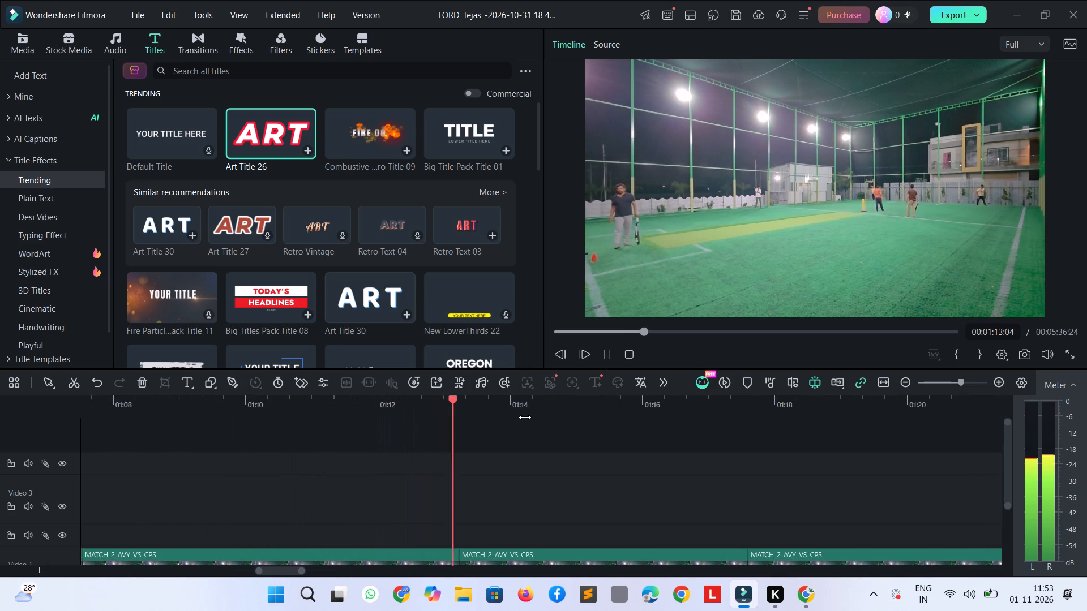
{"action": "key", "text": "space"}
{"action": "key", "text": "space"}
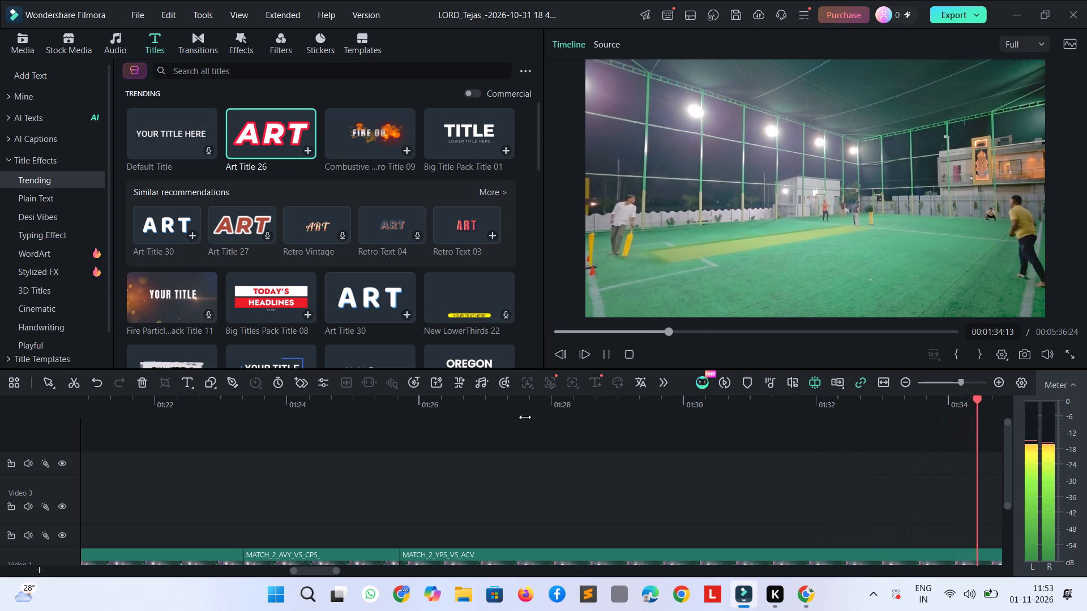
{"action": "key", "text": "space"}
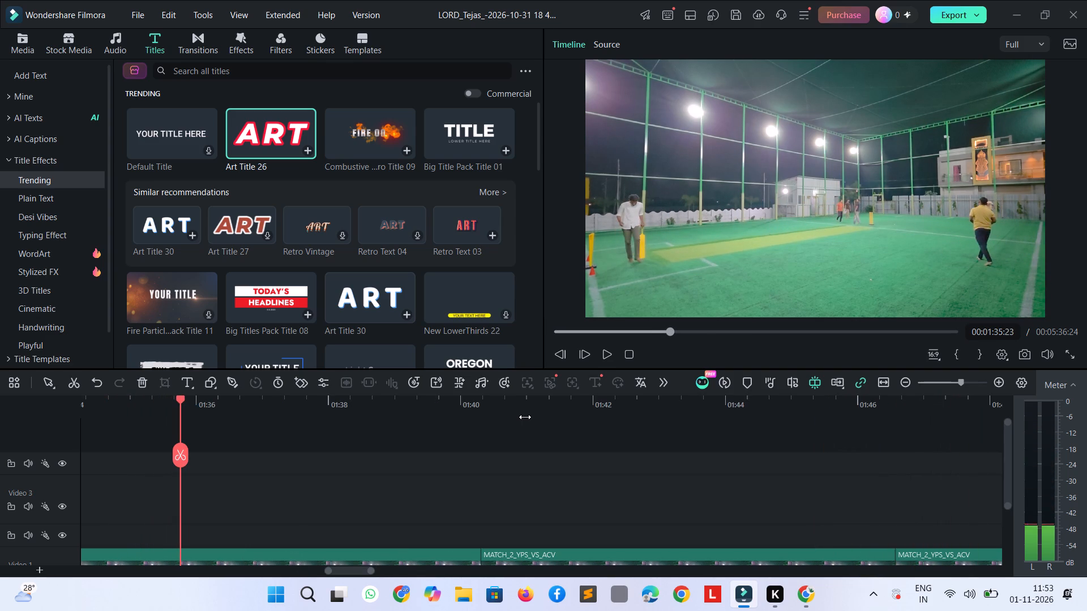
Add the 3D Metal Title 10 template above the MATCH_2_YPS_VS_ACV delivery, starting at 00:01:31:17.
{"action": "scroll", "coordinate": [580, 401], "scroll_direction": "down", "scroll_amount": 2}
{"action": "scroll", "coordinate": [429, 472], "scroll_direction": "down", "scroll_amount": 1}
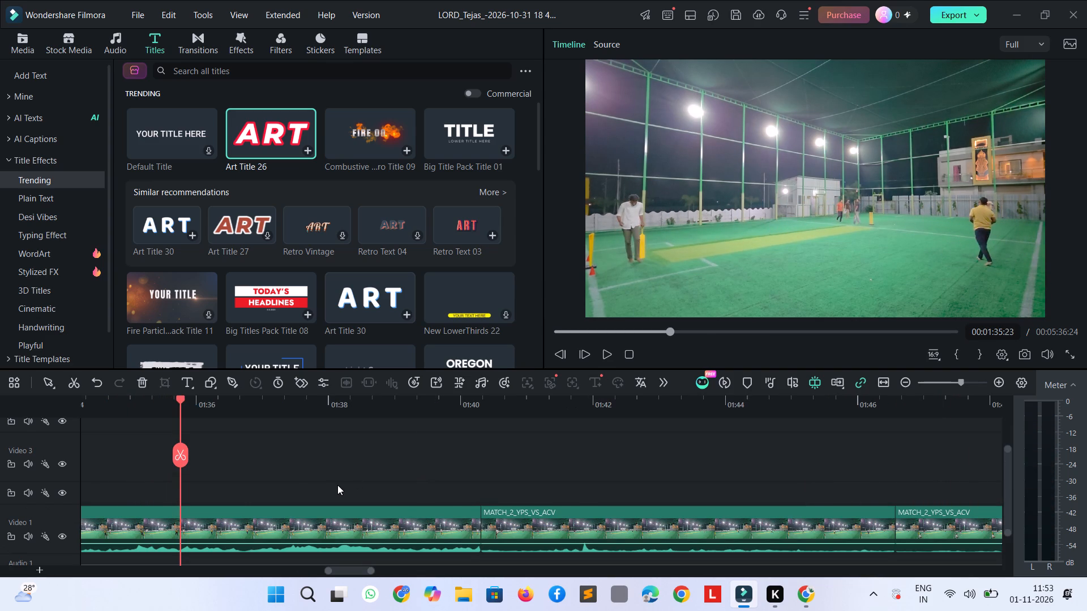
{"action": "key", "text": "shift+Left"}
{"action": "key", "text": "shift+Left"}
{"action": "key", "text": "shift+Left"}
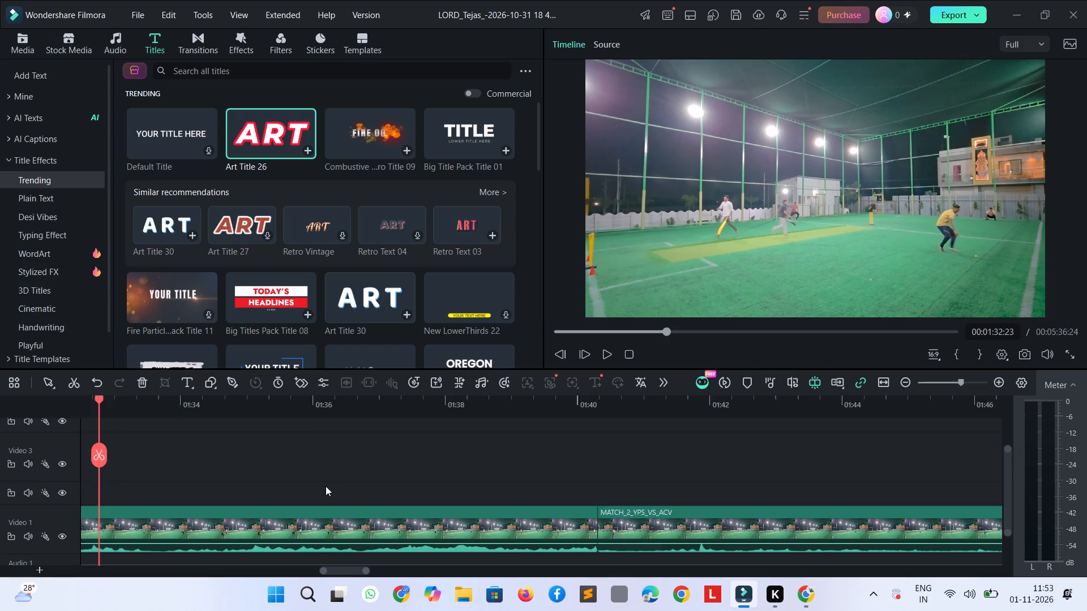
{"action": "key", "text": "shift+Left"}
{"action": "key", "text": "shift+Left"}
{"action": "key", "text": "space"}
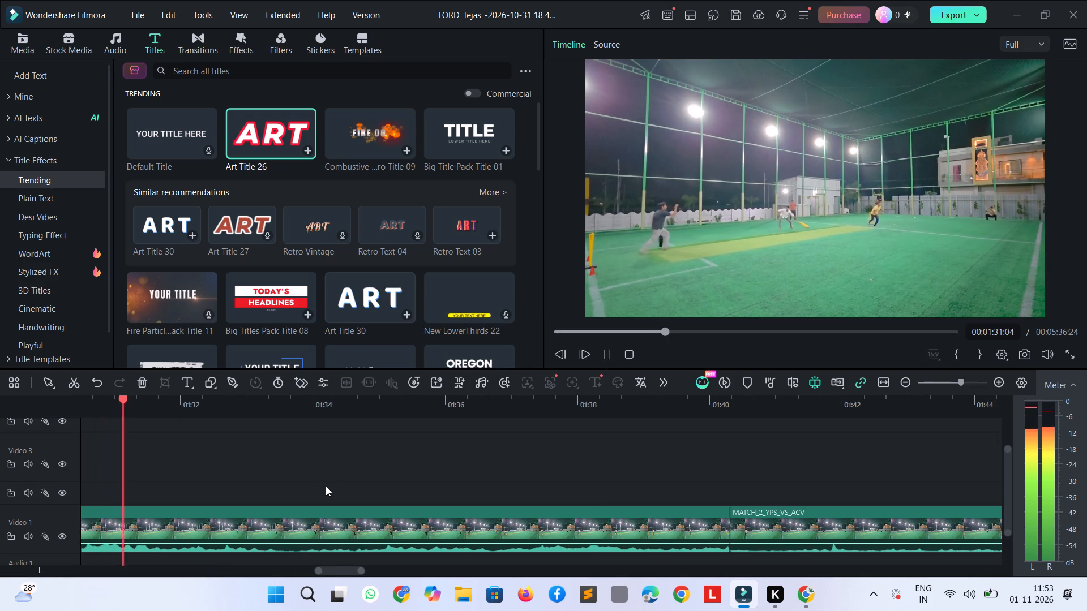
{"action": "key", "text": "space"}
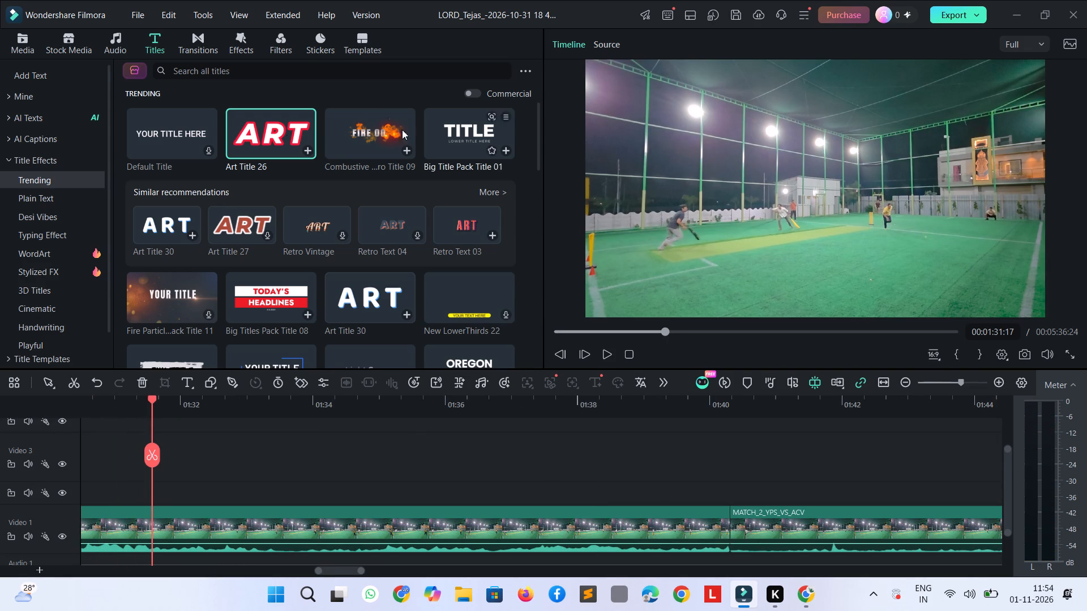
{"action": "scroll", "coordinate": [438, 257], "scroll_direction": "down", "scroll_amount": 1}
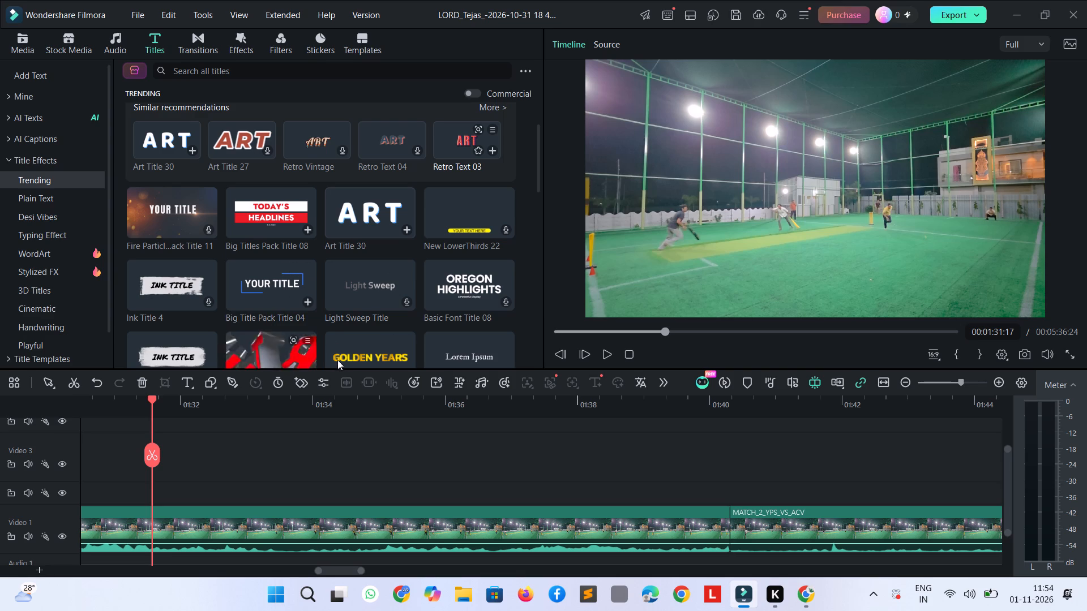
{"action": "scroll", "coordinate": [350, 346], "scroll_direction": "down", "scroll_amount": 1}
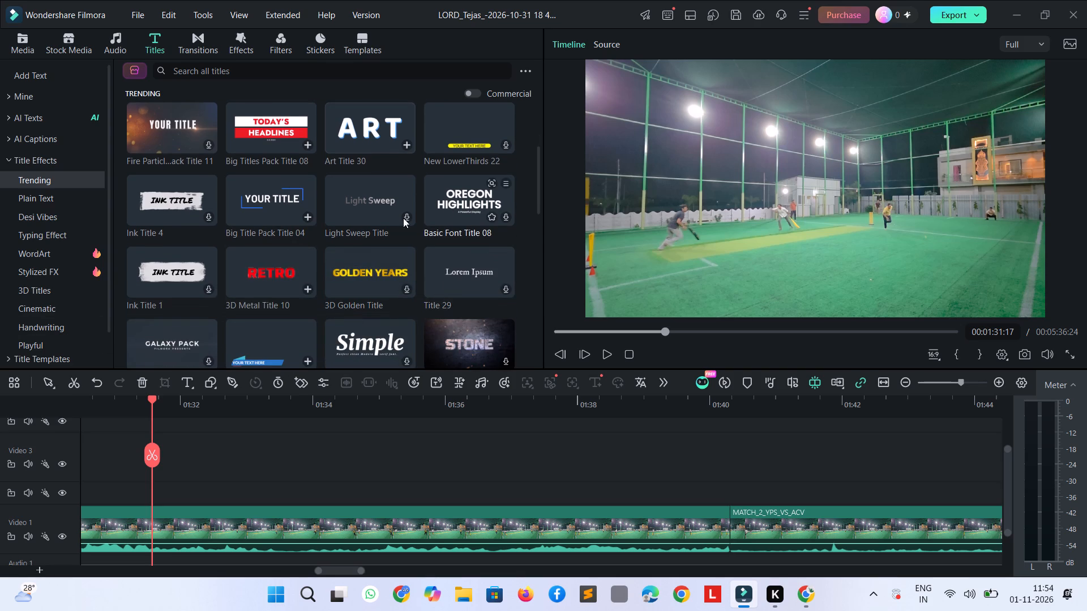
{"action": "left_click_drag", "start_coordinate": [272, 269], "coordinate": [153, 490]}
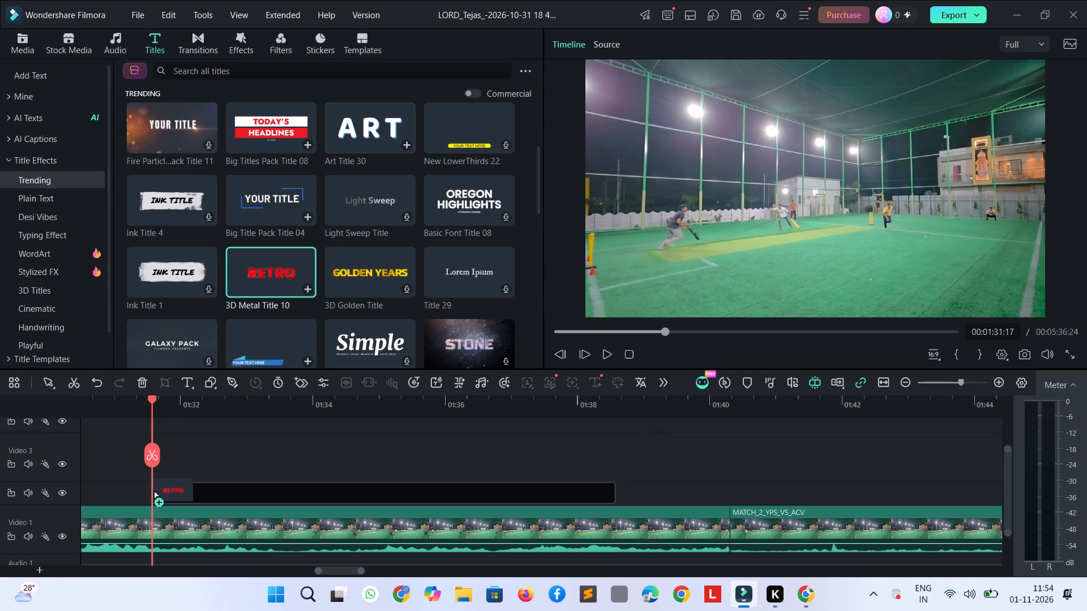
{"action": "left_click_drag", "start_coordinate": [153, 490], "coordinate": [149, 492]}
Replace the RETRO title's text with "LODU-BHAI" followed by the smiling face with tear emoji.
{"action": "double_click", "coordinate": [159, 492]}
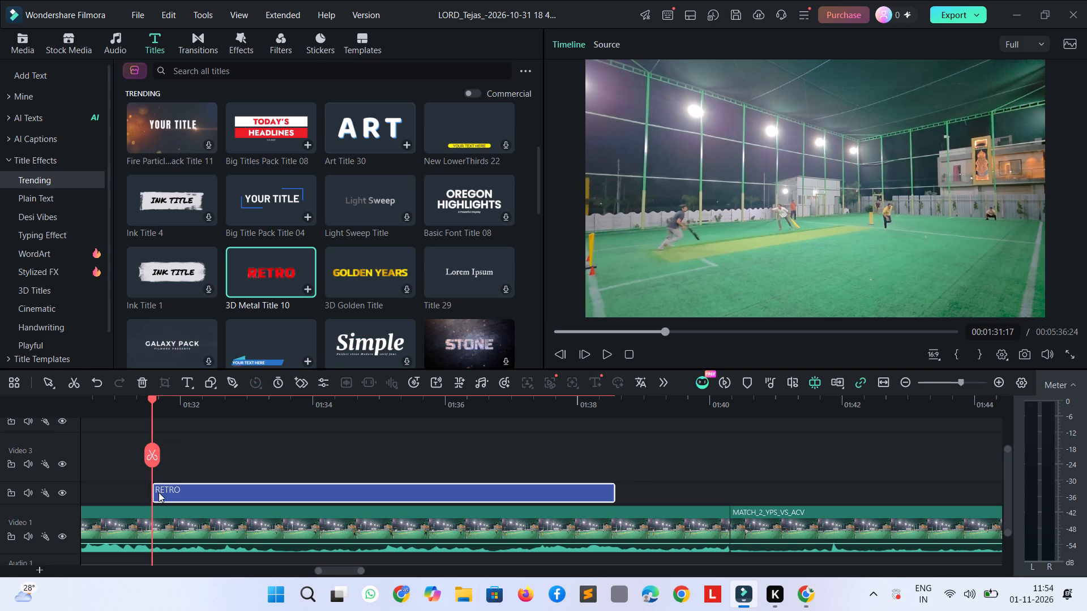
{"action": "key", "text": "ctrl+a"}
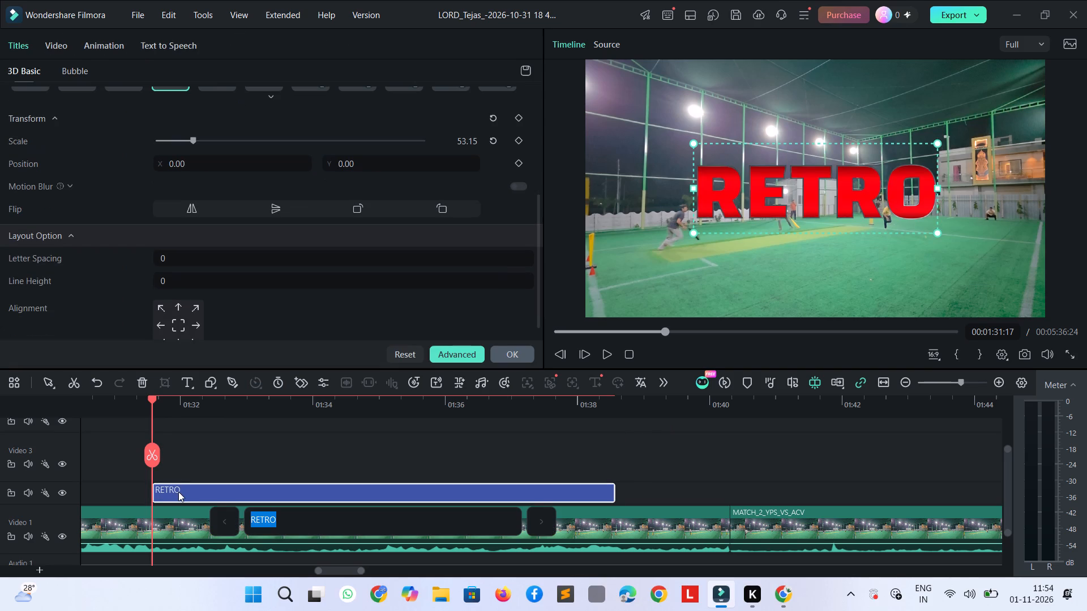
{"action": "type", "text": "LOD"}
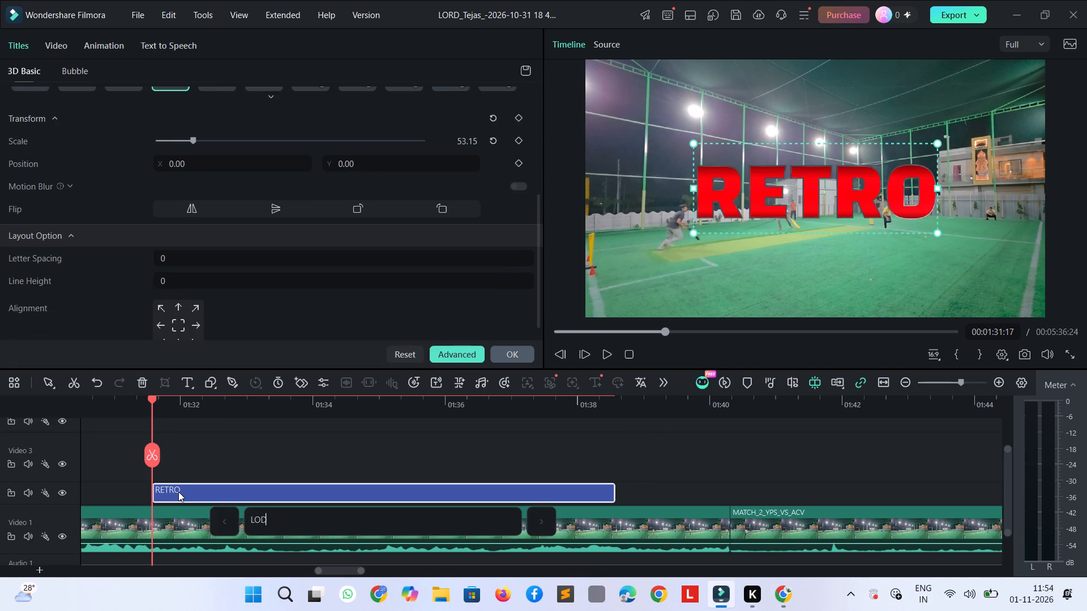
{"action": "key", "text": "shift+u"}
{"action": "type", "text": "-BHAI"}
{"action": "key", "text": "super+semicolon"}
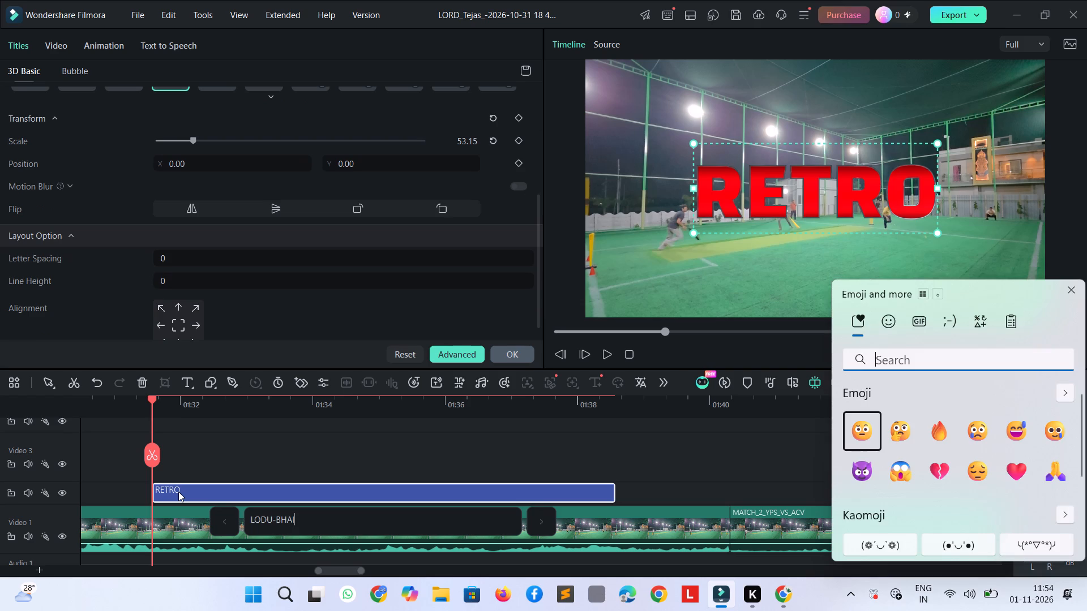
{"action": "left_click", "coordinate": [1059, 440]}
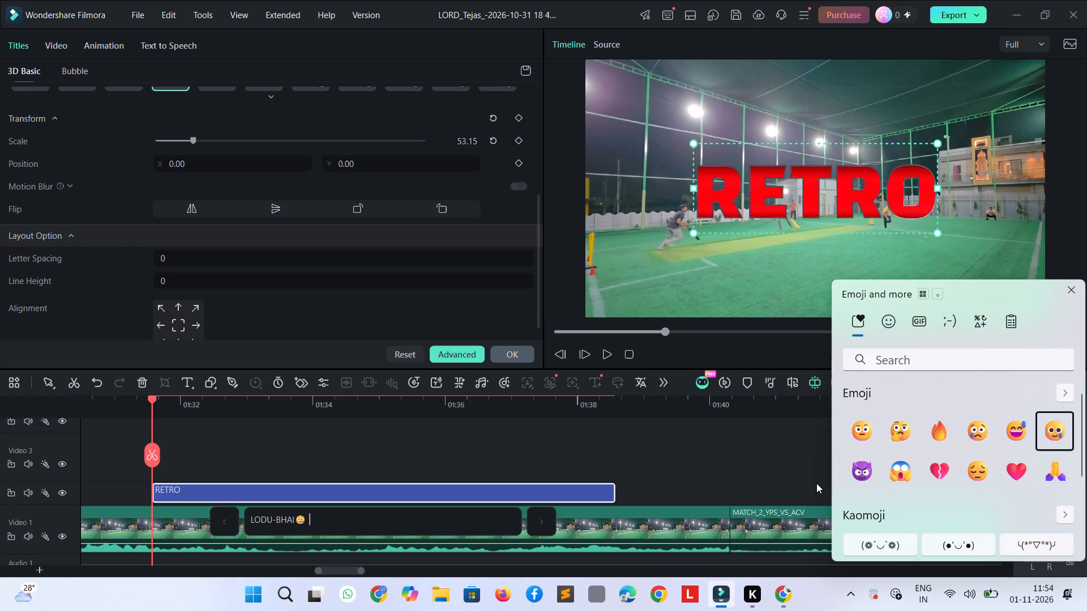
{"action": "left_click", "coordinate": [753, 467]}
{"action": "left_click", "coordinate": [630, 473]}
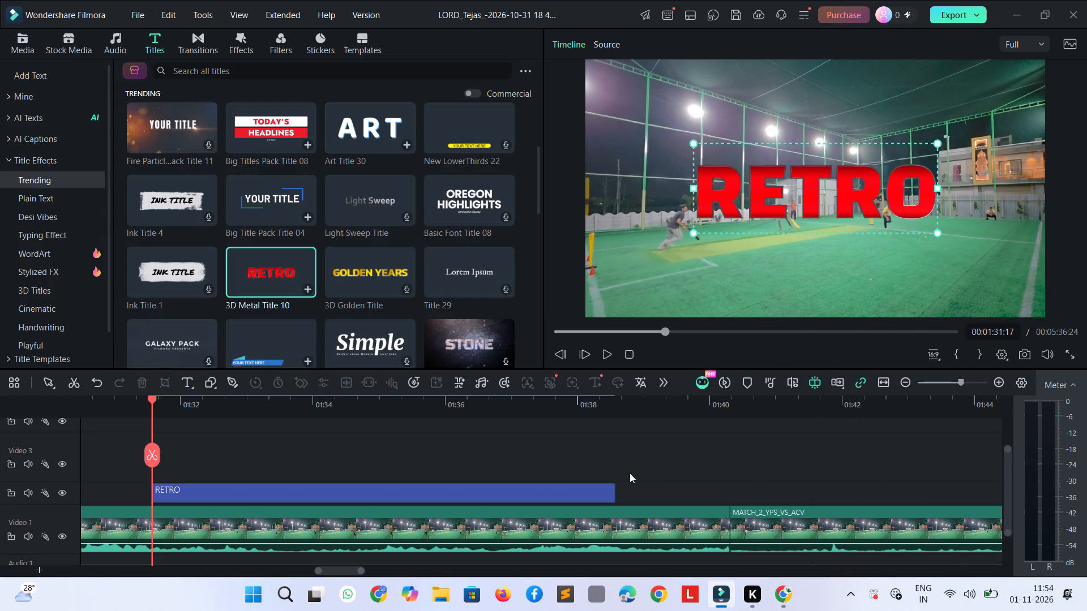
Shorten the "LODU-BHAI" title to just under one second by trimming its end, and play it back.
{"action": "left_click_drag", "start_coordinate": [613, 493], "coordinate": [532, 500]}
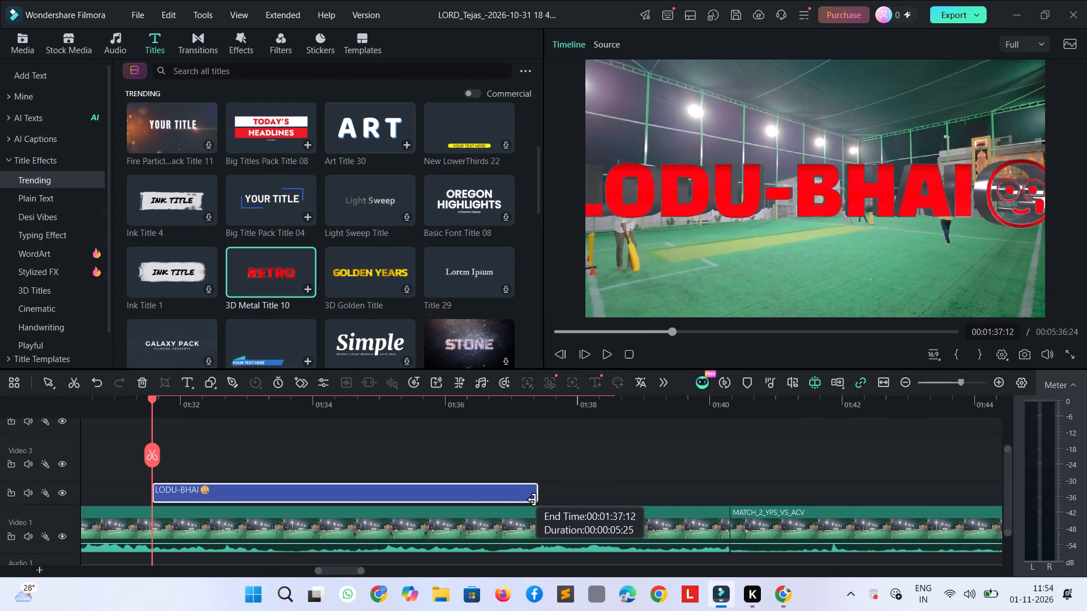
{"action": "left_click_drag", "start_coordinate": [532, 500], "coordinate": [217, 497]}
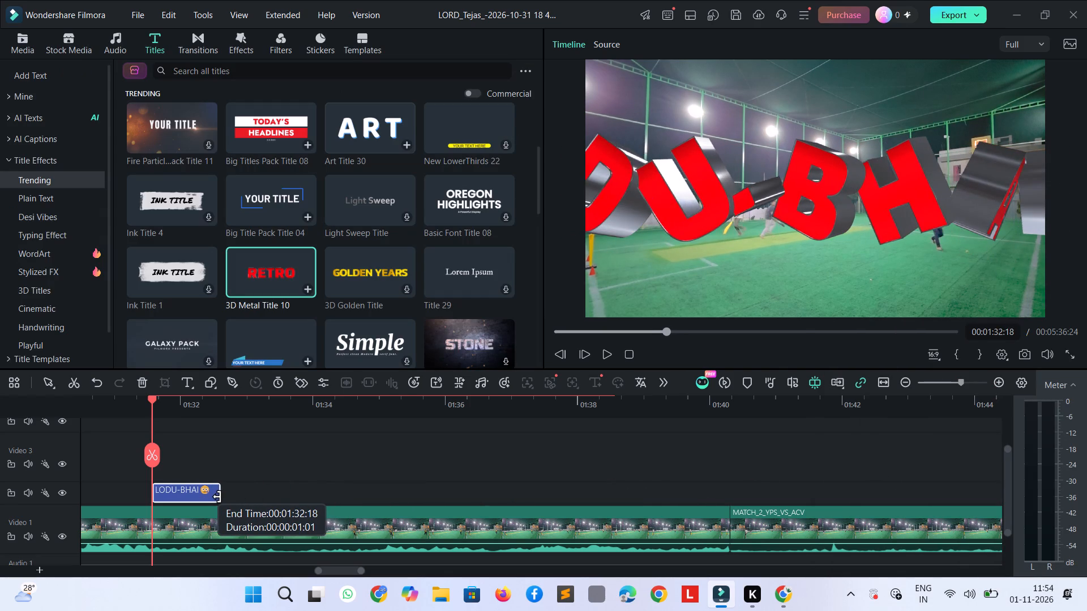
{"action": "left_click_drag", "start_coordinate": [217, 497], "coordinate": [209, 494]}
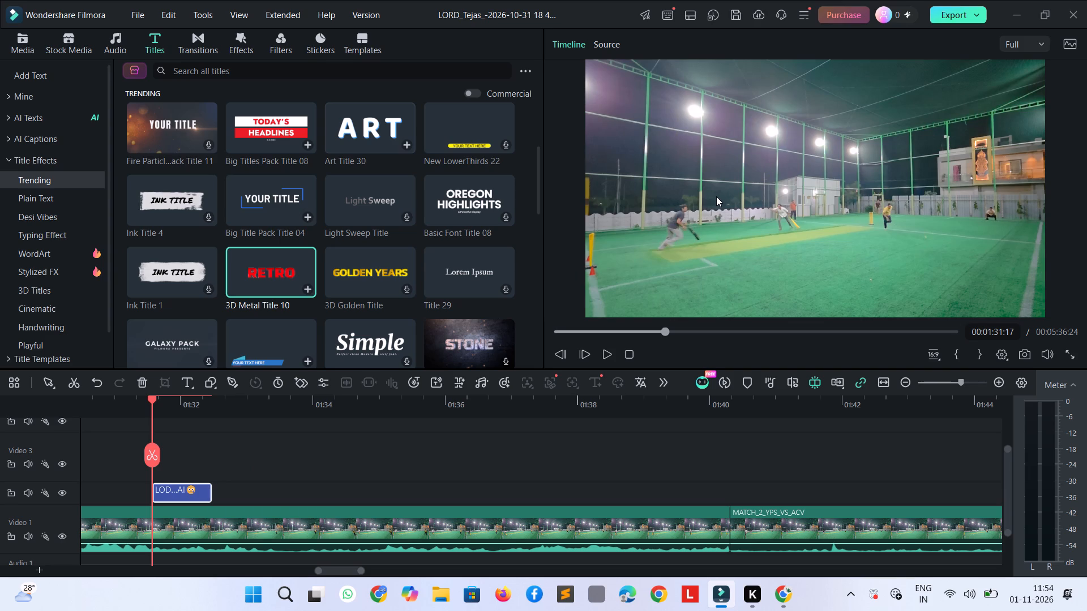
{"action": "key", "text": "space"}
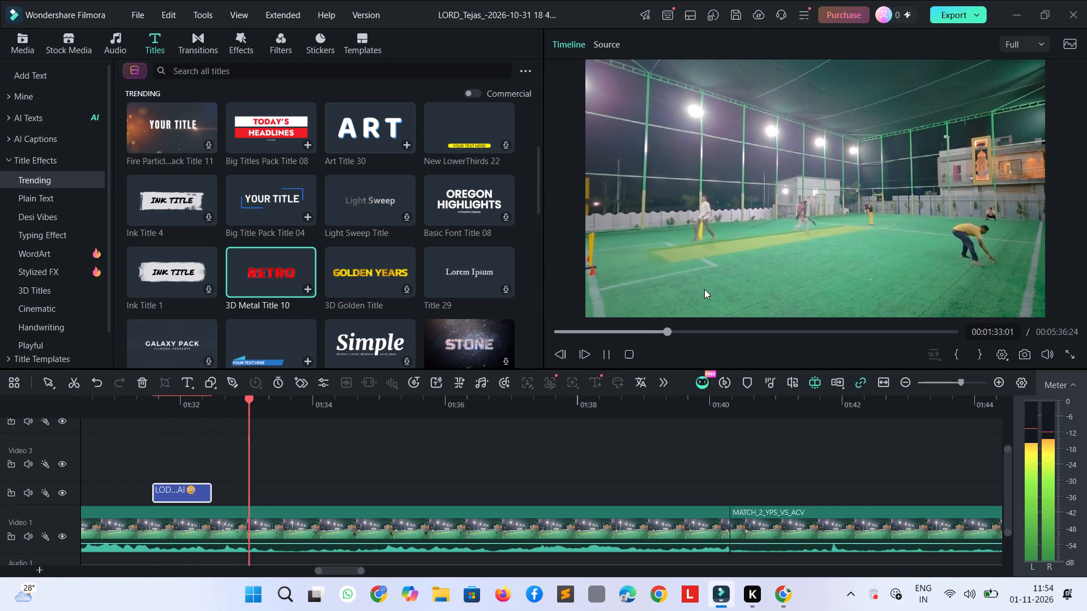
{"action": "key", "text": "space"}
Reduce the "LODU-BHAI" title's scale to 66.50 so it fits within the frame.
{"action": "triple_click", "coordinate": [192, 493]}
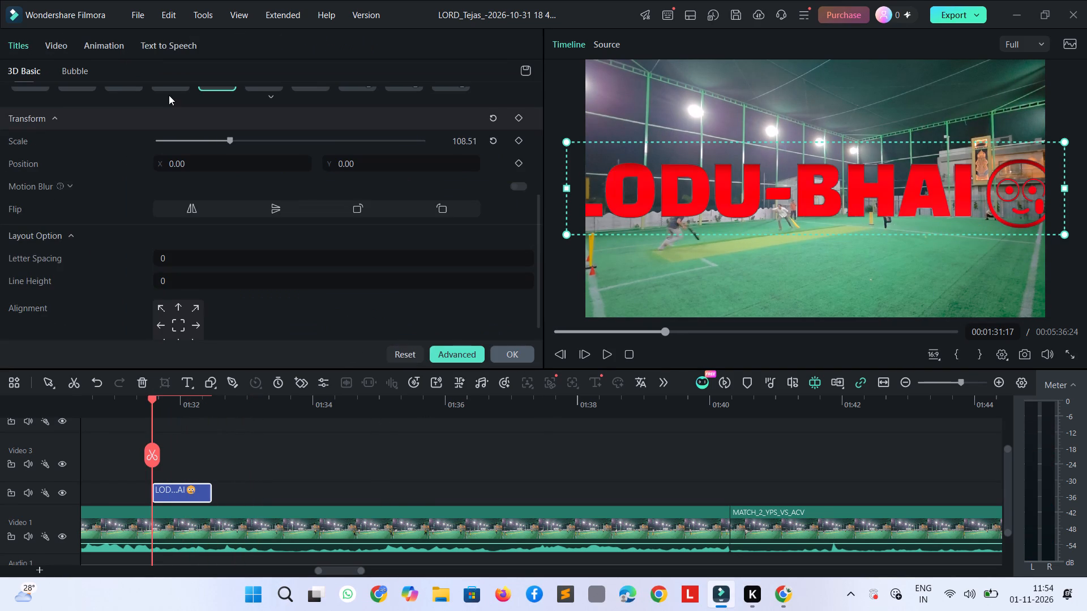
{"action": "left_click", "coordinate": [202, 141]}
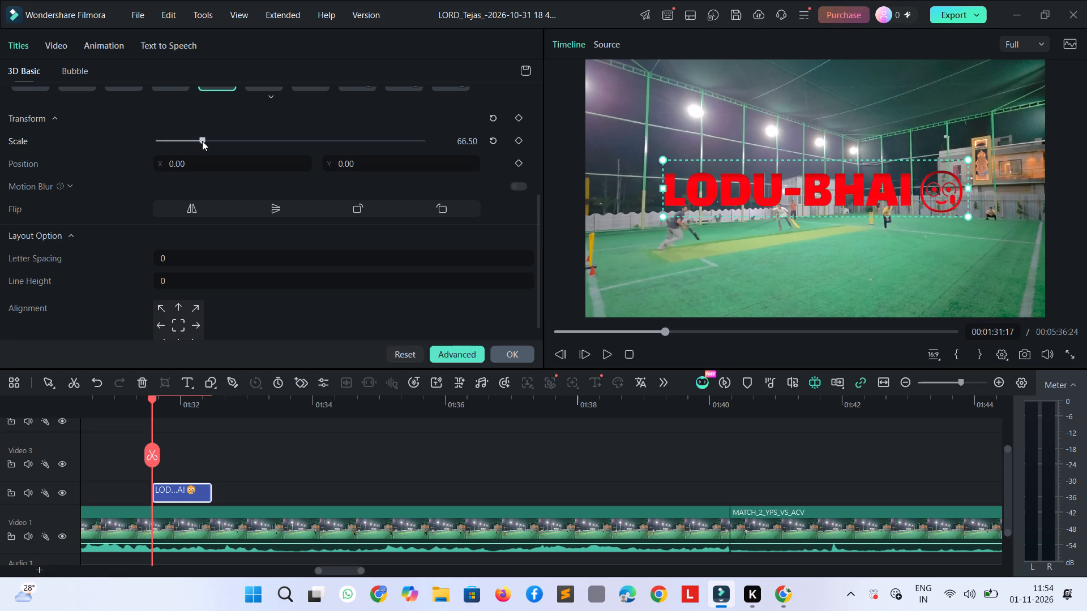
Move the "LODU-BHAI" title to the lower right of the video frame, at about X 321.60, Y -300.79.
{"action": "left_click_drag", "start_coordinate": [879, 184], "coordinate": [898, 223]}
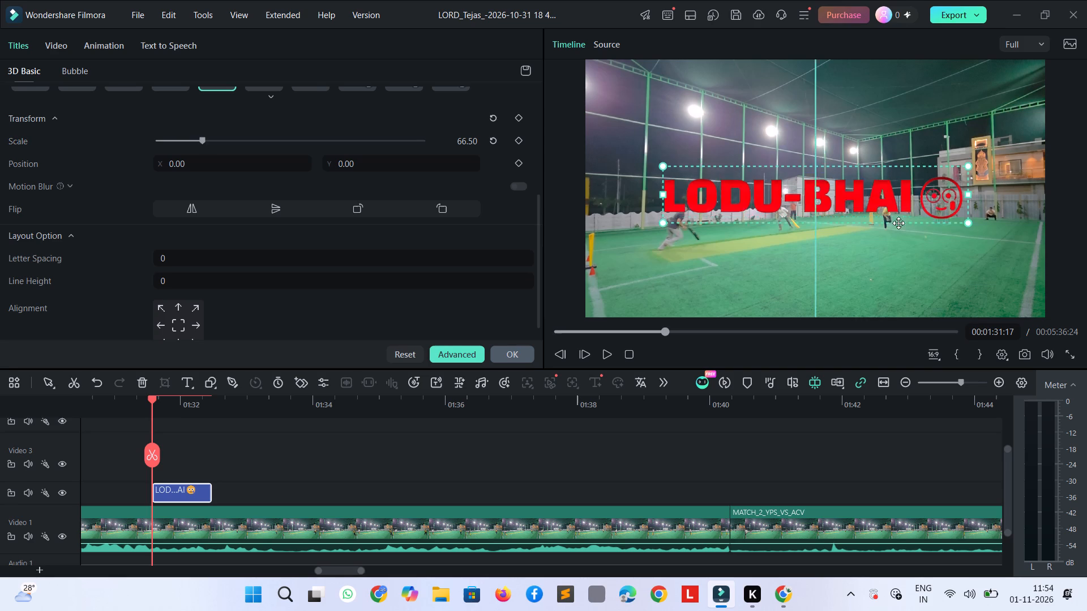
{"action": "left_click_drag", "start_coordinate": [898, 223], "coordinate": [966, 265]}
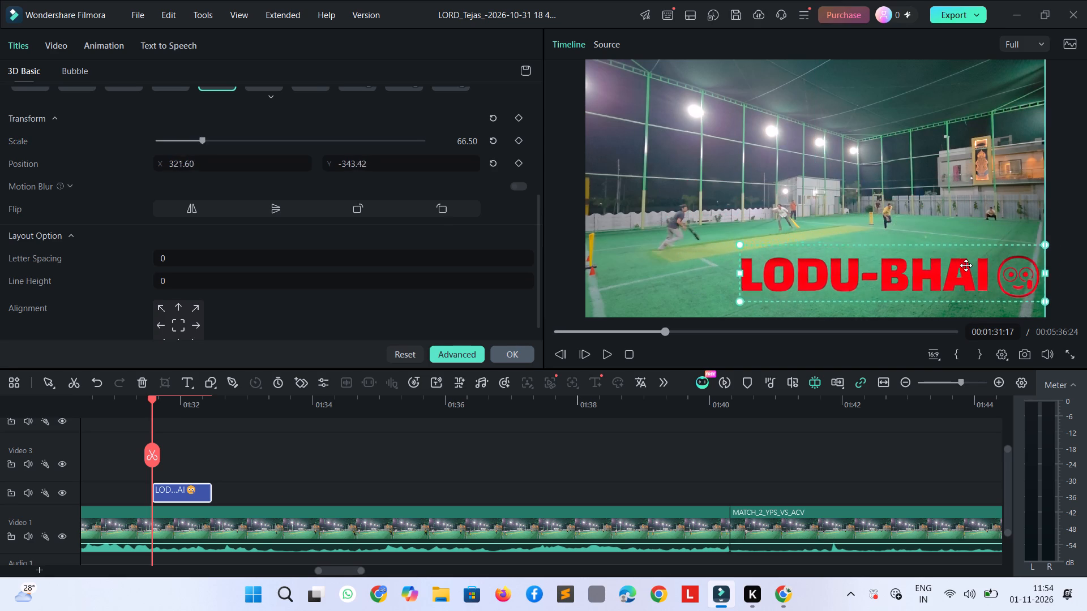
{"action": "left_click_drag", "start_coordinate": [966, 265], "coordinate": [957, 257]}
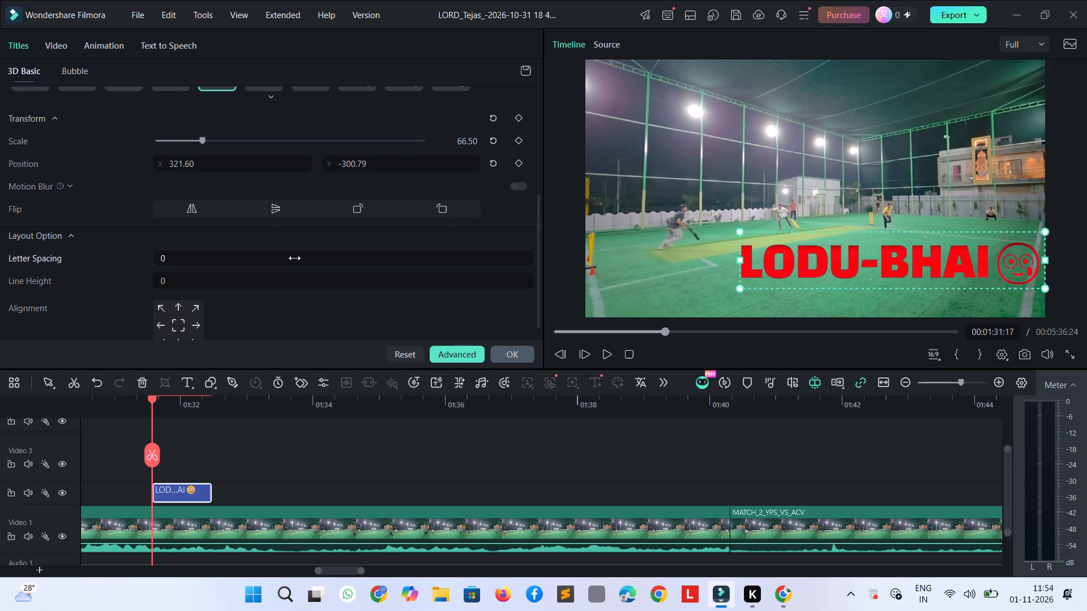
Reduce the "LODU-BHAI" title's scale to 35.40.
{"action": "left_click", "coordinate": [182, 135]}
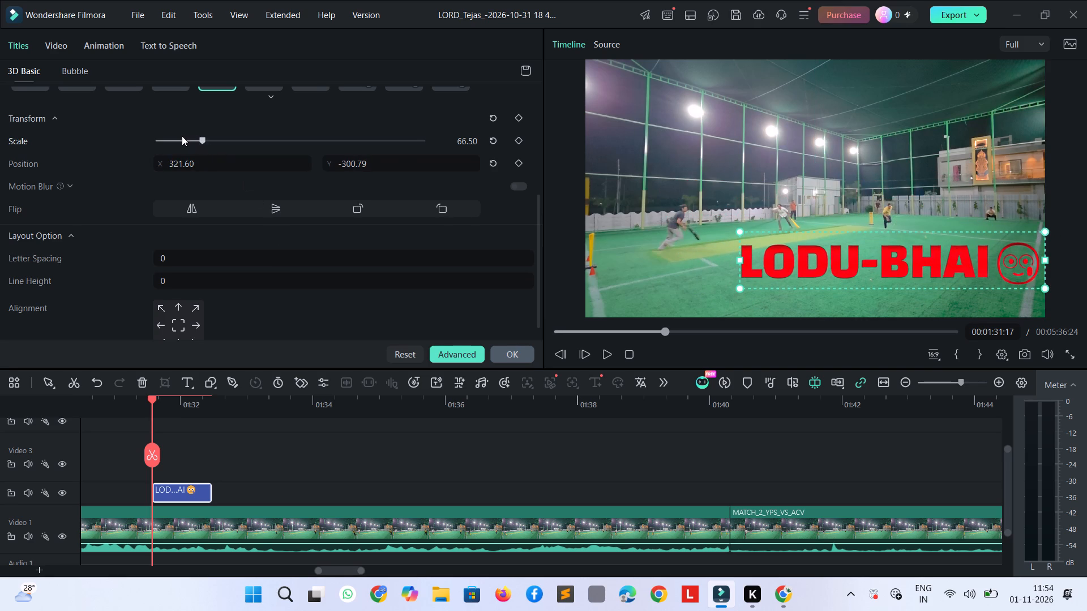
{"action": "left_click", "coordinate": [182, 140]}
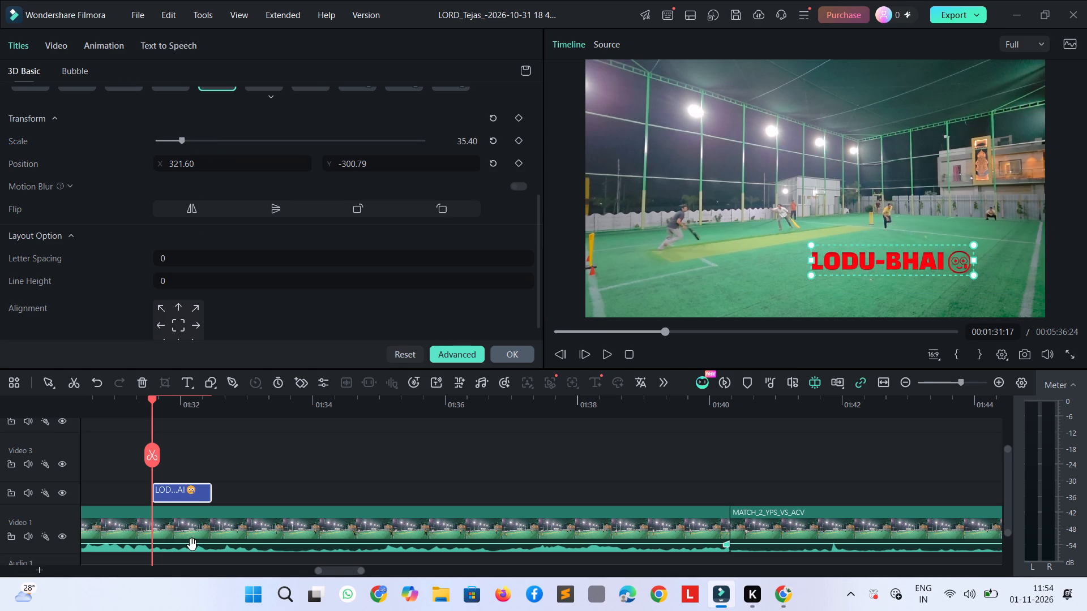
Add "HAG DIYA" in capitals before "LODU-BHAI" in the title's text.
{"action": "double_click", "coordinate": [190, 492]}
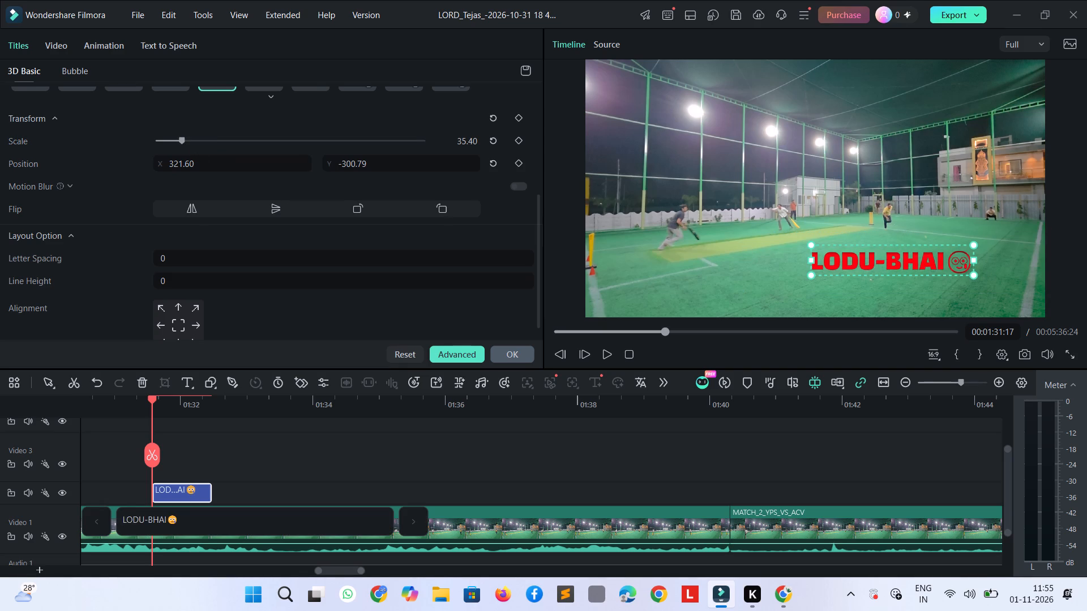
{"action": "type", "text": "hag"}
{"action": "key", "text": "space"}
{"action": "key", "text": "BackSpace"}
{"action": "key", "text": "BackSpace"}
{"action": "key", "text": "BackSpace"}
{"action": "key", "text": "BackSpace"}
{"action": "key", "text": "shift+h"}
{"action": "type", "text": "AG DIYA"}
{"action": "key", "text": "space"}
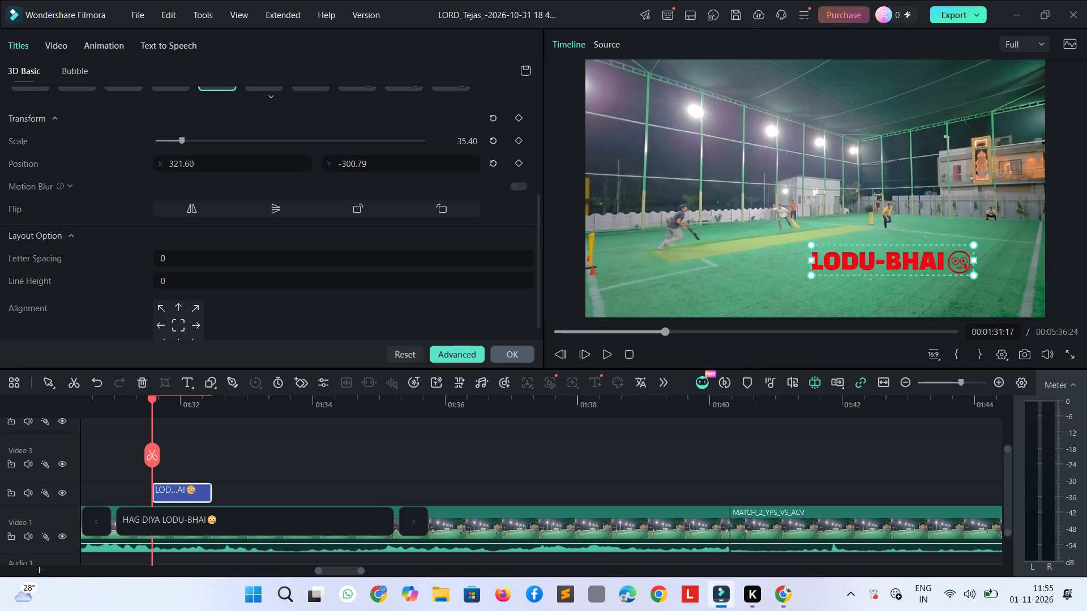
Insert a single poop emoji after "HAG" in the title's text and apply the edit, keeping the title selected.
{"action": "left_click", "coordinate": [136, 520]}
{"action": "key", "text": "Right"}
{"action": "key", "text": "super+semicolon"}
{"action": "type", "text": "poop"}
{"action": "left_click", "coordinate": [853, 437]}
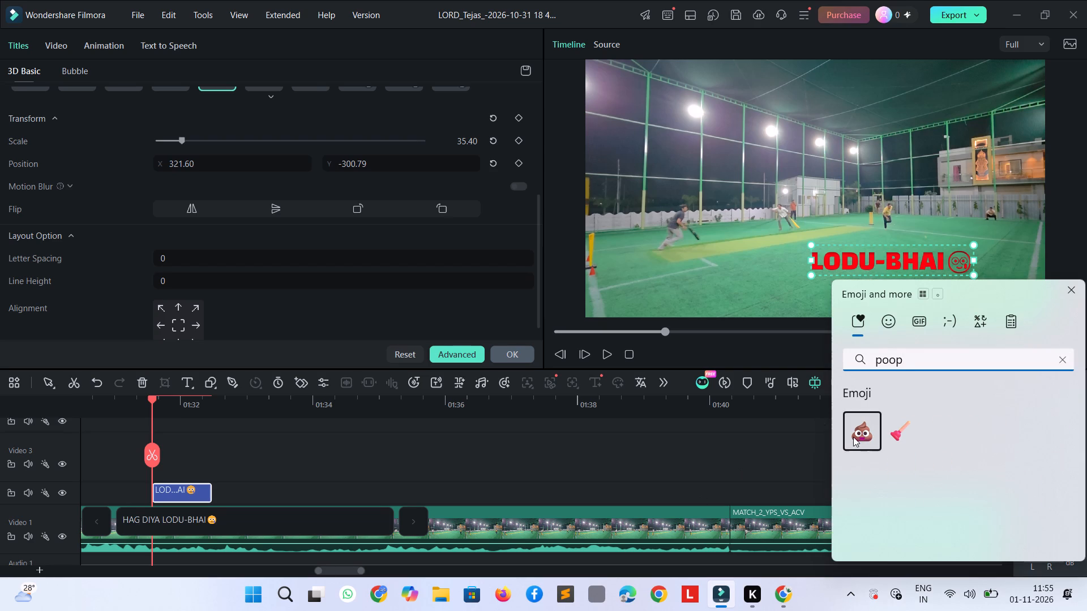
{"action": "left_click", "coordinate": [850, 438]}
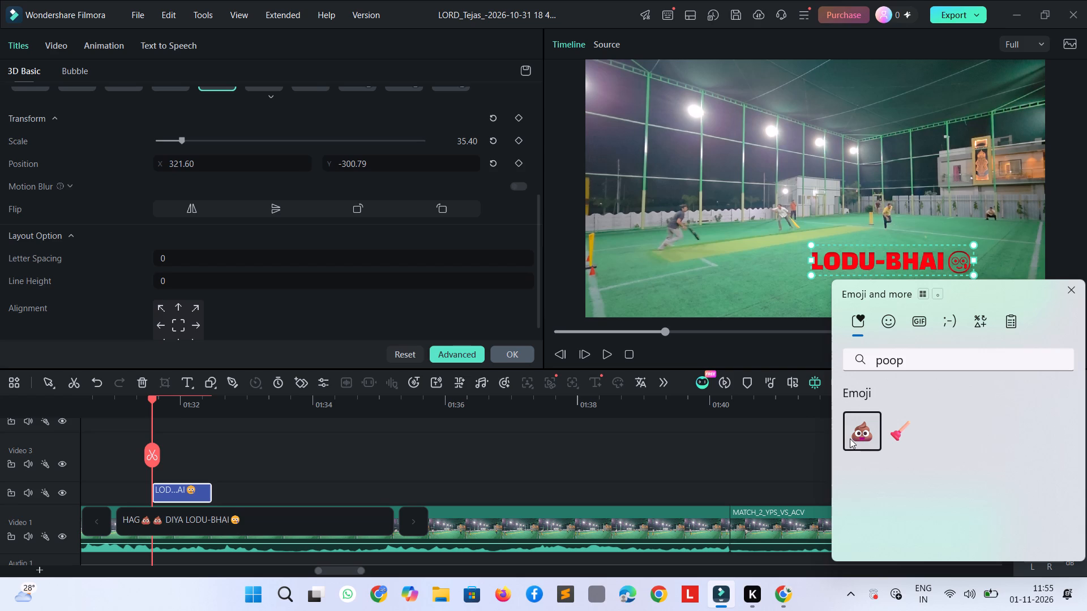
{"action": "left_click", "coordinate": [633, 438]}
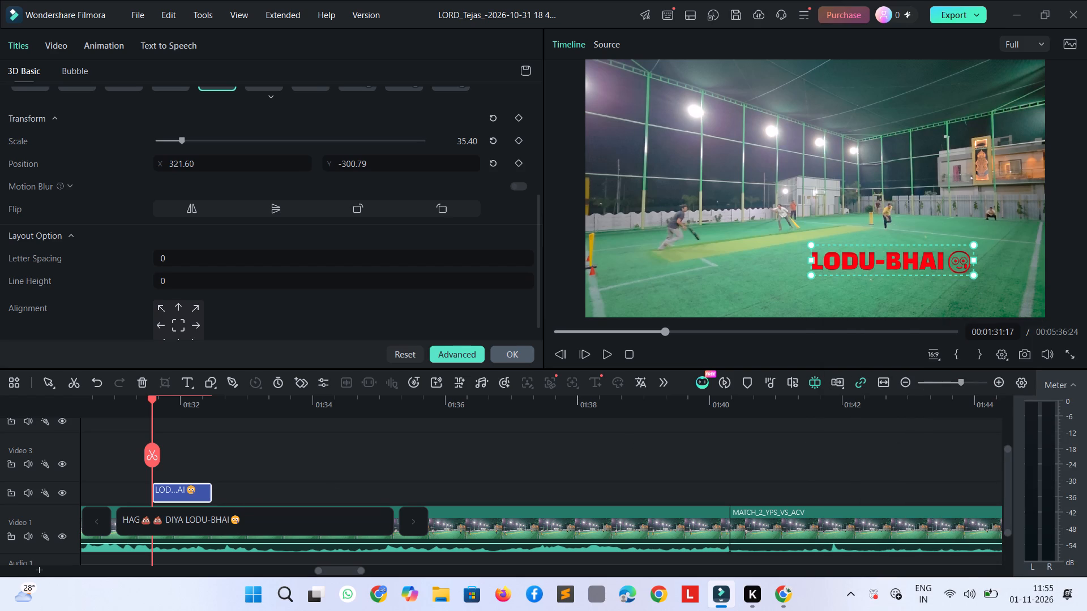
{"action": "key", "text": "BackSpace"}
{"action": "key", "text": "BackSpace"}
{"action": "key", "text": "BackSpace"}
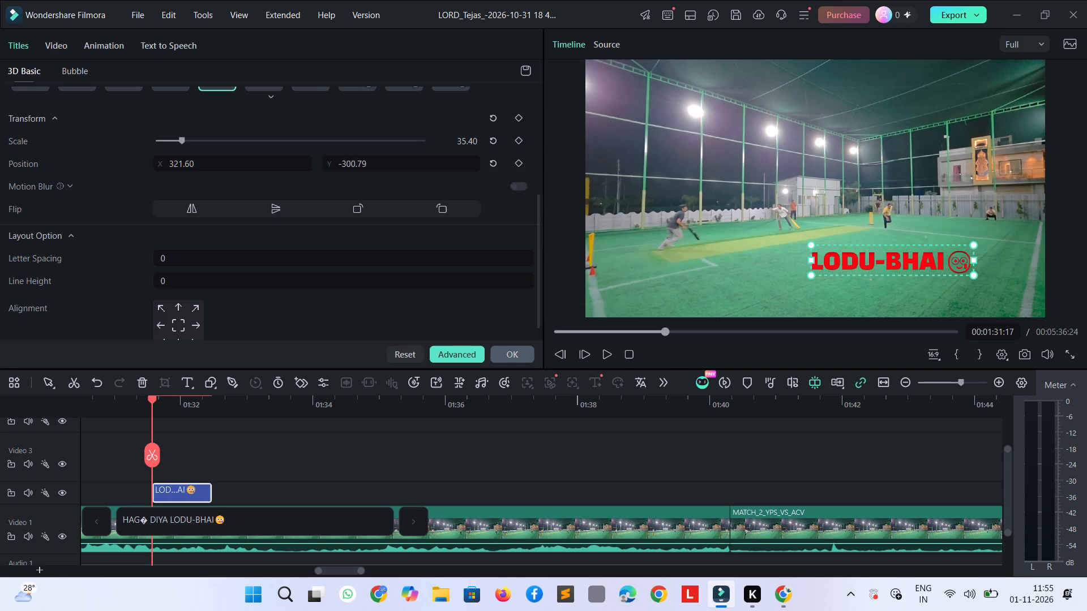
{"action": "key", "text": "BackSpace"}
{"action": "key", "text": "super+semicolon"}
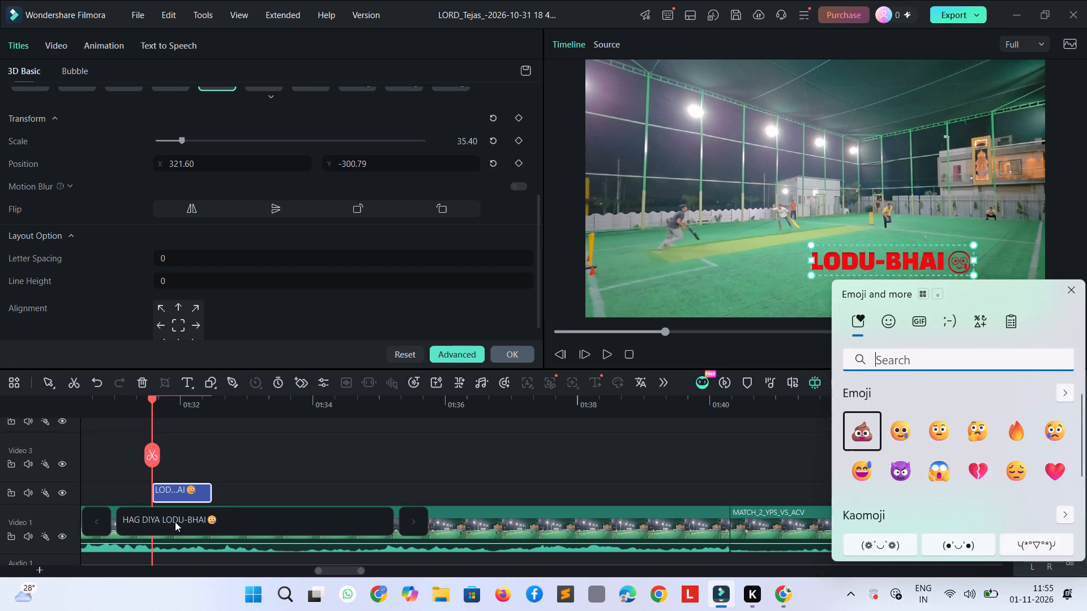
{"action": "left_click", "coordinate": [858, 430]}
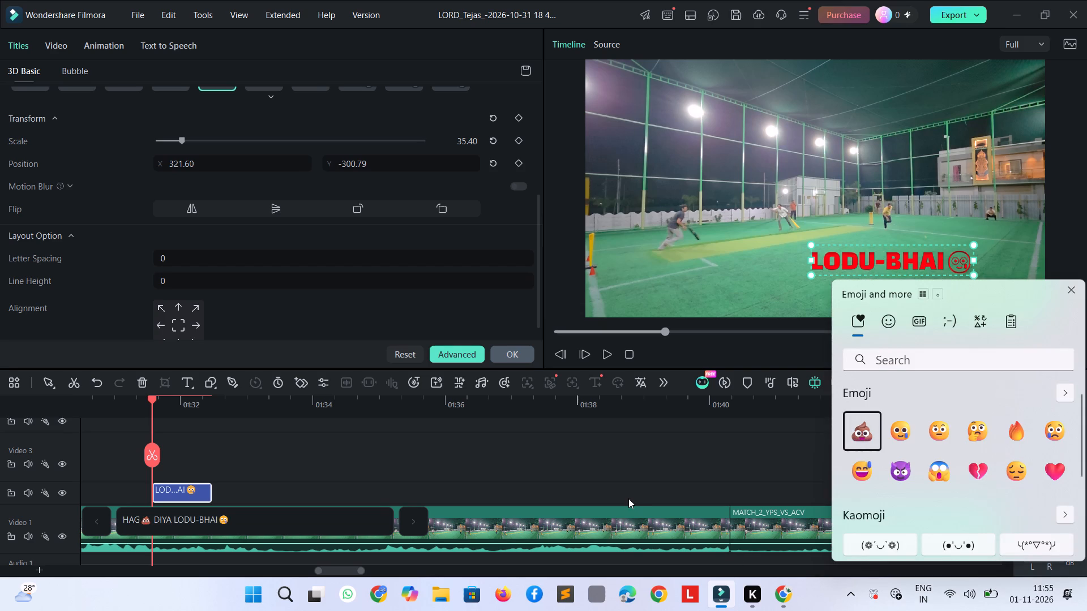
{"action": "left_click", "coordinate": [627, 485]}
{"action": "left_click", "coordinate": [627, 485]}
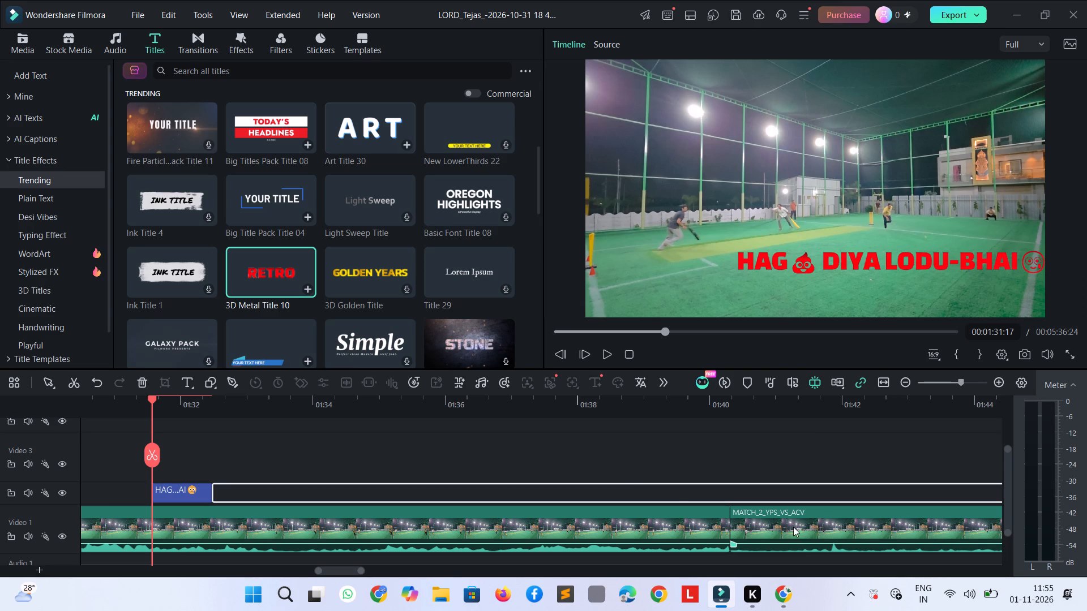
{"action": "left_click", "coordinate": [777, 268]}
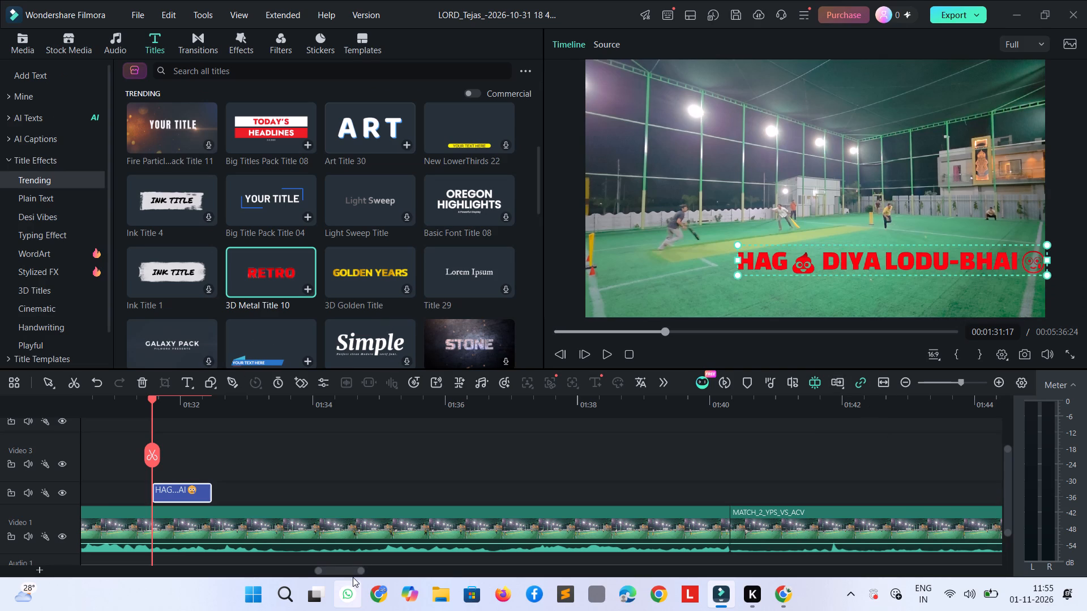
Open WhatsApp from the recent searches.
{"action": "left_click", "coordinate": [278, 587]}
{"action": "left_click", "coordinate": [366, 325]}
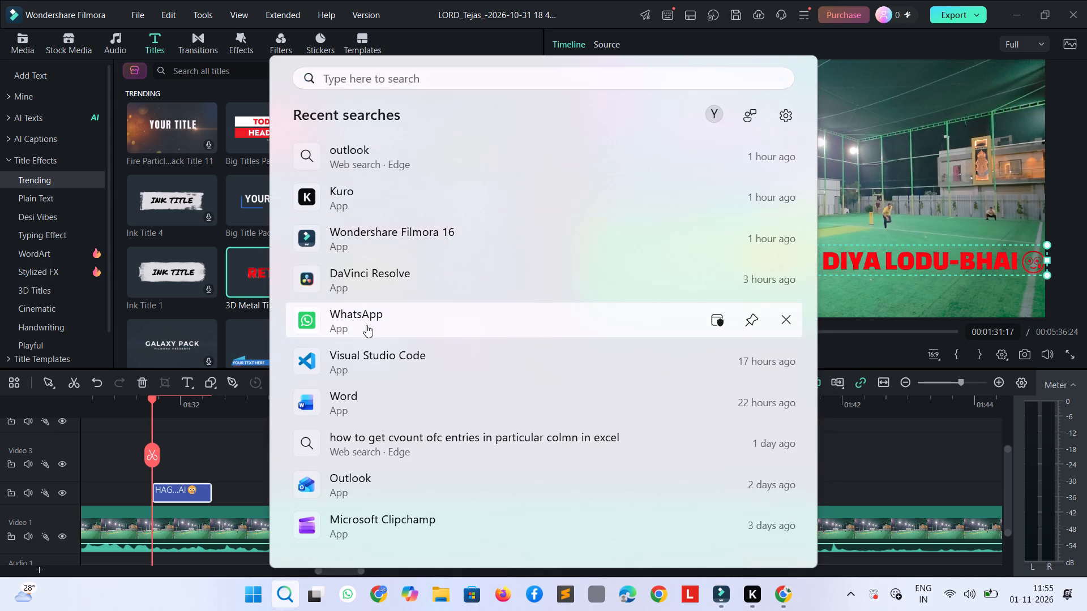
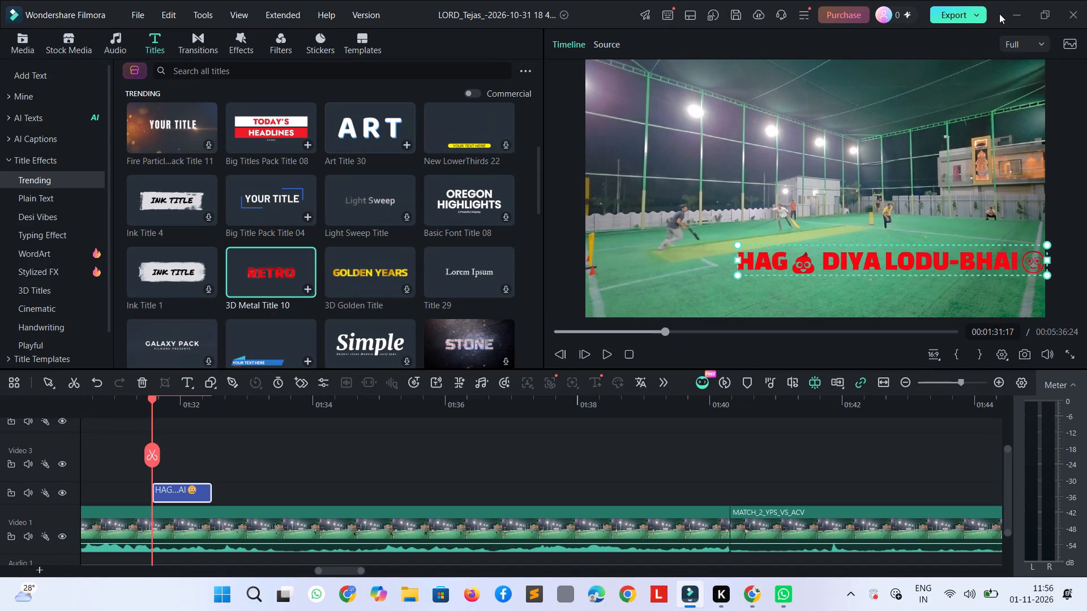
Preview the Art Title 30 template, and cut the entire text with its emojis out of the "HAG DIYA LODU-BHAI" title.
{"action": "left_click", "coordinate": [378, 128]}
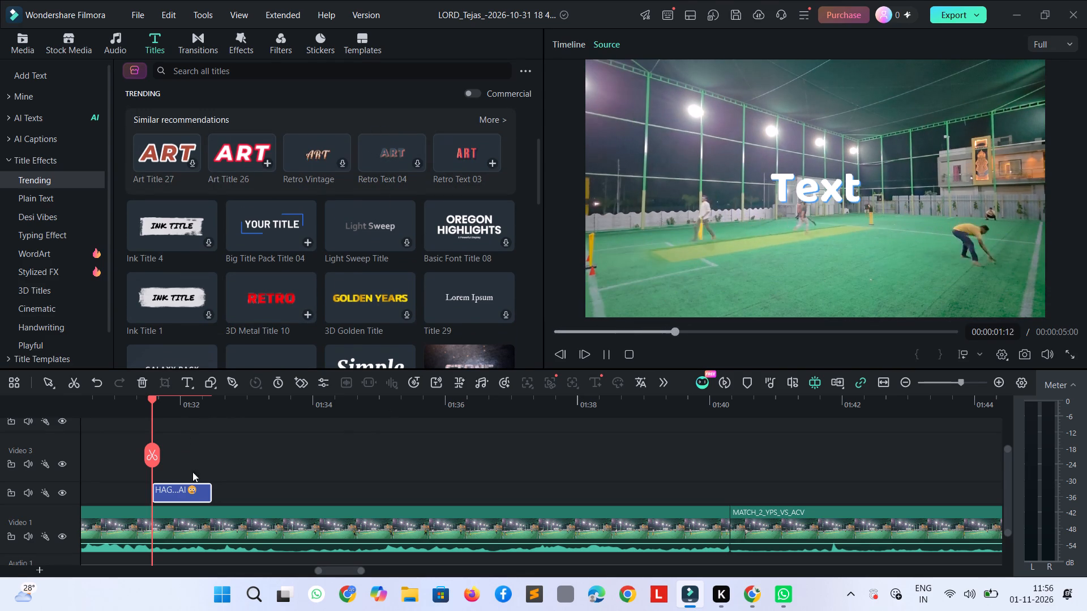
{"action": "left_click", "coordinate": [183, 481]}
{"action": "left_click", "coordinate": [187, 497]}
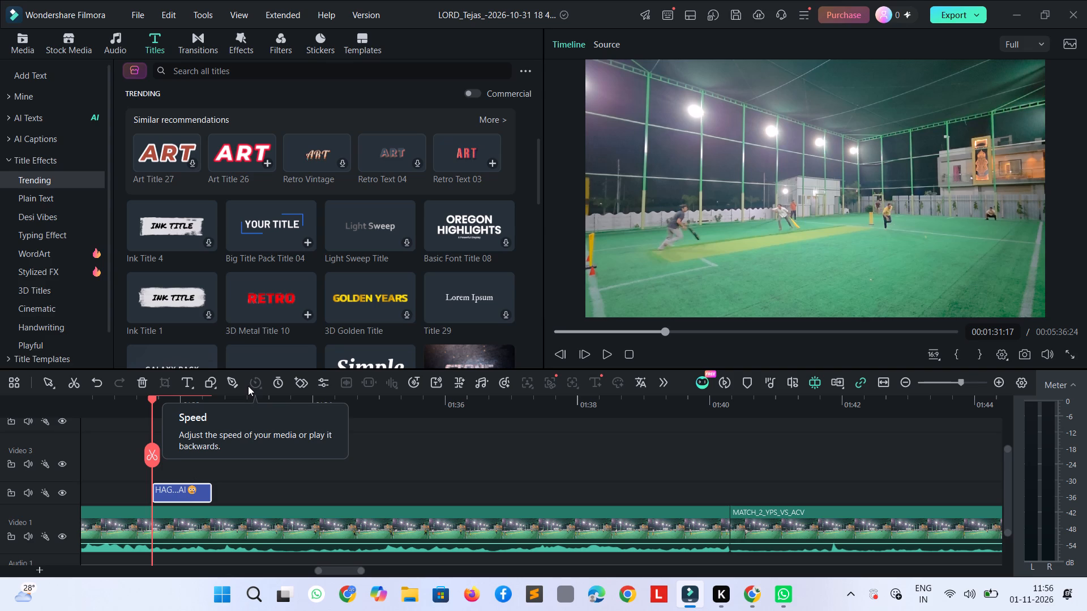
{"action": "double_click", "coordinate": [198, 487]}
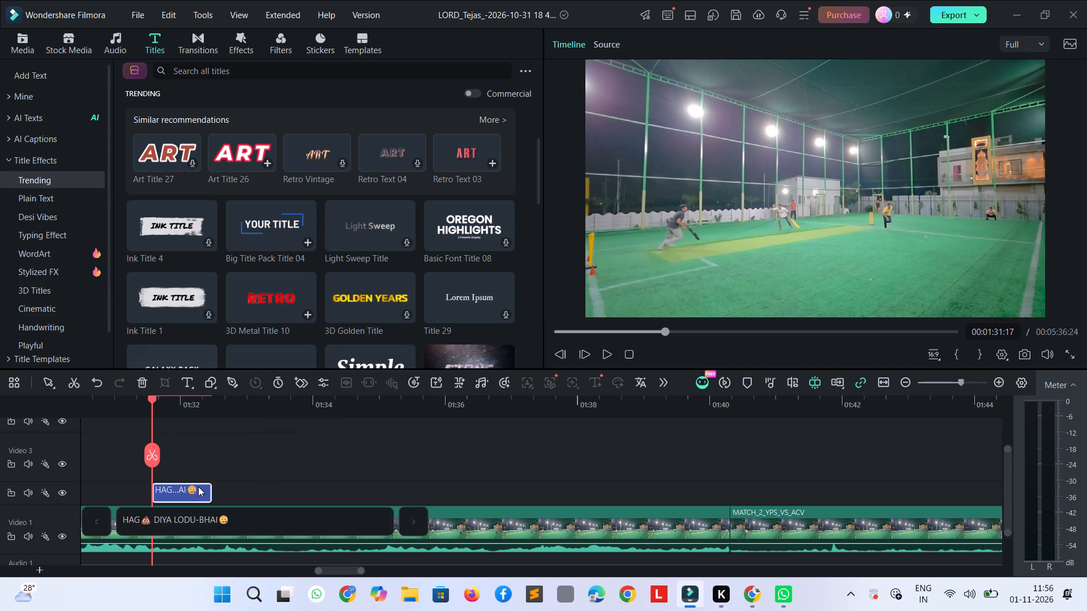
{"action": "left_click", "coordinate": [280, 526]}
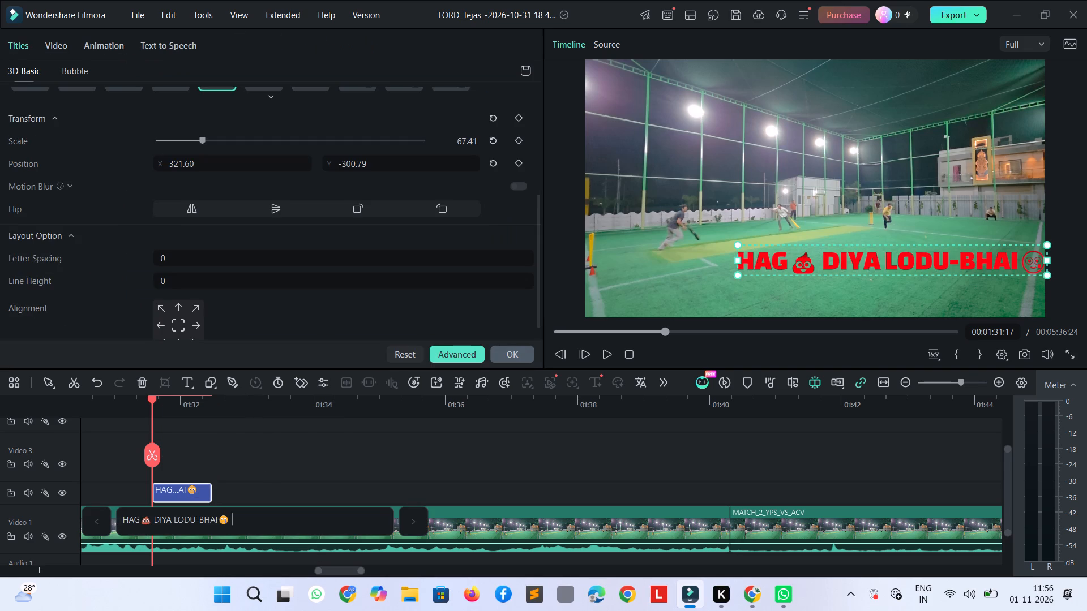
{"action": "key", "text": "ctrl+a"}
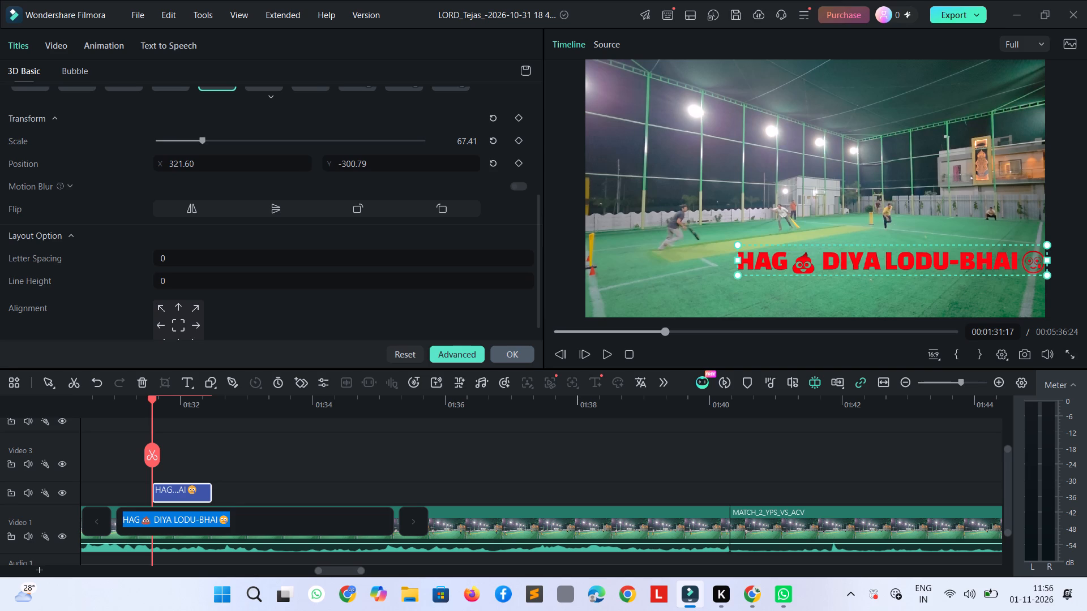
{"action": "key", "text": "ctrl+x"}
{"action": "left_click", "coordinate": [535, 429]}
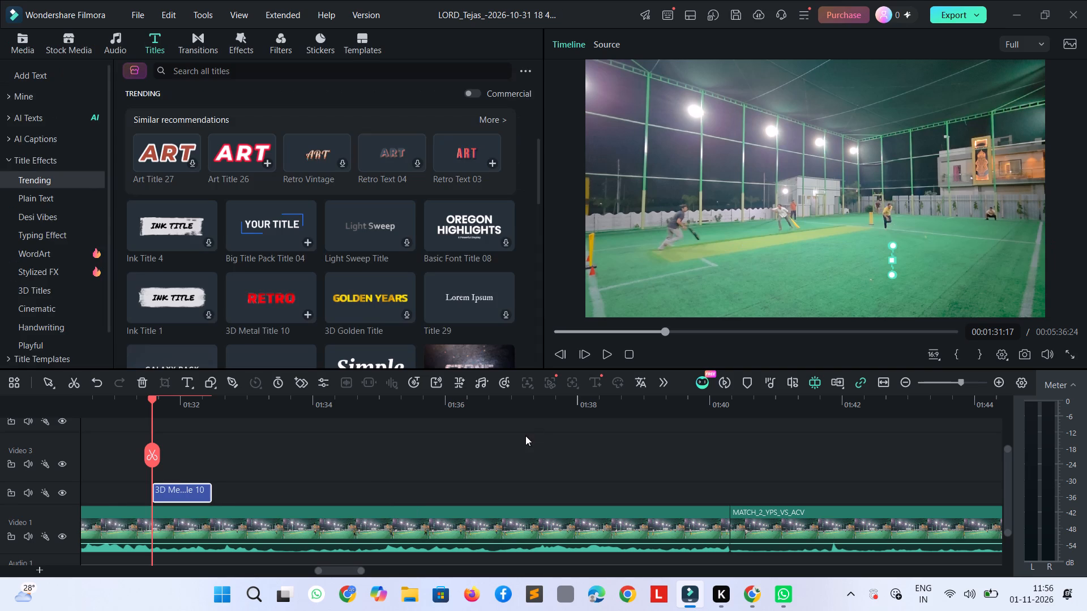
Delete the emptied 3D Metal Title 10 clip at 00:01:31:17 from the timeline.
{"action": "left_click", "coordinate": [200, 484]}
{"action": "key", "text": "Delete"}
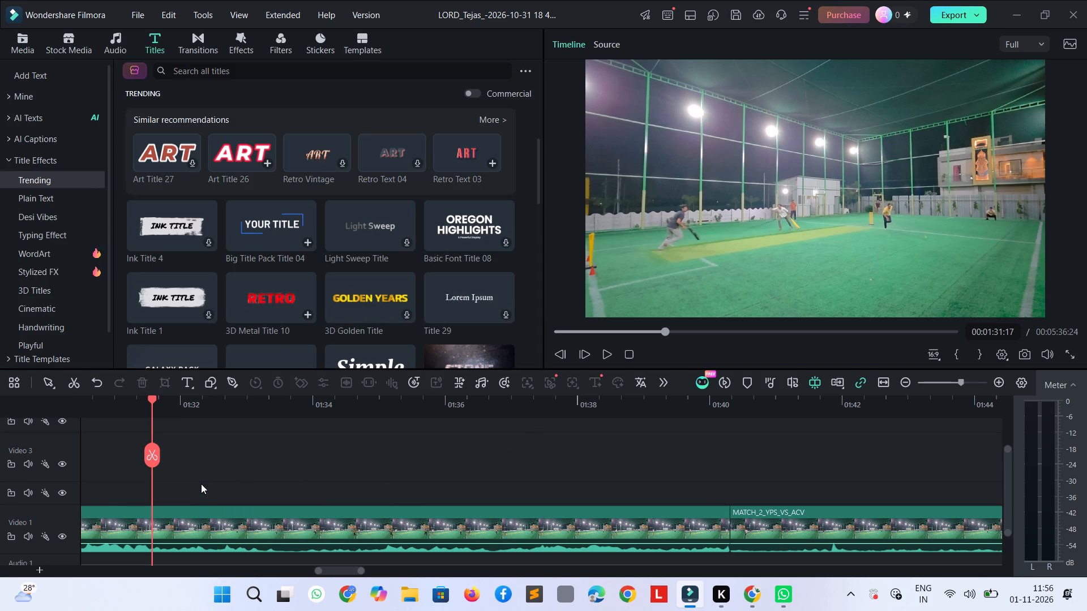
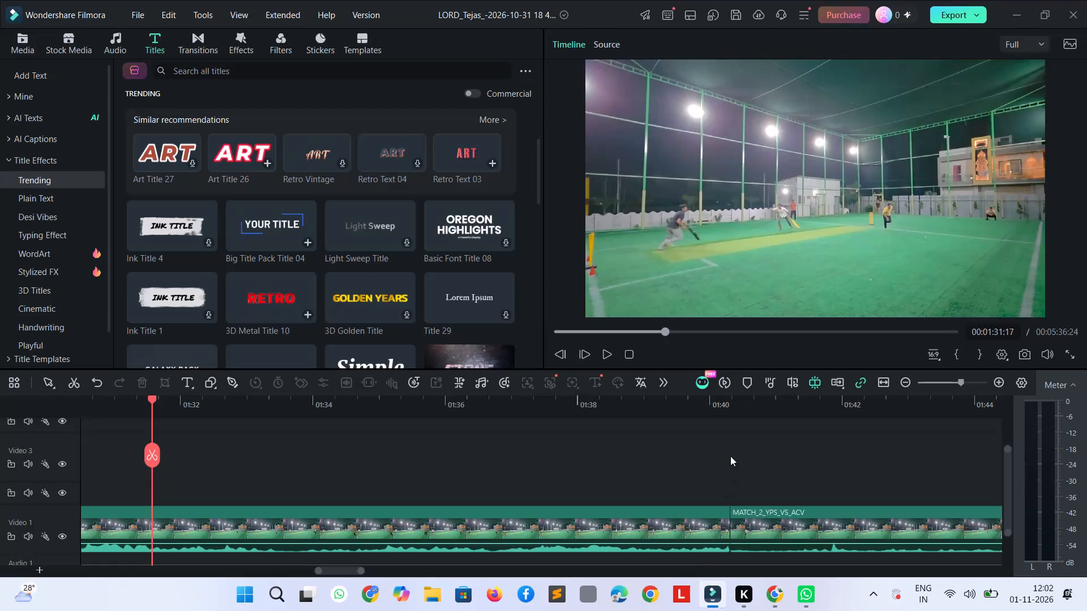
Play back the delivery from about 00:01:30 to check where the caption moment falls.
{"action": "scroll", "coordinate": [728, 458], "scroll_direction": "down", "scroll_amount": 2}
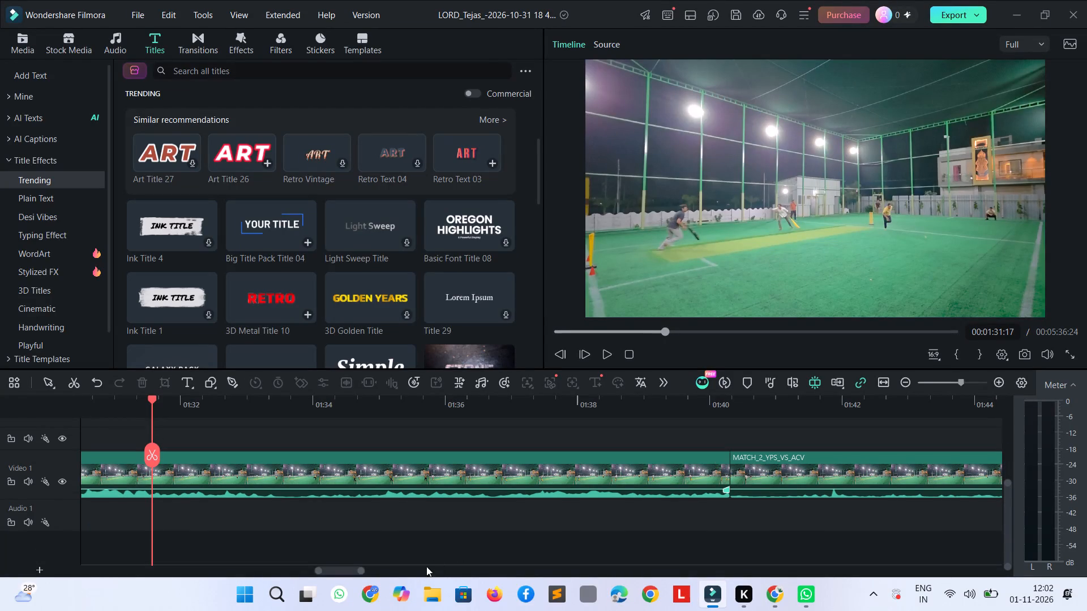
{"action": "left_click_drag", "start_coordinate": [330, 569], "coordinate": [284, 551]}
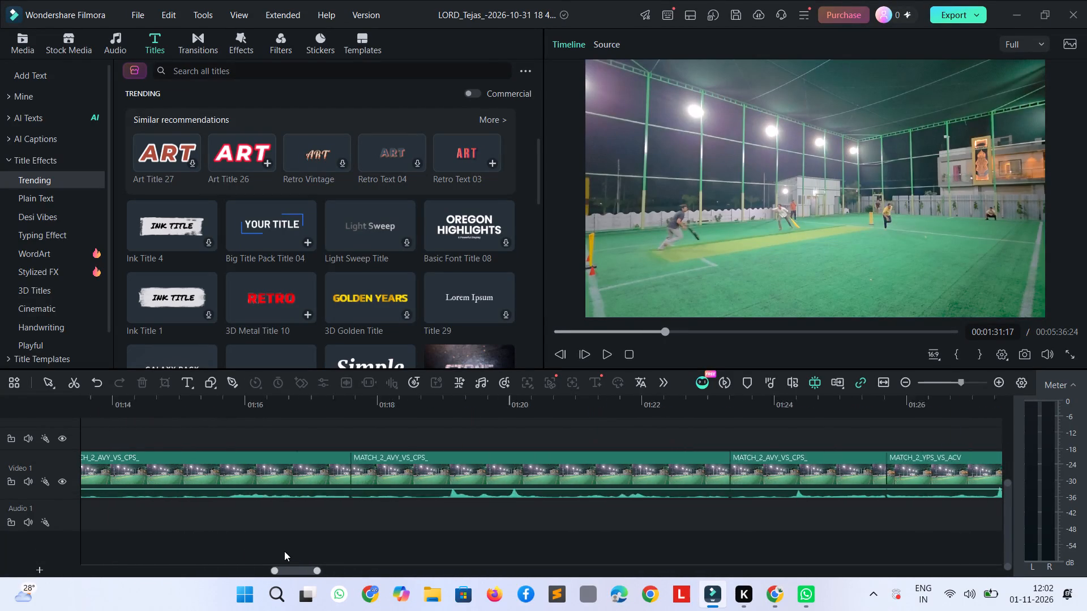
{"action": "left_click_drag", "start_coordinate": [284, 551], "coordinate": [314, 557]}
{"action": "key", "text": "space"}
{"action": "key", "text": "space"}
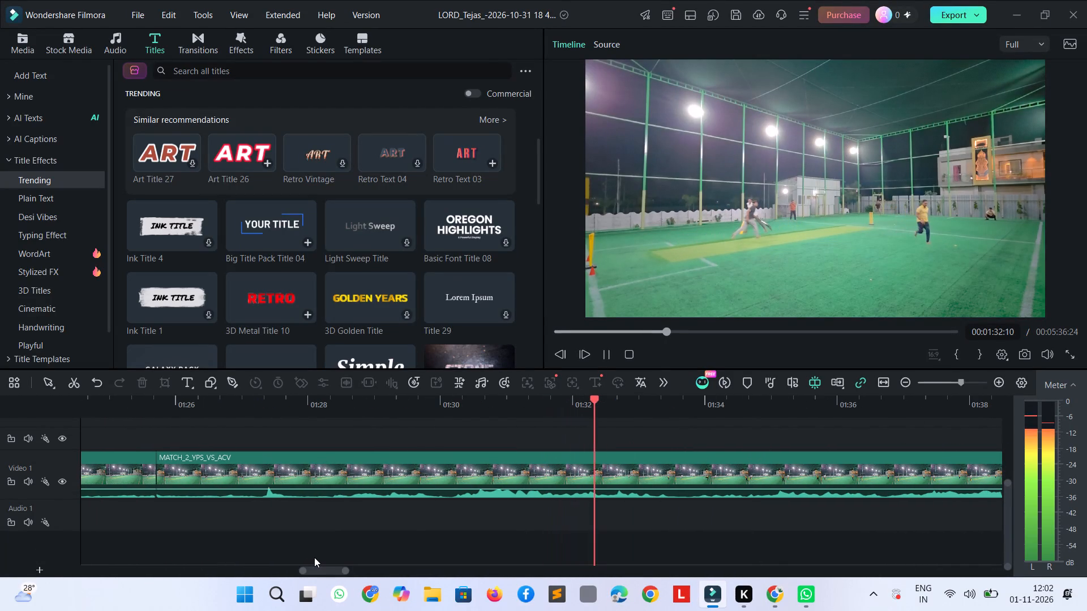
{"action": "left_click_drag", "start_coordinate": [594, 397], "coordinate": [537, 405]}
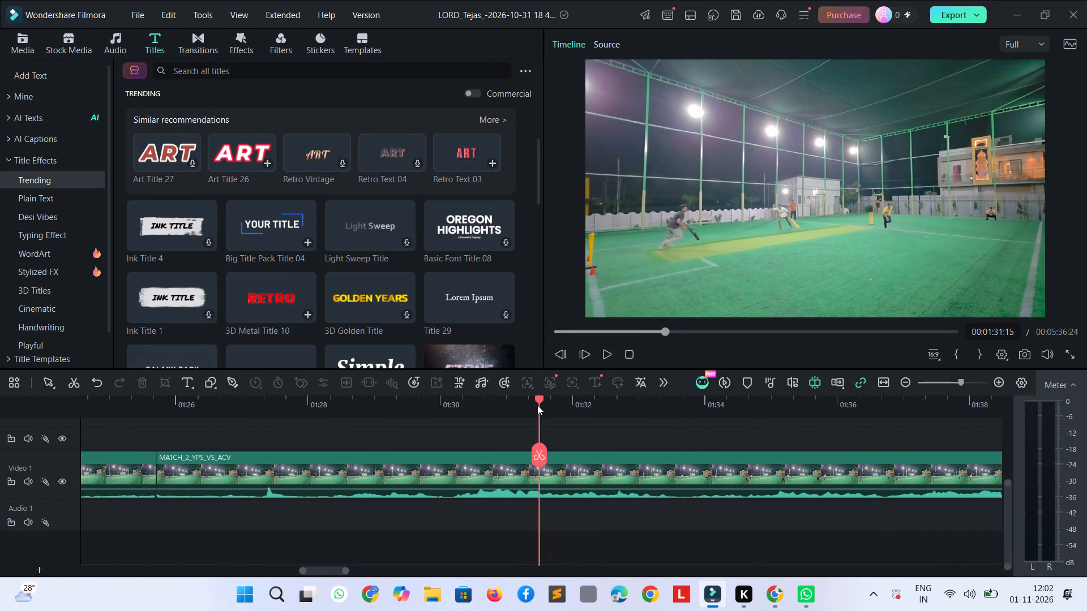
{"action": "left_click_drag", "start_coordinate": [537, 405], "coordinate": [417, 425]}
{"action": "key", "text": "space"}
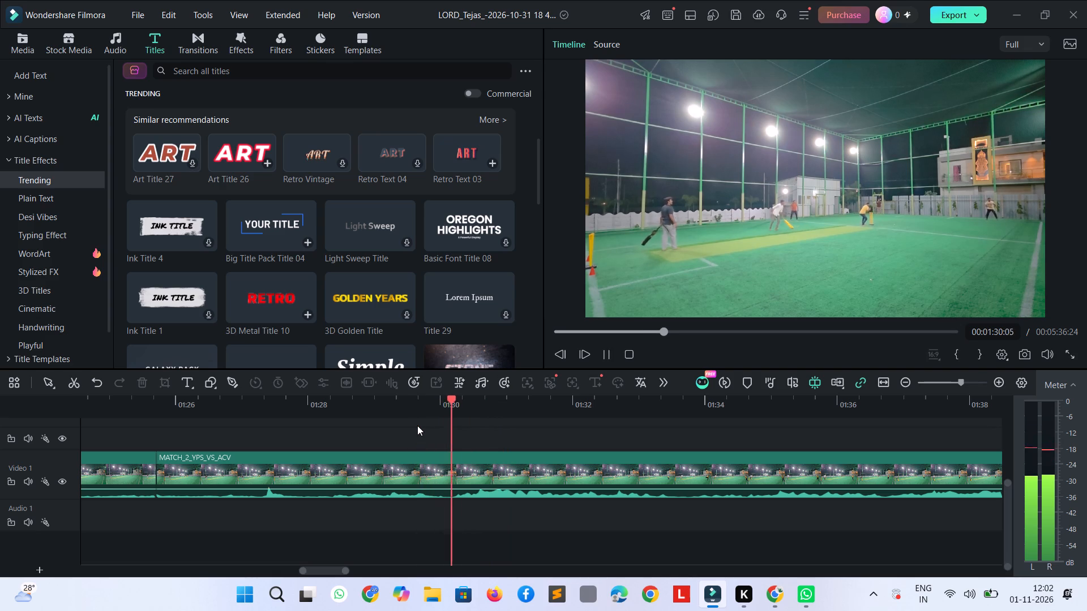
{"action": "key", "text": "space"}
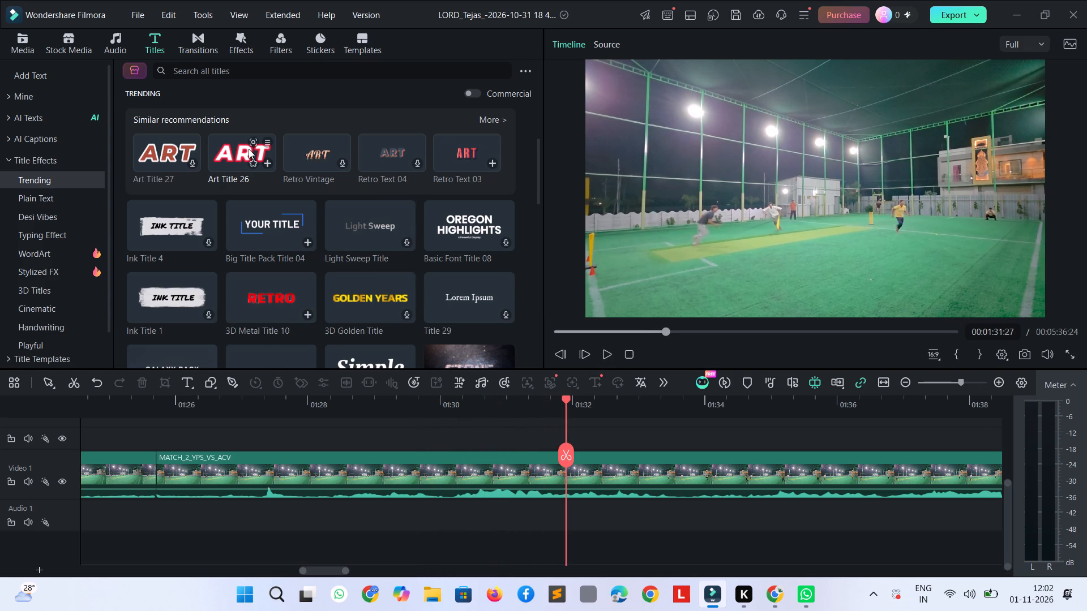
Preview the Ink Title 1 template.
{"action": "left_click", "coordinate": [169, 300]}
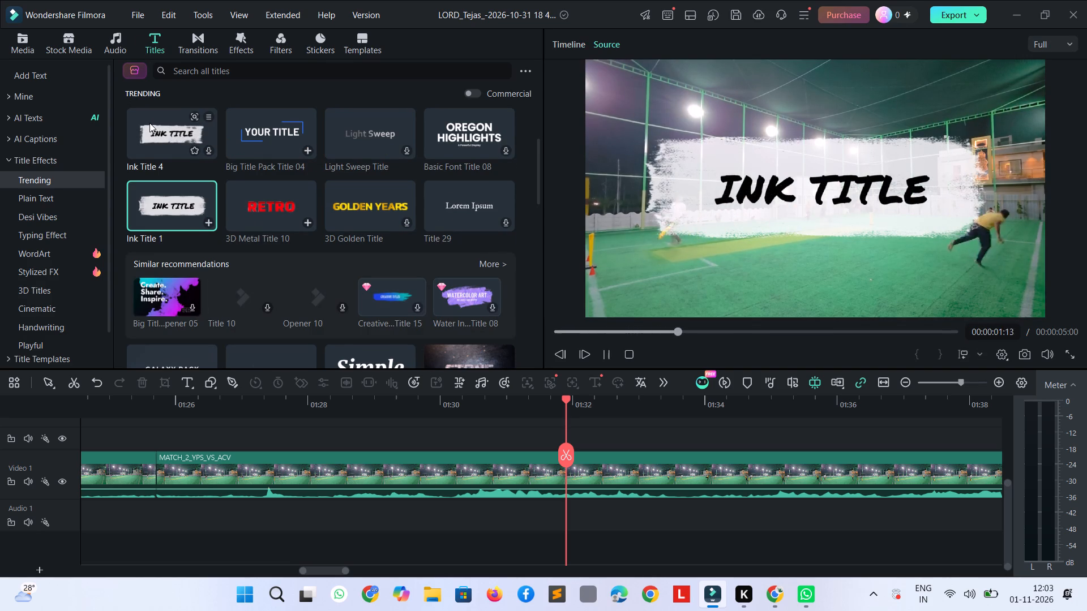
Undo the deletion of the 3D Metal Title 10 clip, stop the template preview, and select the clip.
{"action": "key", "text": "ctrl+z"}
{"action": "key", "text": "space"}
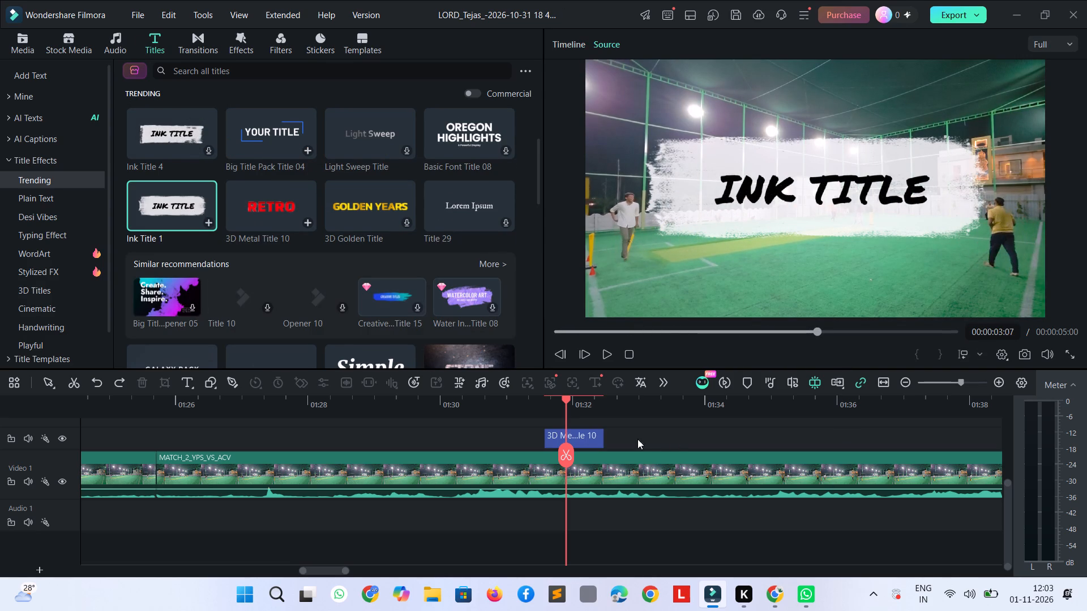
{"action": "left_click", "coordinate": [591, 436]}
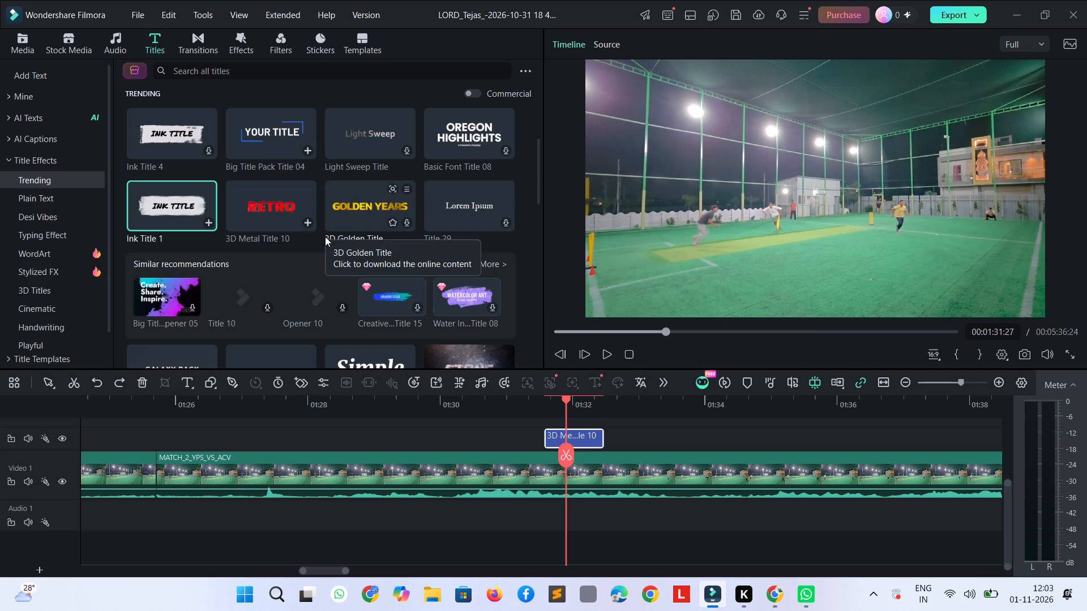
Preview the Basic Font Title 08 and Basic Font Title 01 templates.
{"action": "left_click", "coordinate": [460, 144]}
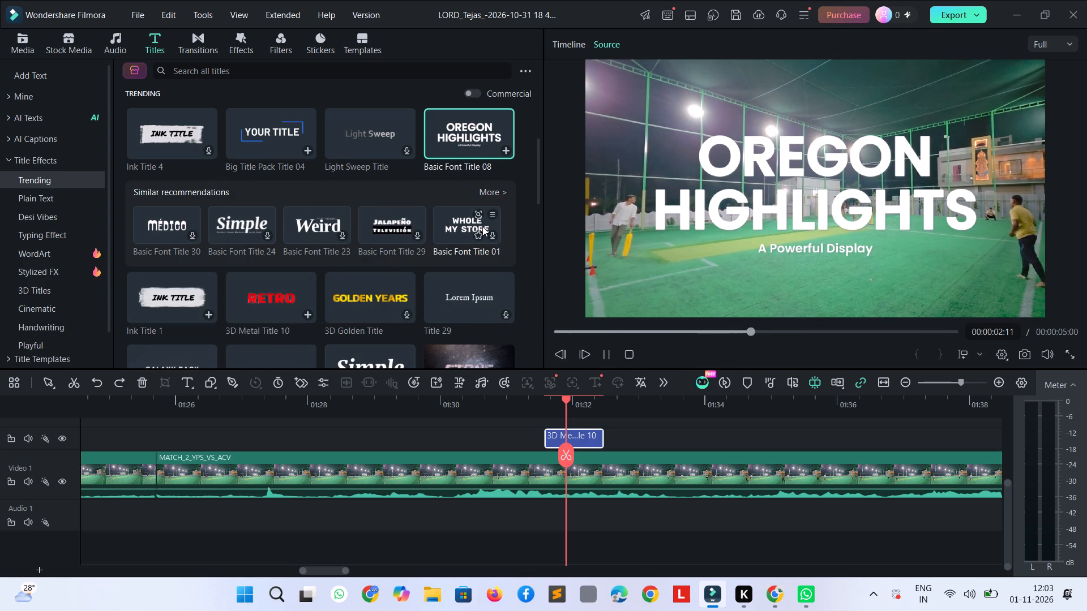
{"action": "key", "text": "space"}
{"action": "left_click", "coordinate": [448, 217]}
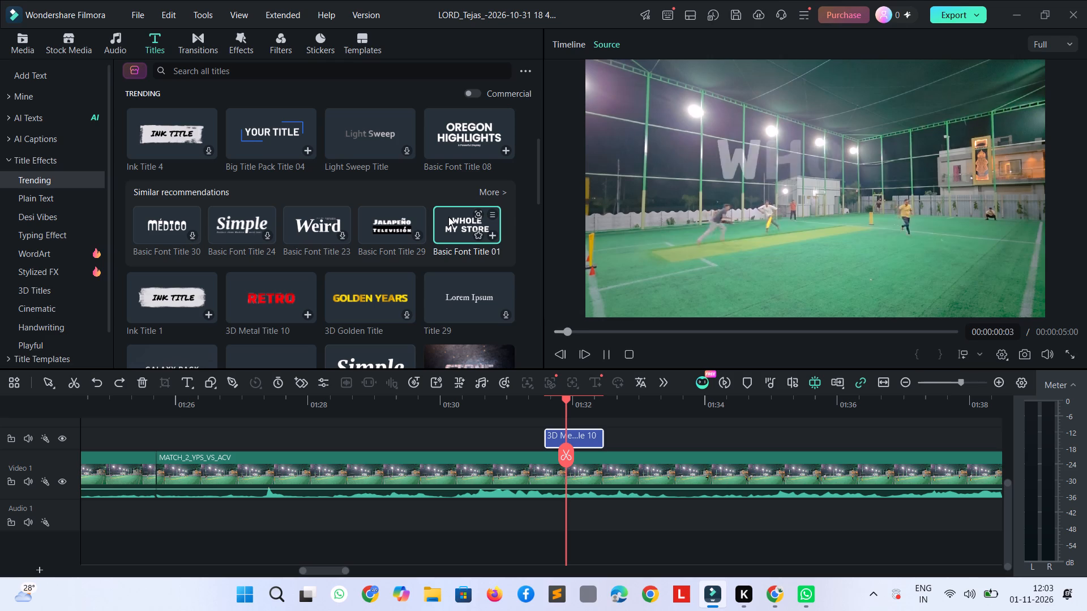
{"action": "key", "text": "space"}
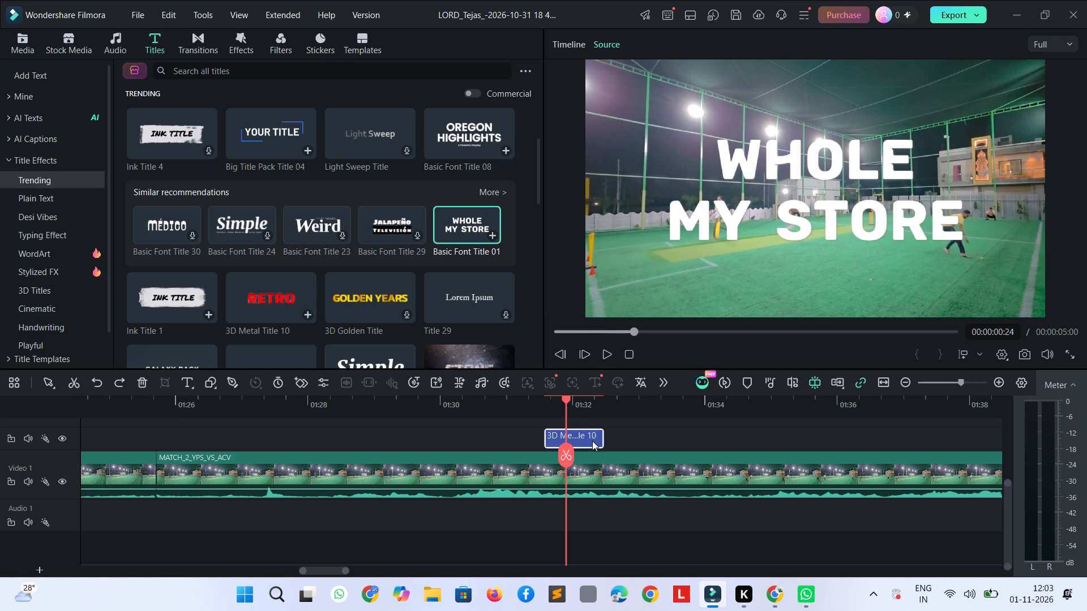
{"action": "double_click", "coordinate": [454, 221]}
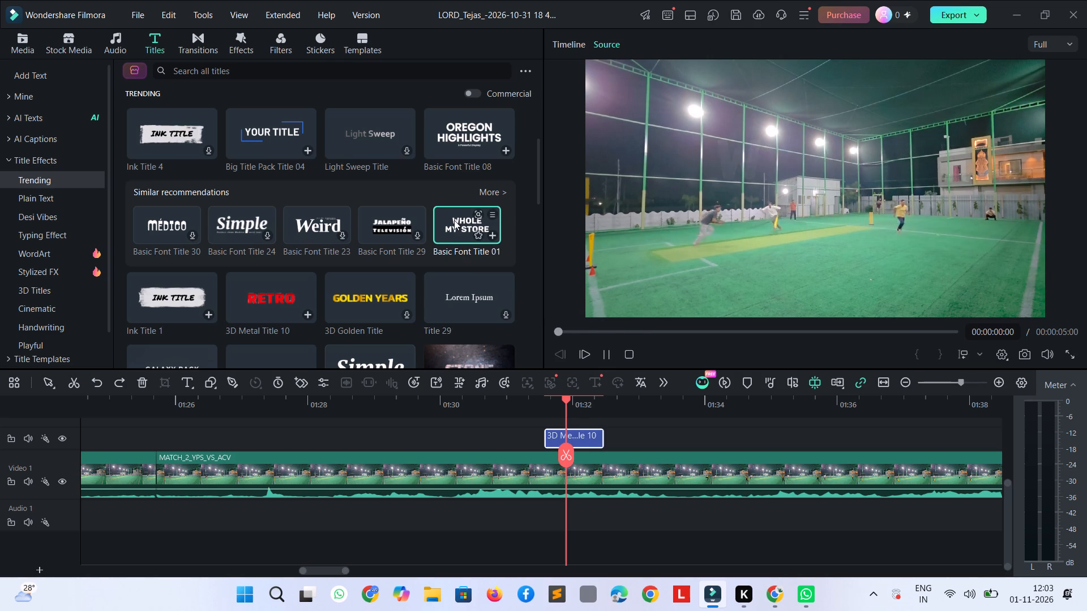
Align the playhead with the start of the 3D Metal Title 10 clip at 00:01:31:17 and delete that clip.
{"action": "left_click", "coordinate": [582, 442]}
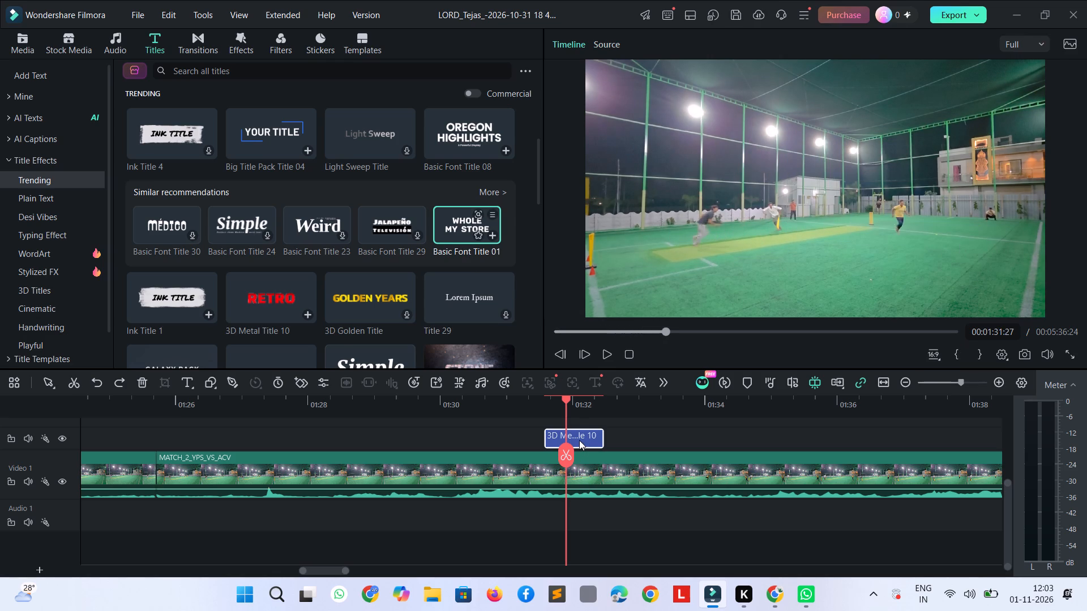
{"action": "scroll", "coordinate": [579, 440], "scroll_direction": "up", "scroll_amount": 2}
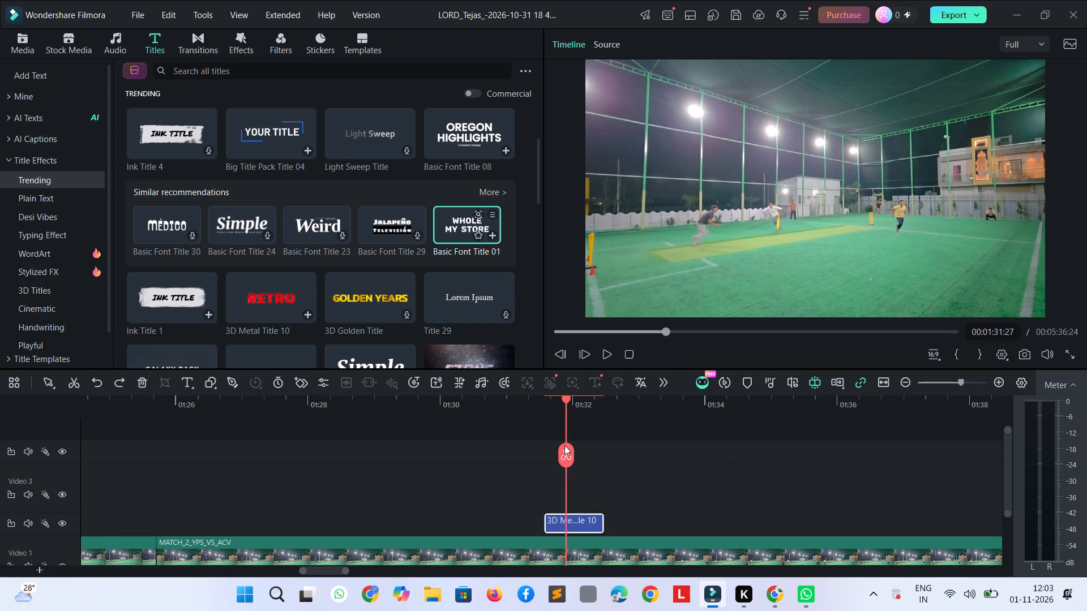
{"action": "scroll", "coordinate": [565, 488], "scroll_direction": "up", "scroll_amount": 10, "text": "ctrl"}
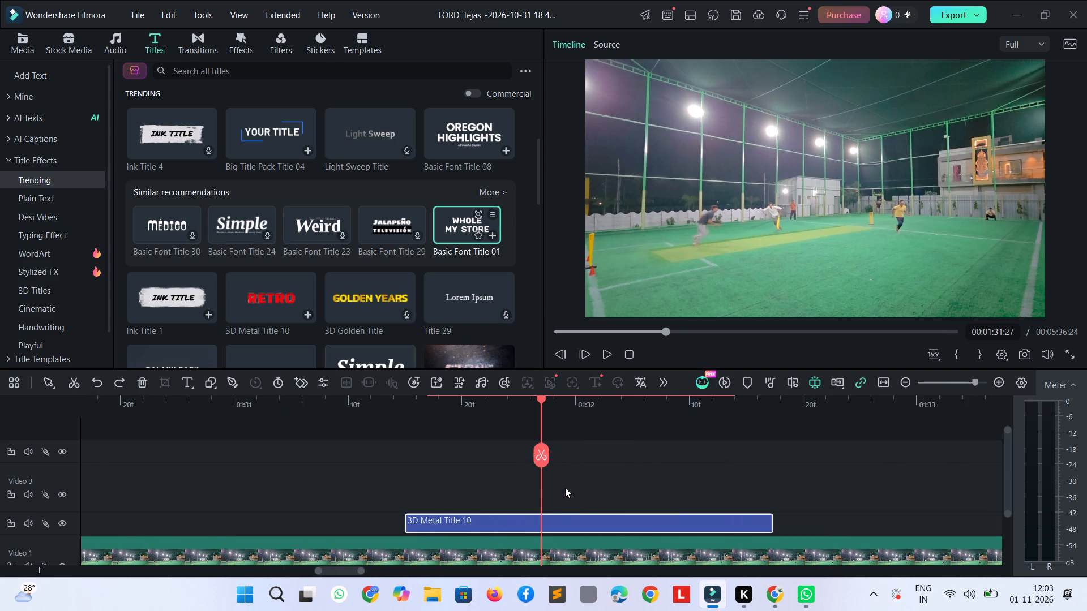
{"action": "left_click_drag", "start_coordinate": [541, 396], "coordinate": [443, 409]}
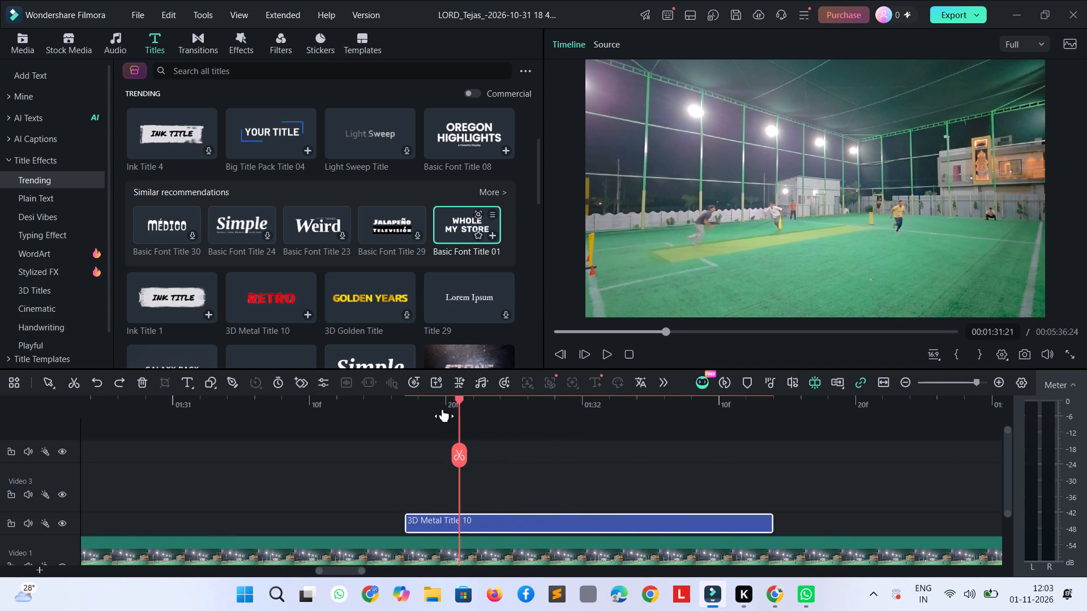
{"action": "left_click_drag", "start_coordinate": [443, 409], "coordinate": [408, 421]}
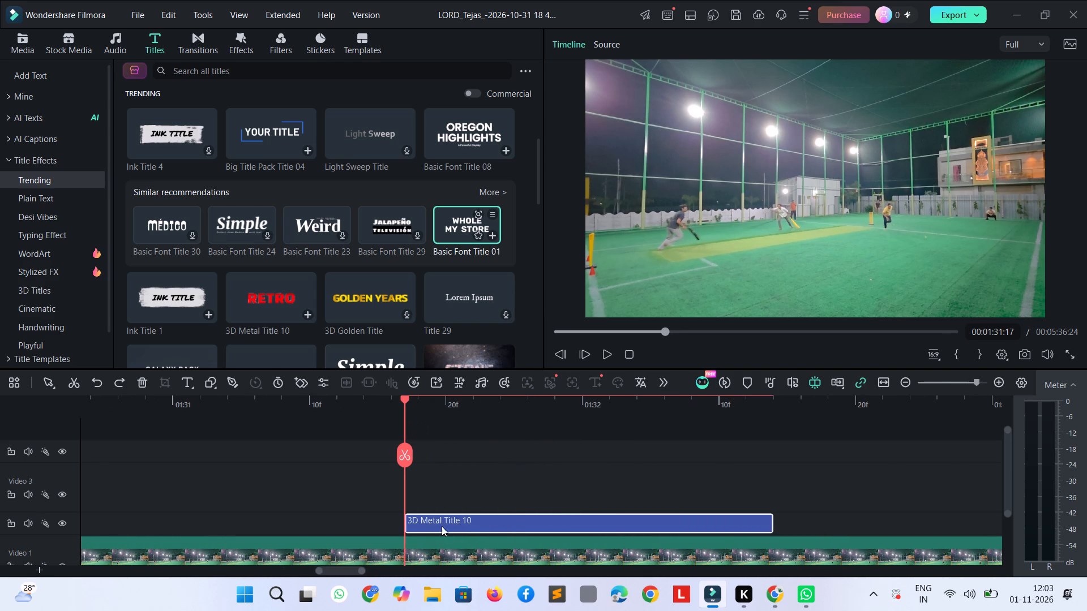
{"action": "left_click", "coordinate": [435, 523]}
{"action": "key", "text": "Delete"}
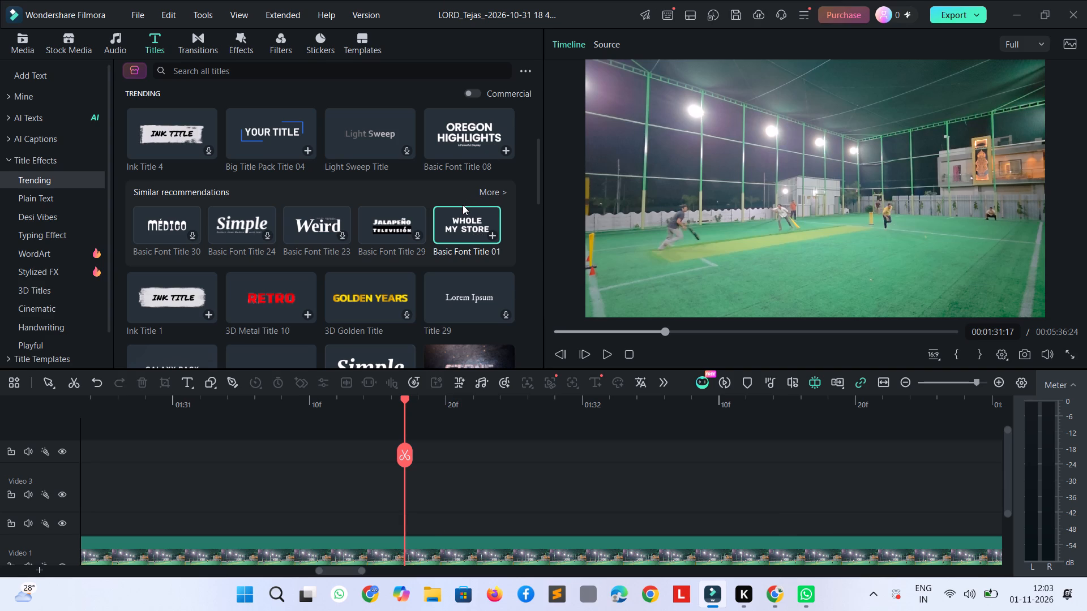
Browse the Trending titles and add Basic Font Title 01 at 00:01:31:17 on the track directly above Video 1.
{"action": "scroll", "coordinate": [303, 240], "scroll_direction": "down", "scroll_amount": 2}
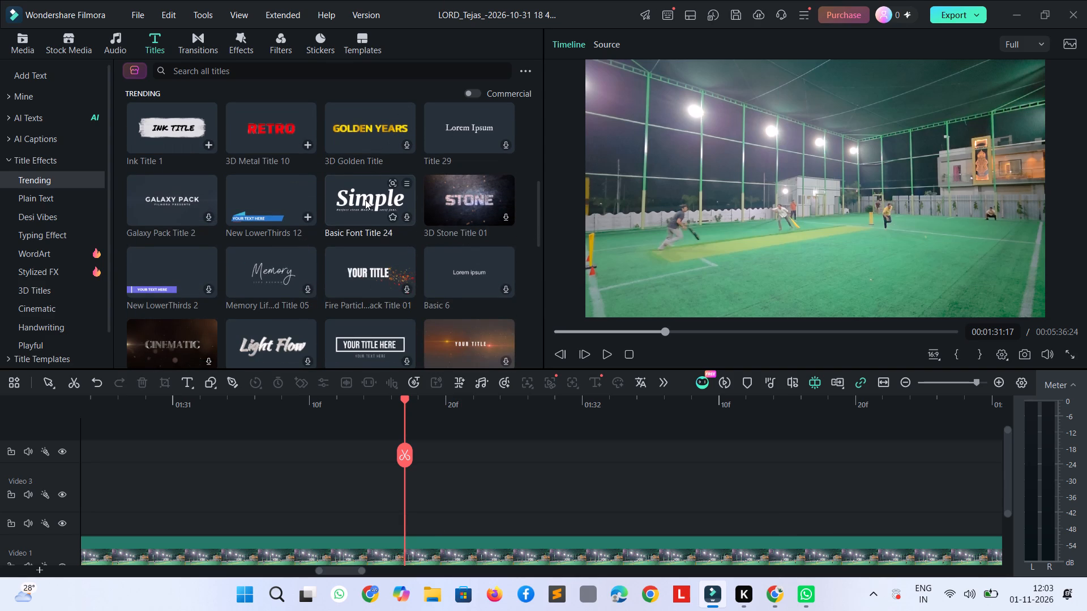
{"action": "scroll", "coordinate": [365, 200], "scroll_direction": "down", "scroll_amount": 2}
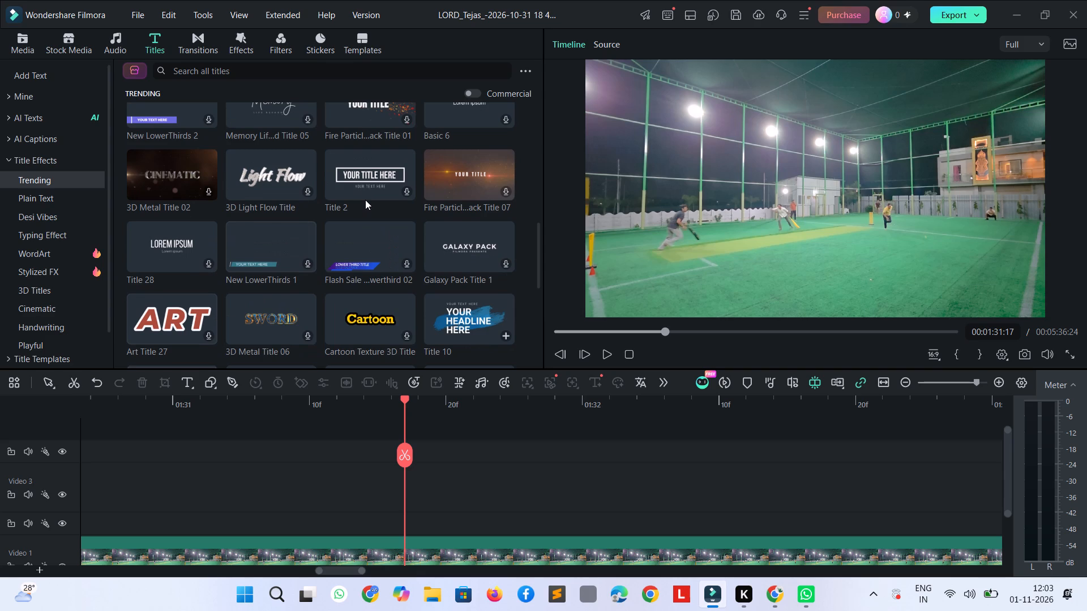
{"action": "scroll", "coordinate": [365, 200], "scroll_direction": "down", "scroll_amount": 5}
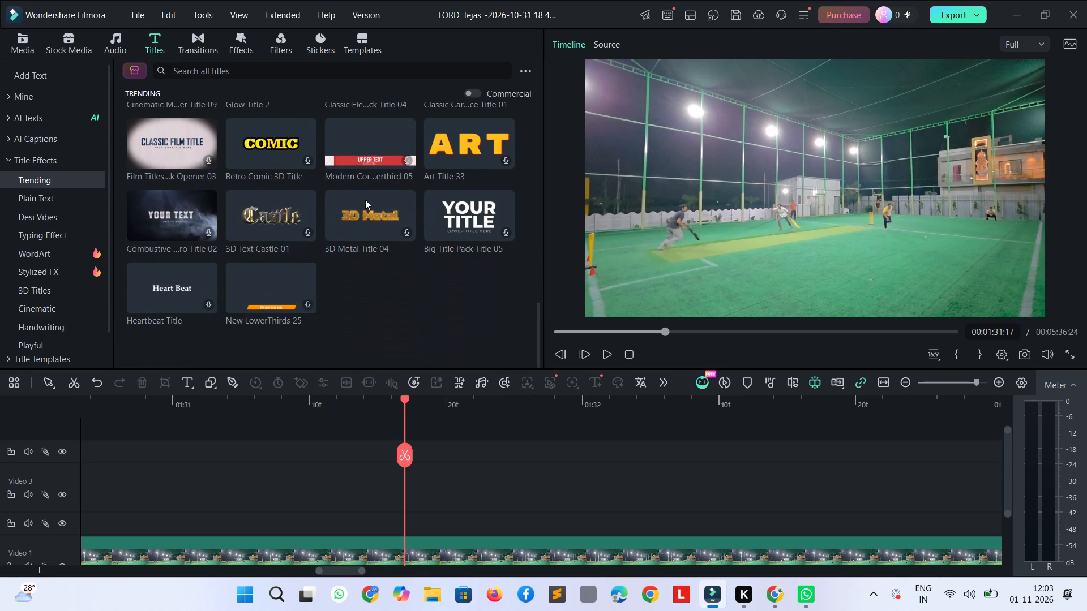
{"action": "scroll", "coordinate": [365, 200], "scroll_direction": "up", "scroll_amount": 2}
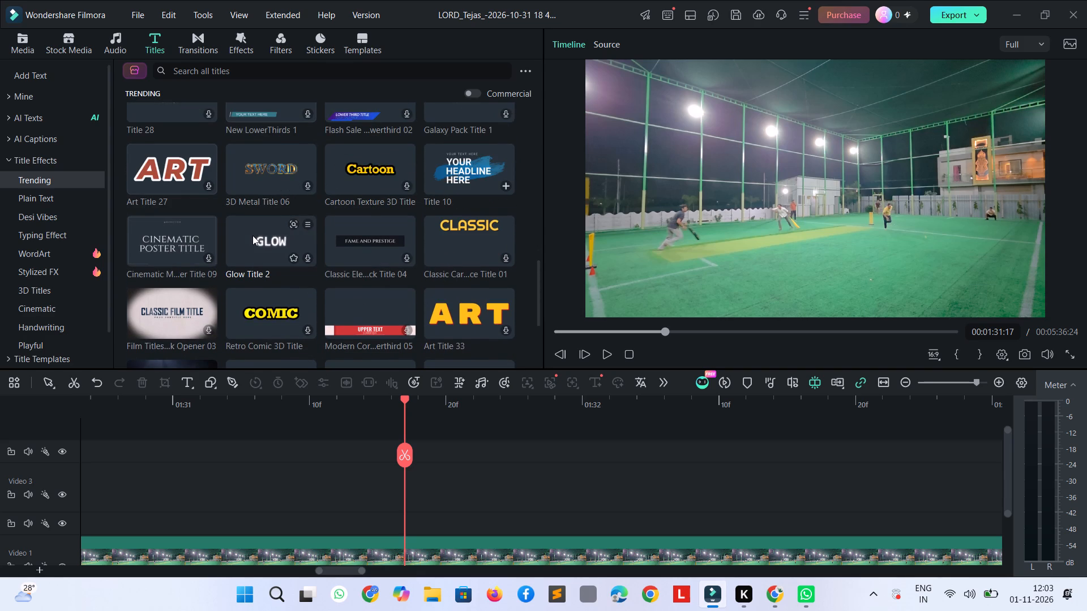
{"action": "scroll", "coordinate": [253, 235], "scroll_direction": "up", "scroll_amount": 2}
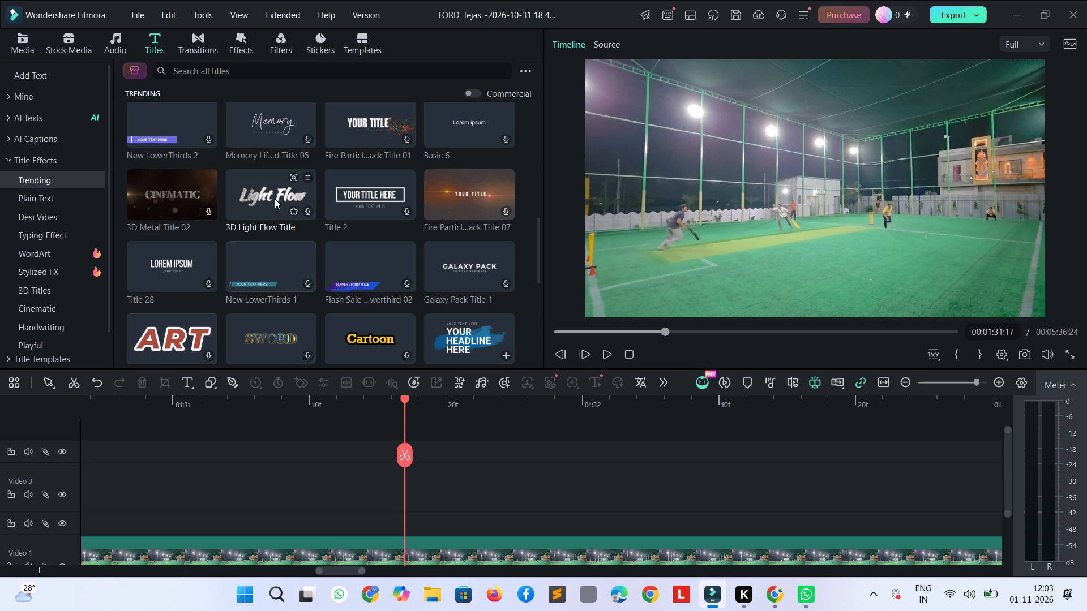
{"action": "scroll", "coordinate": [304, 146], "scroll_direction": "up", "scroll_amount": 1}
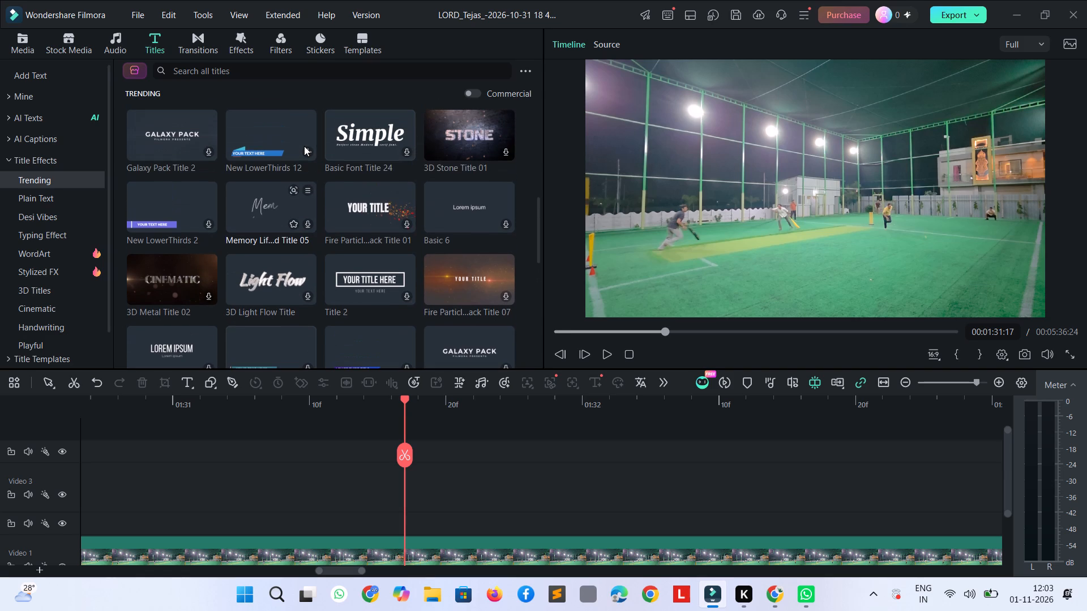
{"action": "scroll", "coordinate": [323, 145], "scroll_direction": "up", "scroll_amount": 2}
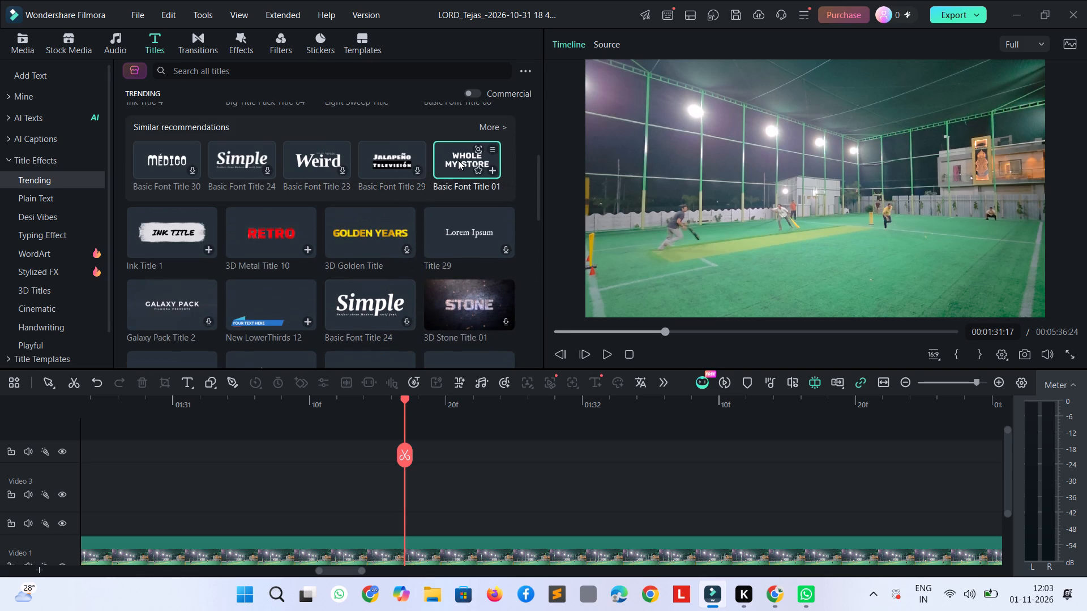
{"action": "left_click_drag", "start_coordinate": [458, 157], "coordinate": [403, 522]}
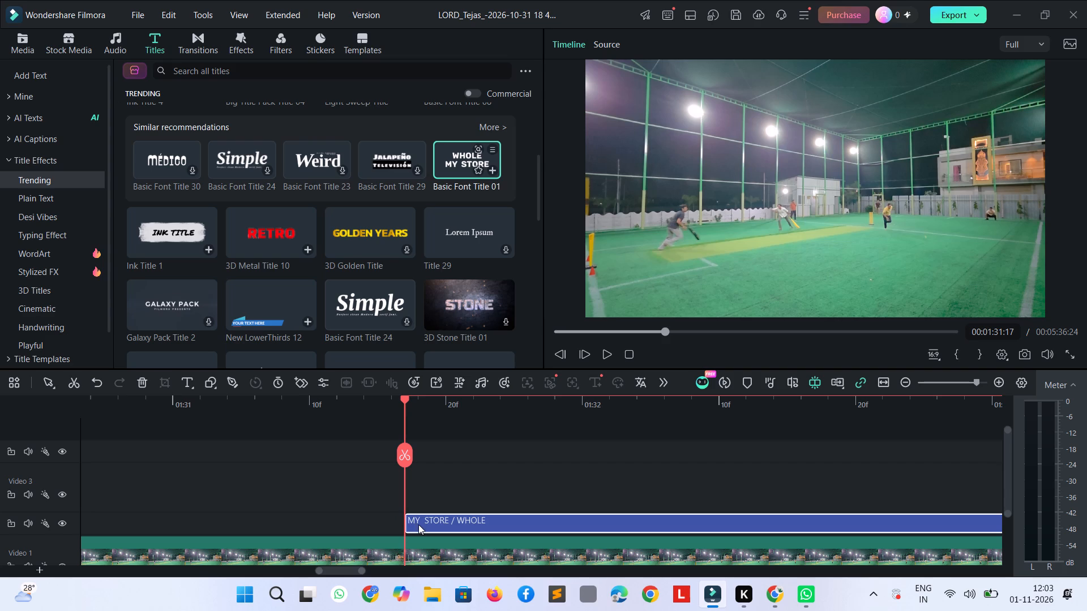
Open the new title for editing and delete its upper "WHOLE" text.
{"action": "double_click", "coordinate": [418, 524]}
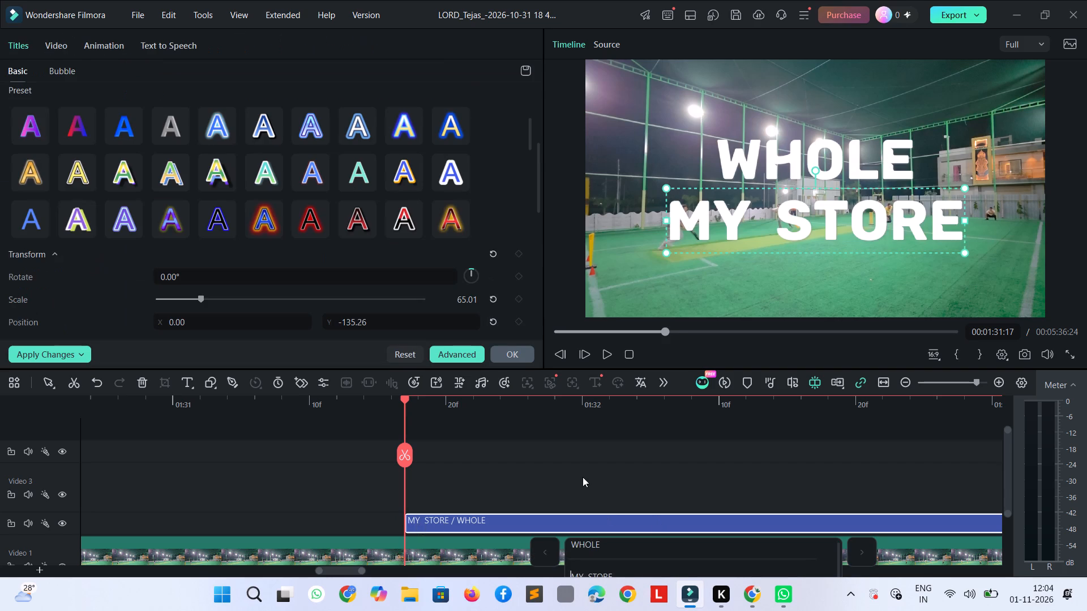
{"action": "left_click", "coordinate": [754, 162]}
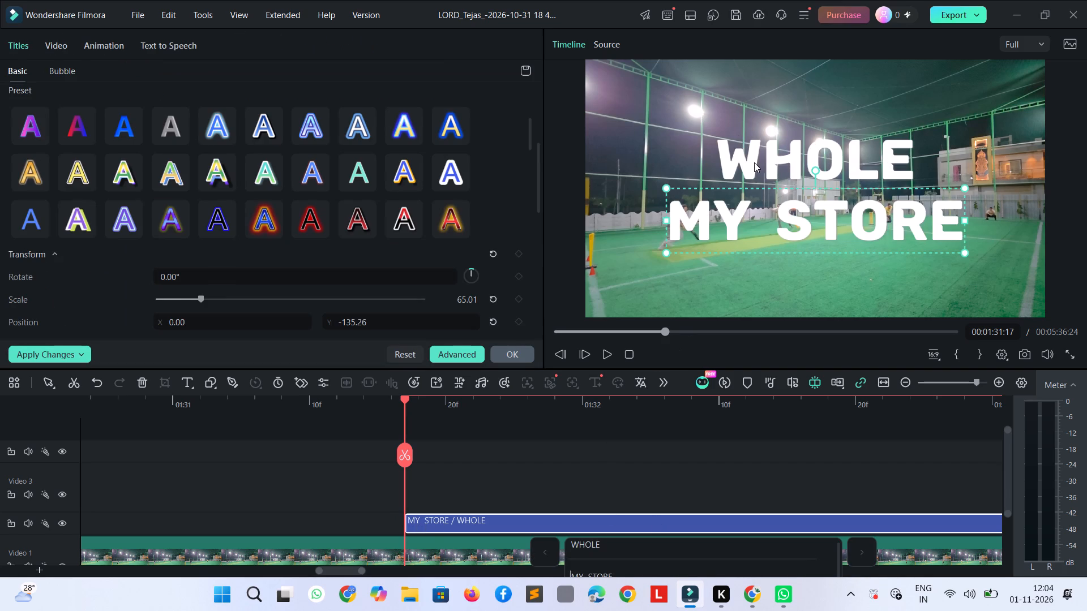
{"action": "left_click", "coordinate": [759, 160]}
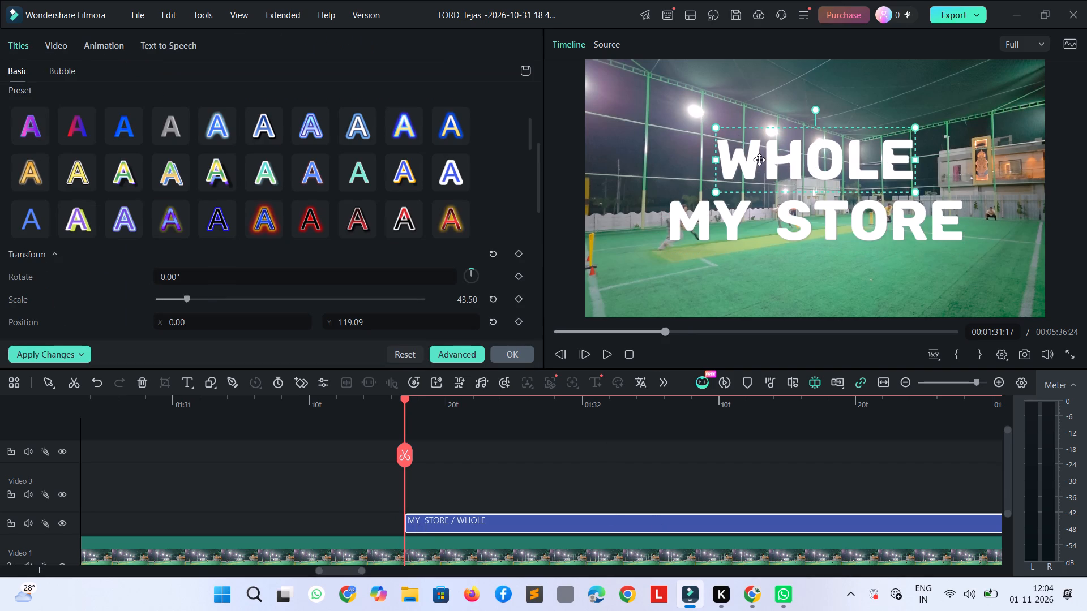
{"action": "key", "text": "Delete"}
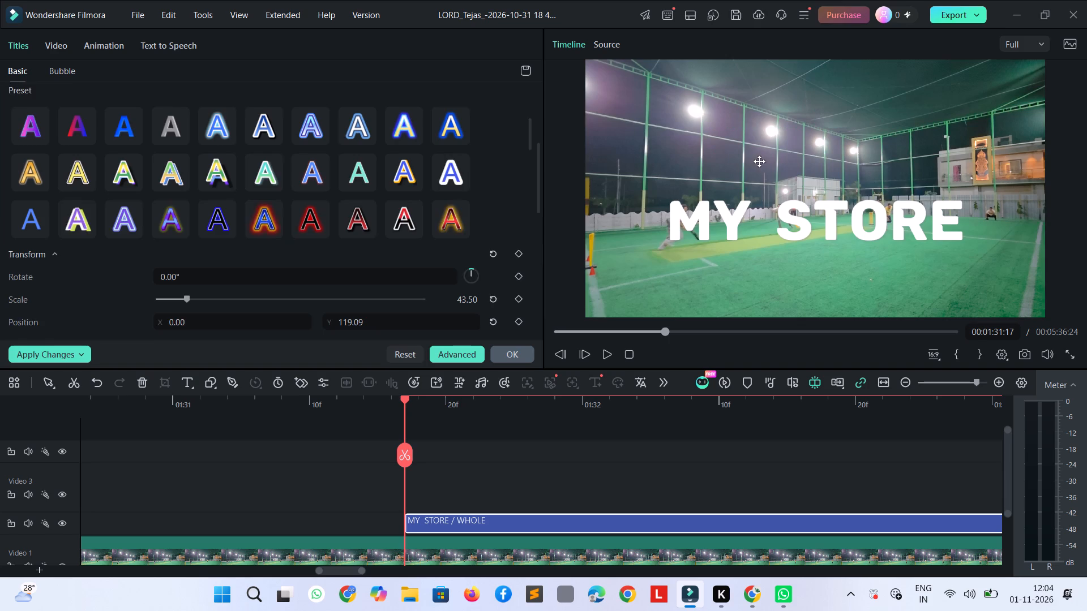
Replace the "MY STORE" text with the cut "HAG DIYA LODU-BHAI" caption, including its emojis.
{"action": "left_click", "coordinate": [883, 218]}
{"action": "double_click", "coordinate": [882, 219]}
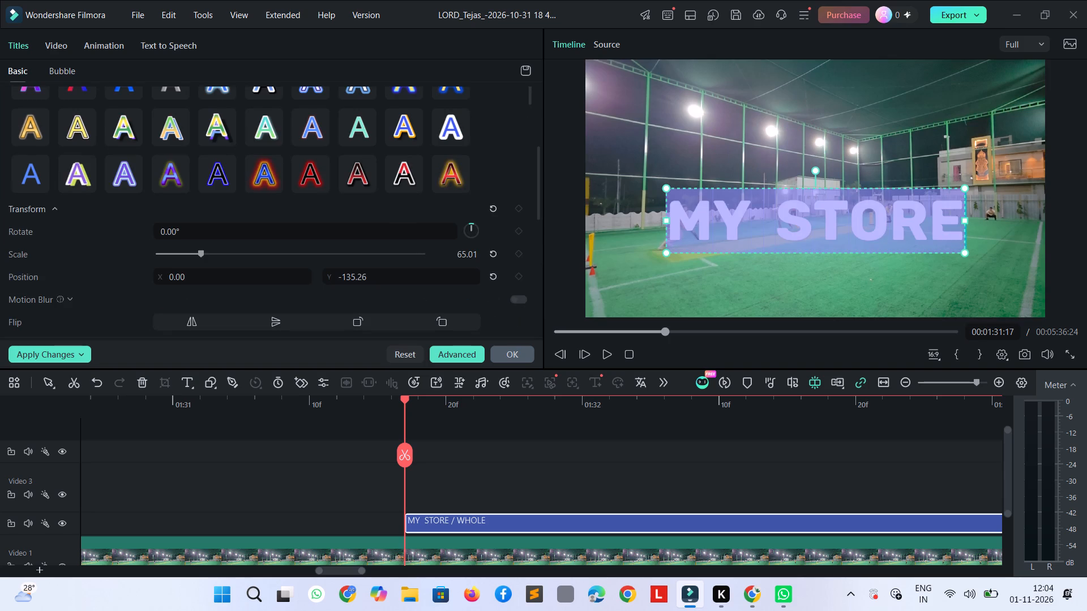
{"action": "key", "text": "ctrl+v"}
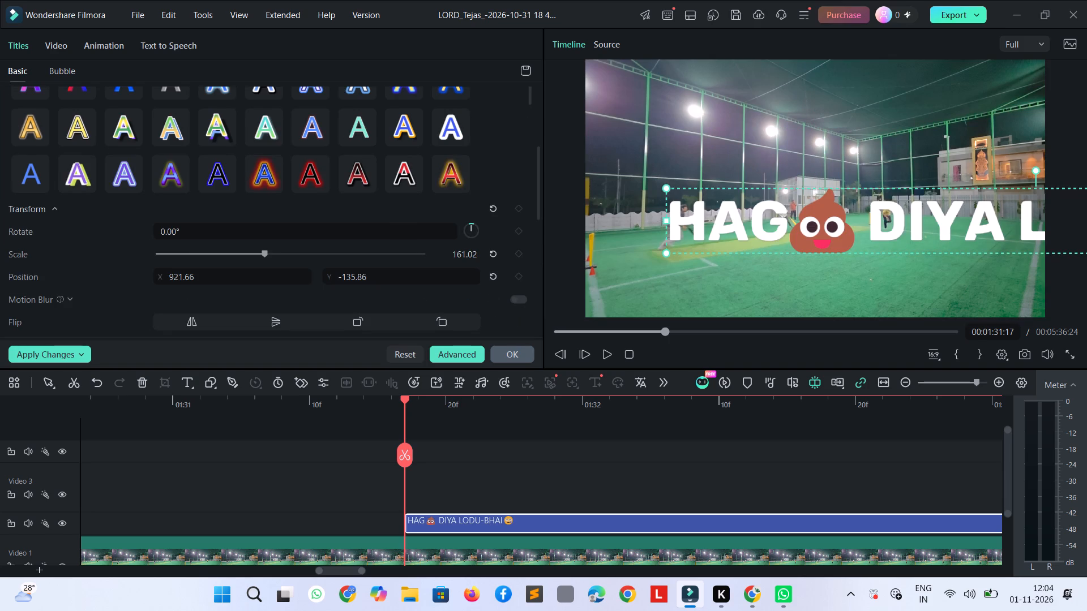
{"action": "left_click_drag", "start_coordinate": [924, 226], "coordinate": [913, 227]}
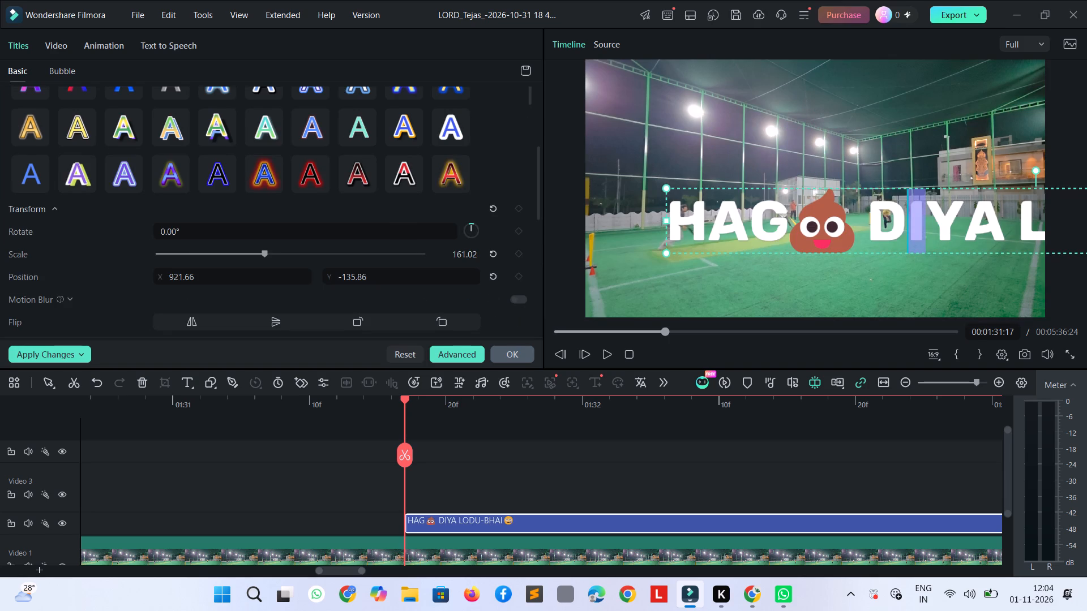
{"action": "left_click", "coordinate": [908, 265]}
{"action": "left_click", "coordinate": [735, 209]}
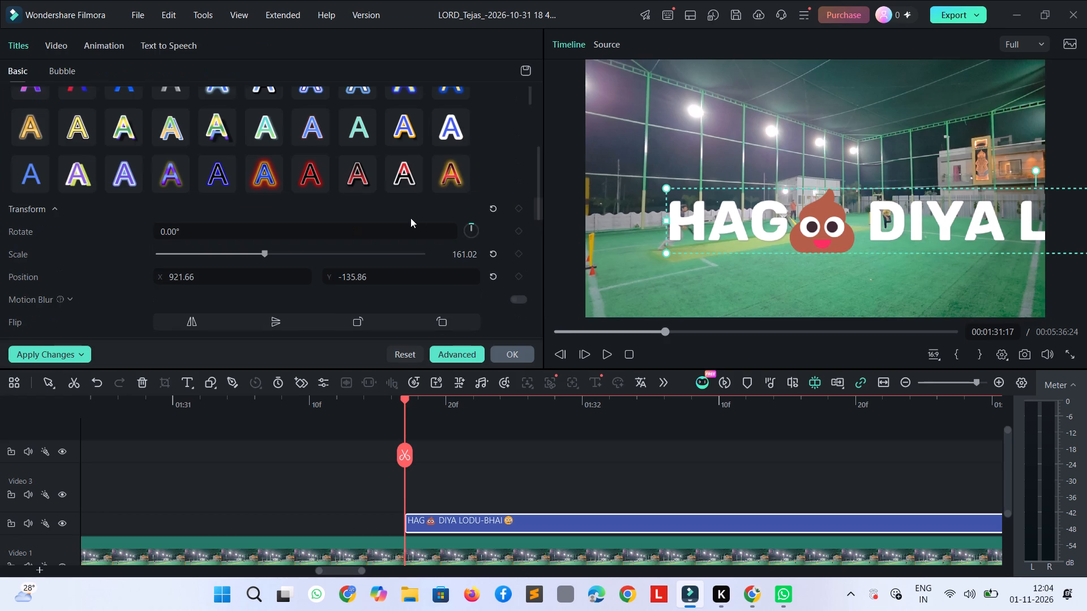
Scale the "HAG DIYA LODU-BHAI" caption down to about 62.21 and place it low in the frame at about X 284.55, Y -358.49.
{"action": "left_click_drag", "start_coordinate": [263, 248], "coordinate": [236, 253]}
{"action": "left_click", "coordinate": [248, 253]}
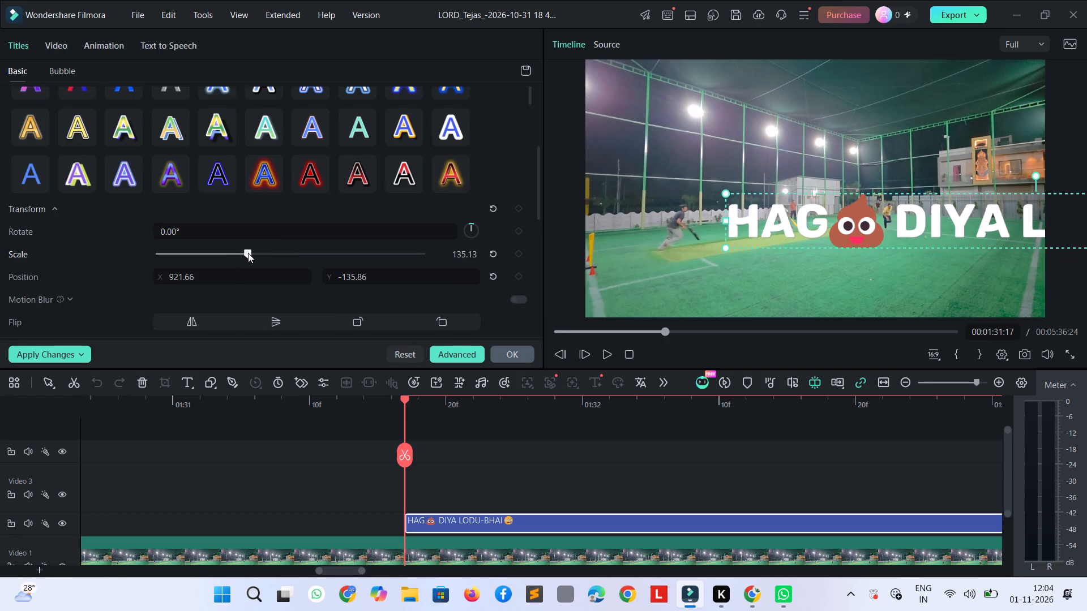
{"action": "left_click_drag", "start_coordinate": [248, 253], "coordinate": [199, 255]}
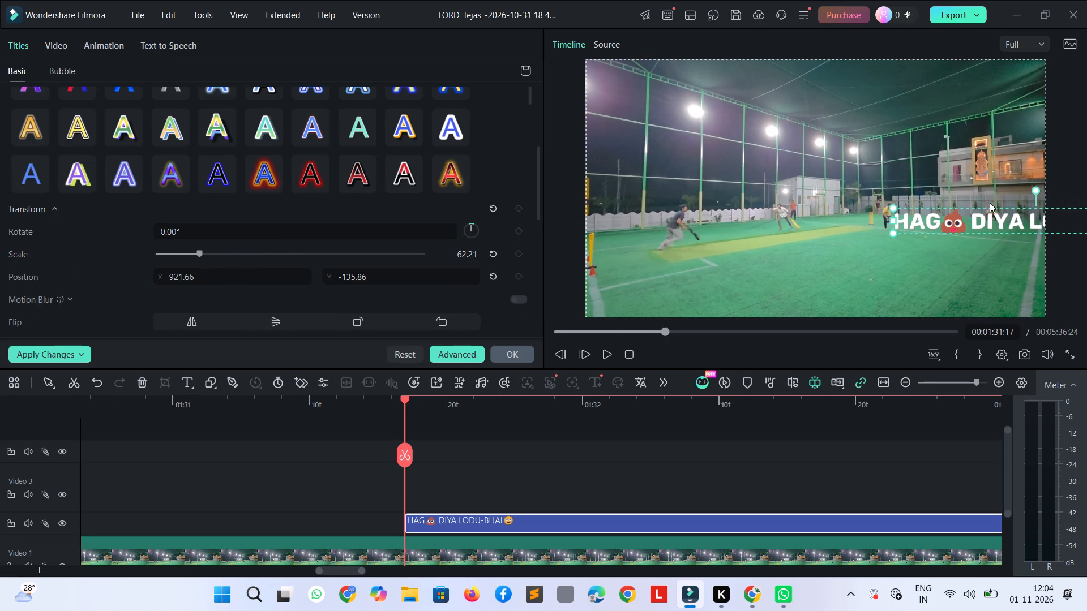
{"action": "left_click_drag", "start_coordinate": [990, 220], "coordinate": [668, 229]}
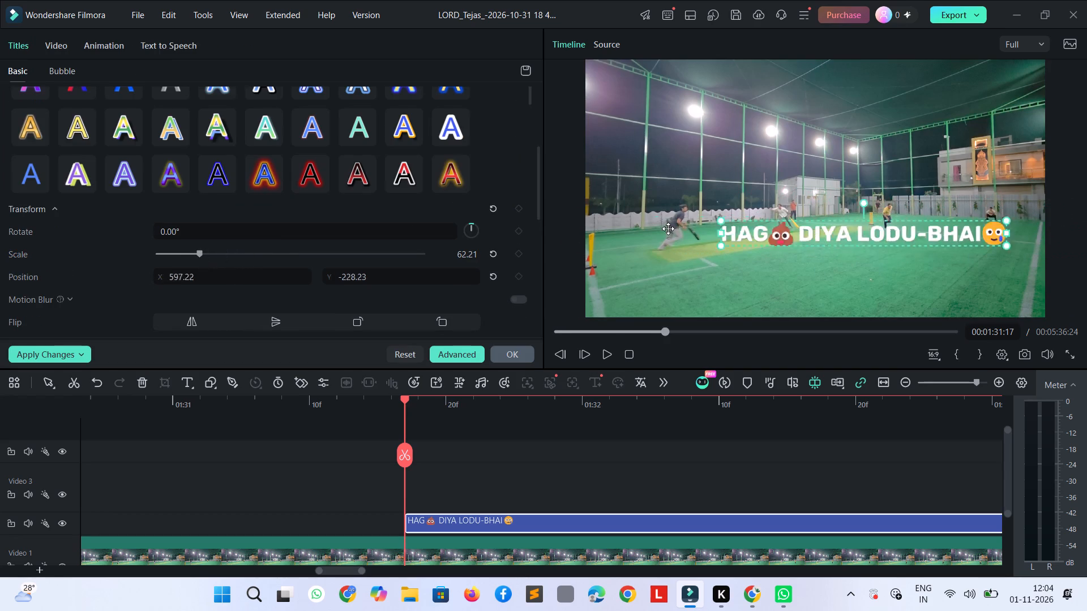
{"action": "left_click_drag", "start_coordinate": [668, 229], "coordinate": [838, 273]}
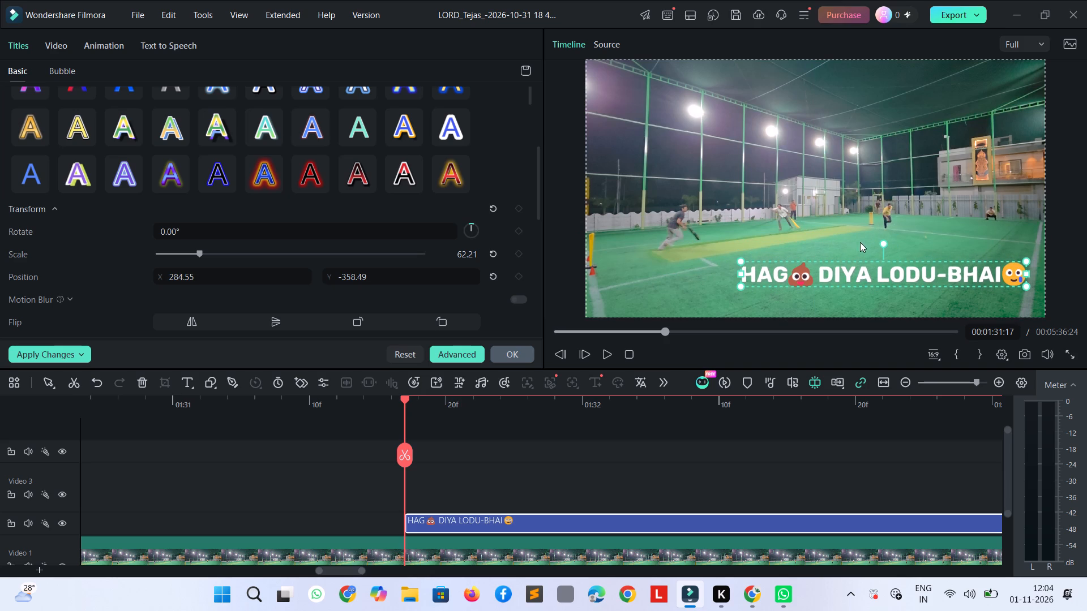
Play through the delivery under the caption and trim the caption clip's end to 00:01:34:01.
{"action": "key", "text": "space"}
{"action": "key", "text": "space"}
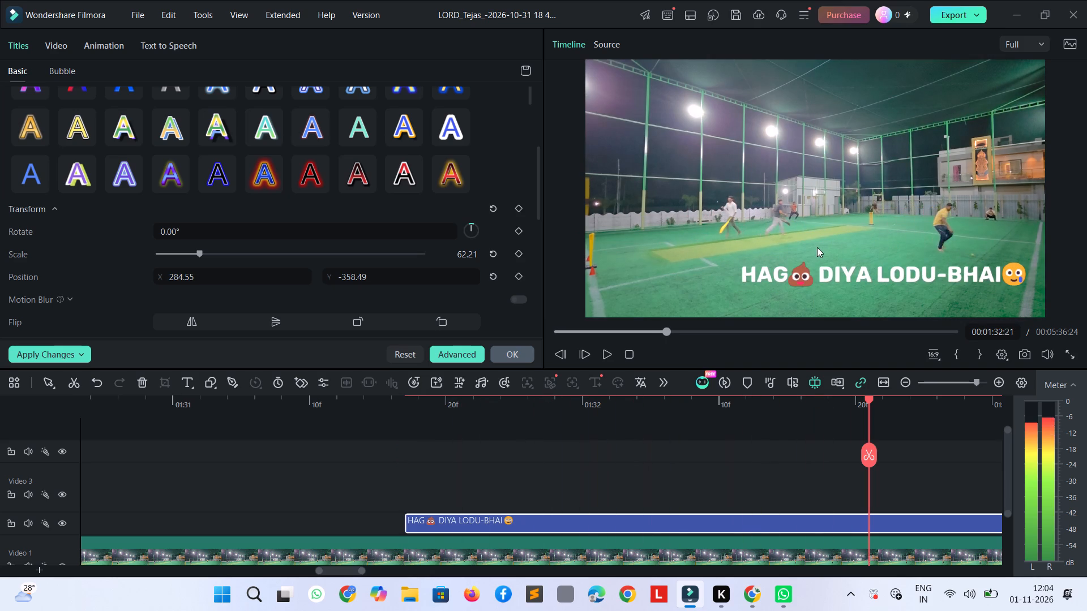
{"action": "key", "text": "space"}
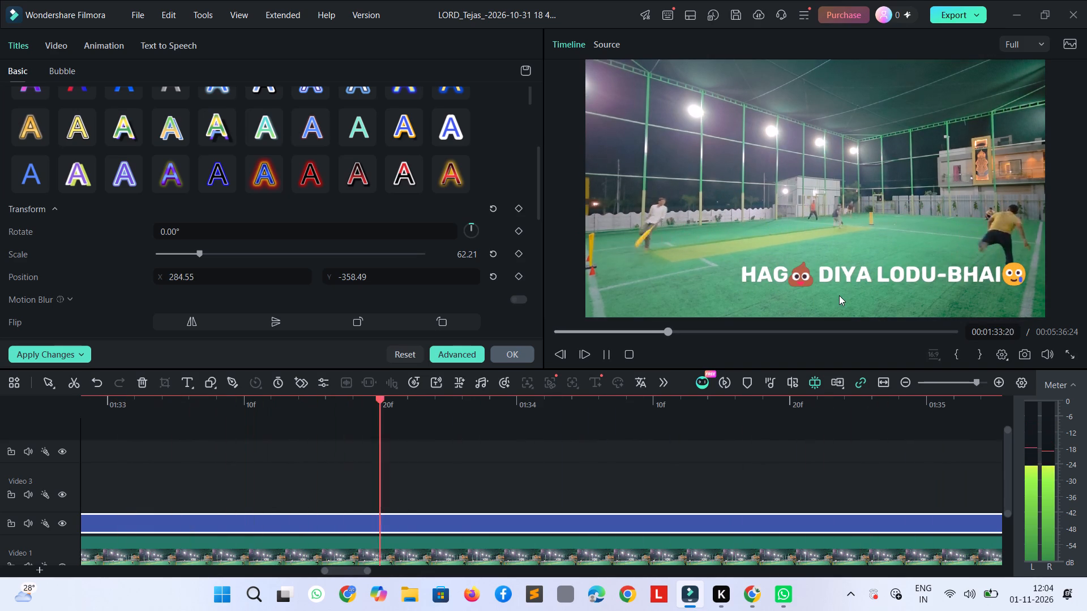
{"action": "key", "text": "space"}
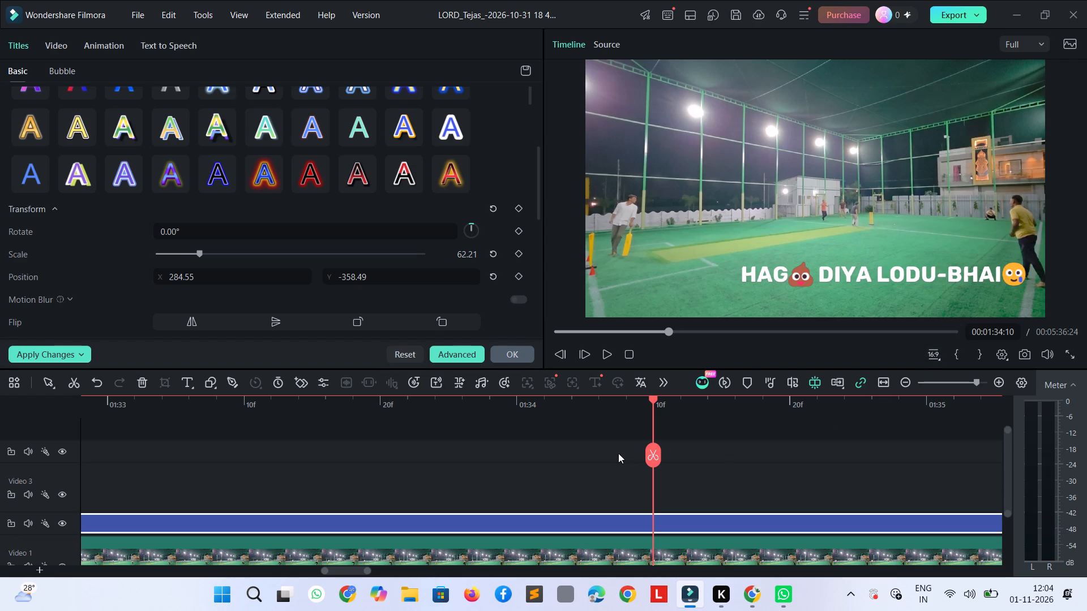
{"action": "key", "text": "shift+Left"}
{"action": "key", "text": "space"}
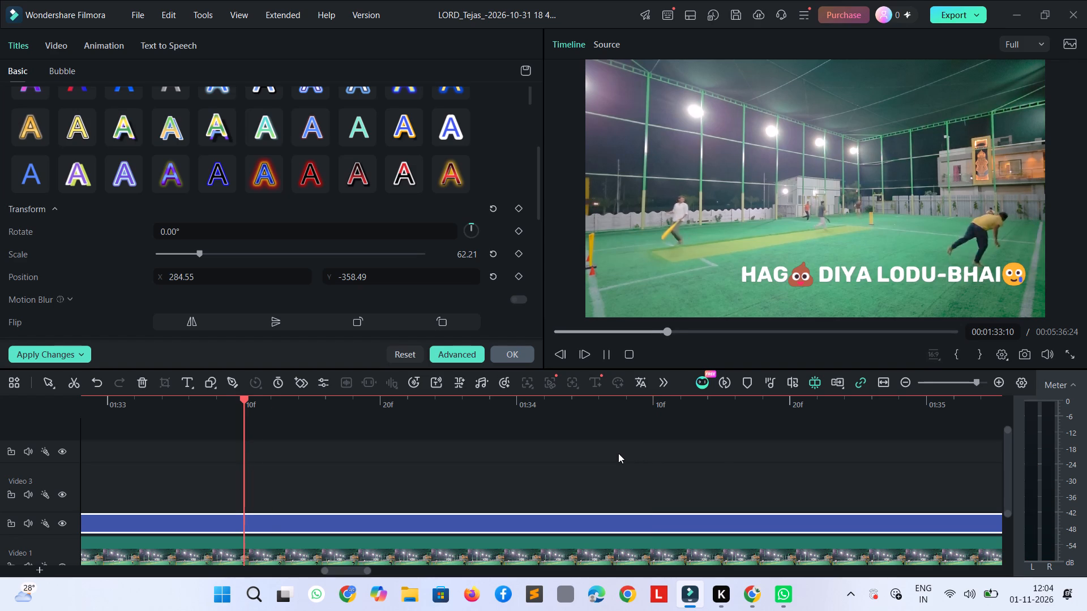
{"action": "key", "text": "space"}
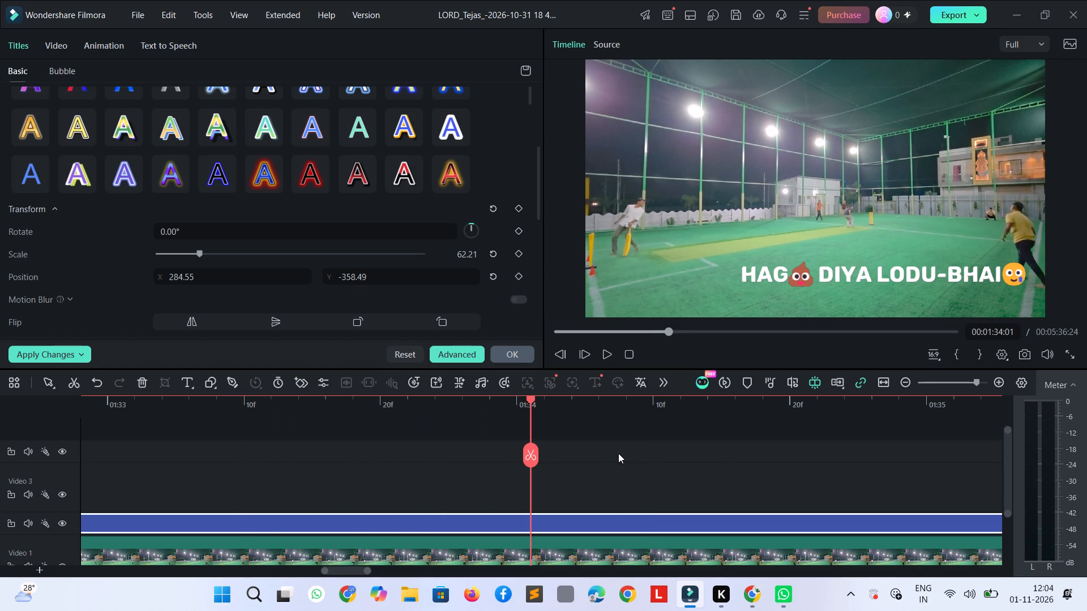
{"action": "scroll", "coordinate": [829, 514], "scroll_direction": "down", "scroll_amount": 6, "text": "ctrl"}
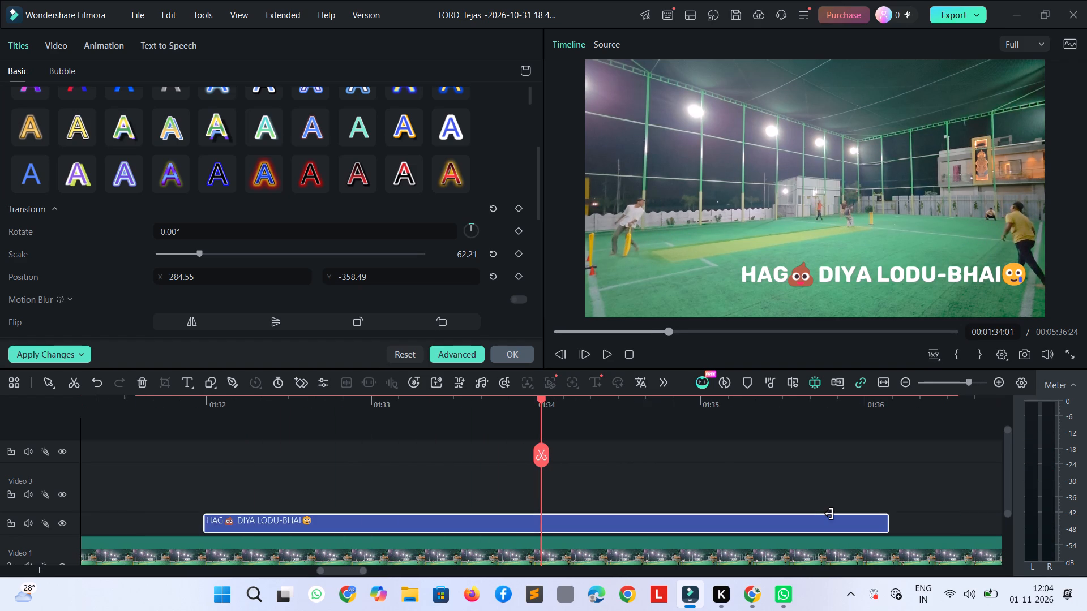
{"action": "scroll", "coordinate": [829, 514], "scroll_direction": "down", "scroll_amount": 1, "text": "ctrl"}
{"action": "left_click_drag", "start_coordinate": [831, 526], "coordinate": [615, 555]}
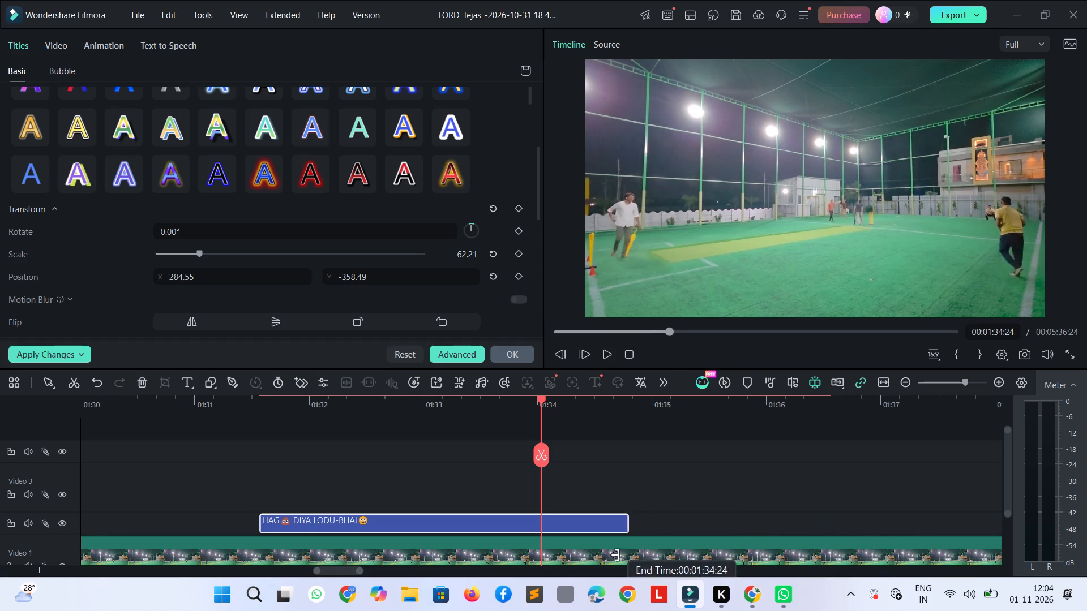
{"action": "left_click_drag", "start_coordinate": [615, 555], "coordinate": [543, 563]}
Replay the delivery and shorten the caption clip so that it ends at 00:01:33:08.
{"action": "key", "text": "space"}
{"action": "key", "text": "space"}
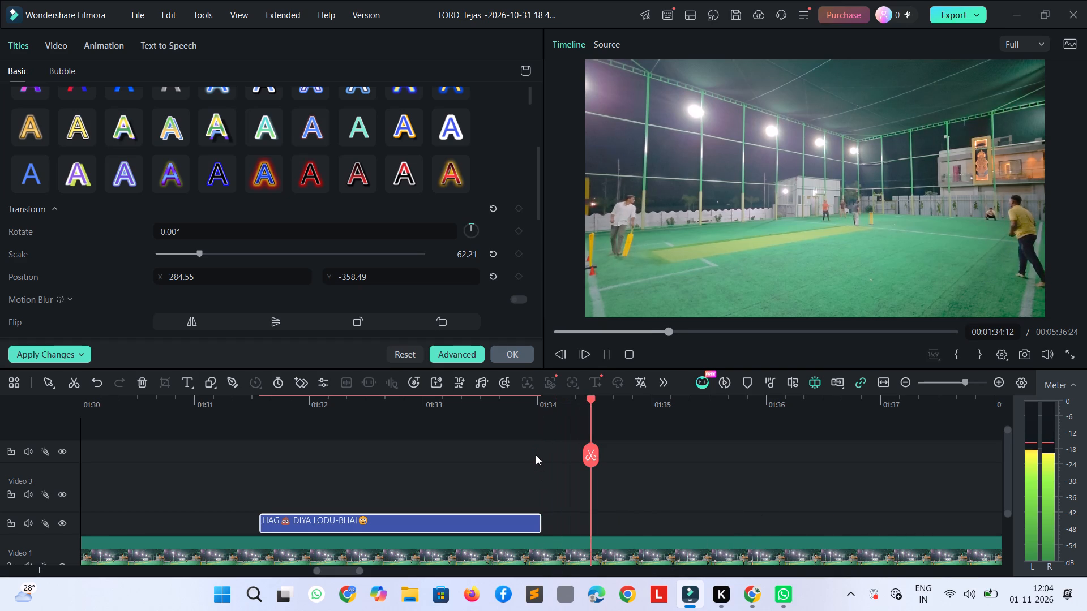
{"action": "key", "text": "shift+Left"}
{"action": "key", "text": "shift+Left"}
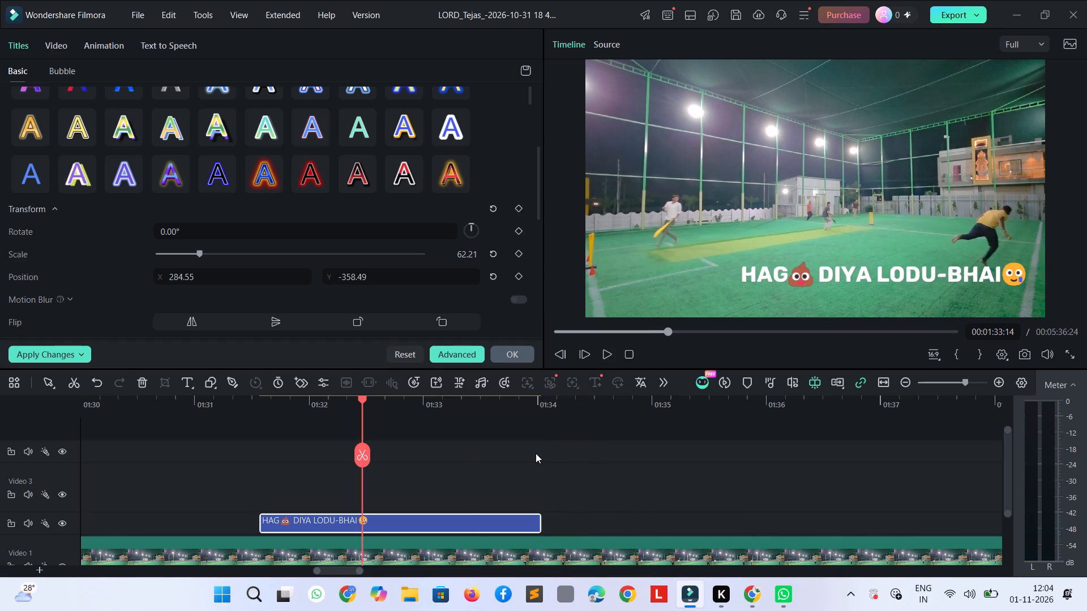
{"action": "key", "text": "space"}
{"action": "key", "text": "space"}
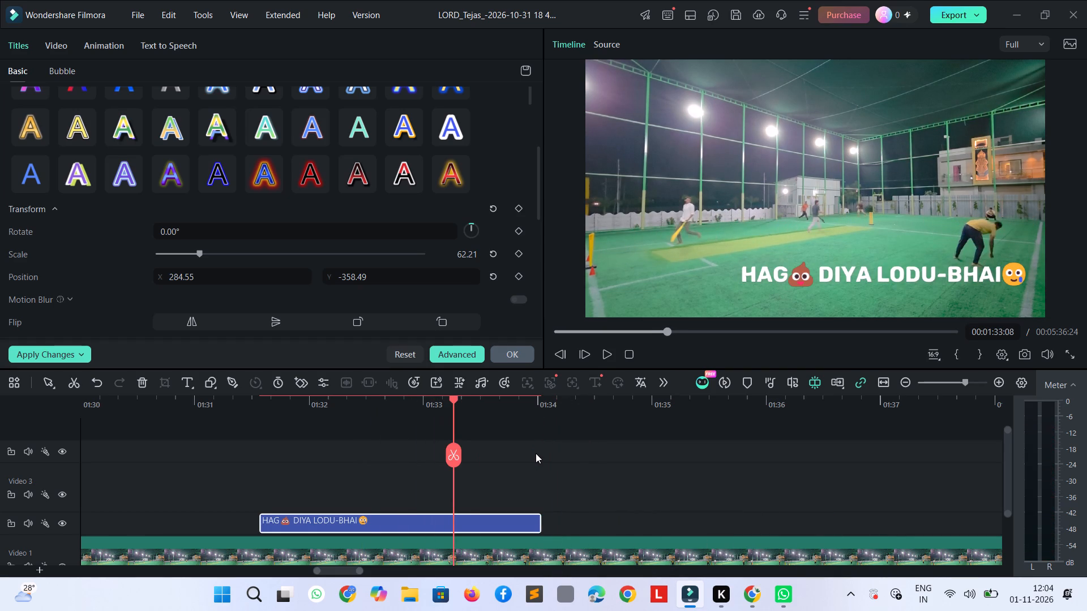
{"action": "left_click_drag", "start_coordinate": [540, 527], "coordinate": [472, 536]}
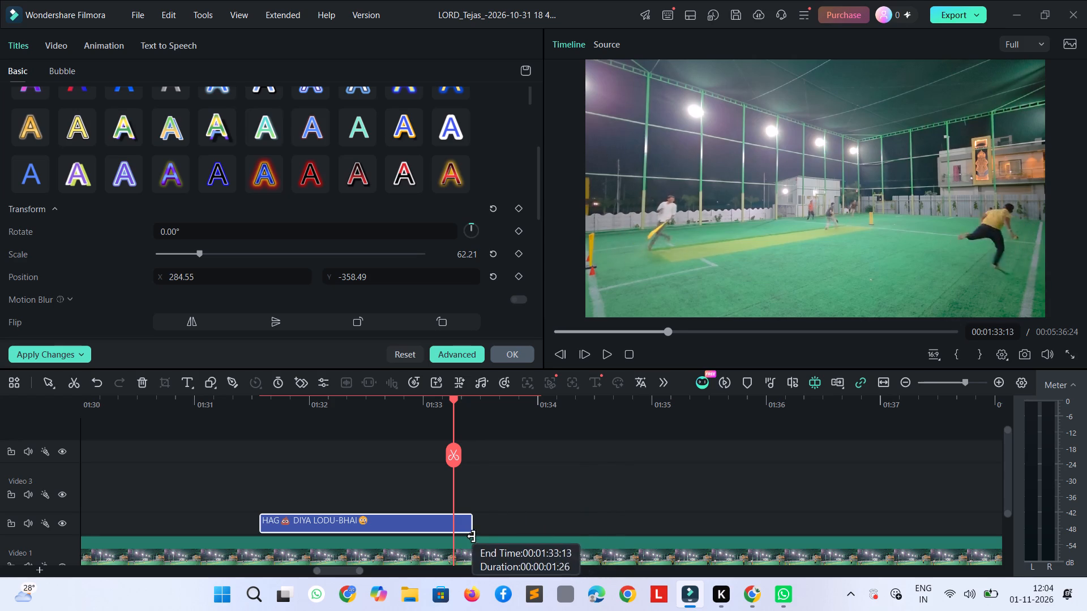
{"action": "left_click_drag", "start_coordinate": [472, 536], "coordinate": [451, 537]}
Preview the caption's timing and shift its clip a few frames earlier to start at 00:01:31:12.
{"action": "key", "text": "space"}
{"action": "key", "text": "space"}
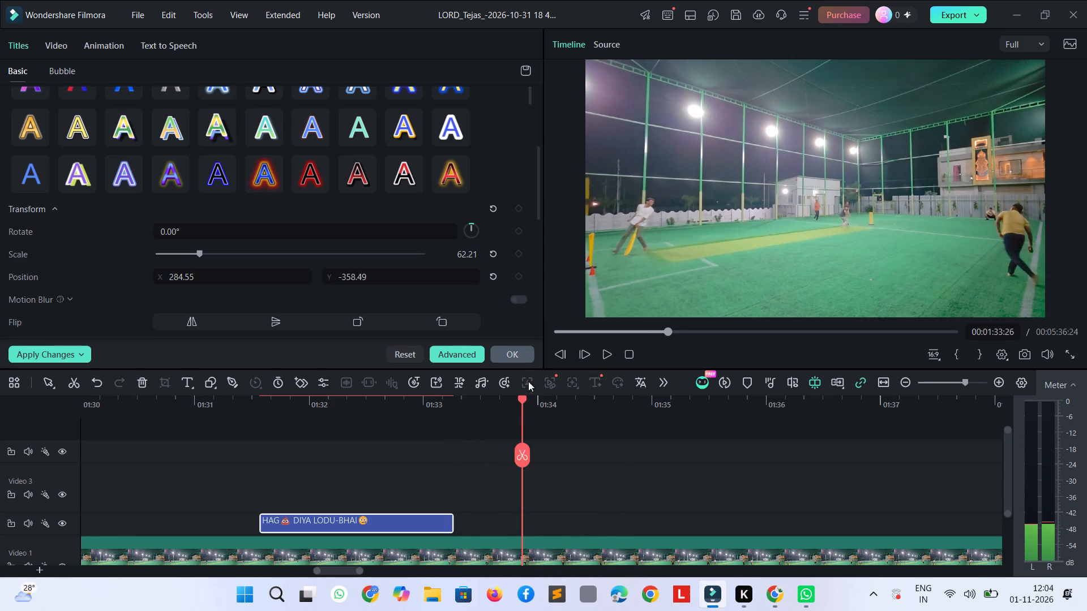
{"action": "left_click_drag", "start_coordinate": [520, 398], "coordinate": [241, 428]}
{"action": "key", "text": "space"}
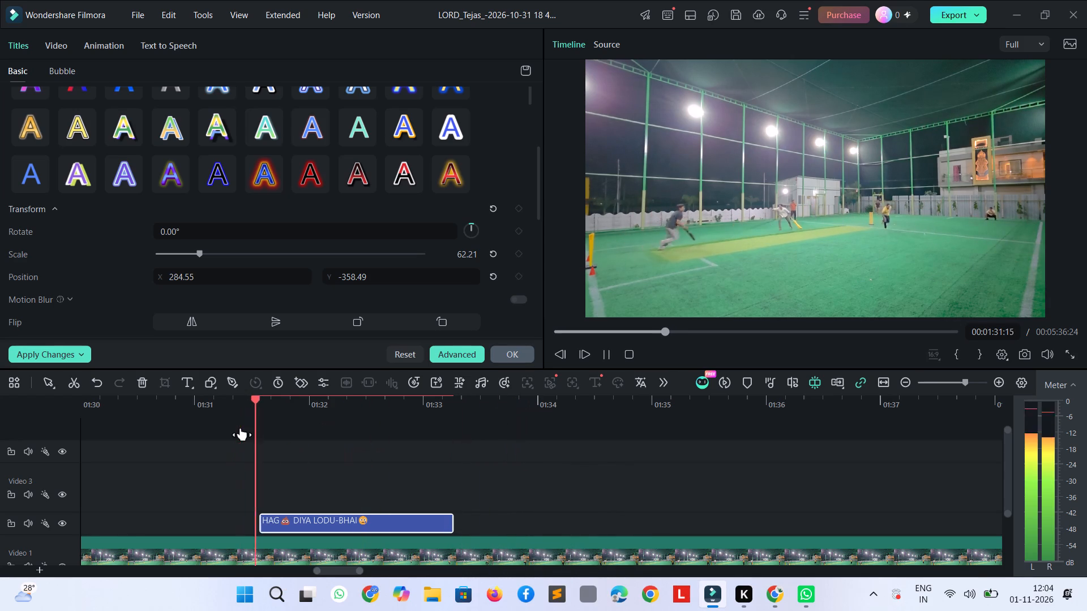
{"action": "key", "text": "space"}
{"action": "left_click_drag", "start_coordinate": [350, 519], "coordinate": [340, 519]}
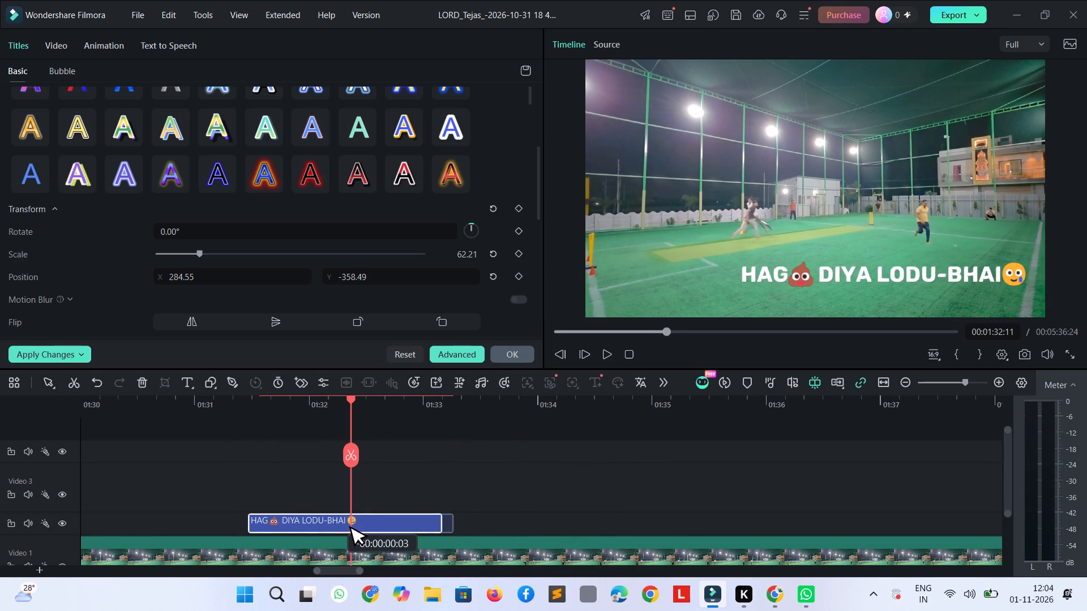
{"action": "left_click_drag", "start_coordinate": [340, 519], "coordinate": [331, 519]}
Replay the delivery from before the caption several times to check when the caption appears and disappears.
{"action": "key", "text": "space"}
{"action": "key", "text": "space"}
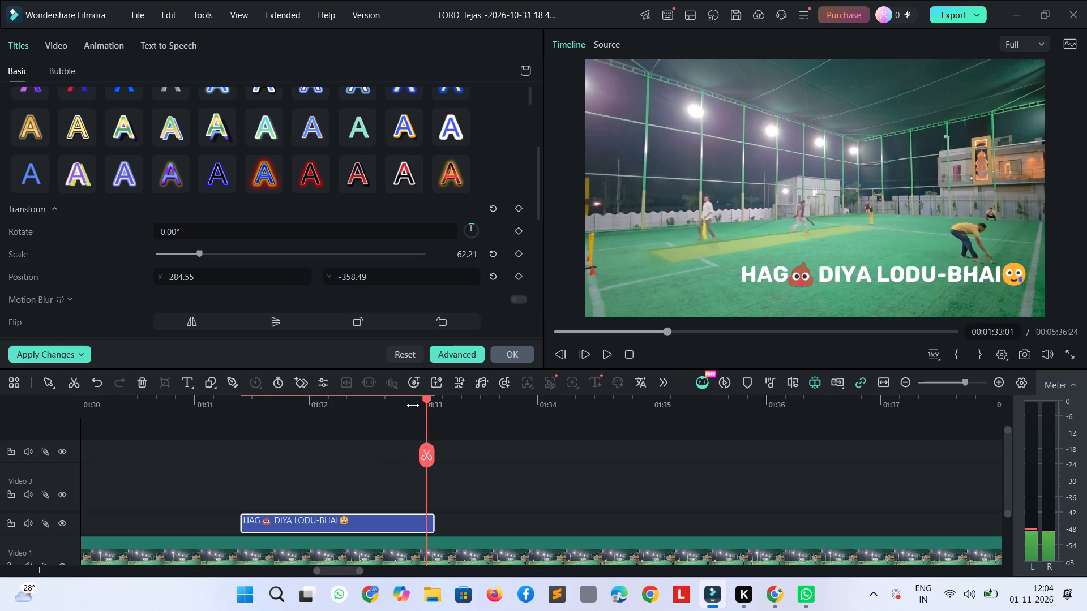
{"action": "left_click_drag", "start_coordinate": [429, 396], "coordinate": [207, 433]}
{"action": "key", "text": "space"}
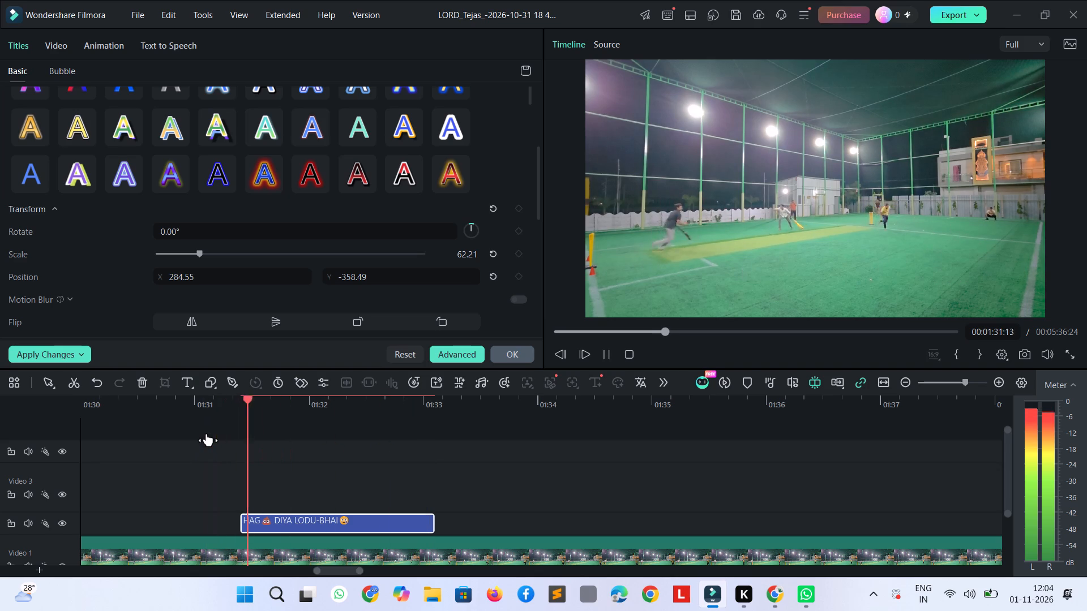
{"action": "key", "text": "space"}
{"action": "key", "text": "space"}
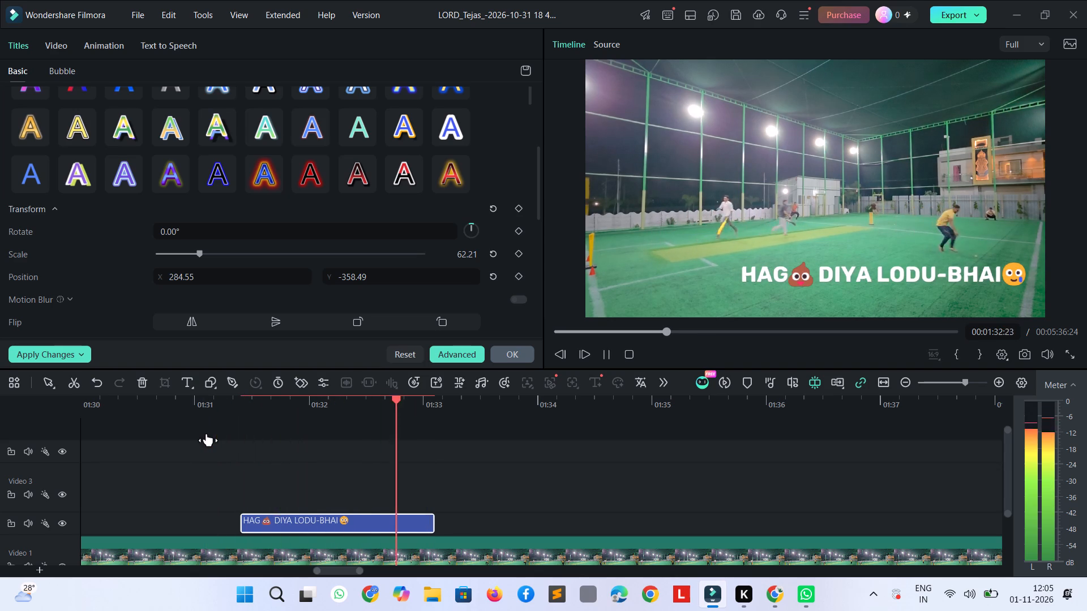
{"action": "key", "text": "space"}
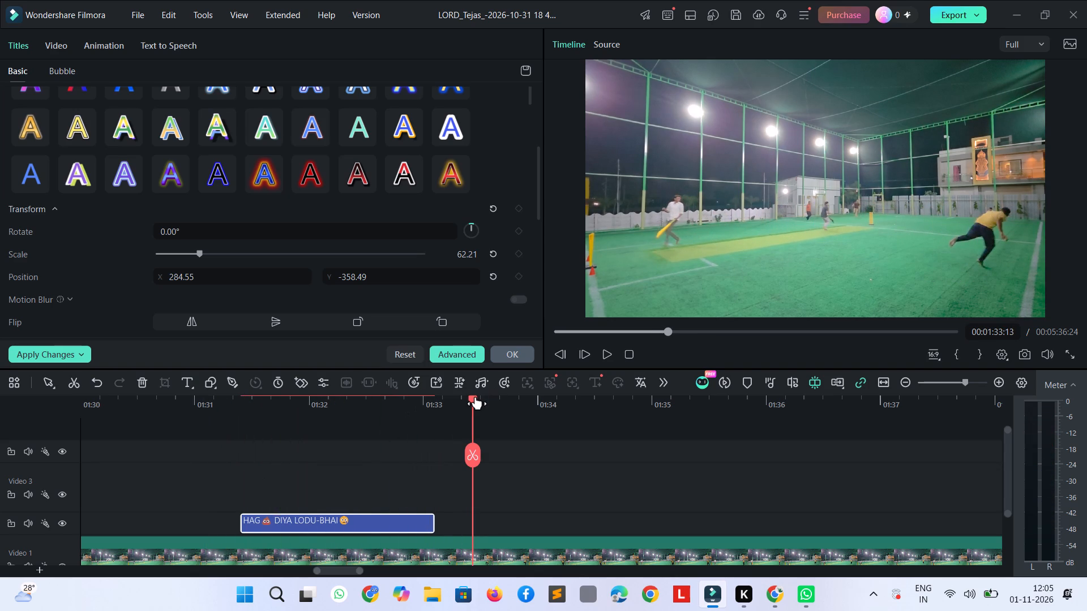
{"action": "left_click_drag", "start_coordinate": [473, 398], "coordinate": [173, 394]}
{"action": "key", "text": "space"}
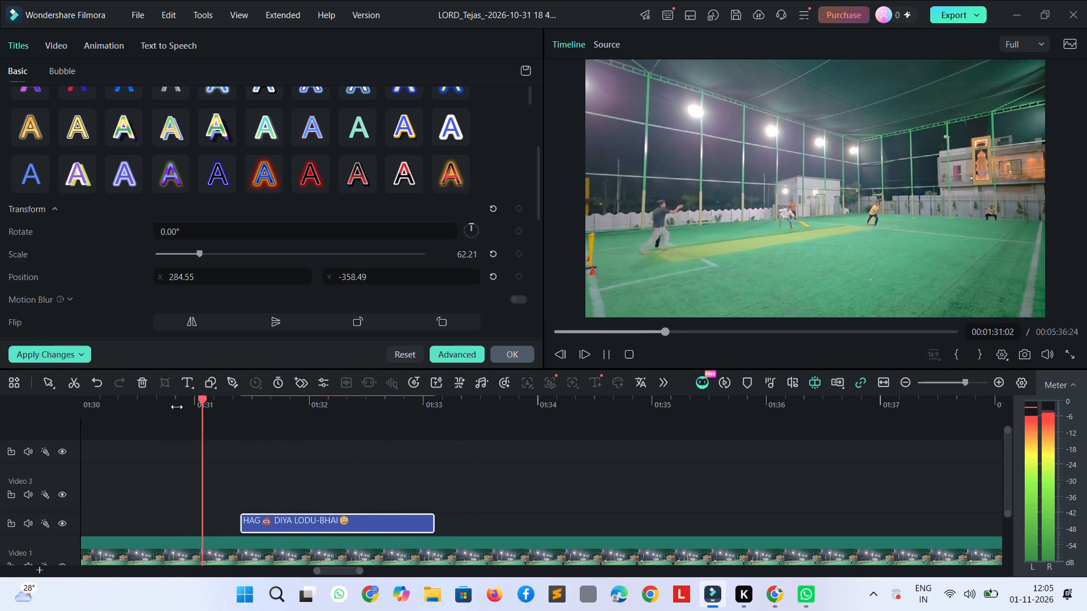
{"action": "key", "text": "space"}
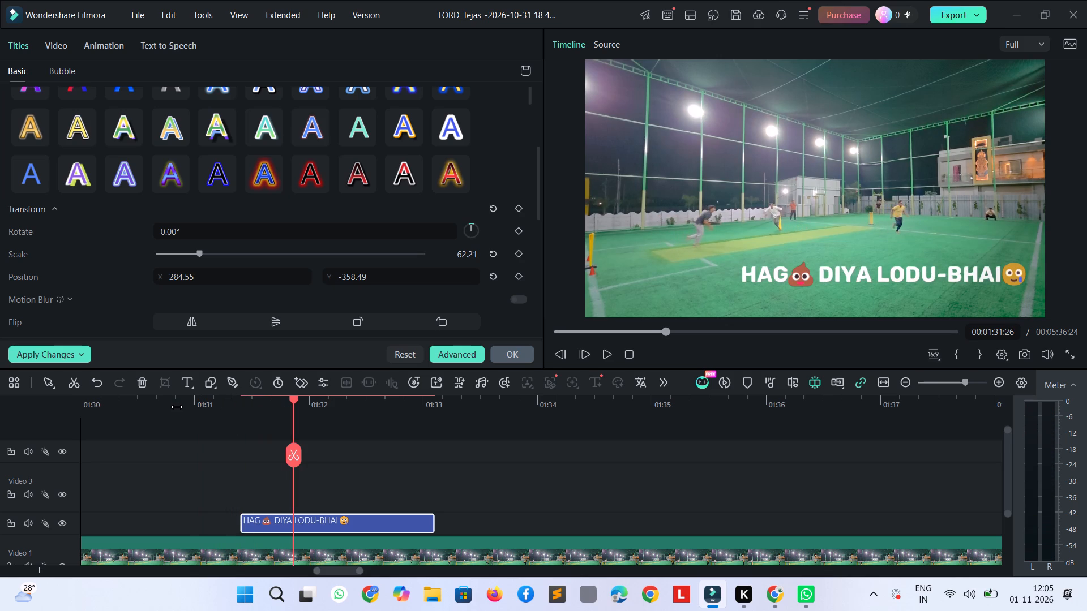
{"action": "key", "text": "space"}
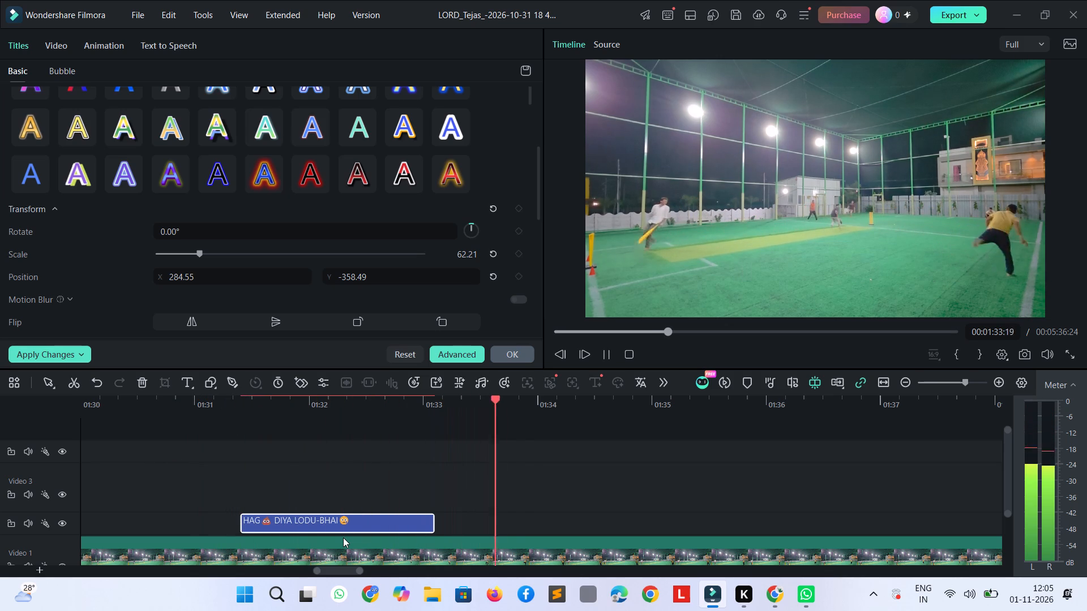
{"action": "key", "text": "space"}
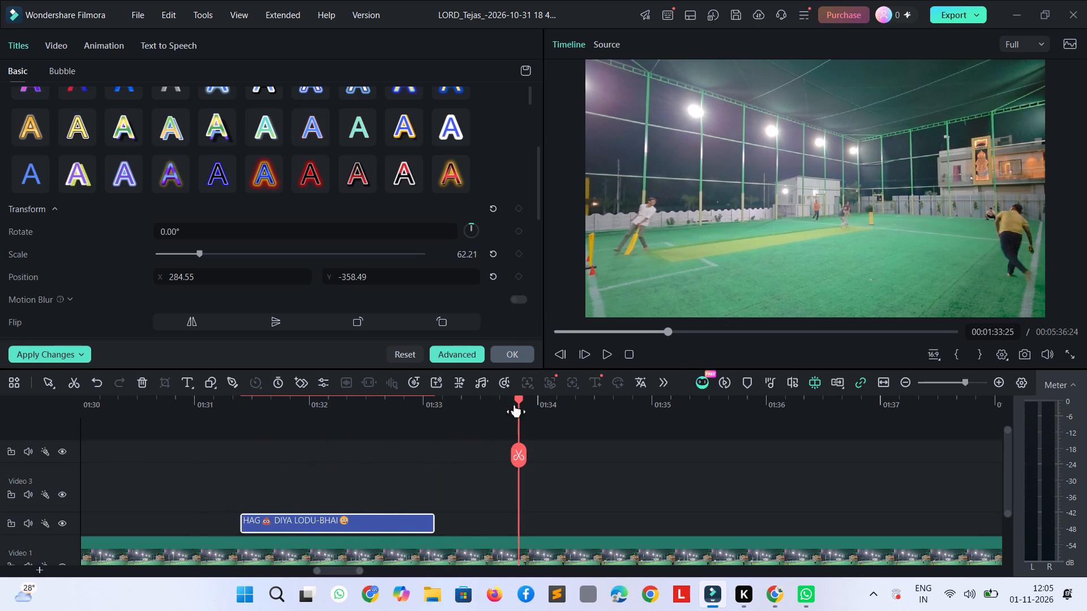
Place the playhead at the caption clip's start, 00:01:31:12, and leave the title's editing settings.
{"action": "left_click_drag", "start_coordinate": [519, 396], "coordinate": [237, 495]}
{"action": "scroll", "coordinate": [271, 494], "scroll_direction": "down", "scroll_amount": 4, "text": "ctrl"}
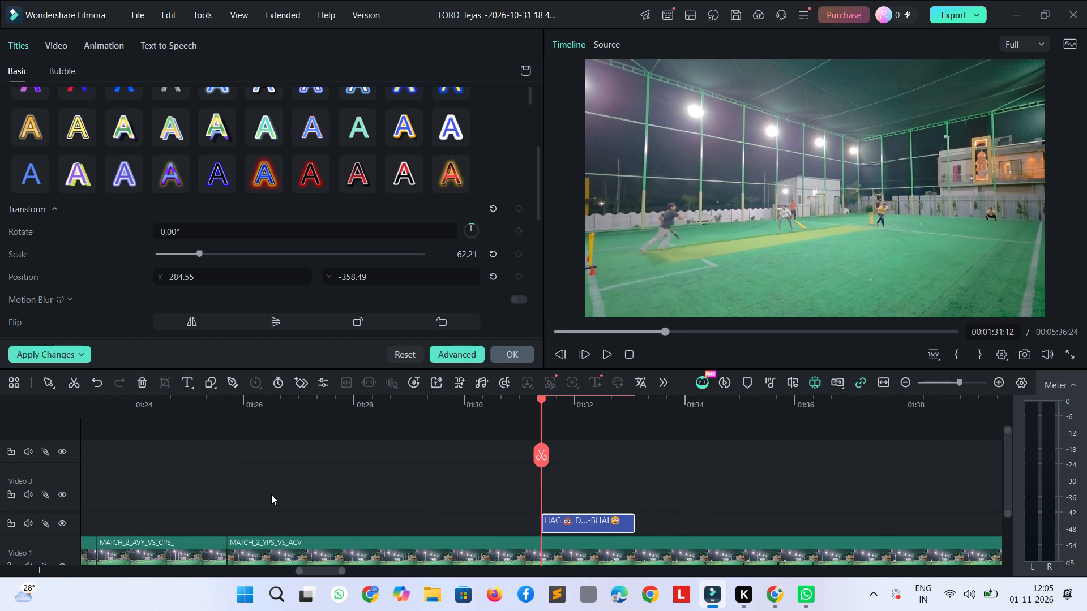
{"action": "scroll", "coordinate": [271, 494], "scroll_direction": "down", "scroll_amount": 1}
{"action": "scroll", "coordinate": [603, 448], "scroll_direction": "down", "scroll_amount": 2}
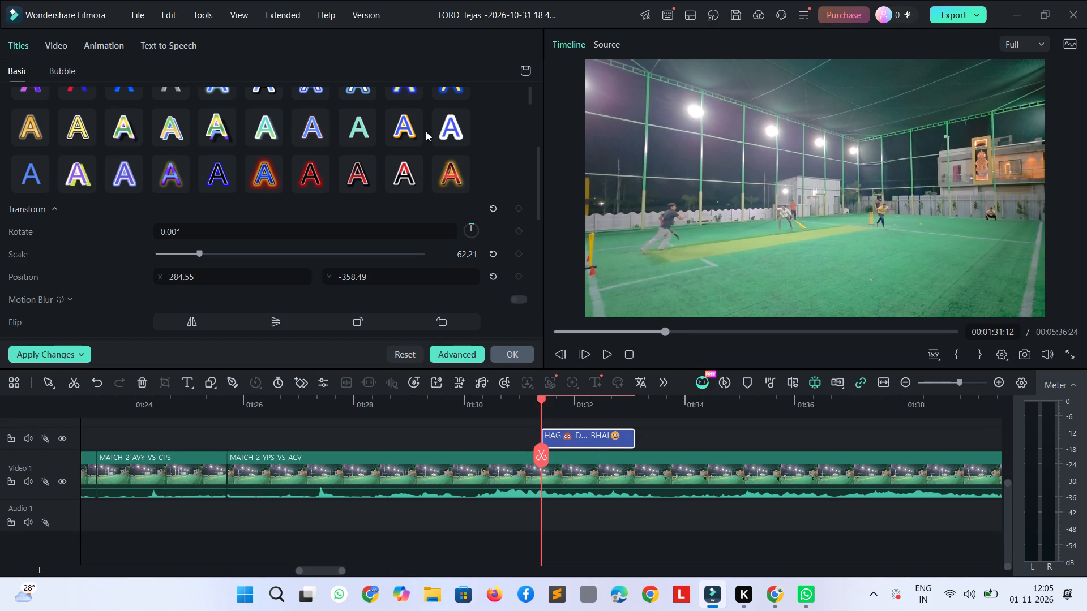
{"action": "left_click", "coordinate": [144, 16]}
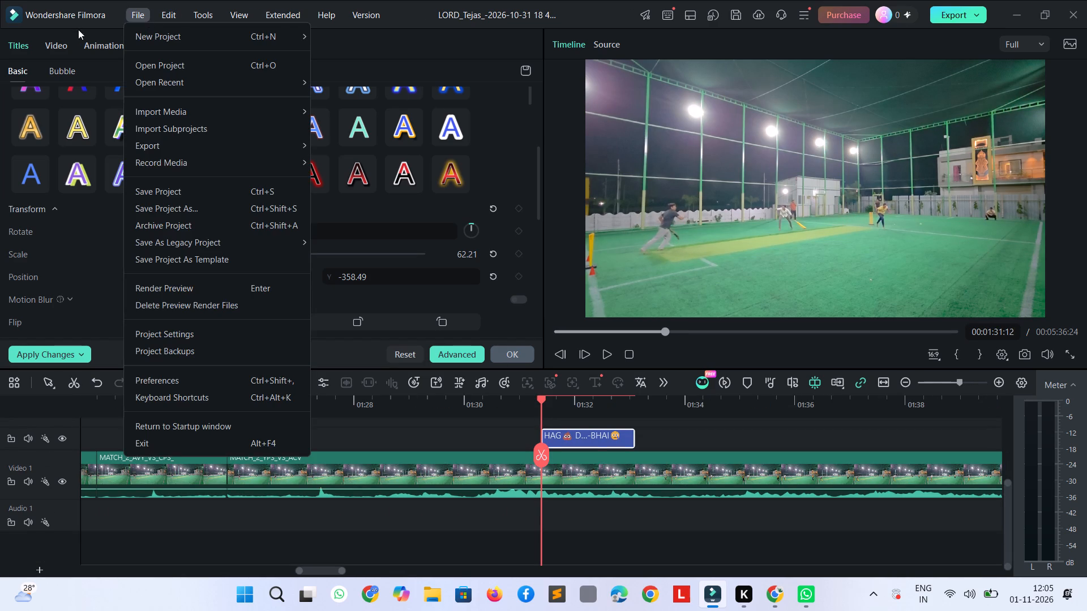
{"action": "left_click", "coordinate": [49, 47]}
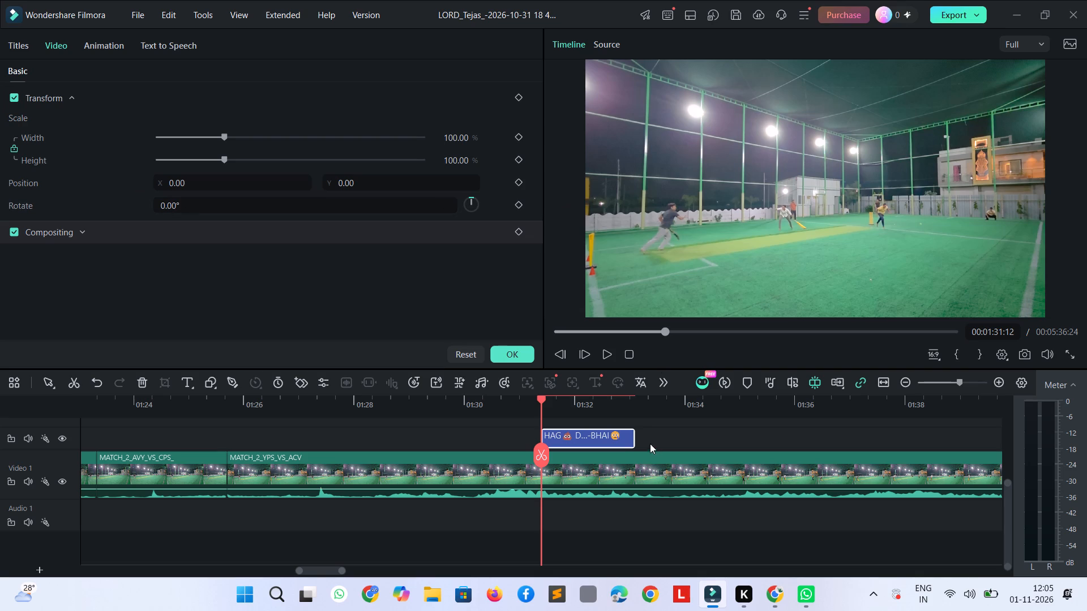
{"action": "left_click", "coordinate": [557, 250]}
{"action": "left_click", "coordinate": [664, 438]}
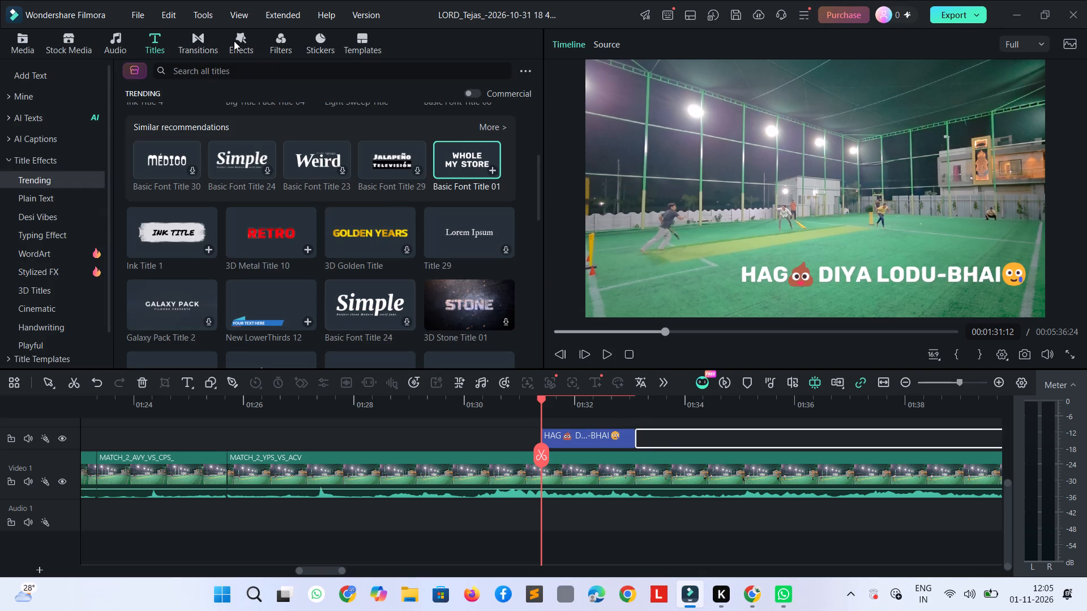
Search the audio library for "disgusting meme".
{"action": "left_click", "coordinate": [118, 41]}
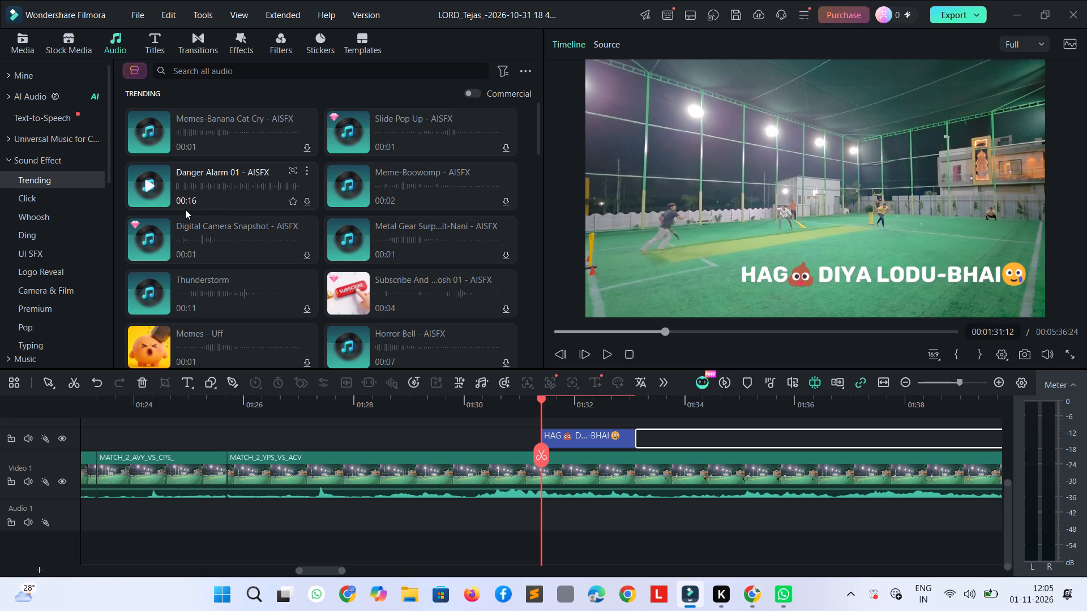
{"action": "left_click", "coordinate": [202, 71]}
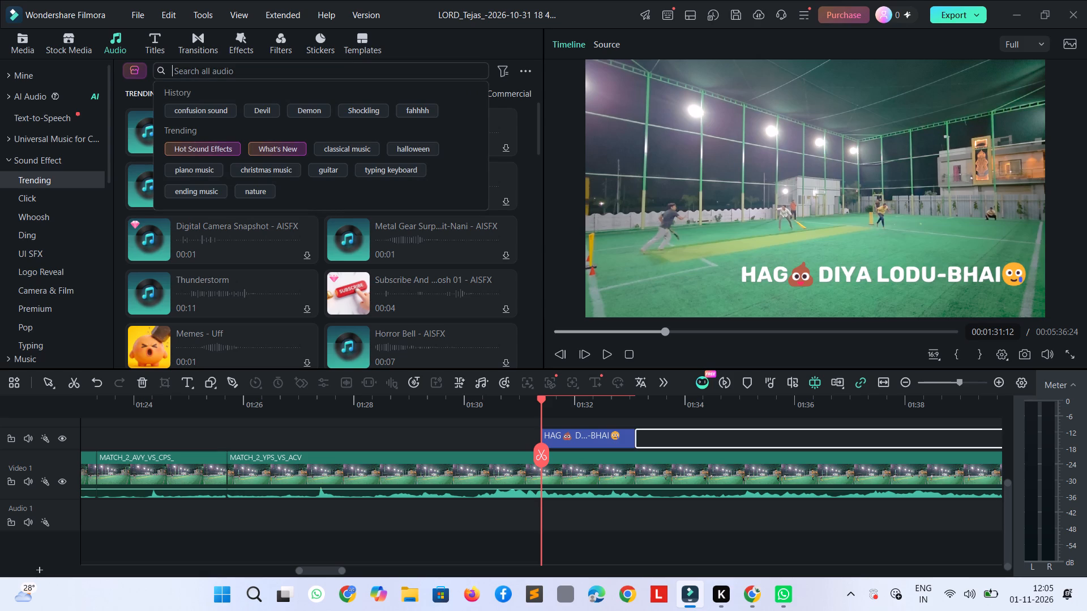
{"action": "key", "text": "d"}
{"action": "type", "text": "isgust"}
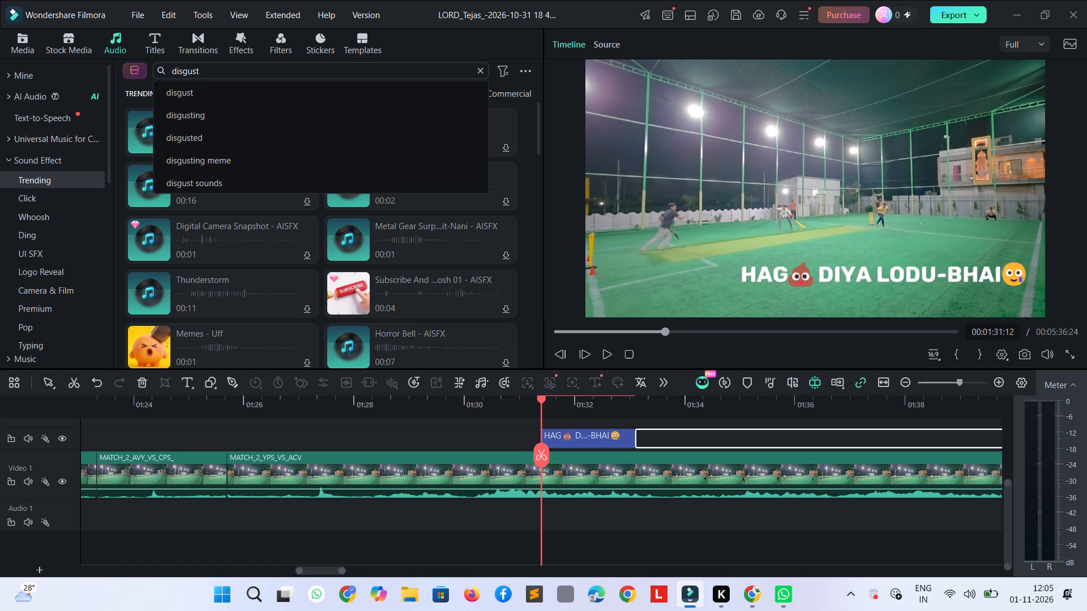
{"action": "key", "text": "Down"}
{"action": "key", "text": "Down"}
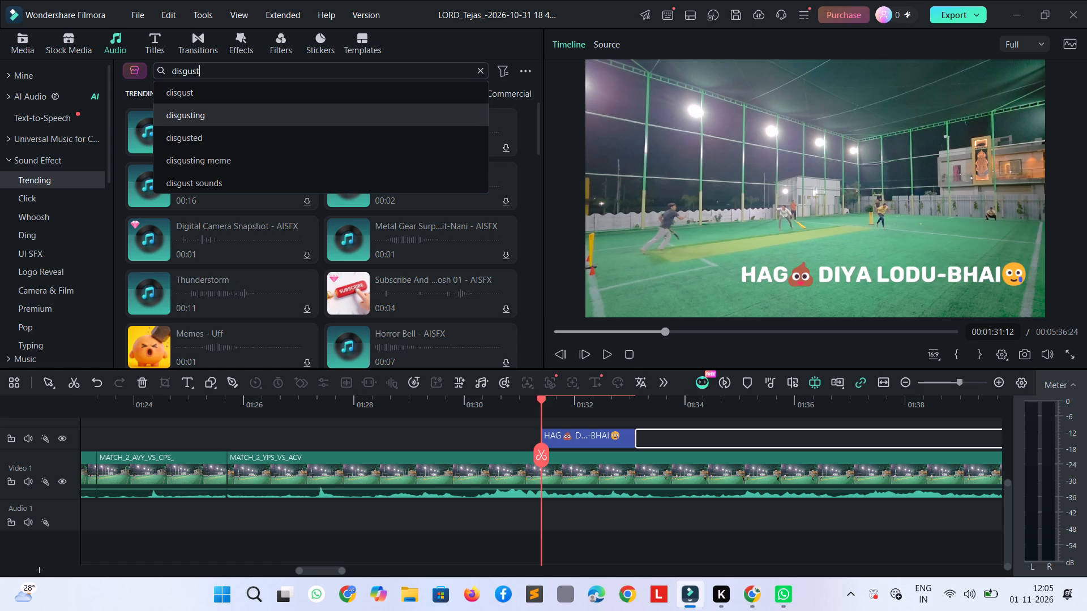
{"action": "key", "text": "Down"}
{"action": "key", "text": "Down"}
{"action": "key", "text": "Return"}
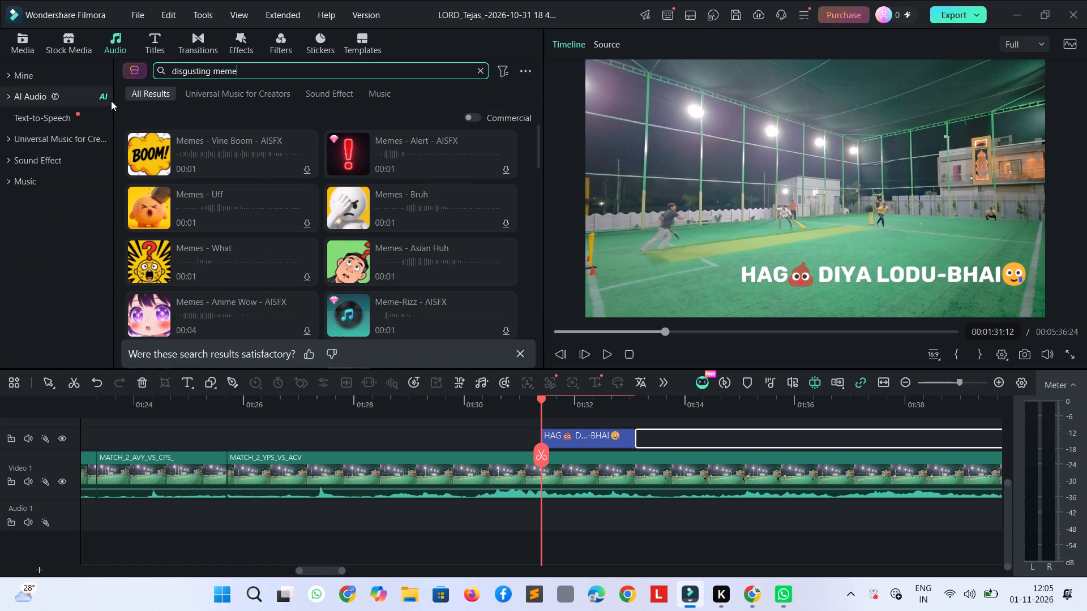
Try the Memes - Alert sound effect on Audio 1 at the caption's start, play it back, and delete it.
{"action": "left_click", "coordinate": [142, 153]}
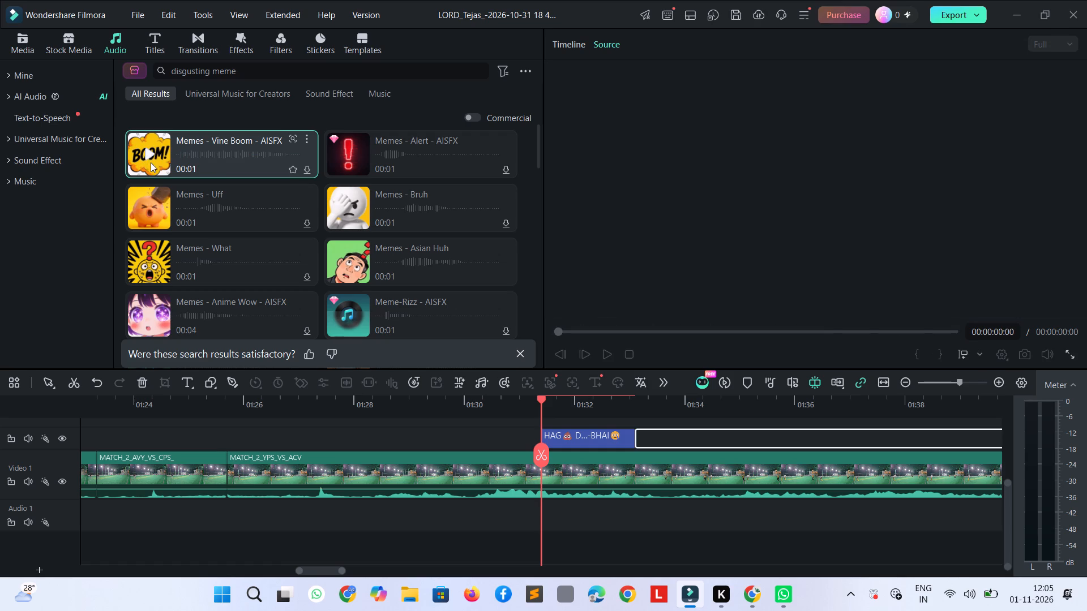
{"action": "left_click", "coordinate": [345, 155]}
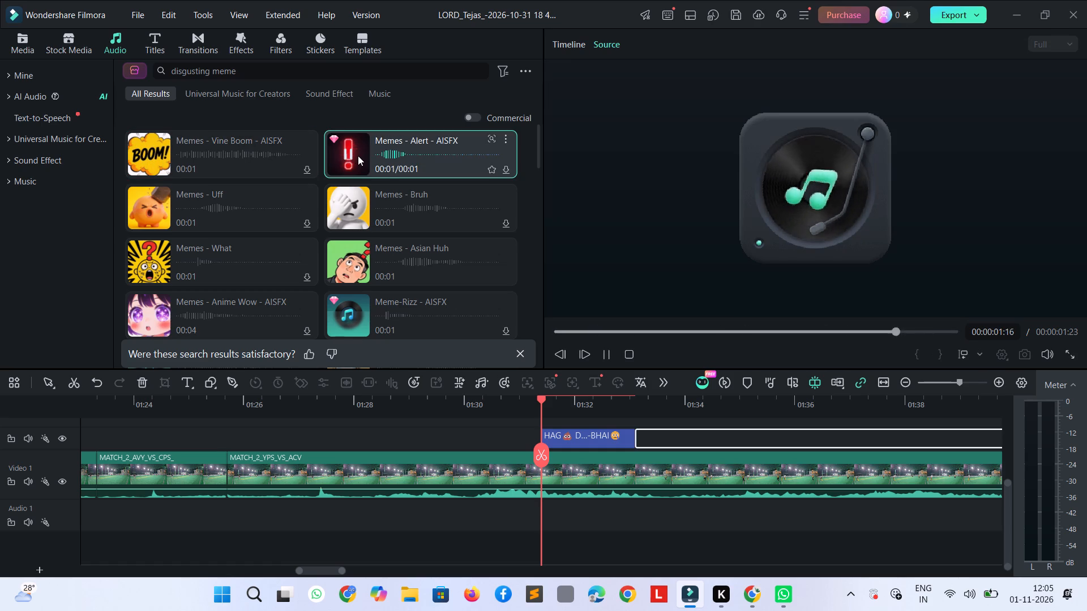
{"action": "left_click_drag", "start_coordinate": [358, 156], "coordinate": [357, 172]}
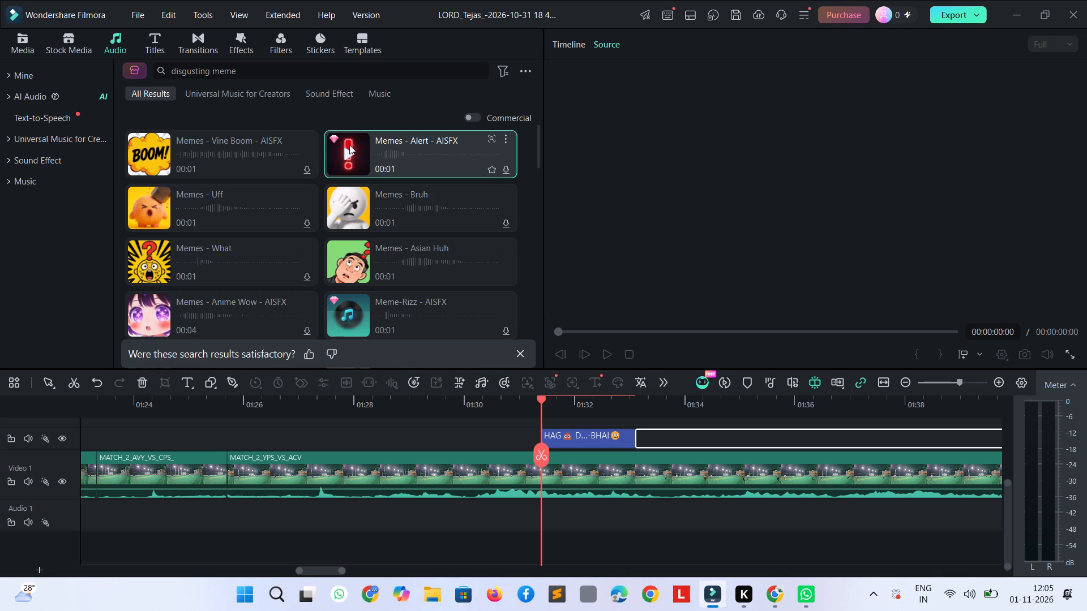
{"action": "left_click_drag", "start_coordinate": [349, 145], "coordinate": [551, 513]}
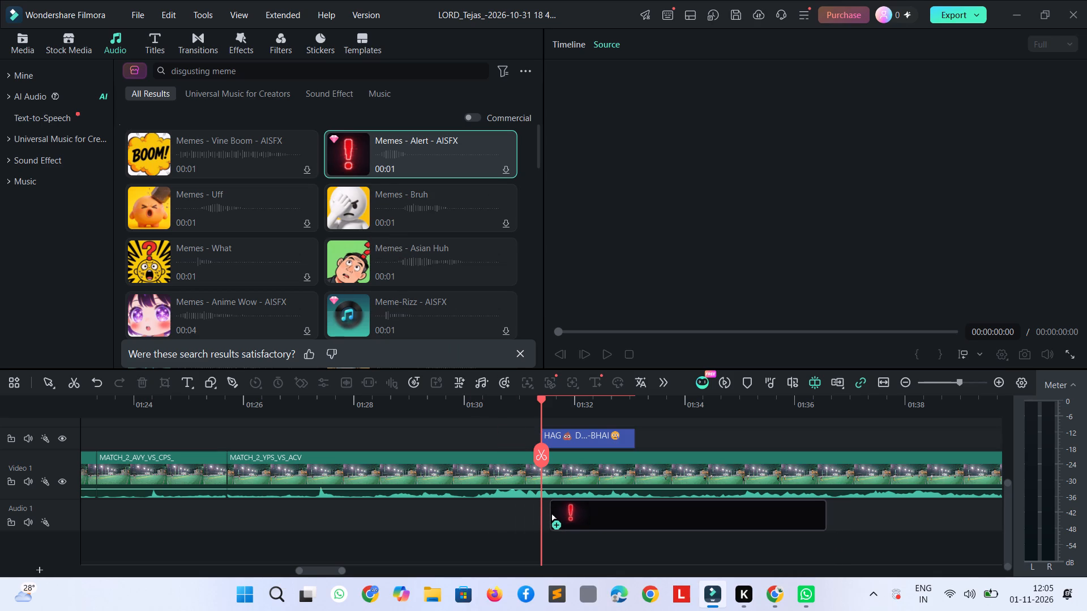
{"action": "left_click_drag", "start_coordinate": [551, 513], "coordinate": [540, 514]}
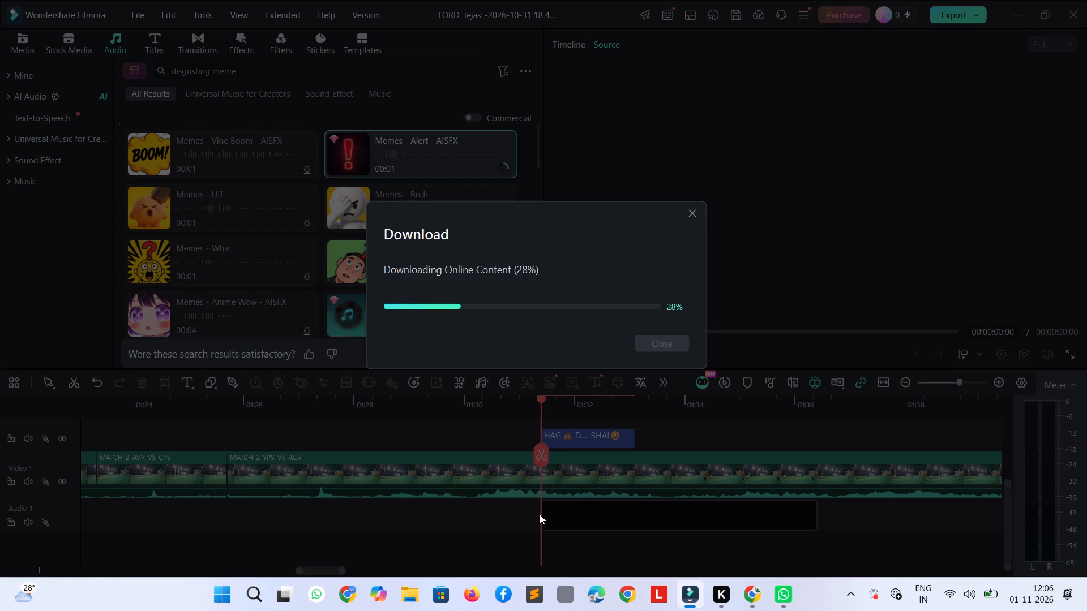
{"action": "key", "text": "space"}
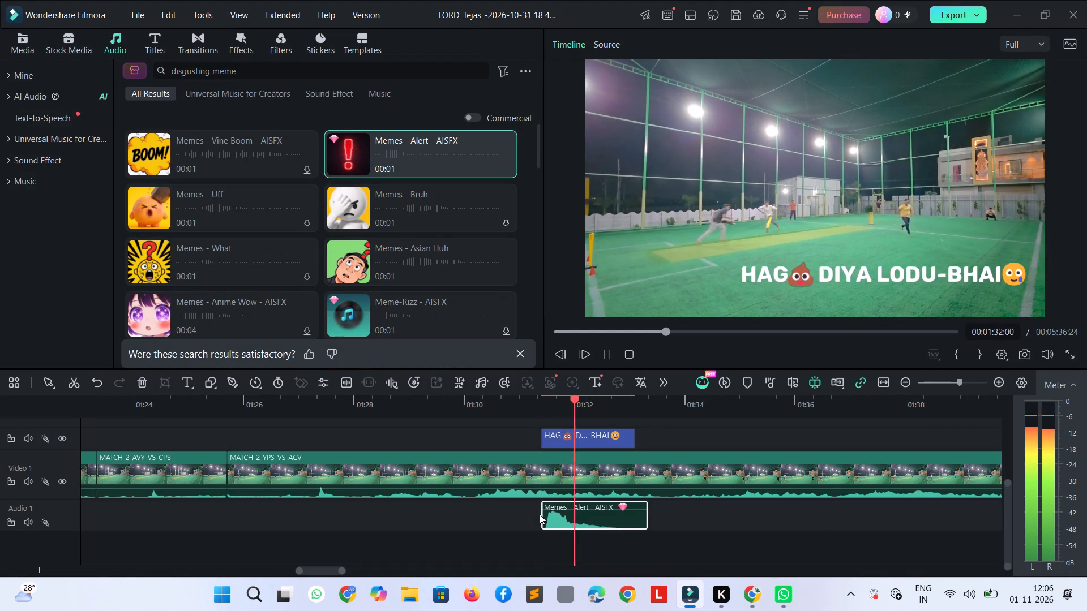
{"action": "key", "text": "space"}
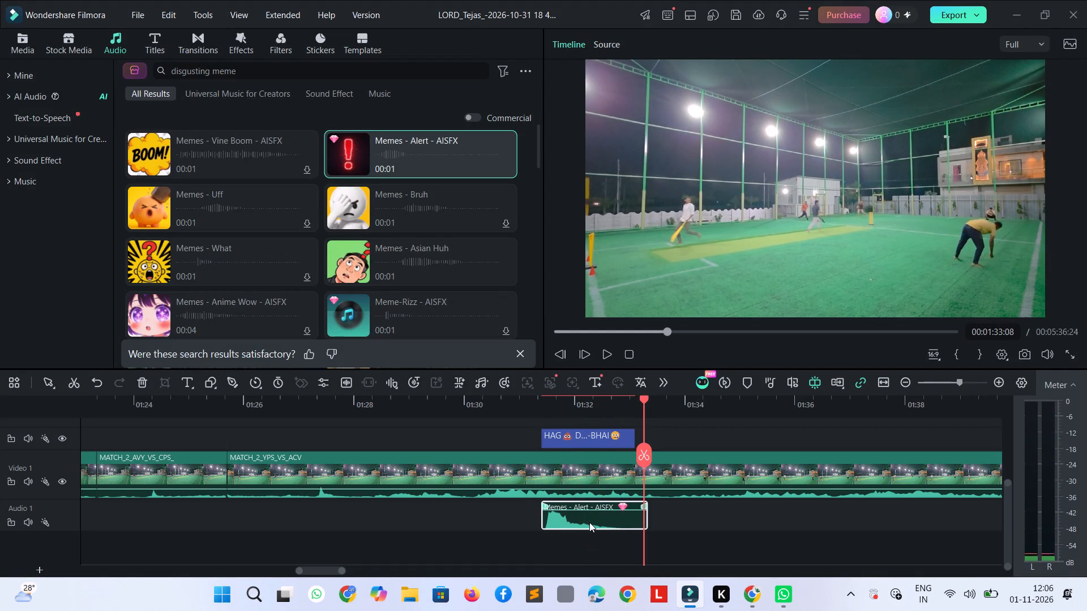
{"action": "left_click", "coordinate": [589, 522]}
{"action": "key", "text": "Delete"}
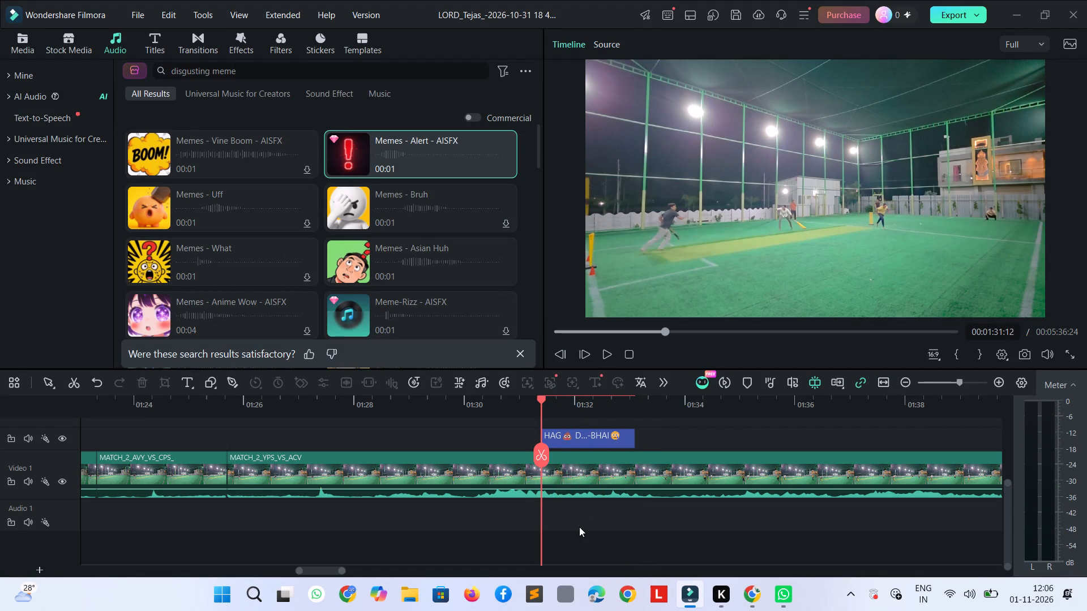
Audition the Uff, What, Asian Huh, Anime Wow and Chipmunk Laugh meme sounds for the caption.
{"action": "left_click", "coordinate": [139, 205]}
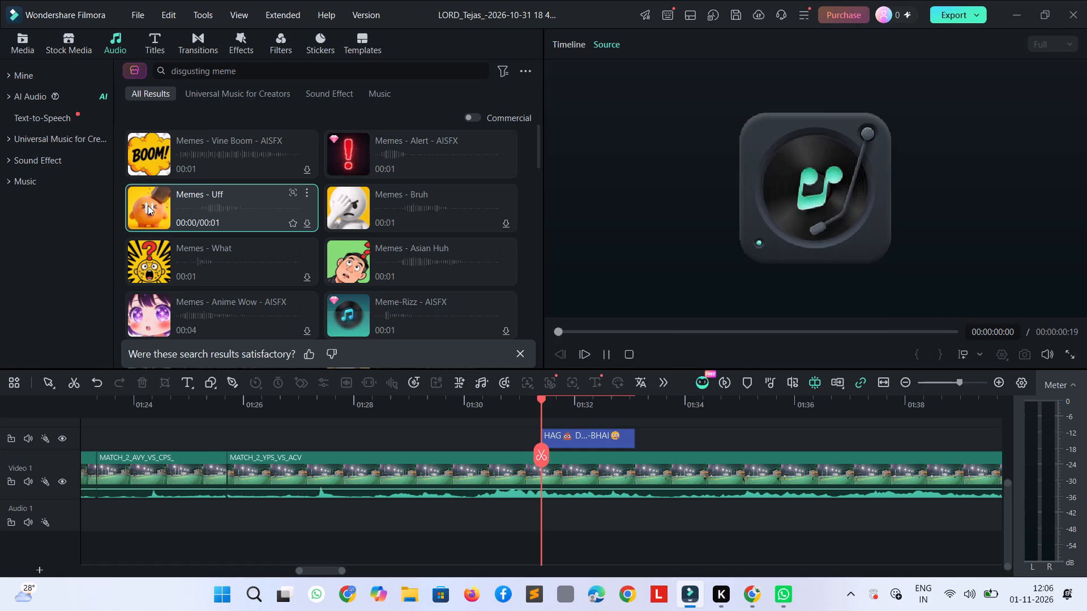
{"action": "key", "text": "space"}
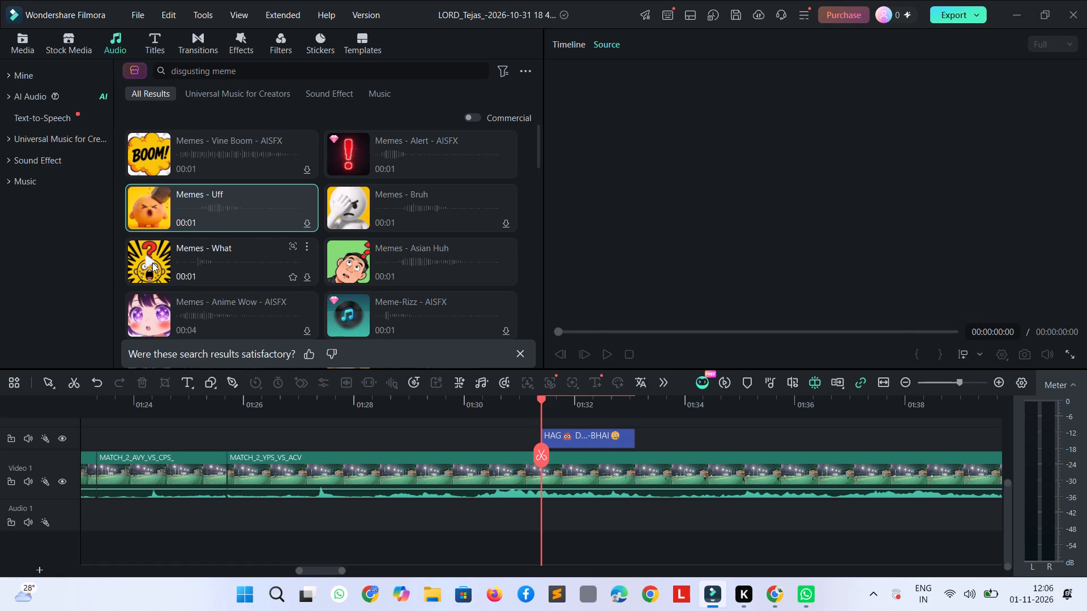
{"action": "left_click", "coordinate": [152, 263]}
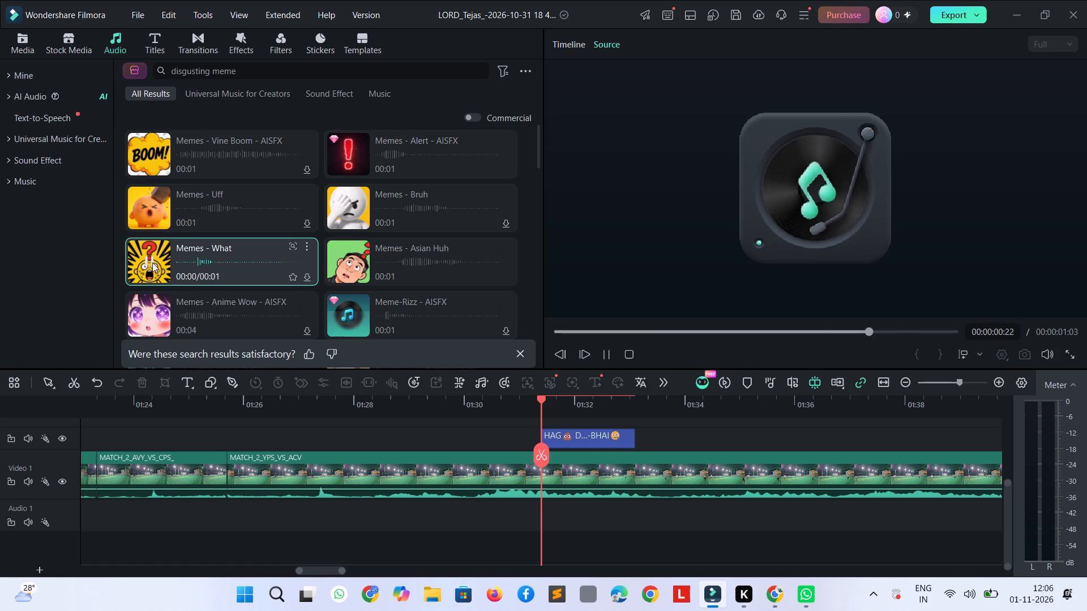
{"action": "left_click", "coordinate": [340, 266]}
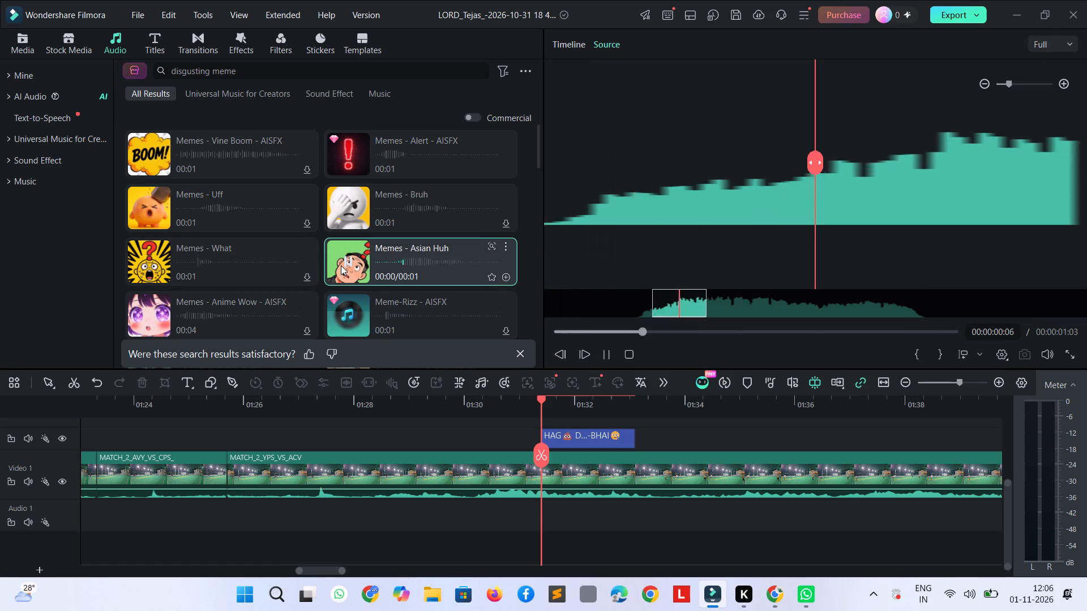
{"action": "left_click", "coordinate": [152, 315]}
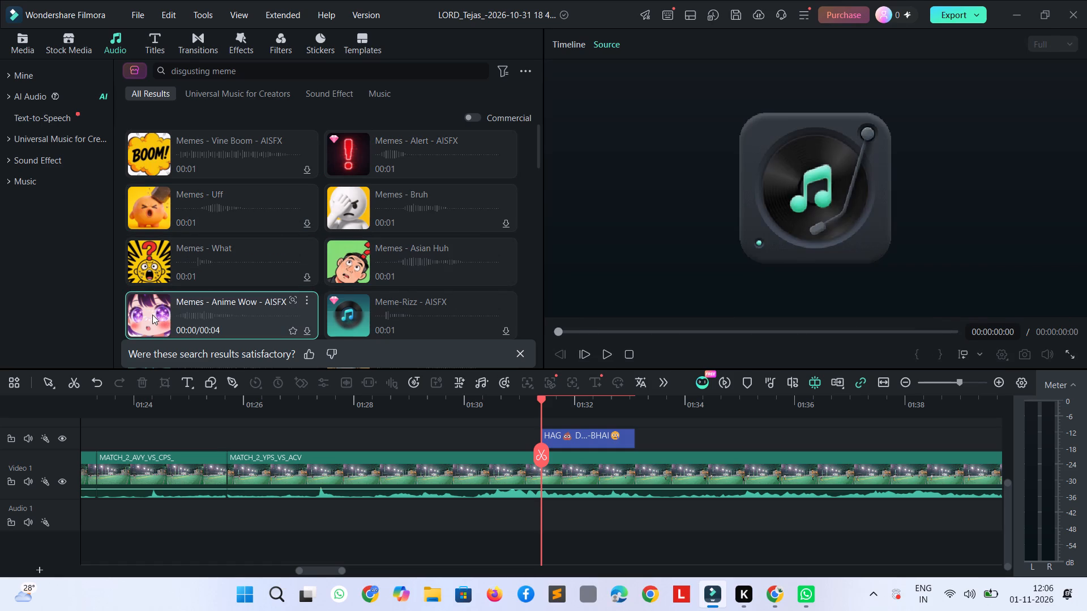
{"action": "scroll", "coordinate": [224, 270], "scroll_direction": "down", "scroll_amount": 1}
{"action": "key", "text": "space"}
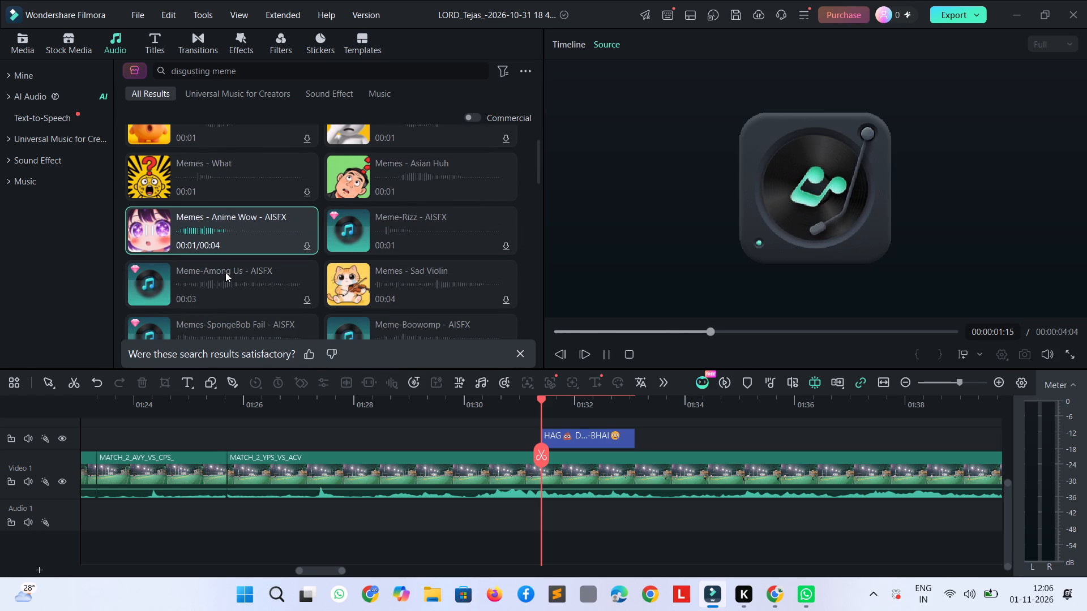
{"action": "scroll", "coordinate": [225, 272], "scroll_direction": "down", "scroll_amount": 2}
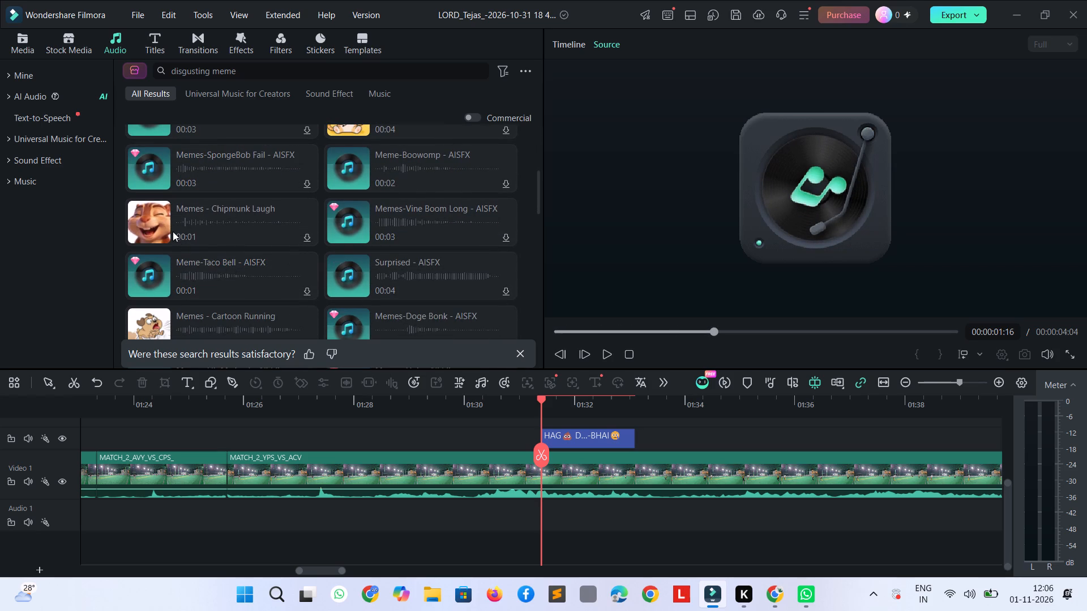
{"action": "left_click", "coordinate": [162, 225]}
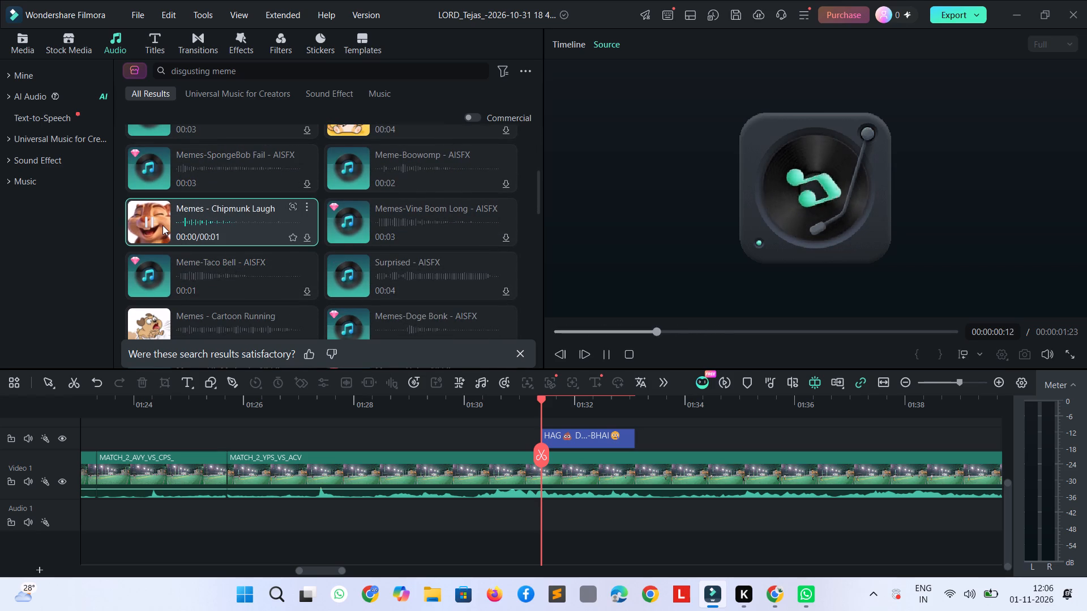
{"action": "key", "text": "space"}
{"action": "scroll", "coordinate": [181, 200], "scroll_direction": "up", "scroll_amount": 4}
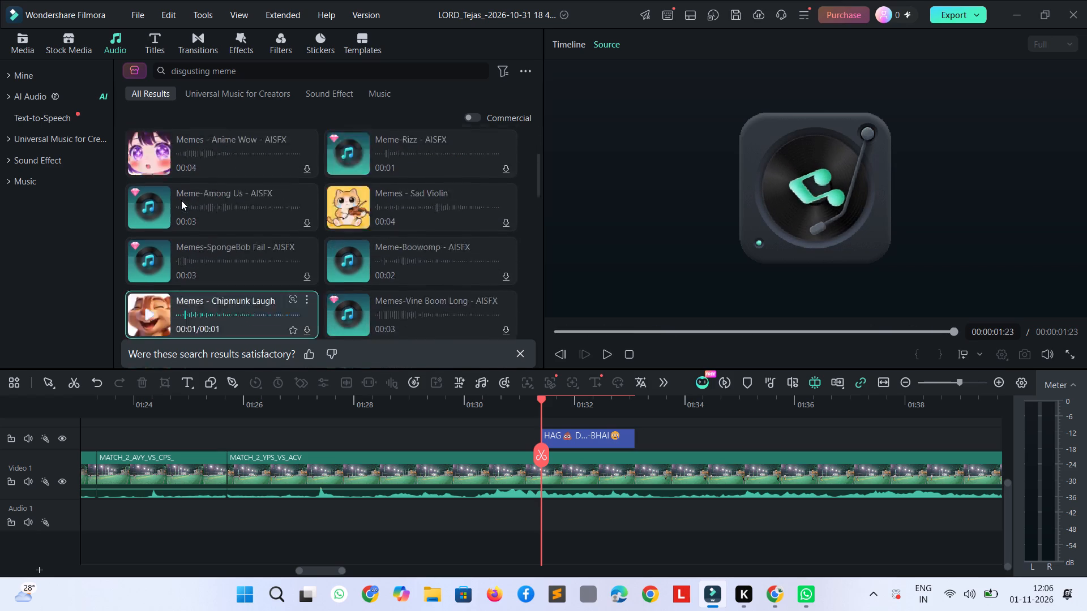
{"action": "scroll", "coordinate": [181, 200], "scroll_direction": "up", "scroll_amount": 3}
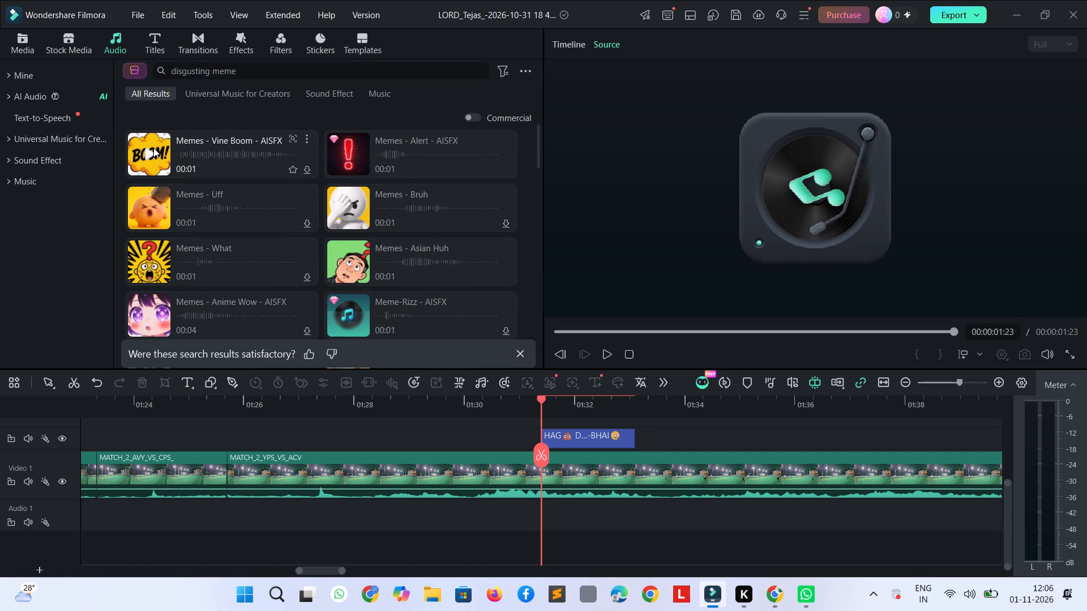
Compare the Bruh, Asian Huh and Vine Boom sounds, place Memes - Vine Boom on Audio 1 at the caption's start, and play it back.
{"action": "left_click", "coordinate": [345, 200]}
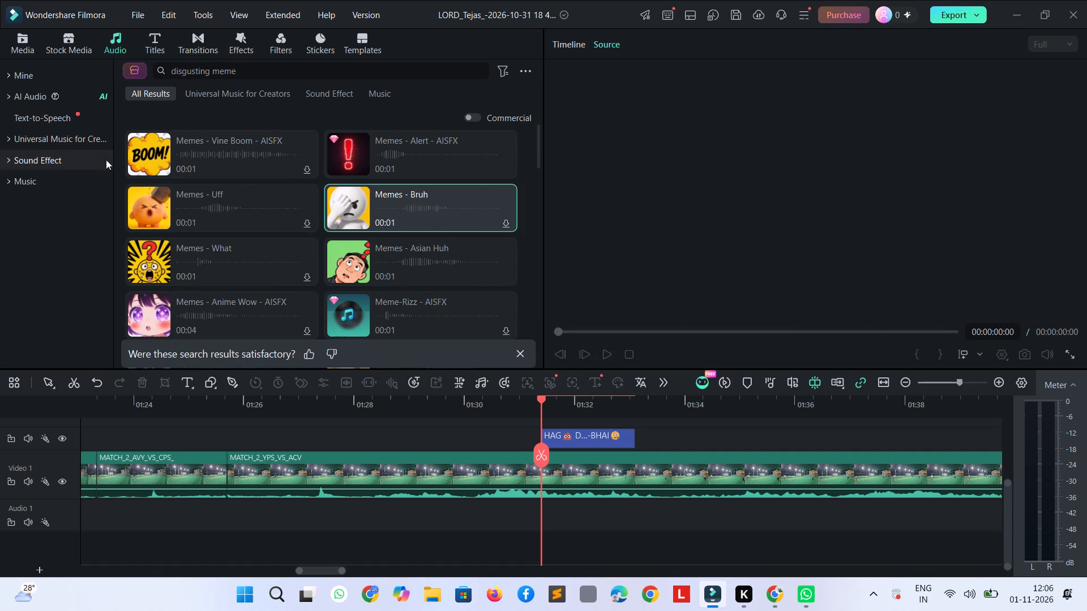
{"action": "left_click", "coordinate": [143, 156]}
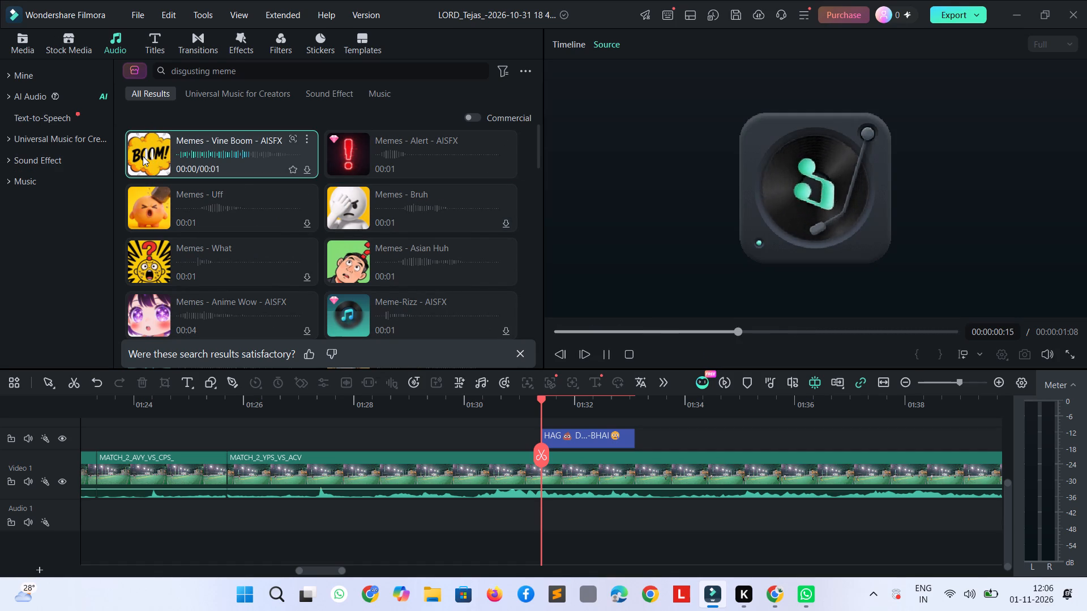
{"action": "left_click", "coordinate": [342, 255]}
{"action": "key", "text": "space"}
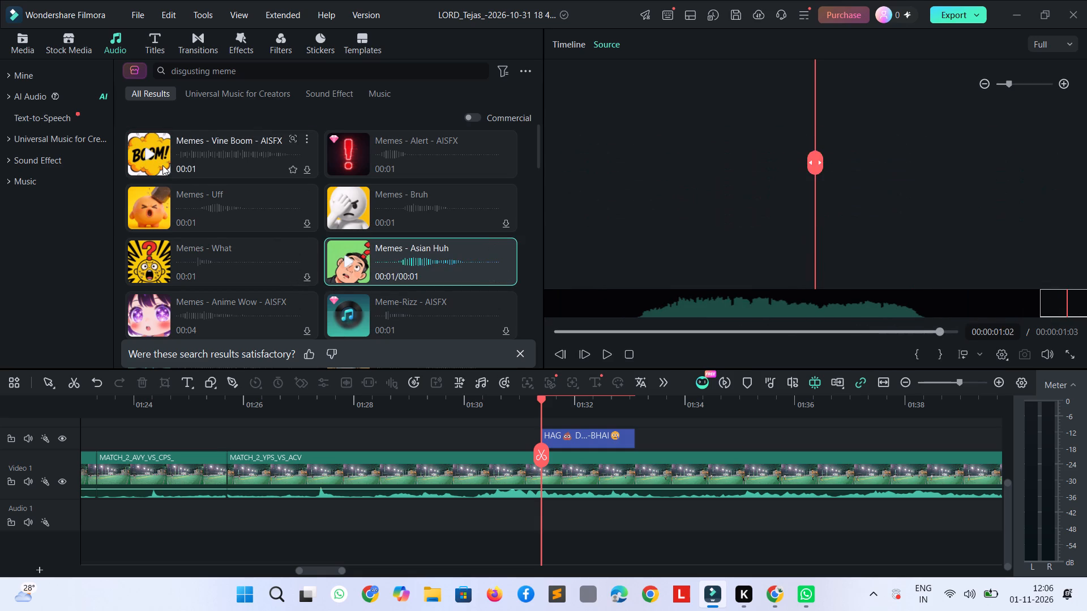
{"action": "left_click", "coordinate": [166, 159]}
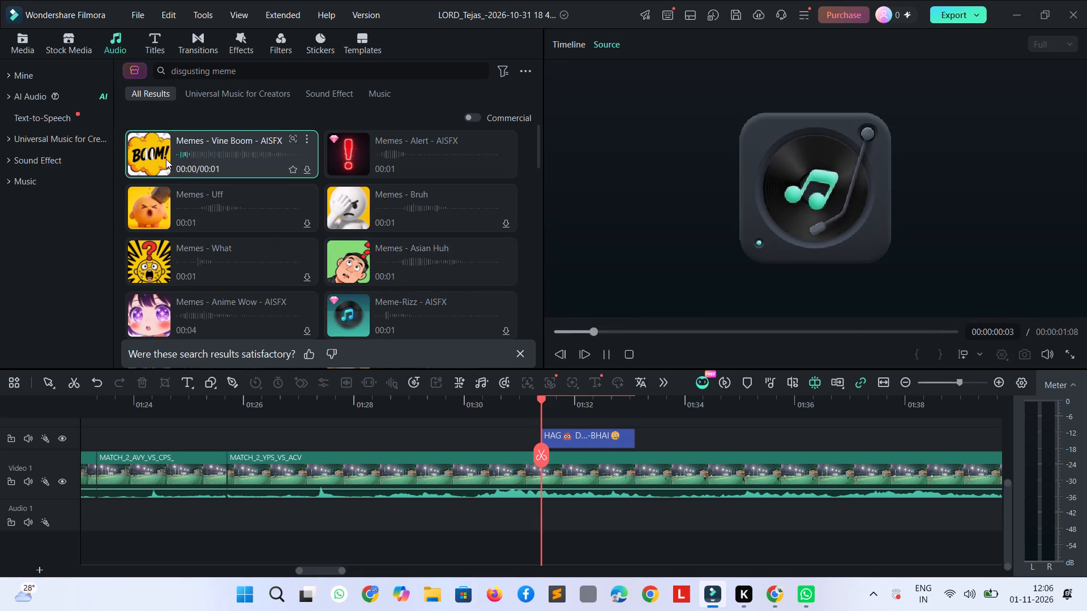
{"action": "key", "text": "space"}
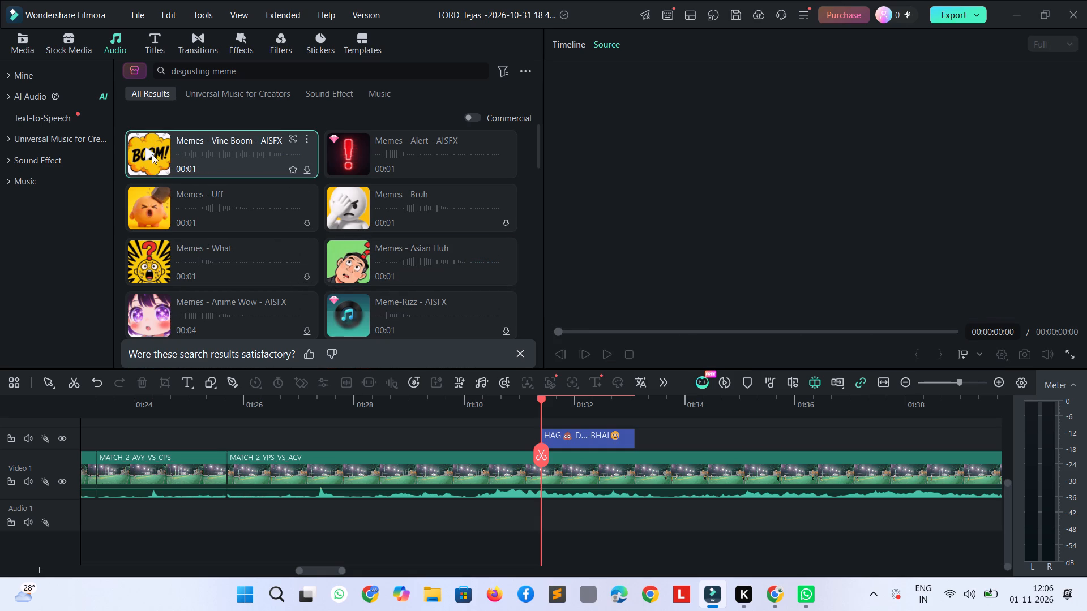
{"action": "left_click_drag", "start_coordinate": [152, 154], "coordinate": [542, 520]}
{"action": "key", "text": "space"}
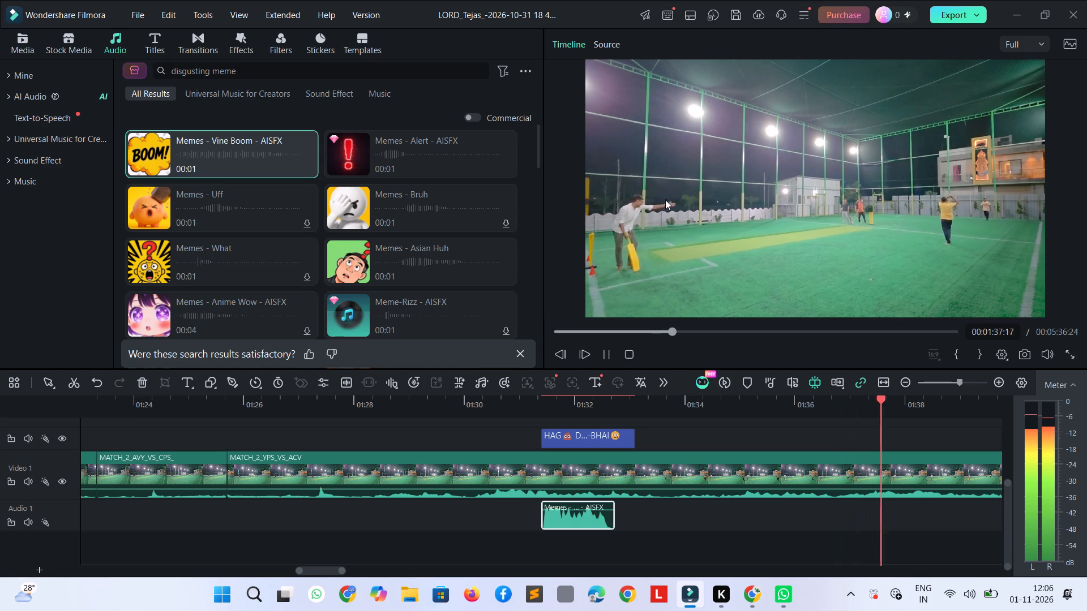
{"action": "key", "text": "space"}
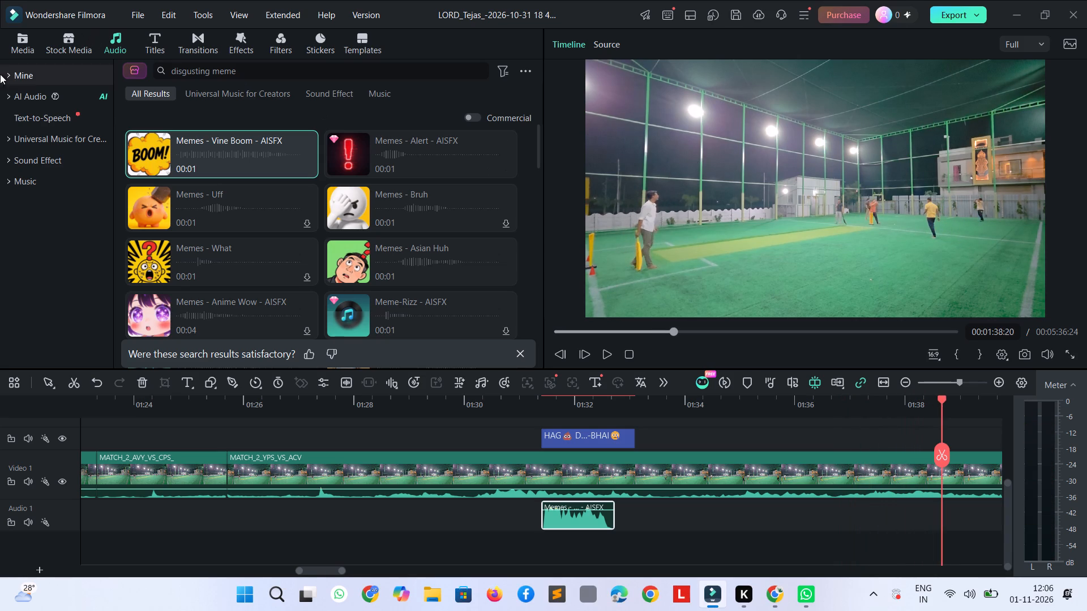
Switch to Chrome and search Google for "funny meme download".
{"action": "left_click", "coordinate": [28, 38]}
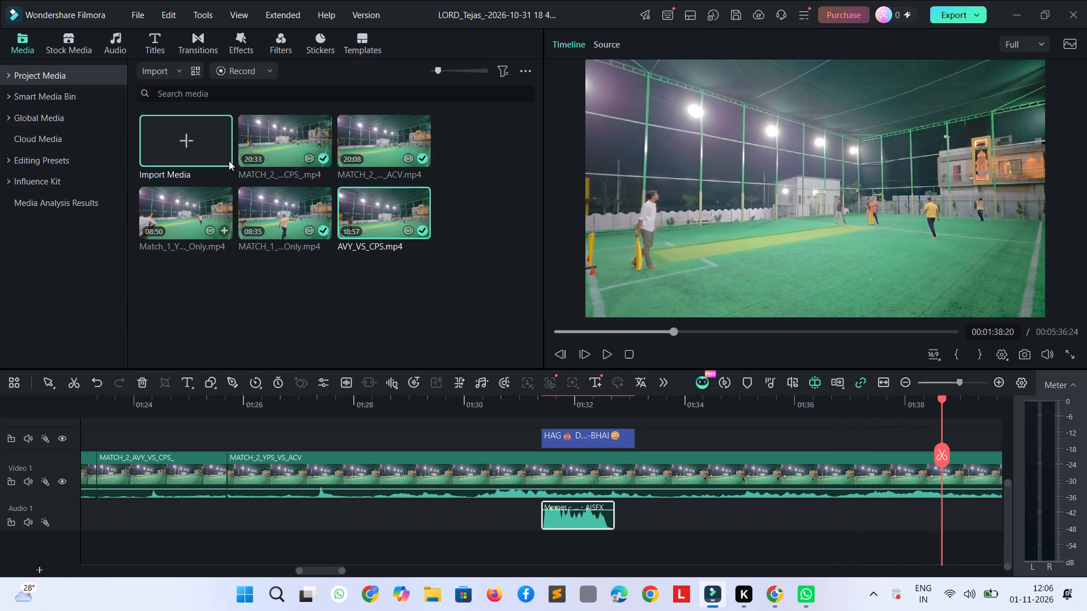
{"action": "key", "text": "alt+Tab"}
{"action": "key", "text": "alt+Tab"}
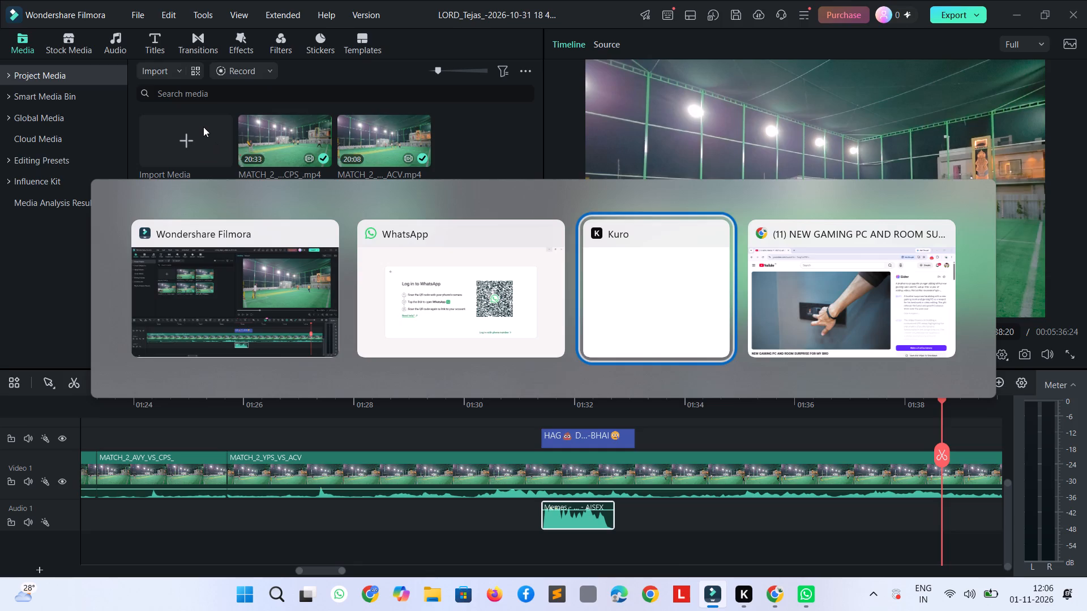
{"action": "key", "text": "alt+Tab"}
{"action": "left_click", "coordinate": [237, 20]}
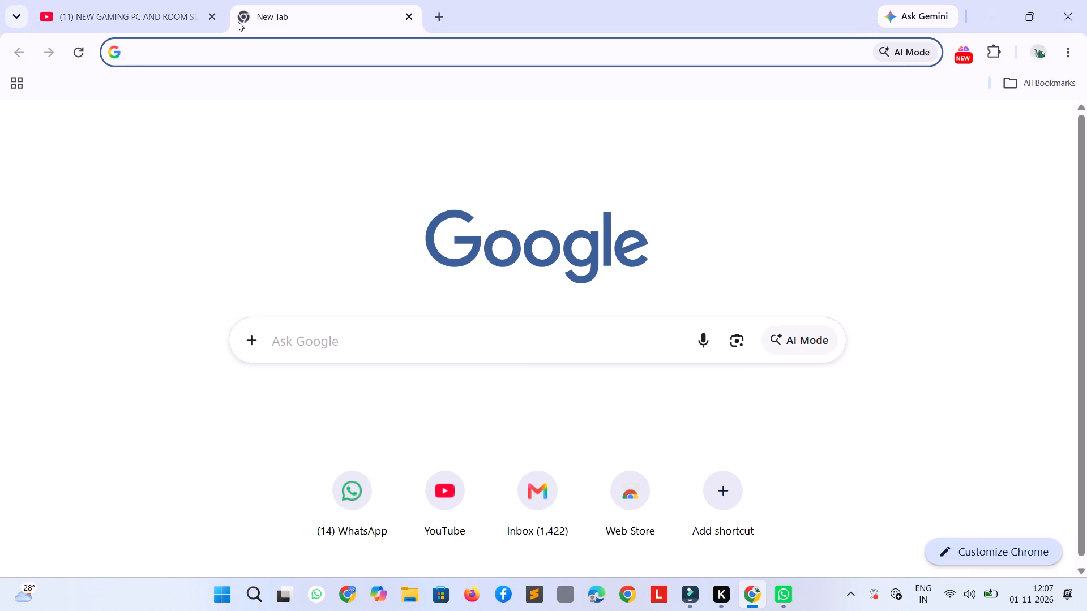
{"action": "type", "text": "Funny"}
{"action": "key", "text": "space"}
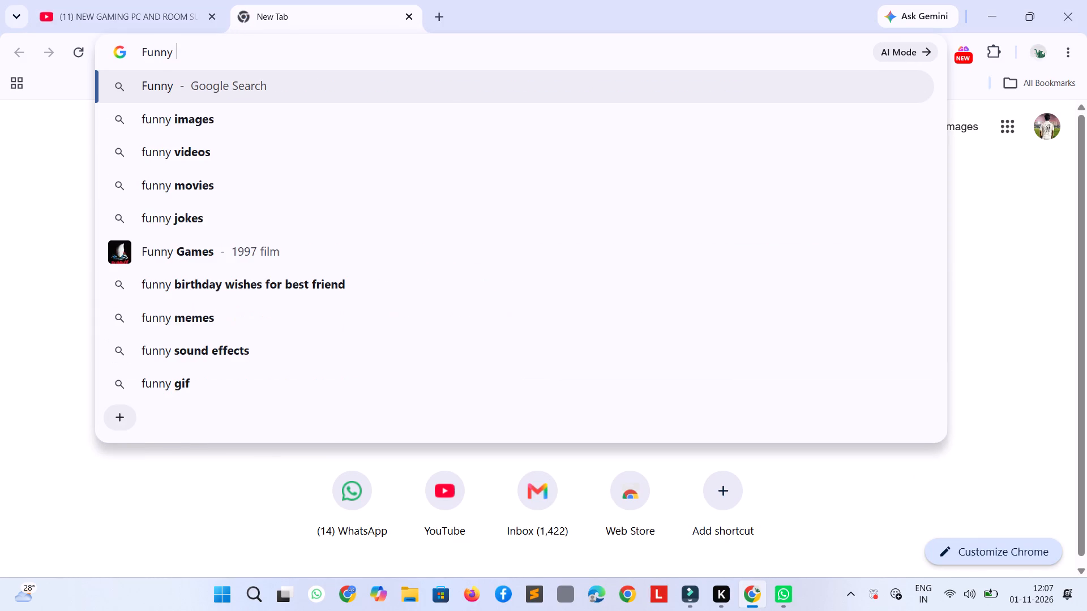
{"action": "type", "text": "Meme"}
{"action": "key", "text": "space"}
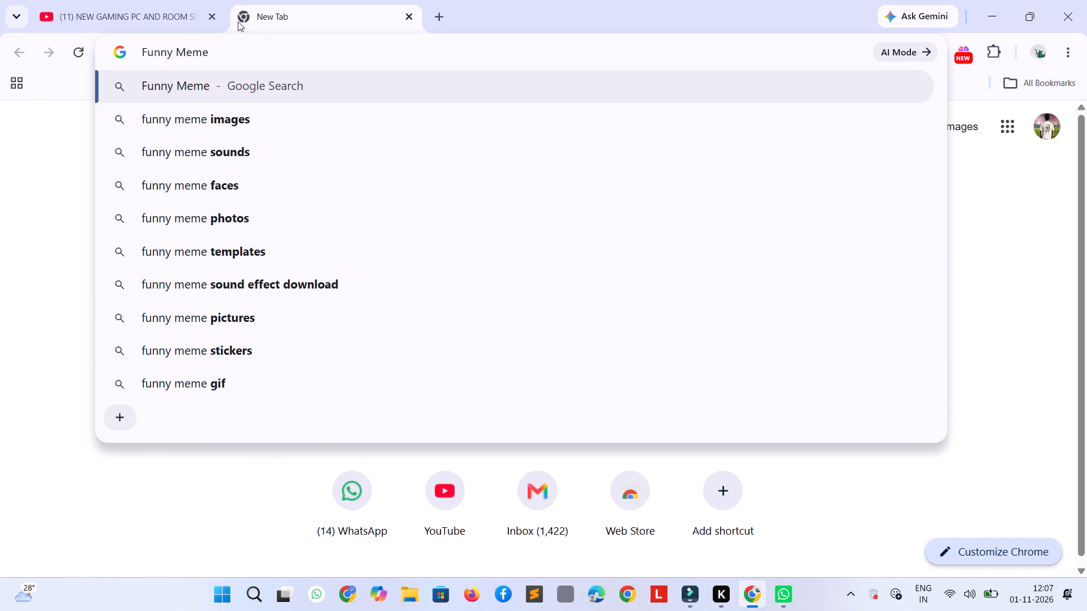
{"action": "type", "text": "downlo"}
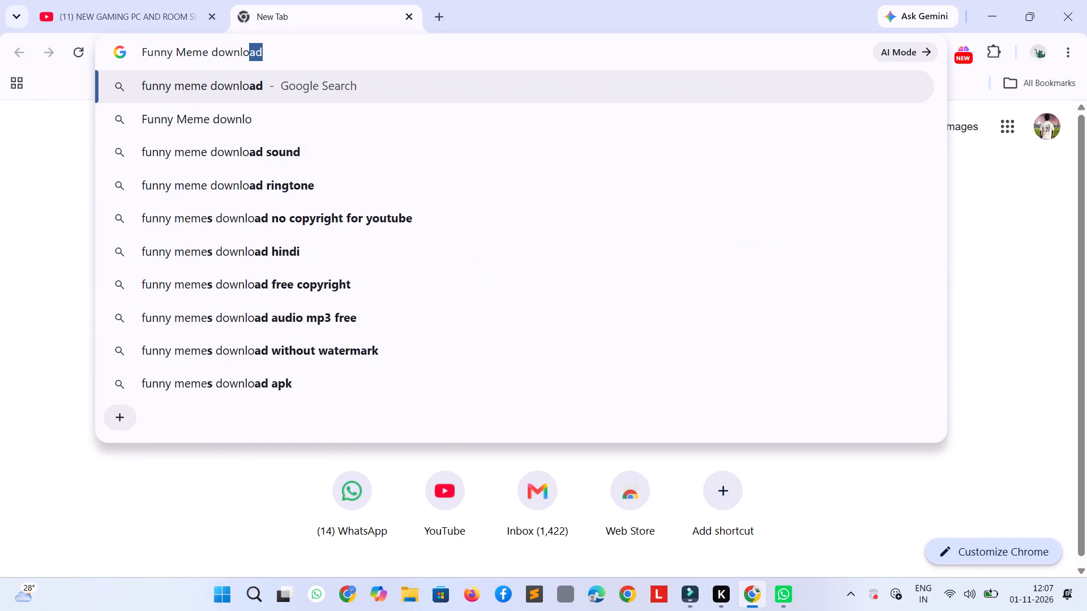
{"action": "key", "text": "Return"}
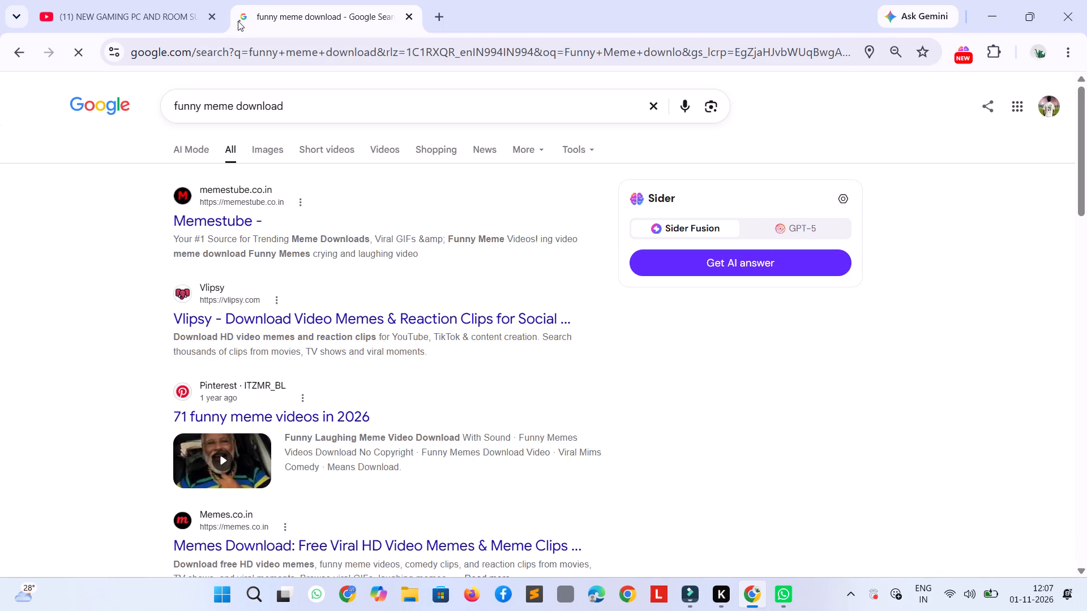
Look through the meme clips on the Memestube home page and return to the search results.
{"action": "left_click", "coordinate": [219, 225]}
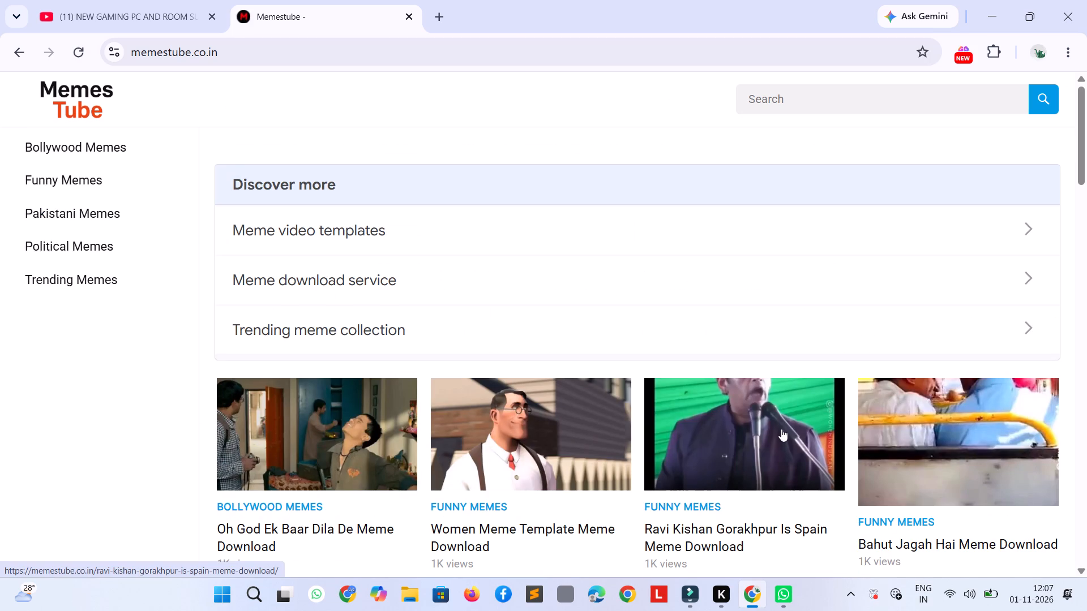
{"action": "scroll", "coordinate": [781, 429], "scroll_direction": "down", "scroll_amount": 3}
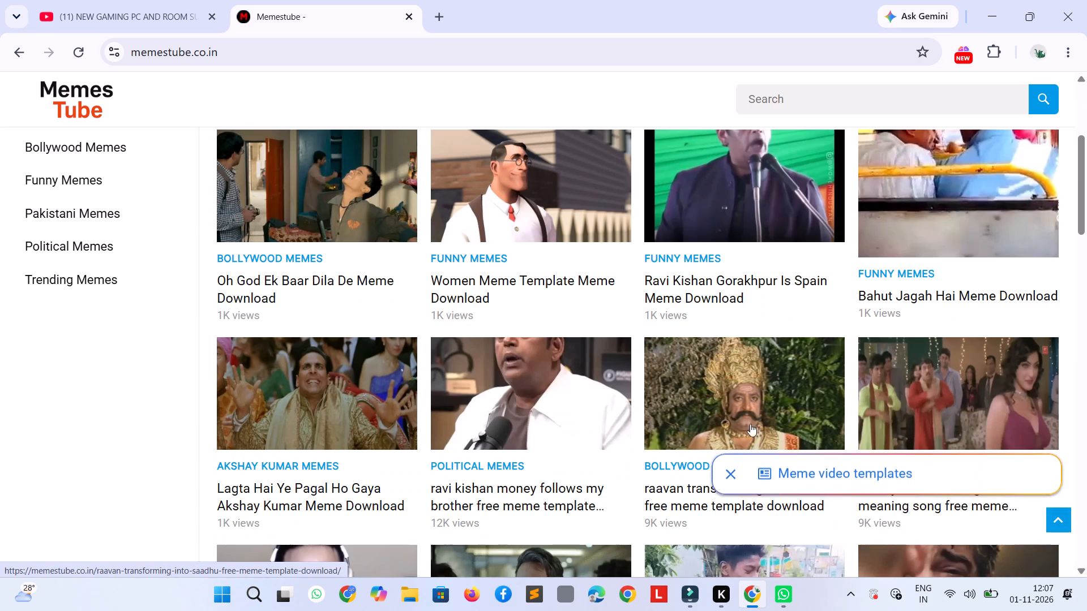
{"action": "scroll", "coordinate": [327, 371], "scroll_direction": "down", "scroll_amount": 2}
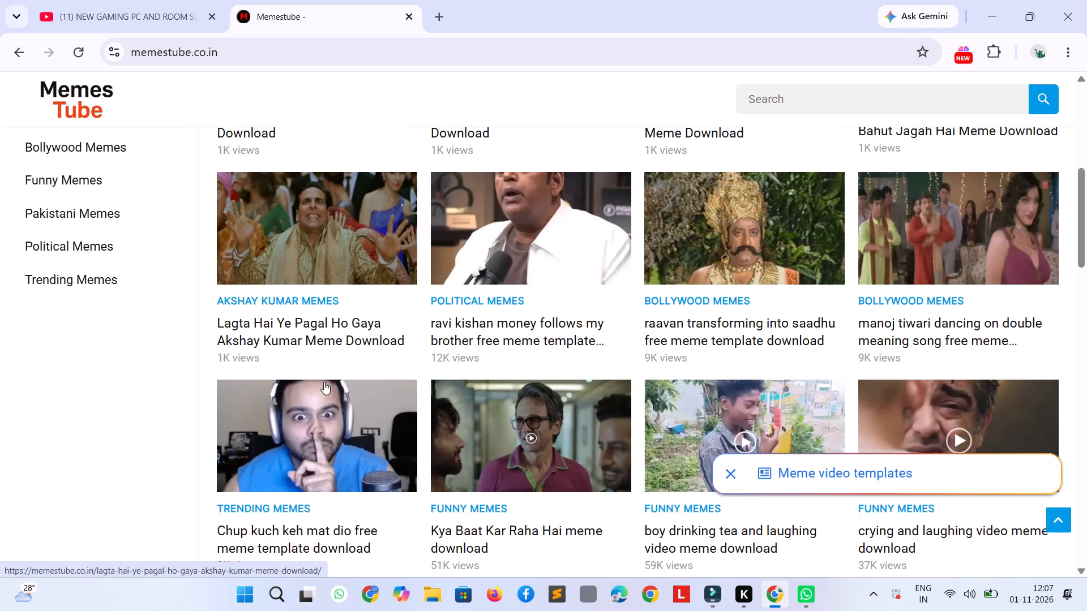
{"action": "left_click", "coordinate": [894, 105]}
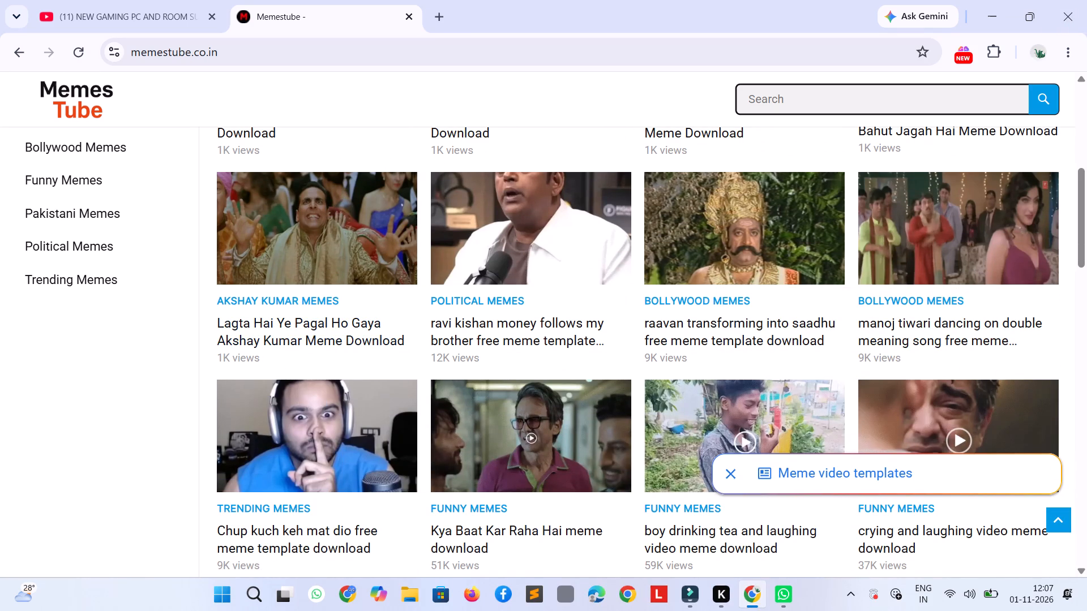
{"action": "key", "text": "grave"}
{"action": "key", "text": "Escape"}
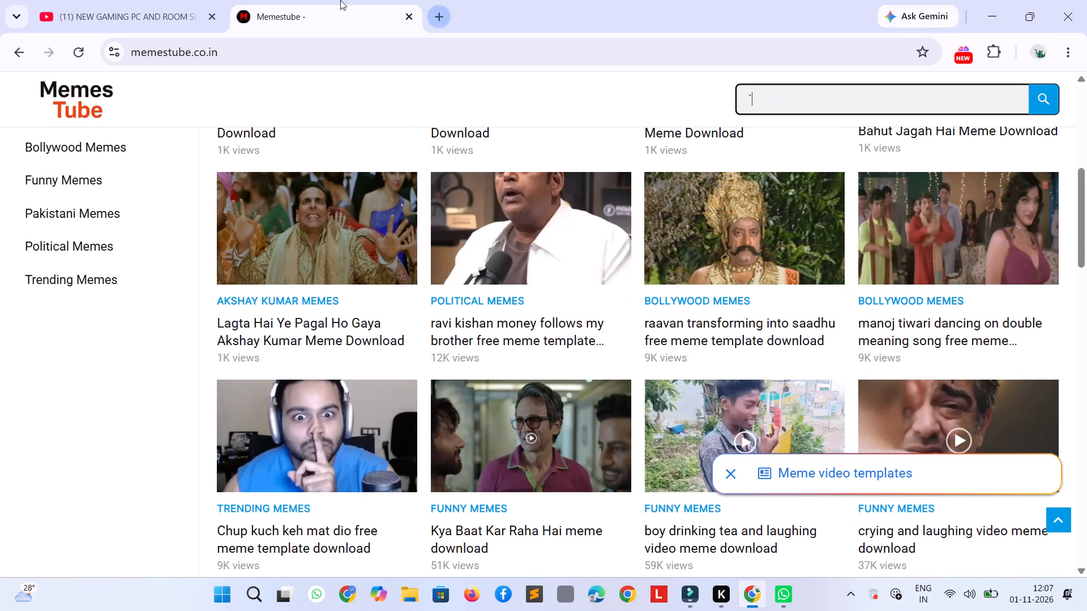
{"action": "left_click", "coordinate": [52, 0]}
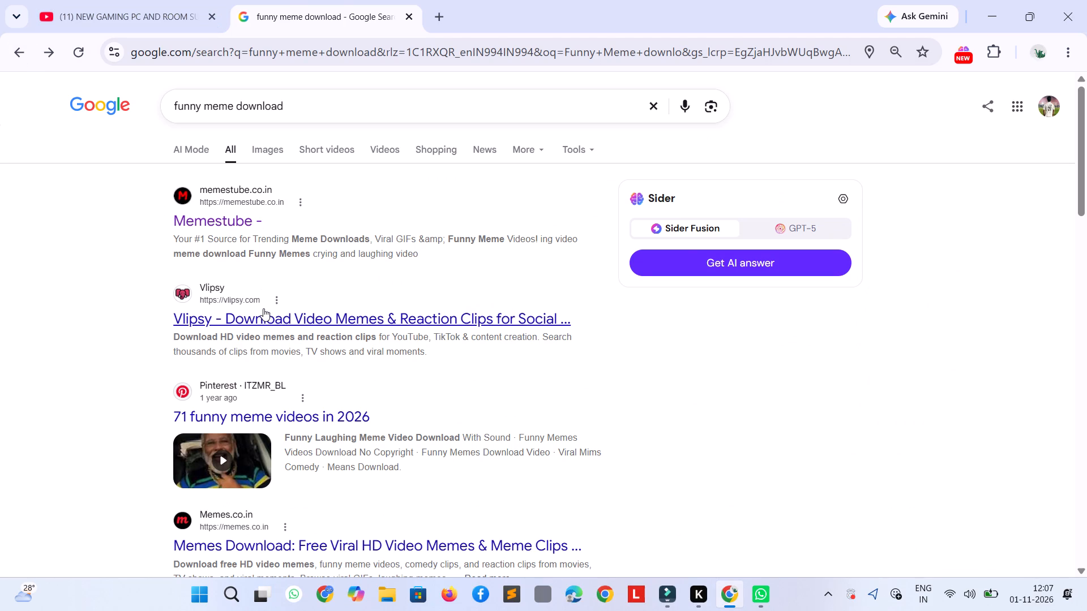
Open the Vlipsy site and preview its Shocked cat and "Oh, nice." clips.
{"action": "left_click", "coordinate": [263, 308]}
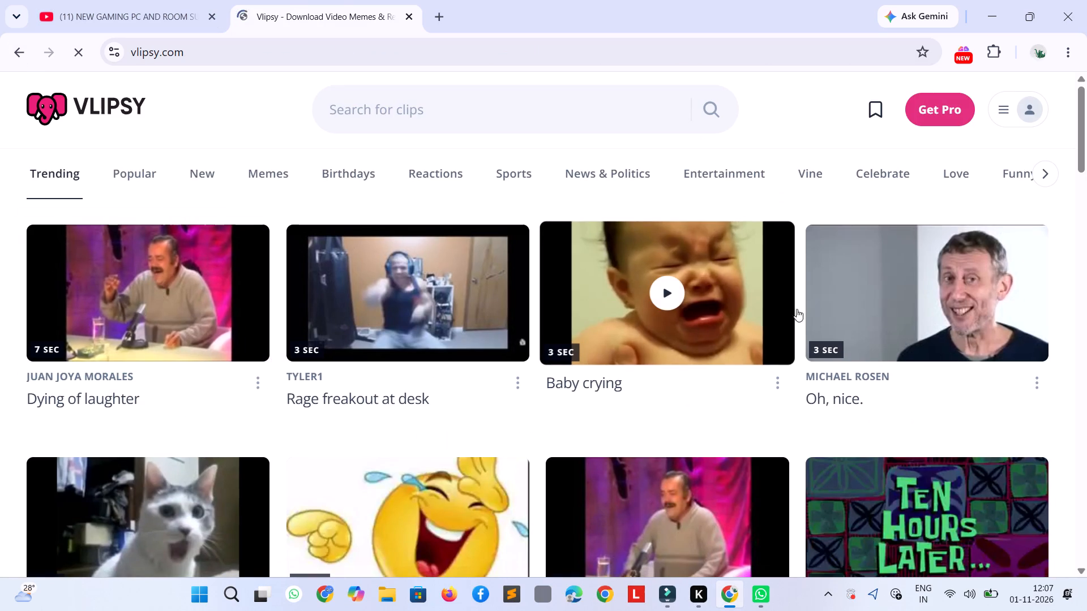
{"action": "left_click", "coordinate": [126, 533]}
{"action": "scroll", "coordinate": [166, 489], "scroll_direction": "down", "scroll_amount": 3}
{"action": "scroll", "coordinate": [533, 468], "scroll_direction": "up", "scroll_amount": 2}
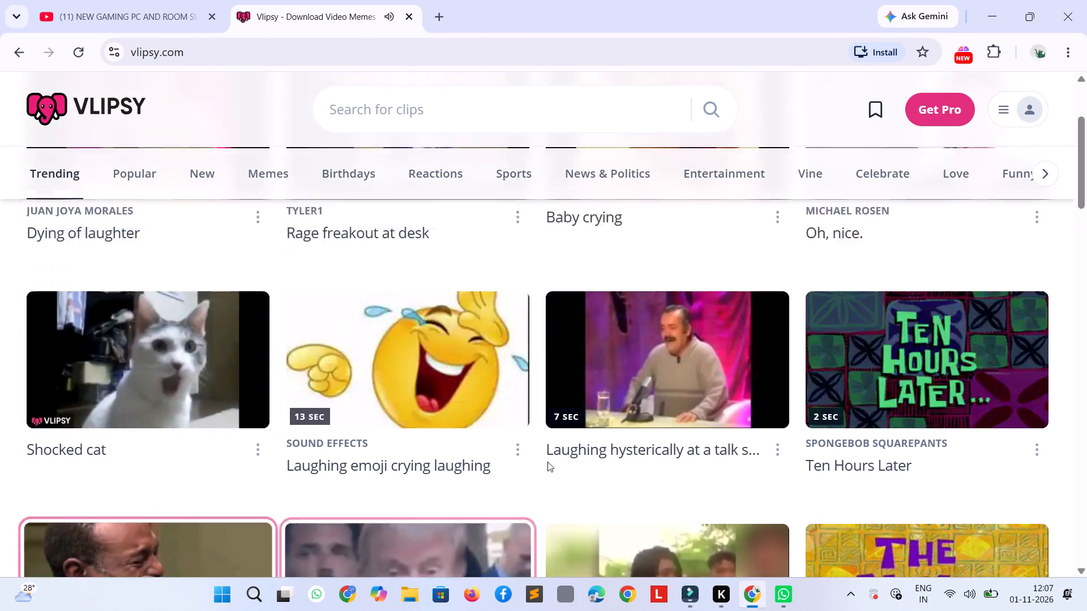
{"action": "scroll", "coordinate": [547, 462], "scroll_direction": "up", "scroll_amount": 2}
{"action": "left_click", "coordinate": [957, 289]}
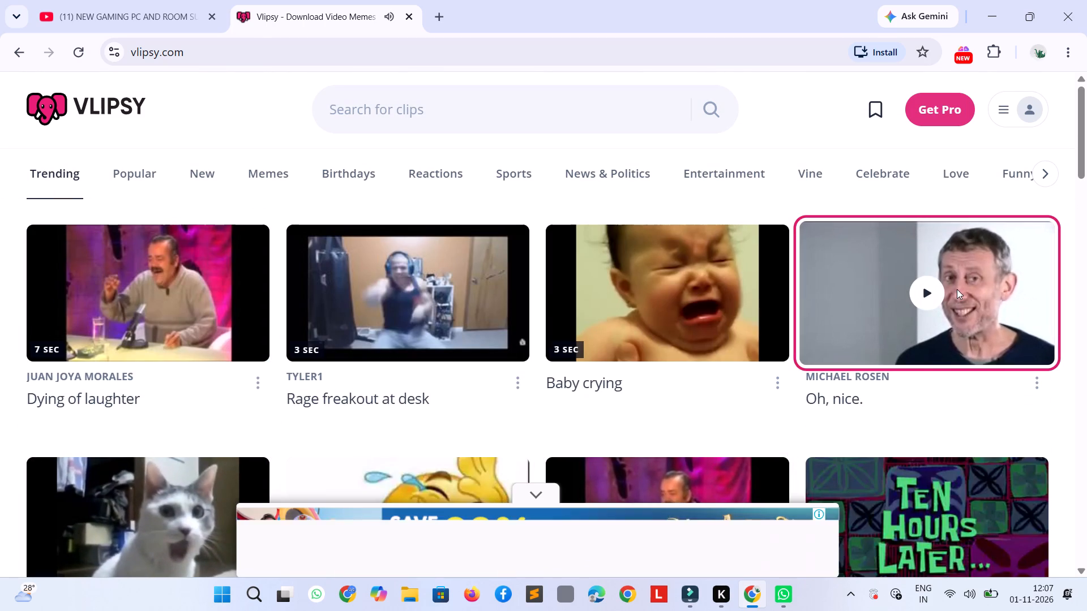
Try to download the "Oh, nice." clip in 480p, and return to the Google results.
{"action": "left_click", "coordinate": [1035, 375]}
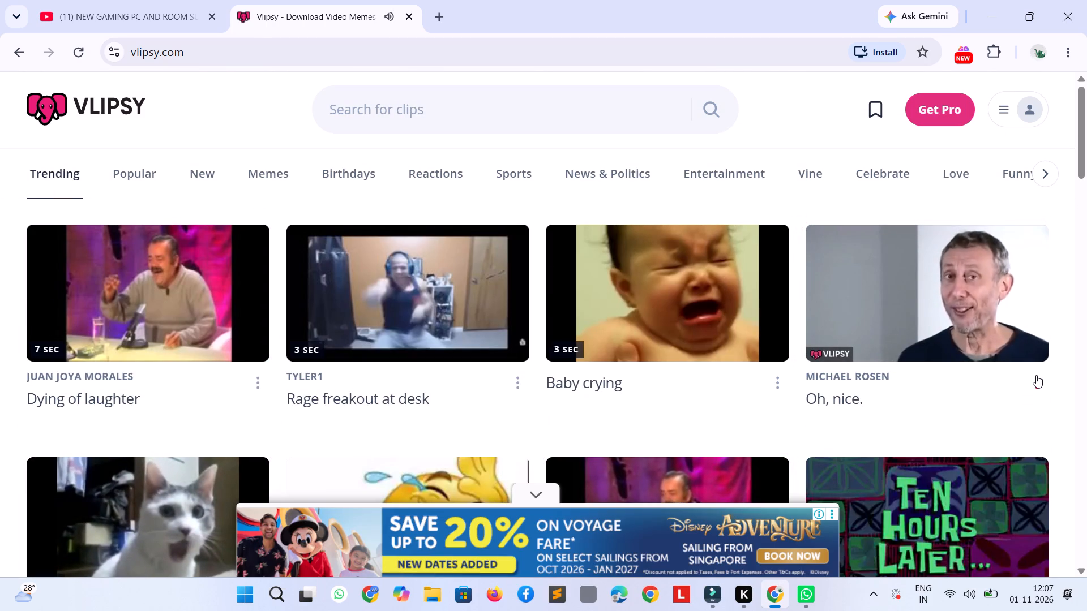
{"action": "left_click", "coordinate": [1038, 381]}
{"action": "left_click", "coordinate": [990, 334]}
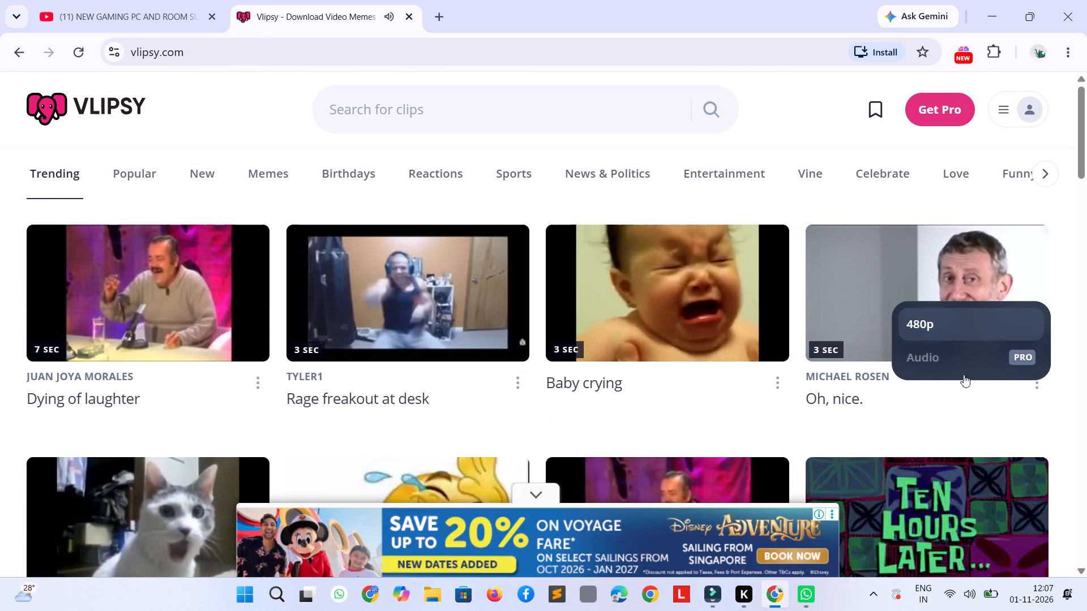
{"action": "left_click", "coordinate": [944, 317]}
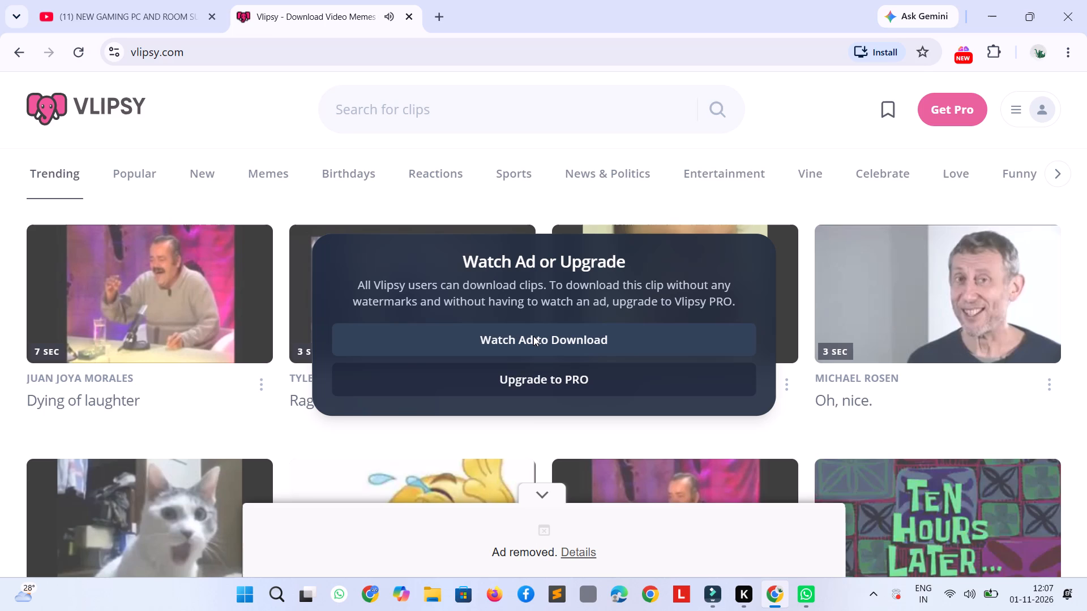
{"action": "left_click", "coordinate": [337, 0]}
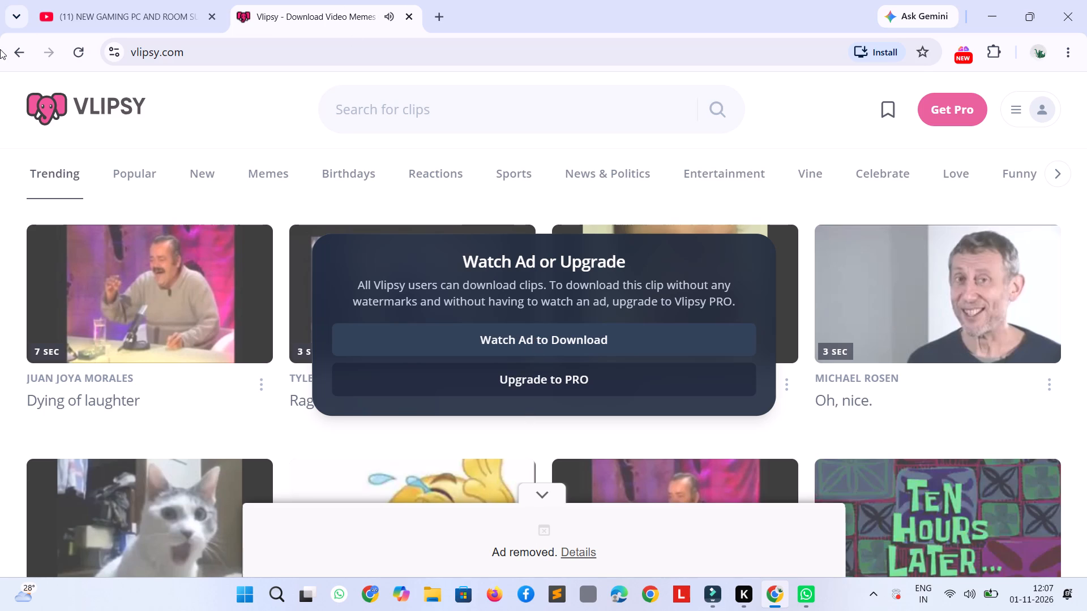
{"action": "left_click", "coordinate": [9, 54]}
Refine the Google search to "funny meme free download".
{"action": "scroll", "coordinate": [241, 415], "scroll_direction": "down", "scroll_amount": 3}
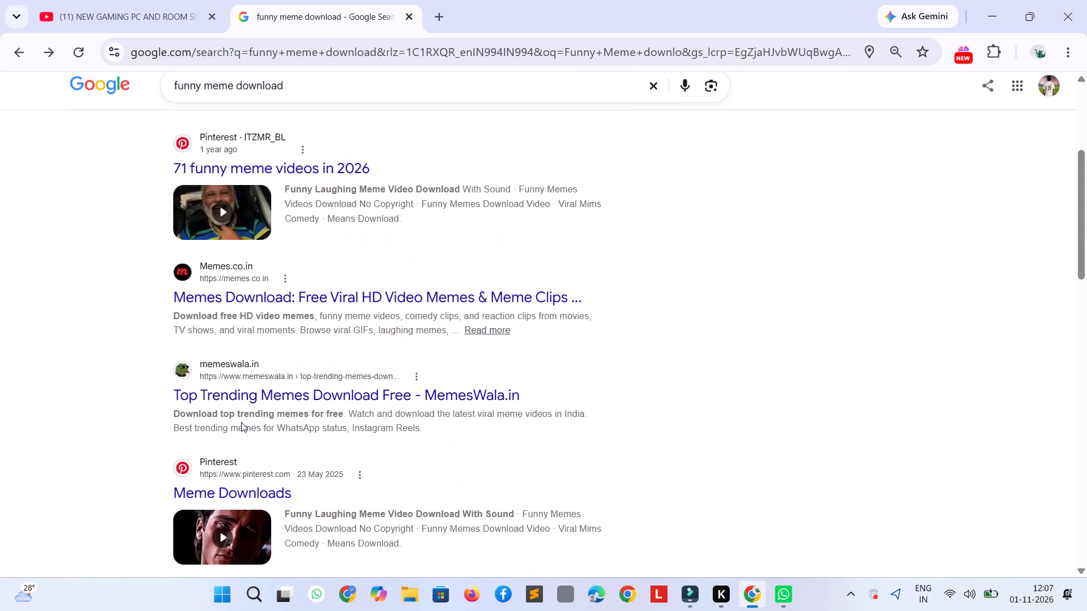
{"action": "left_click", "coordinate": [233, 91]}
{"action": "key", "text": "space"}
{"action": "key", "text": "f"}
{"action": "key", "text": "r"}
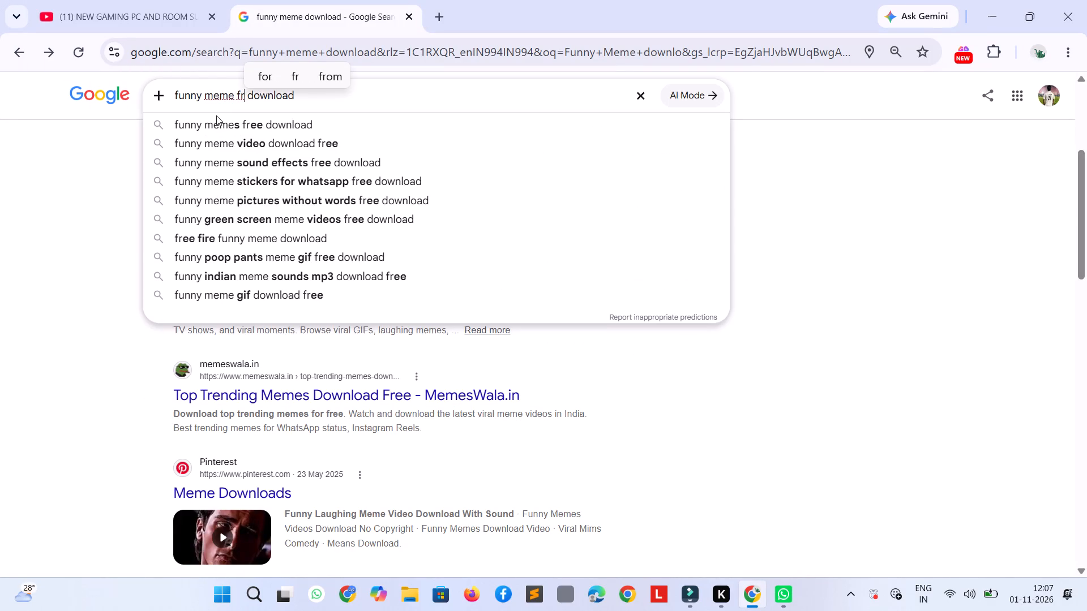
{"action": "type", "text": "ee"}
{"action": "key", "text": "space"}
{"action": "key", "text": "Return"}
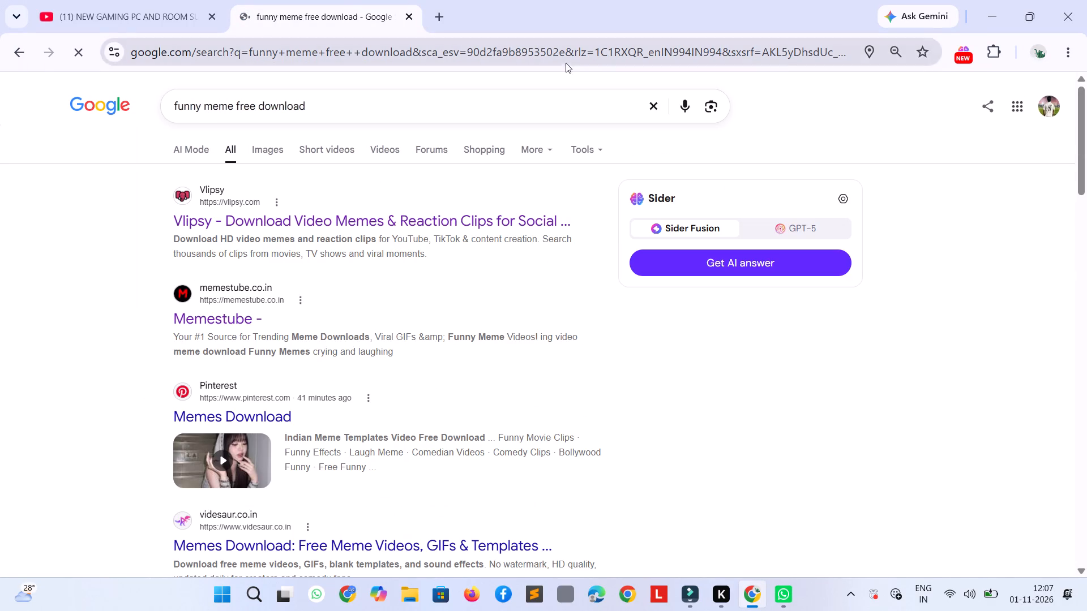
Open Memestube again and look through its Funny Memes category for a usable clip.
{"action": "left_click", "coordinate": [232, 316]}
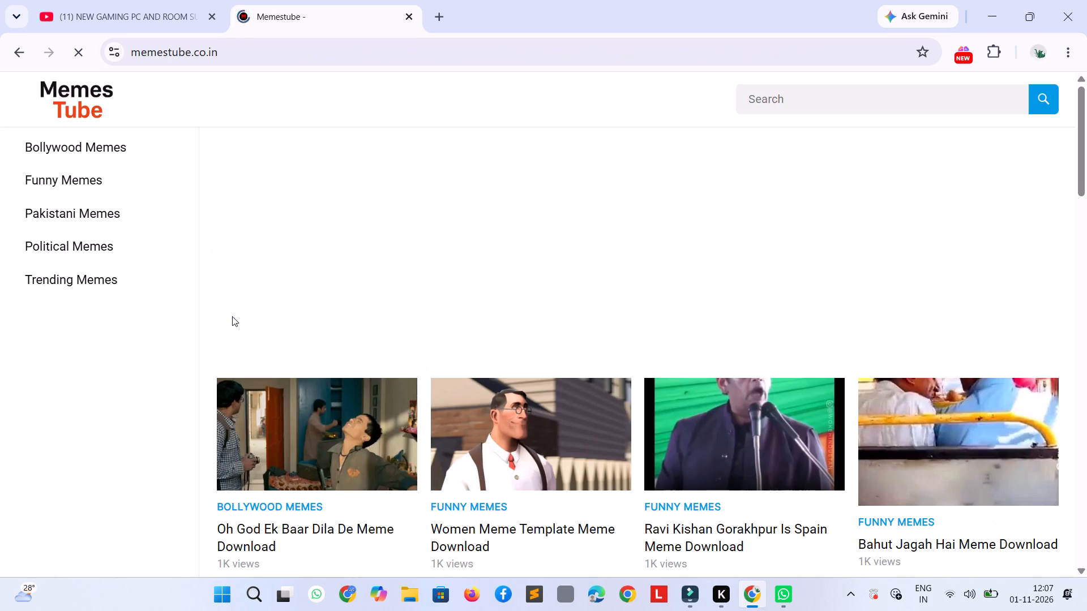
{"action": "scroll", "coordinate": [503, 347], "scroll_direction": "down", "scroll_amount": 6}
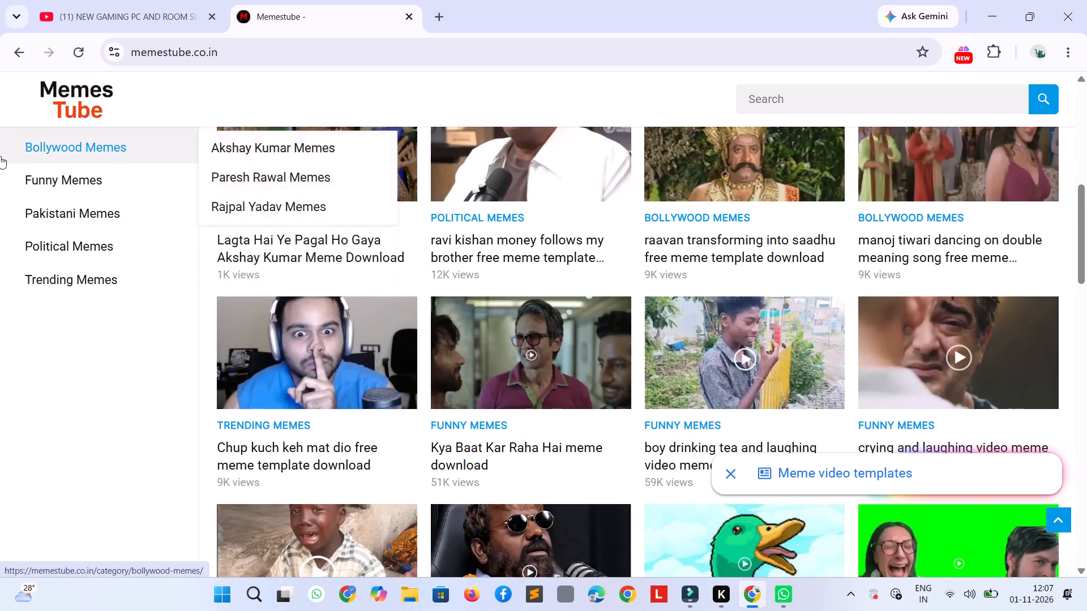
{"action": "left_click", "coordinate": [24, 182]}
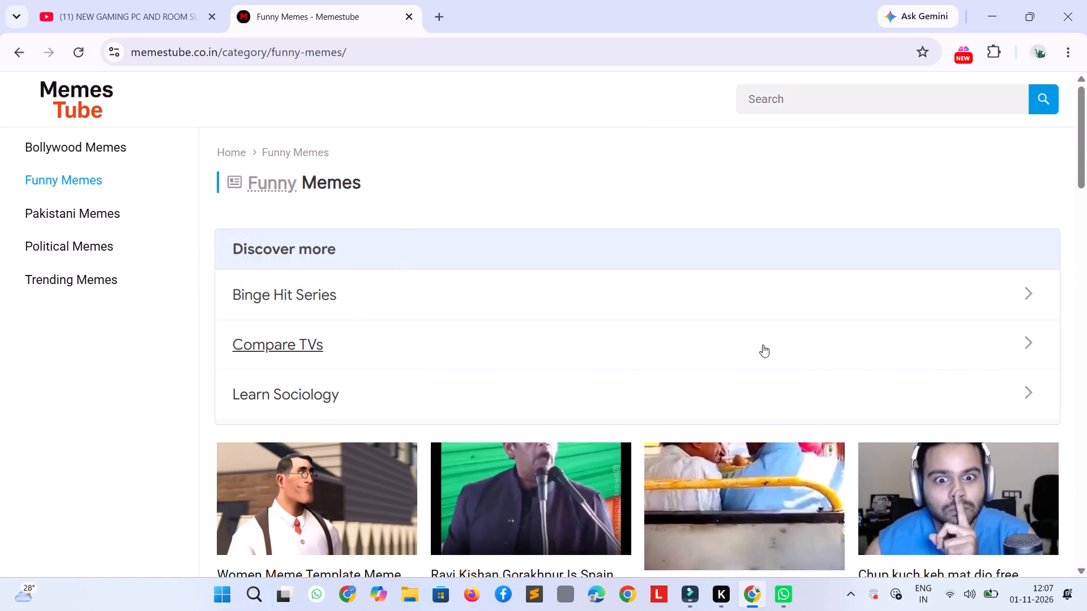
{"action": "scroll", "coordinate": [739, 337], "scroll_direction": "down", "scroll_amount": 6}
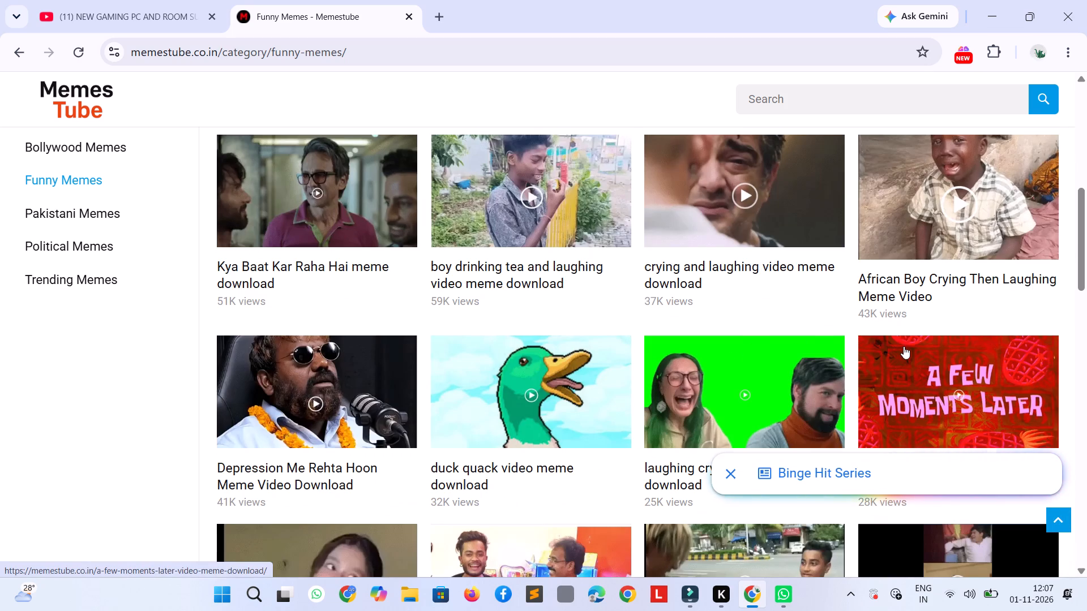
{"action": "scroll", "coordinate": [810, 339], "scroll_direction": "down", "scroll_amount": 2}
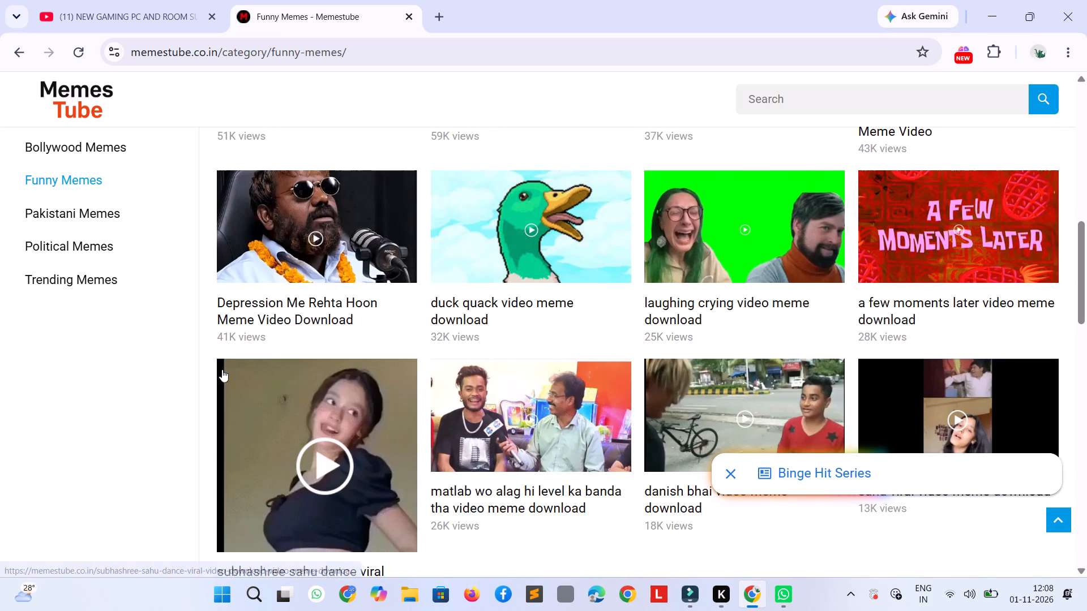
Check the viral dance clip's page, play the "matlab wo alag hi level ka banda tha" clip, and return to the Funny Memes list.
{"action": "left_click", "coordinate": [315, 470]}
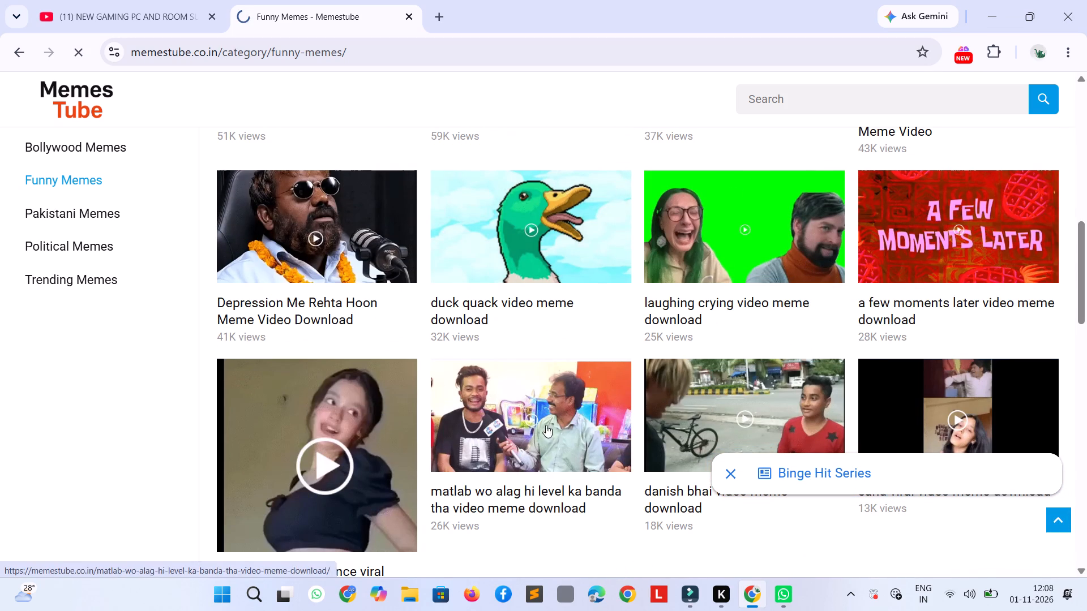
{"action": "left_click", "coordinate": [6, 55]}
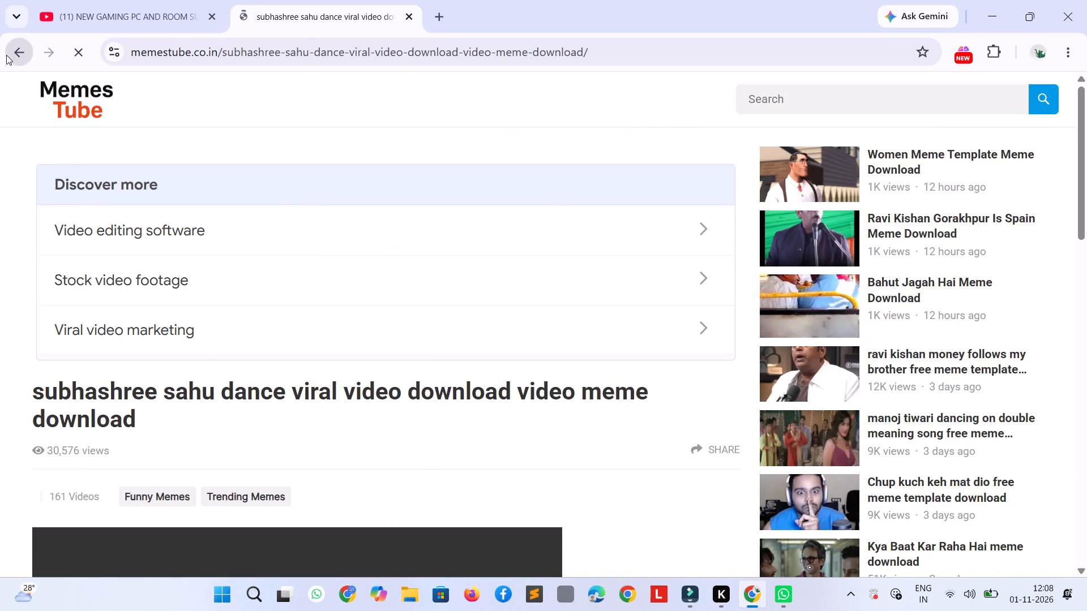
{"action": "left_click", "coordinate": [576, 389]}
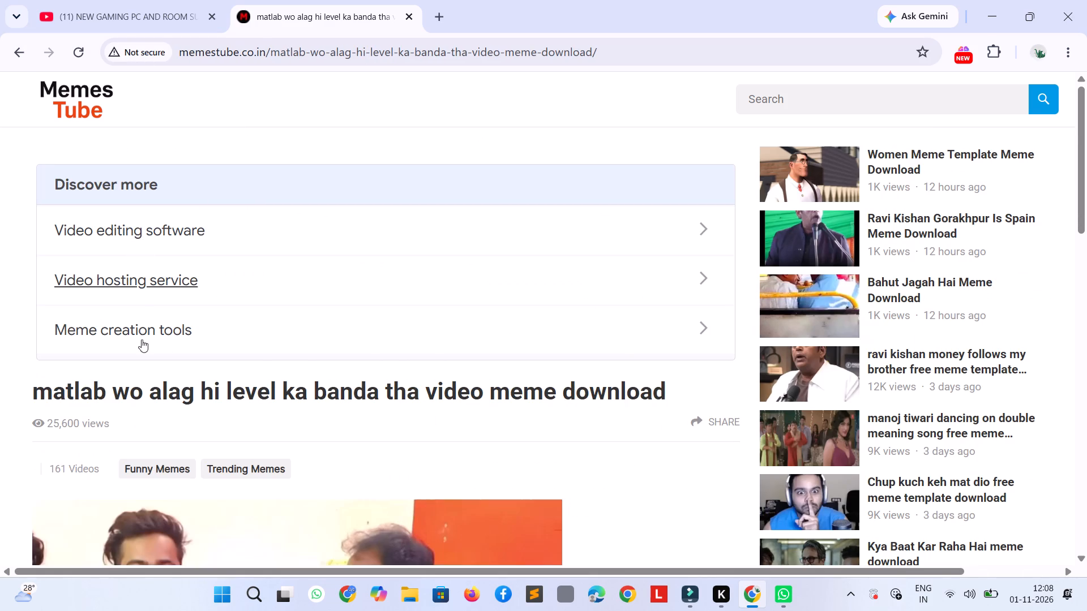
{"action": "scroll", "coordinate": [149, 406], "scroll_direction": "down", "scroll_amount": 4}
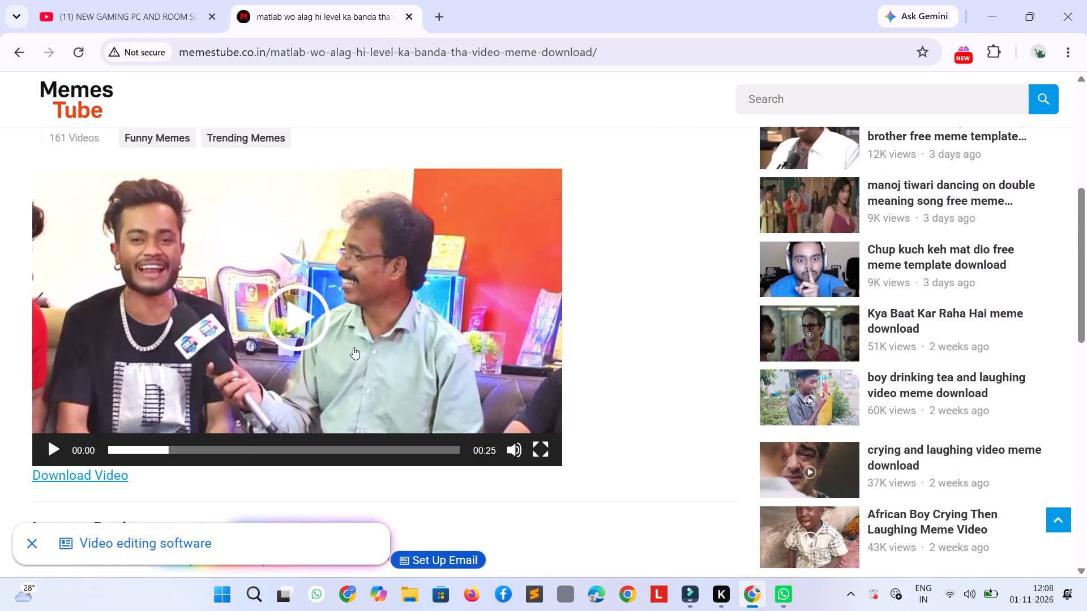
{"action": "left_click", "coordinate": [284, 326]}
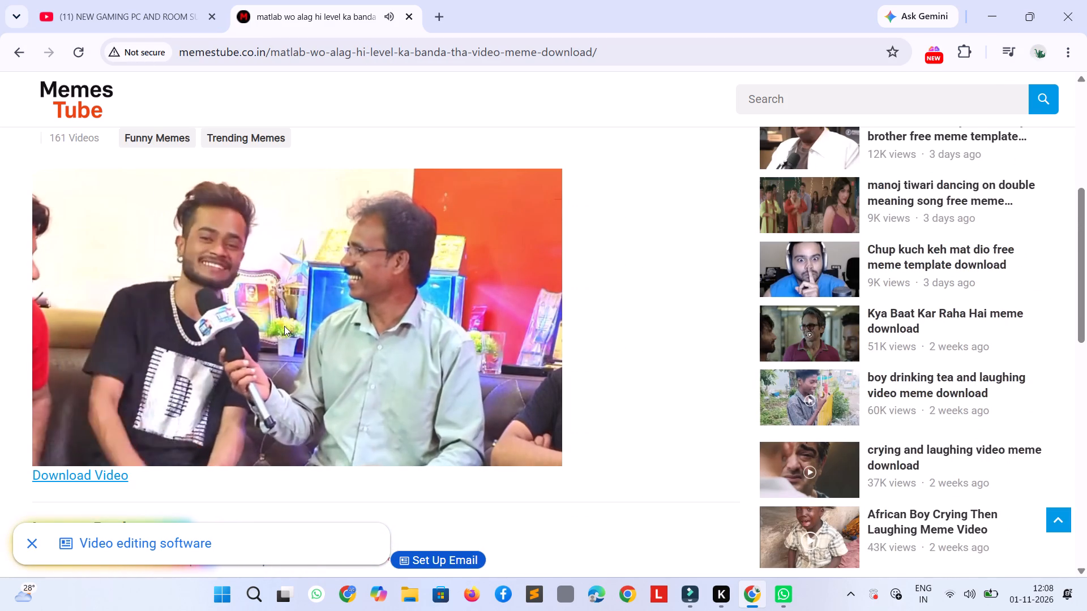
{"action": "key", "text": "Escape"}
{"action": "scroll", "coordinate": [208, 221], "scroll_direction": "up", "scroll_amount": 3}
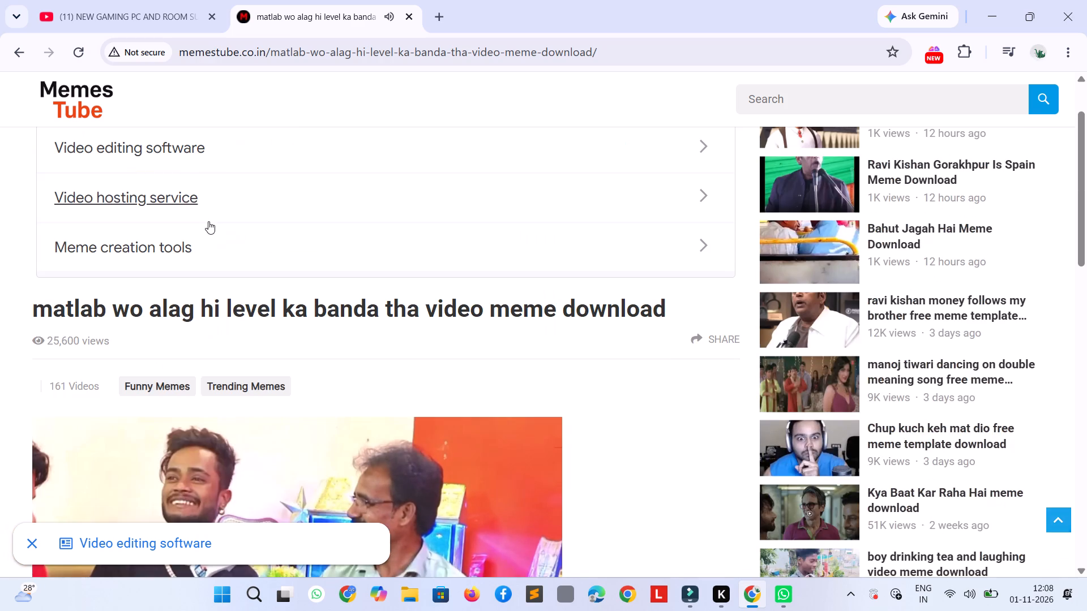
{"action": "left_click", "coordinate": [16, 58]}
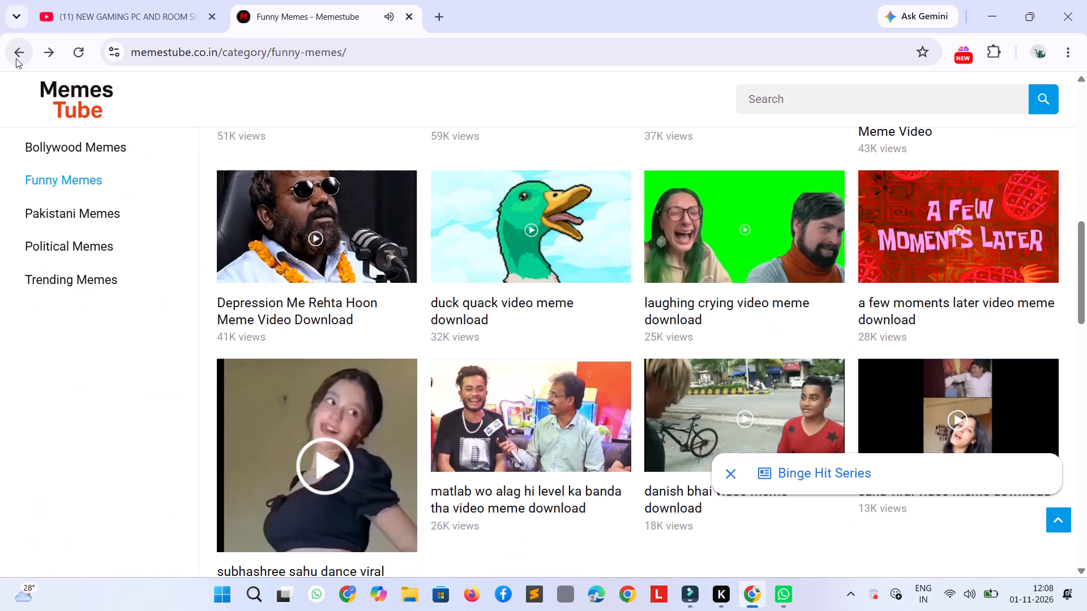
Open the "Depression Me Rehta Hoon" meme page on Memestube and preview its clip.
{"action": "left_click", "coordinate": [328, 234]}
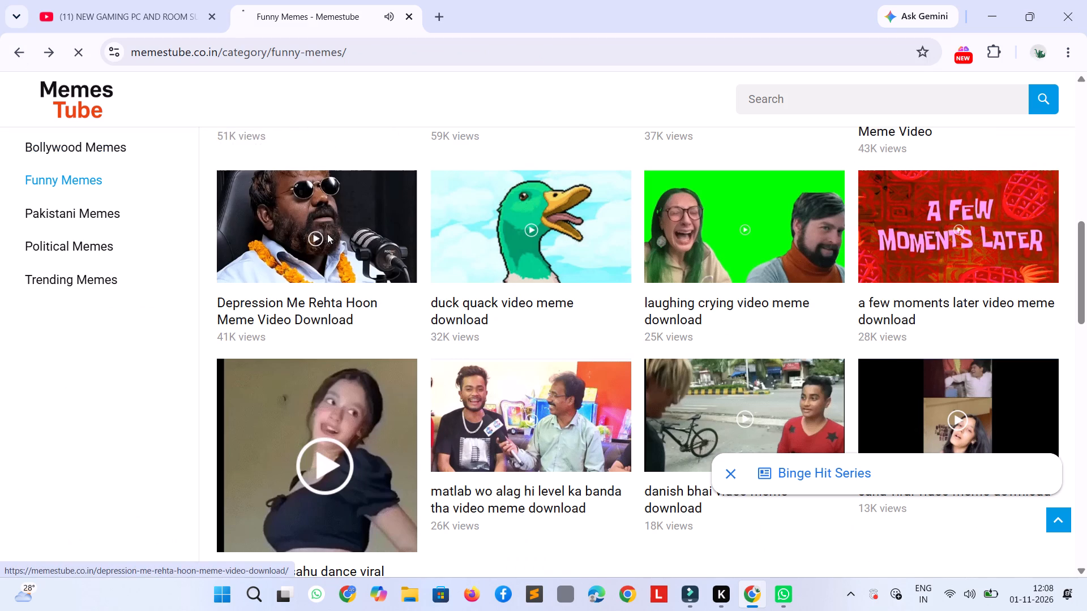
{"action": "scroll", "coordinate": [200, 502], "scroll_direction": "down", "scroll_amount": 2}
{"action": "scroll", "coordinate": [259, 504], "scroll_direction": "down", "scroll_amount": 3}
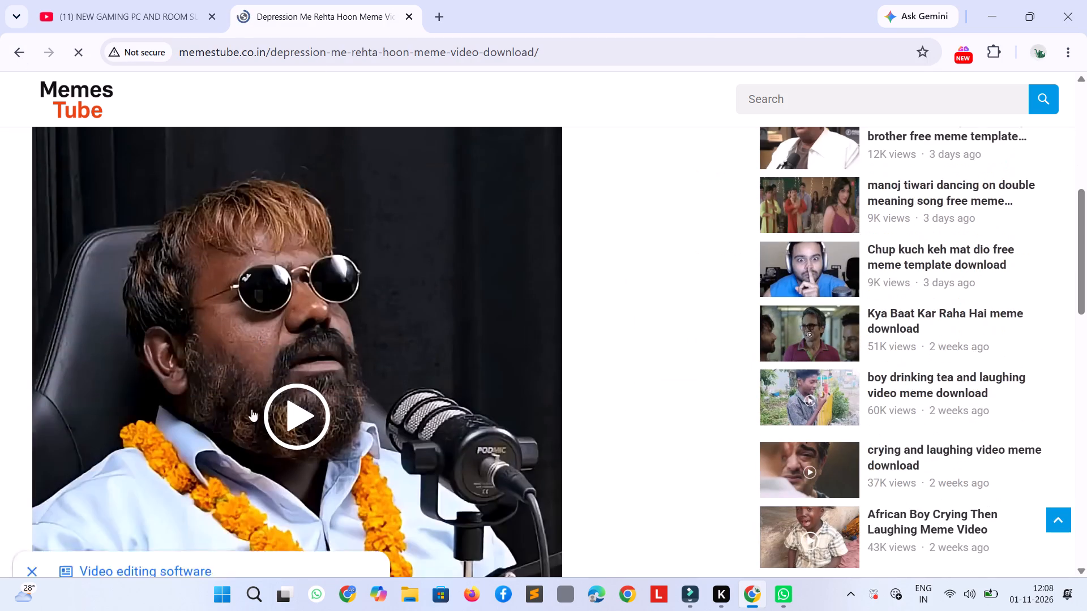
{"action": "scroll", "coordinate": [250, 398], "scroll_direction": "down", "scroll_amount": 3}
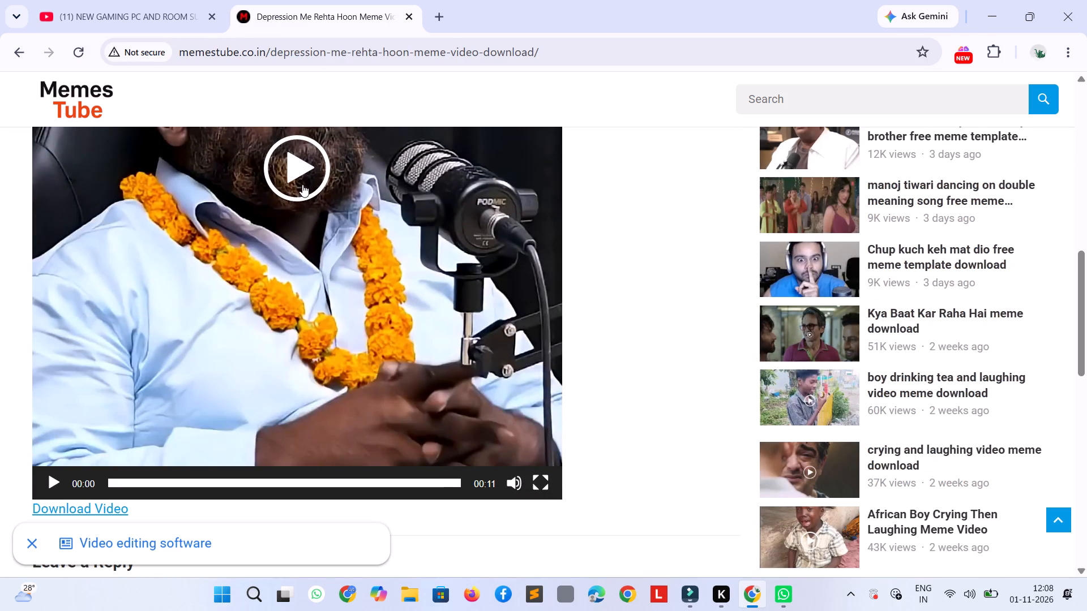
{"action": "left_click", "coordinate": [301, 184]}
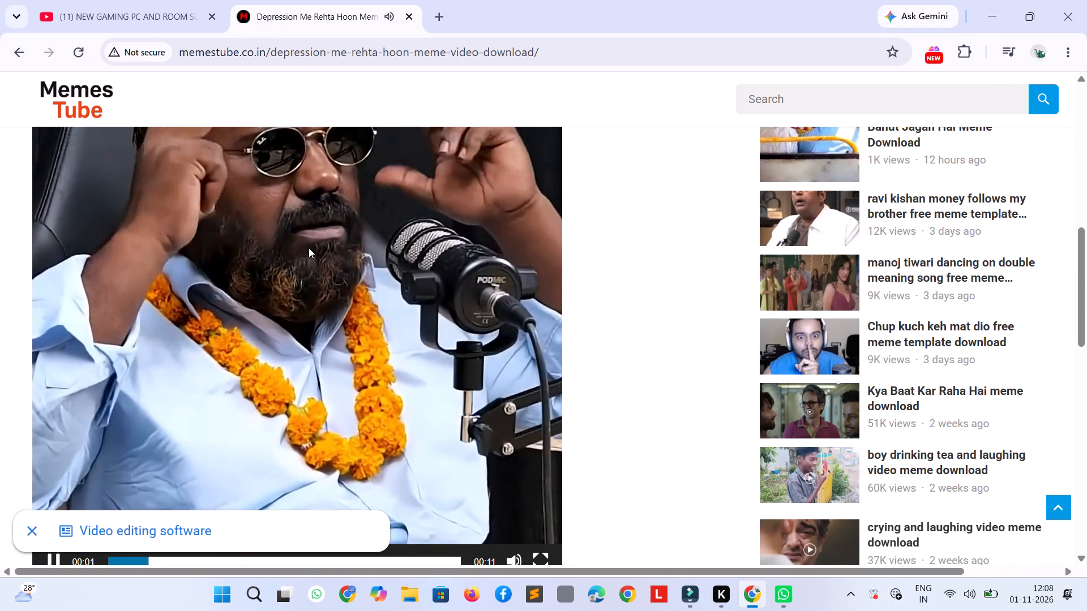
{"action": "key", "text": "space"}
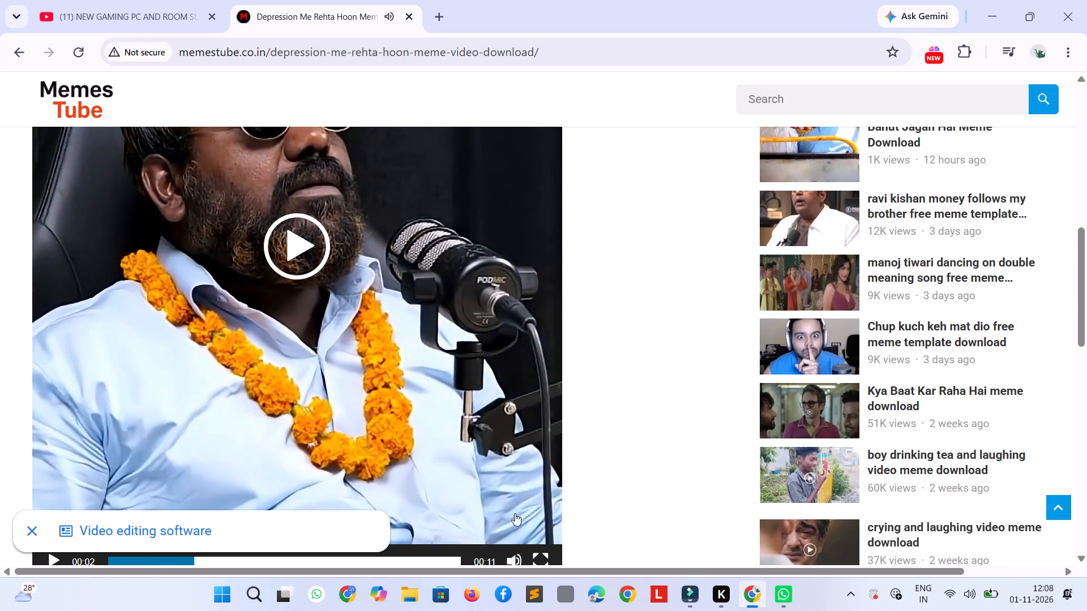
{"action": "scroll", "coordinate": [244, 397], "scroll_direction": "down", "scroll_amount": 2}
{"action": "left_click", "coordinate": [165, 532]}
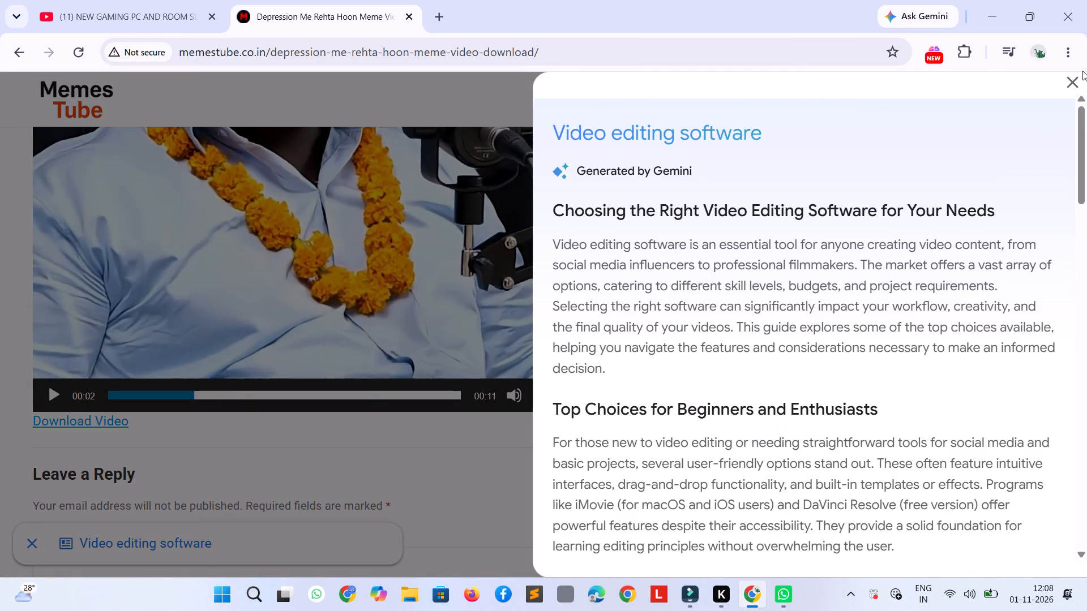
{"action": "left_click", "coordinate": [1075, 84]}
Return to Filmora, play onward from the last caption, and delete the MATCH_2_YPS_VS_ACV delivery spanning about 01:40 to 01:46.
{"action": "key", "text": "alt+Tab"}
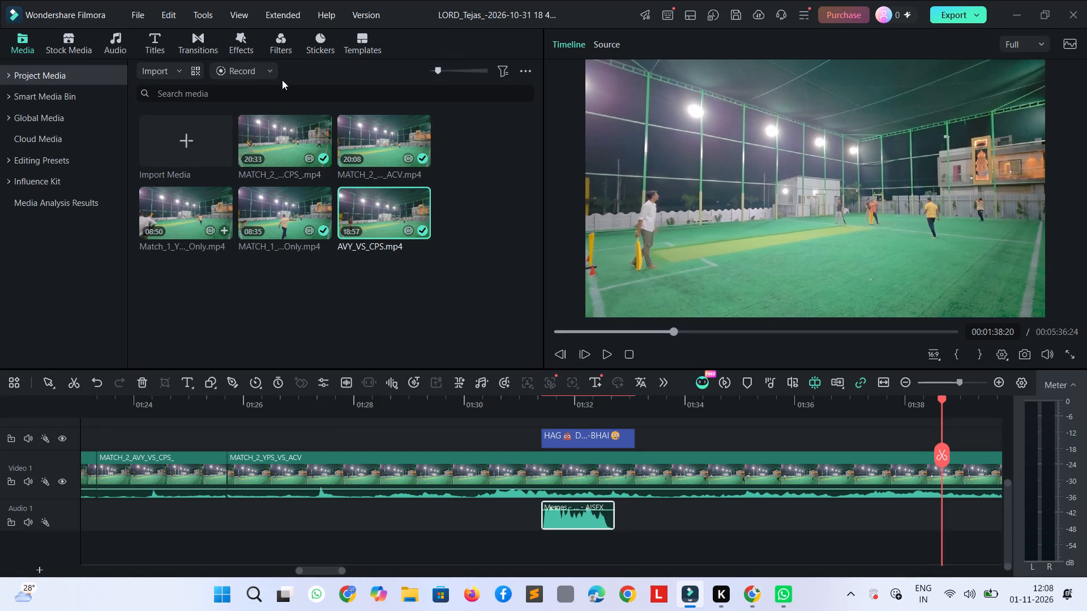
{"action": "key", "text": "space"}
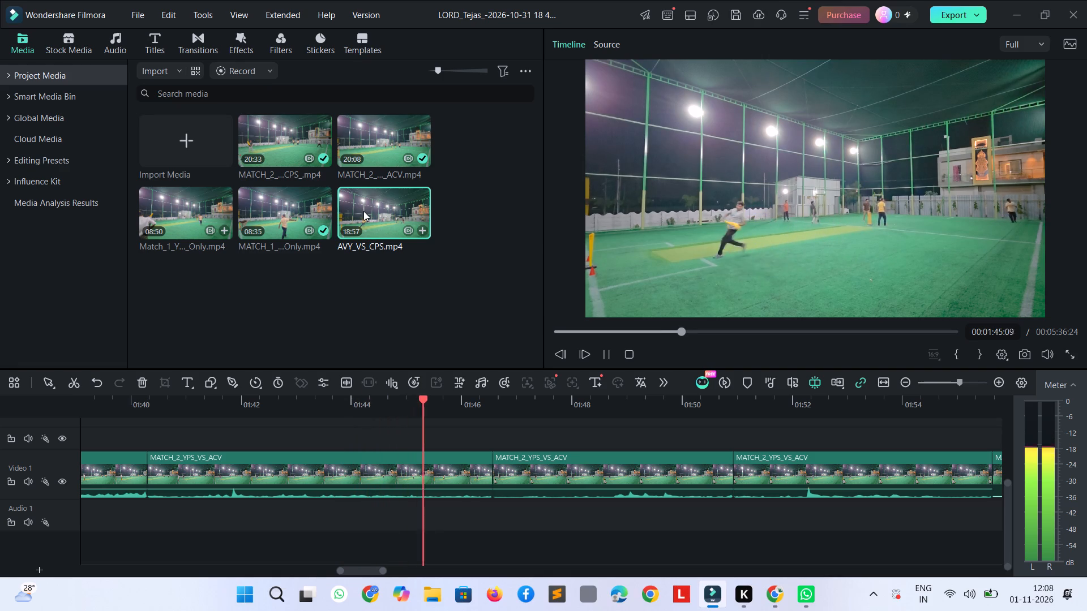
{"action": "key", "text": "space"}
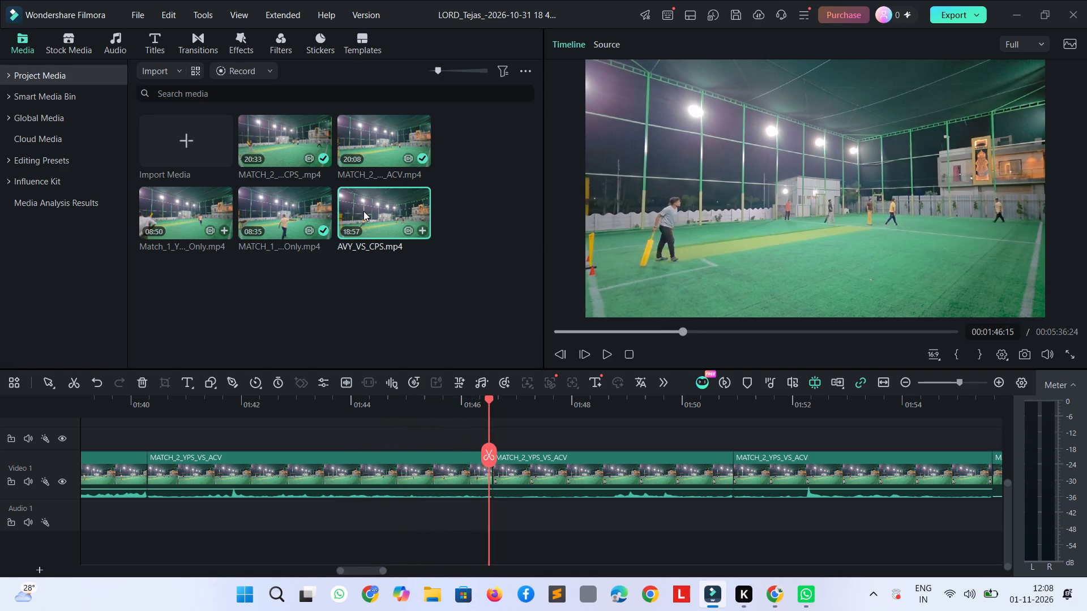
{"action": "left_click", "coordinate": [307, 470]}
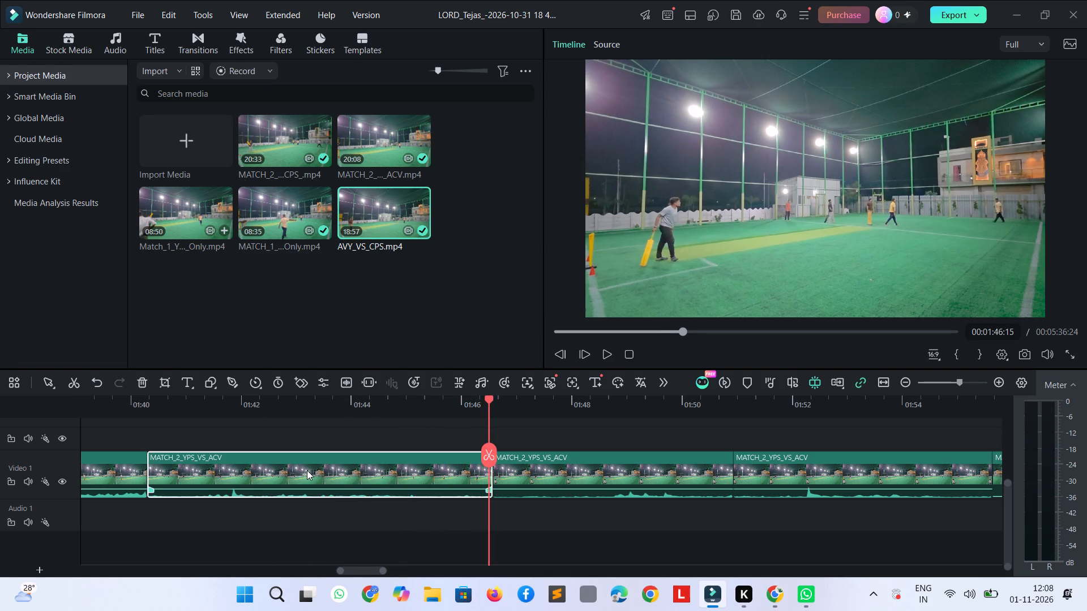
{"action": "key", "text": "Delete"}
Play the following deliveries and delete the MATCH_2_YPS_VS_ACV clip spanning about 01:49 to 01:54.
{"action": "key", "text": "space"}
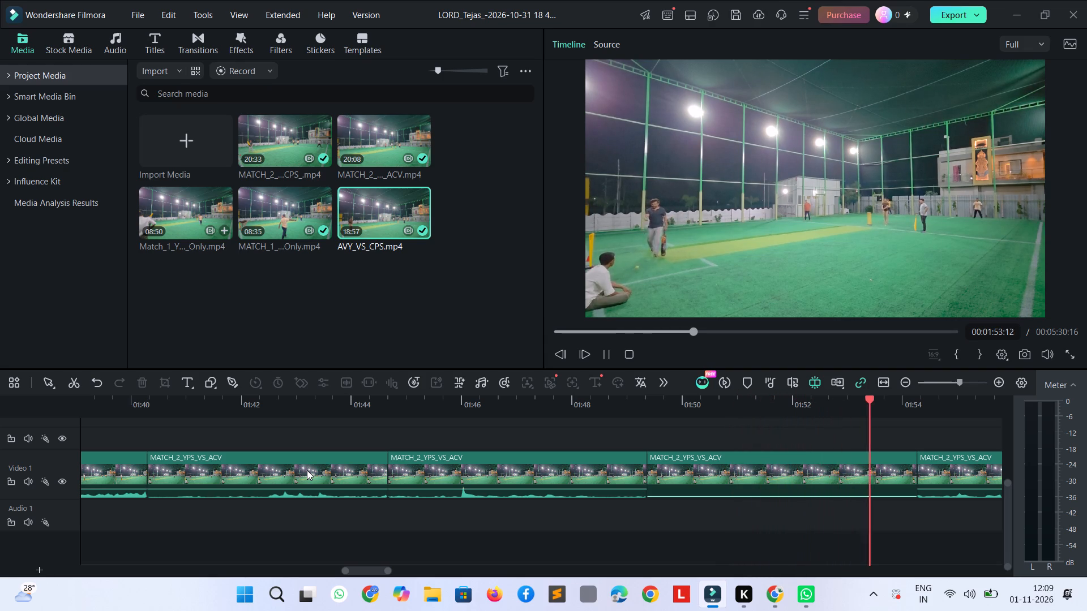
{"action": "key", "text": "space"}
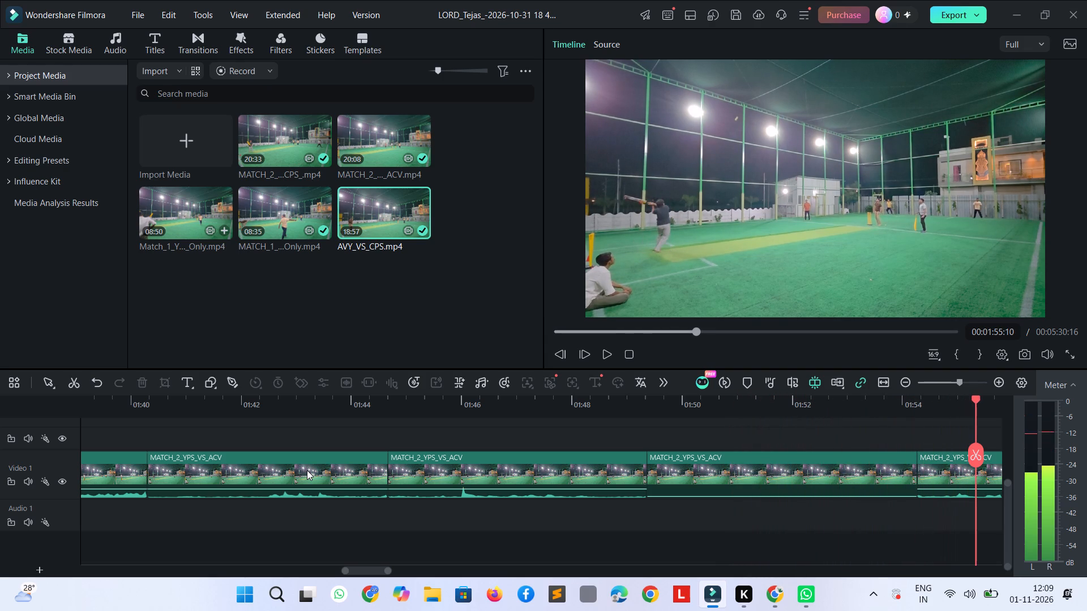
{"action": "left_click", "coordinate": [822, 476]}
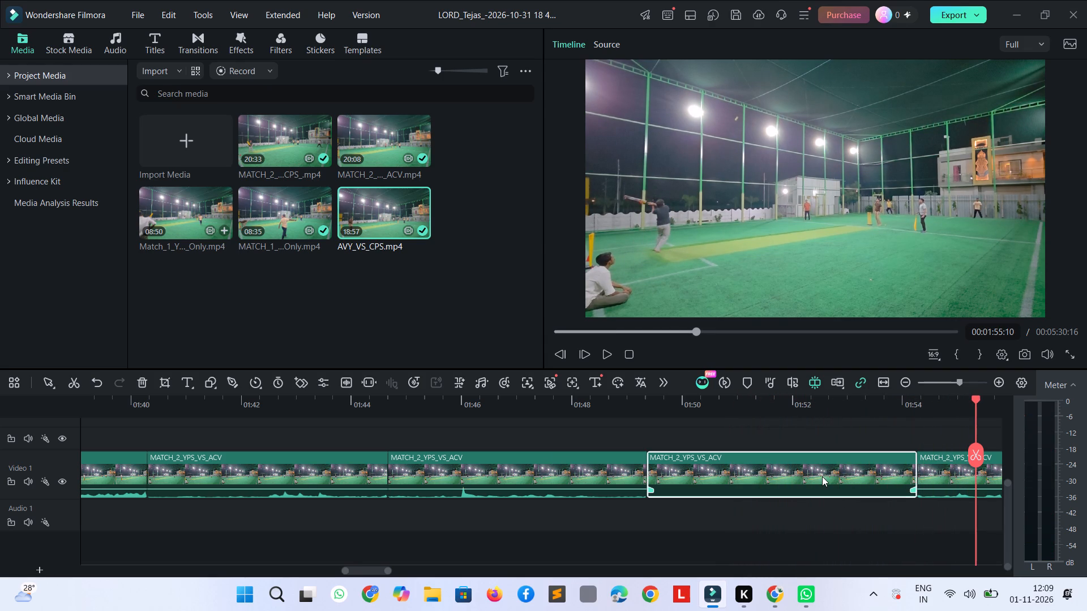
{"action": "key", "text": "Delete"}
Recheck the footage around 01:54 and delete the MATCH_2_YPS_VS_ACV delivery that starts at about 01:49.
{"action": "key", "text": "space"}
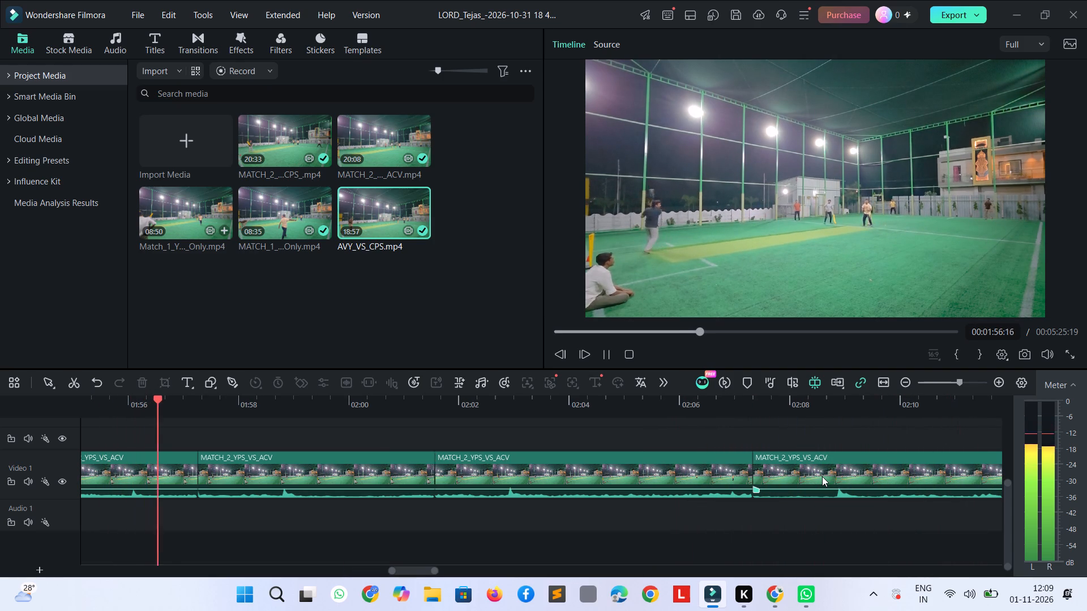
{"action": "key", "text": "space"}
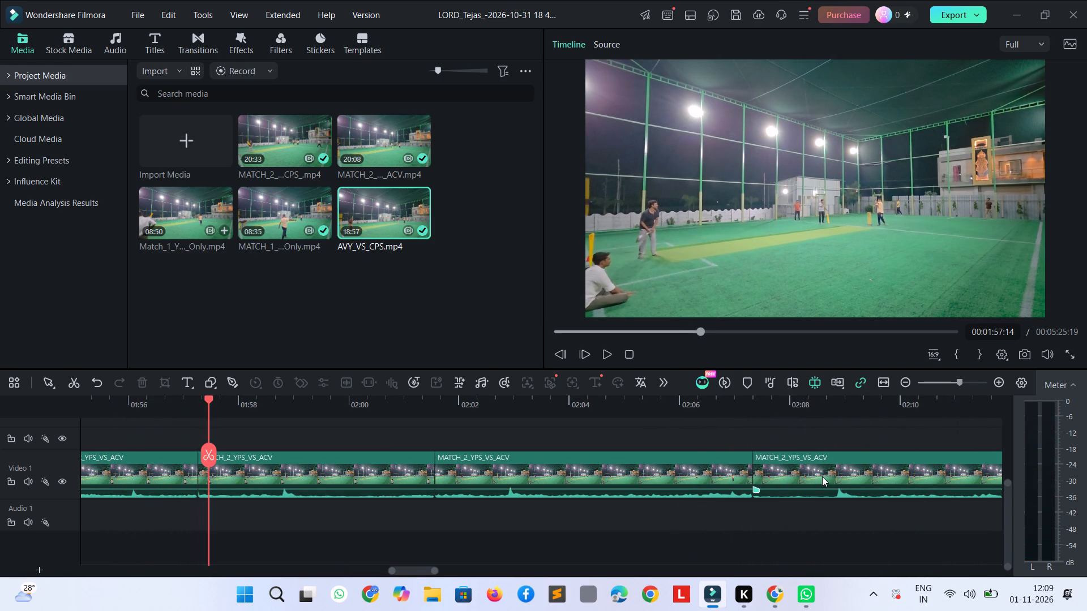
{"action": "key", "text": "shift+Left"}
{"action": "key", "text": "shift+Left"}
{"action": "key", "text": "shift+Left"}
{"action": "key", "text": "shift+Left"}
{"action": "key", "text": "space"}
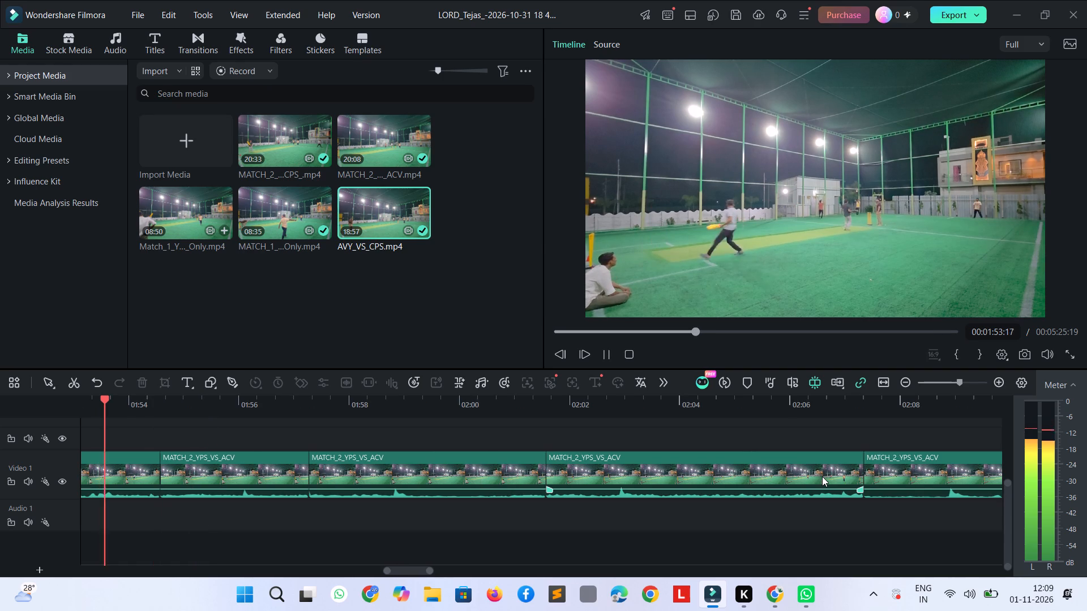
{"action": "key", "text": "space"}
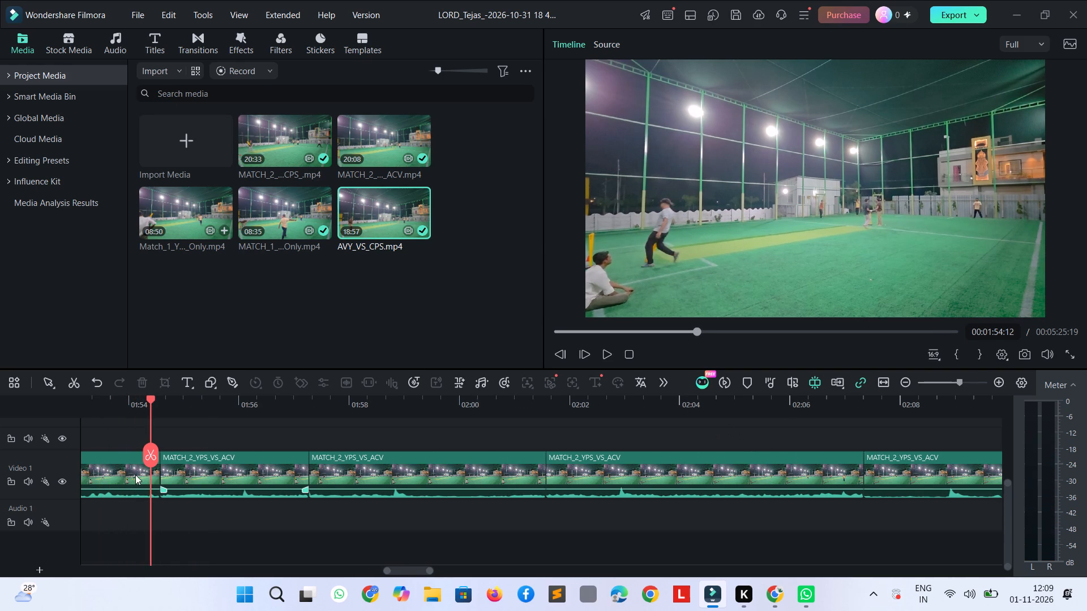
{"action": "left_click", "coordinate": [135, 475]}
{"action": "key", "text": "Delete"}
Review the remaining batting deliveries through the "End of A LEGEND Innings" caption and continue full screen into the bowling deliveries.
{"action": "key", "text": "space"}
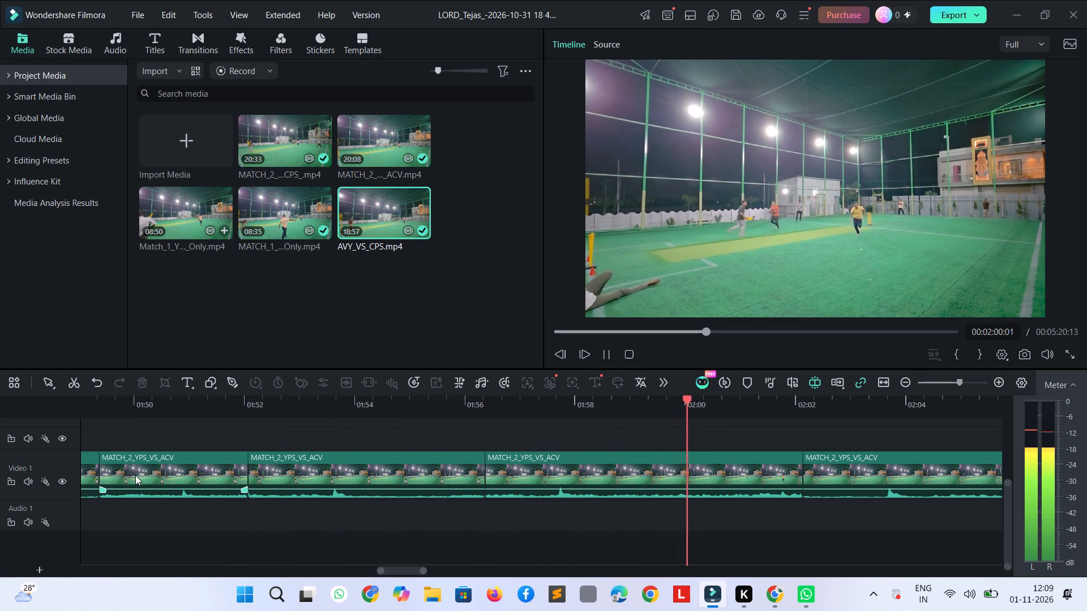
{"action": "key", "text": "space"}
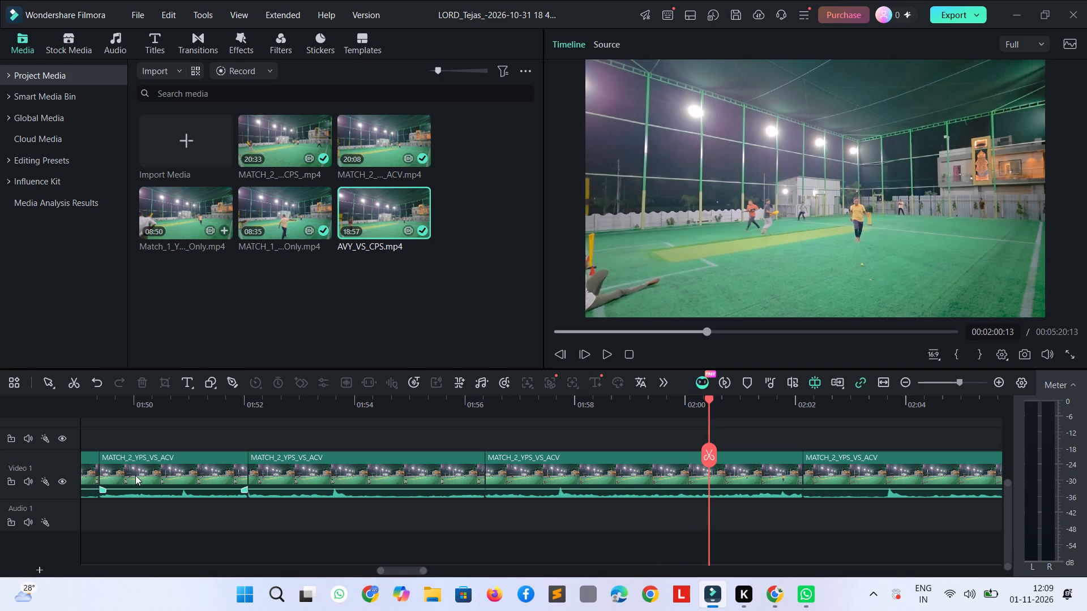
{"action": "key", "text": "space"}
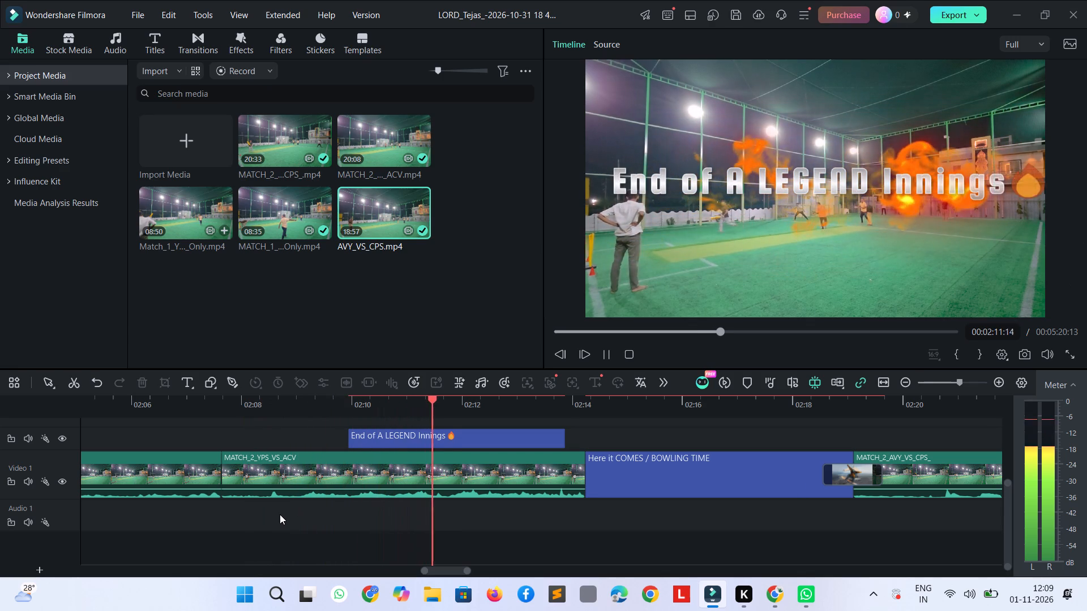
{"action": "key", "text": "space"}
{"action": "key", "text": "shift+Left"}
{"action": "key", "text": "shift+Left"}
{"action": "key", "text": "shift+Left"}
{"action": "key", "text": "shift+Left"}
{"action": "key", "text": "shift+Left"}
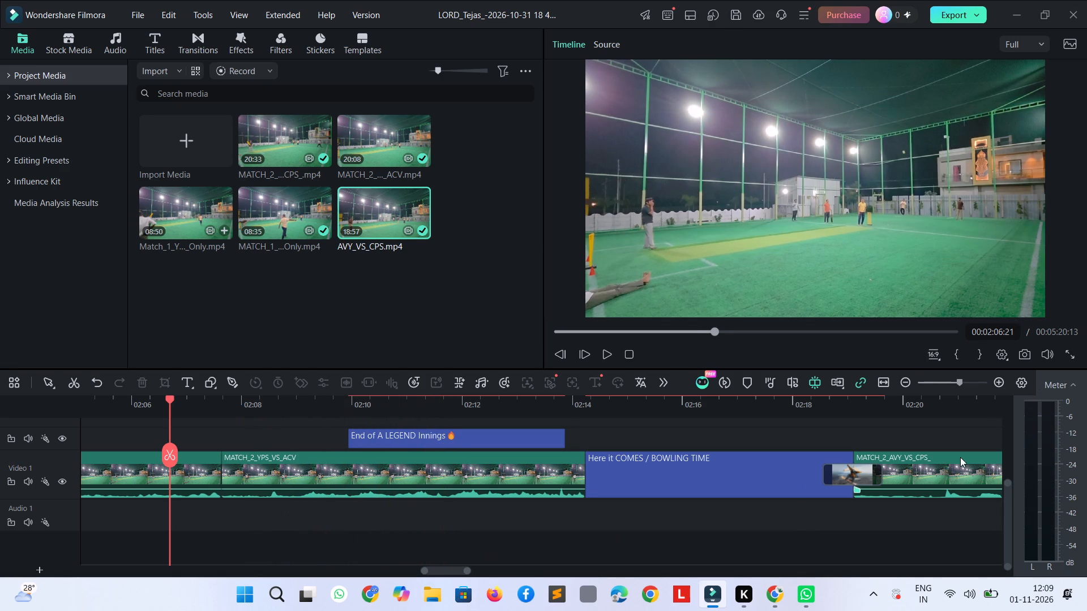
{"action": "left_click", "coordinate": [1068, 362]}
{"action": "key", "text": "space"}
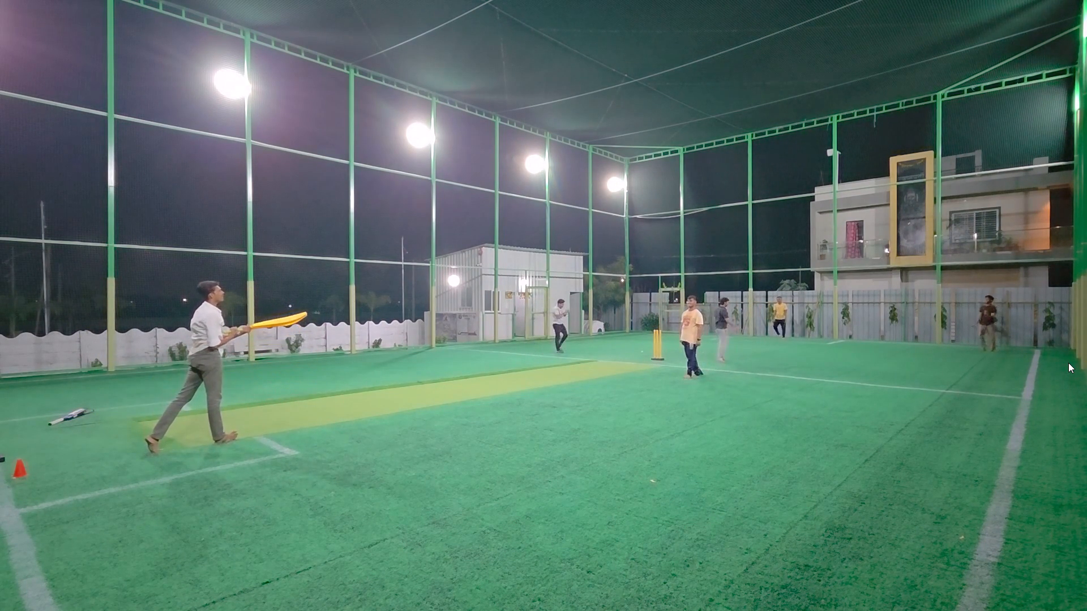
{"action": "key", "text": "Escape"}
{"action": "key", "text": "space"}
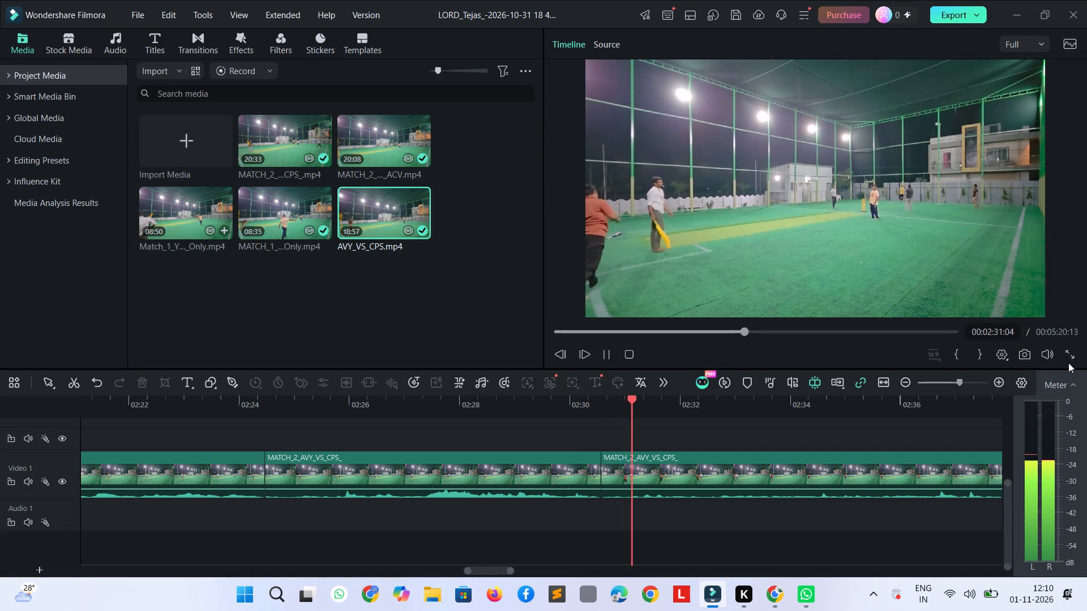
Replay the opening MATCH_2_AVY_VS_CPS deliveries after the "Here it COMES / BOWLING TIME" title, stopping at 02:26:12.
{"action": "key", "text": "shift+Left"}
{"action": "key", "text": "shift+Left"}
{"action": "key", "text": "shift+Left"}
{"action": "key", "text": "space"}
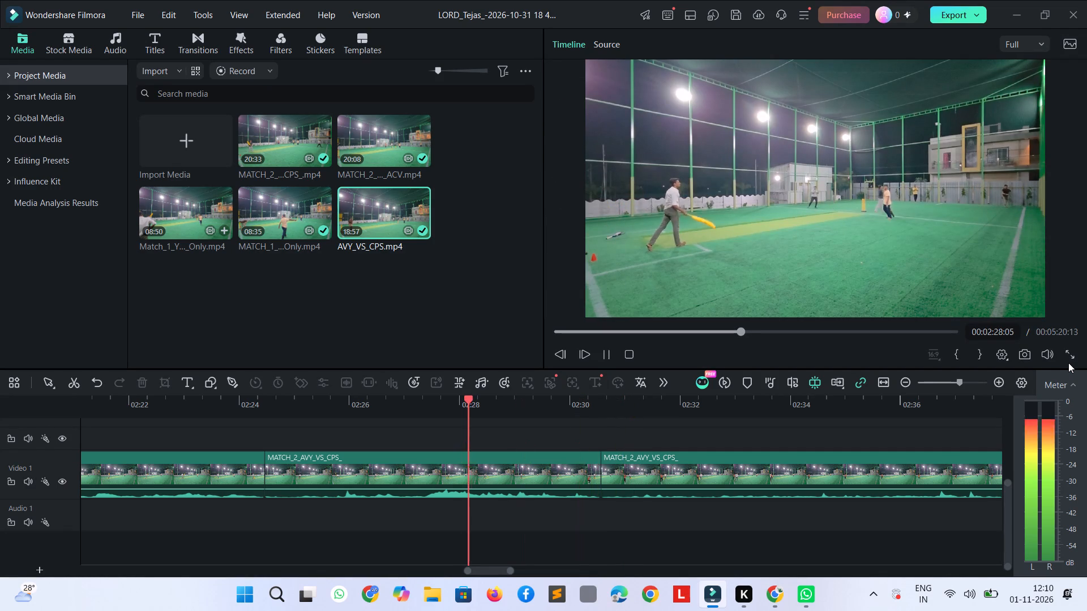
{"action": "key", "text": "space"}
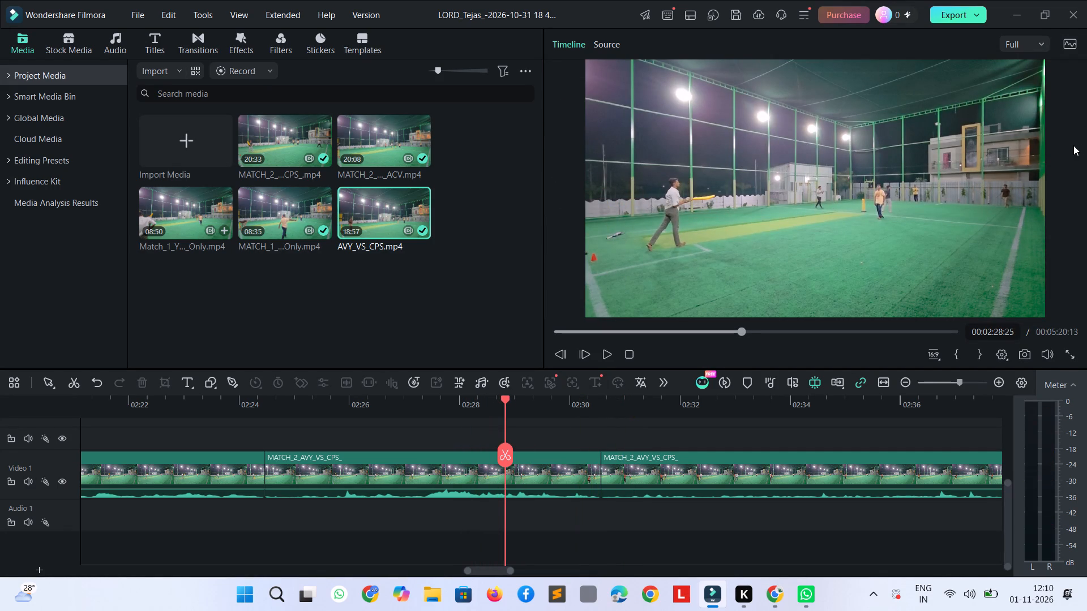
{"action": "left_click", "coordinate": [727, 334]}
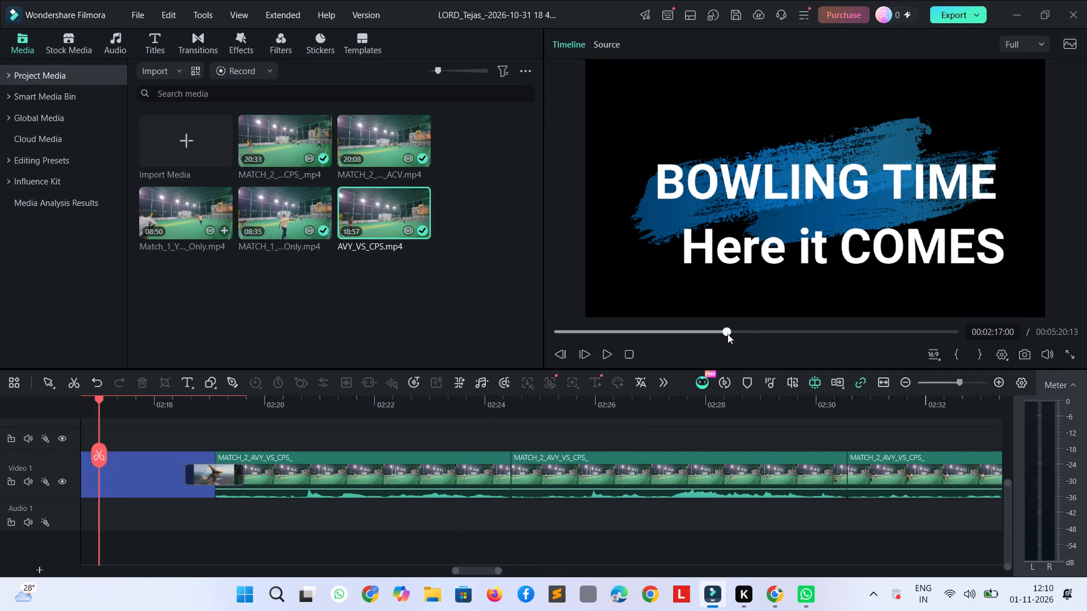
{"action": "key", "text": "space"}
{"action": "key", "text": "space"}
{"action": "key", "text": "space"}
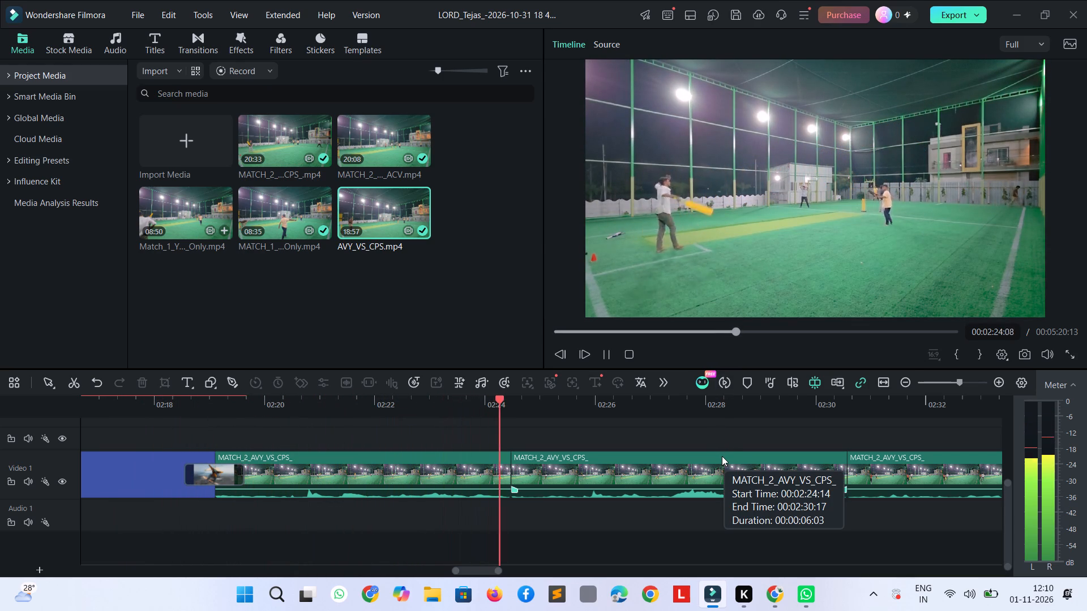
{"action": "key", "text": "space"}
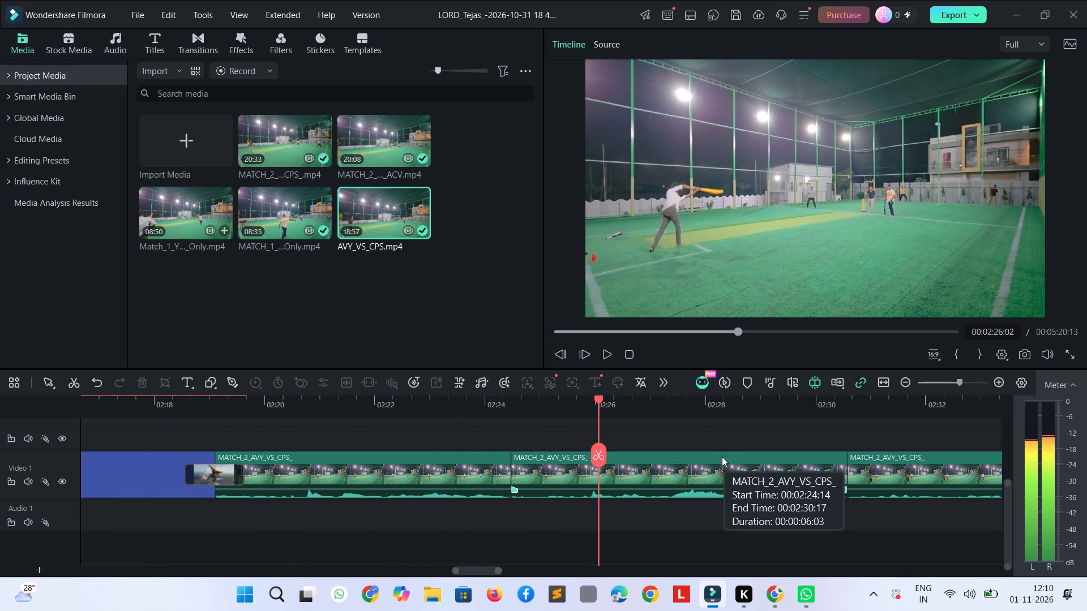
{"action": "key", "text": "space"}
{"action": "key", "text": "space"}
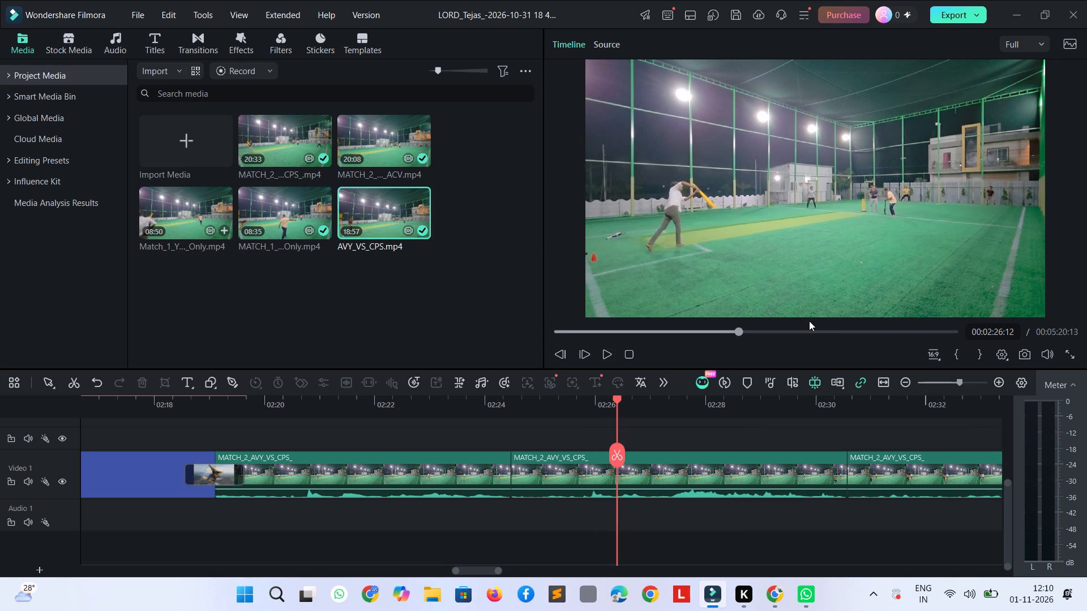
Browse the Plain Text and 3D Titles effects, including the Metal styles, for a caption style for the bowling delivery at 02:26:12.
{"action": "left_click", "coordinate": [156, 37]}
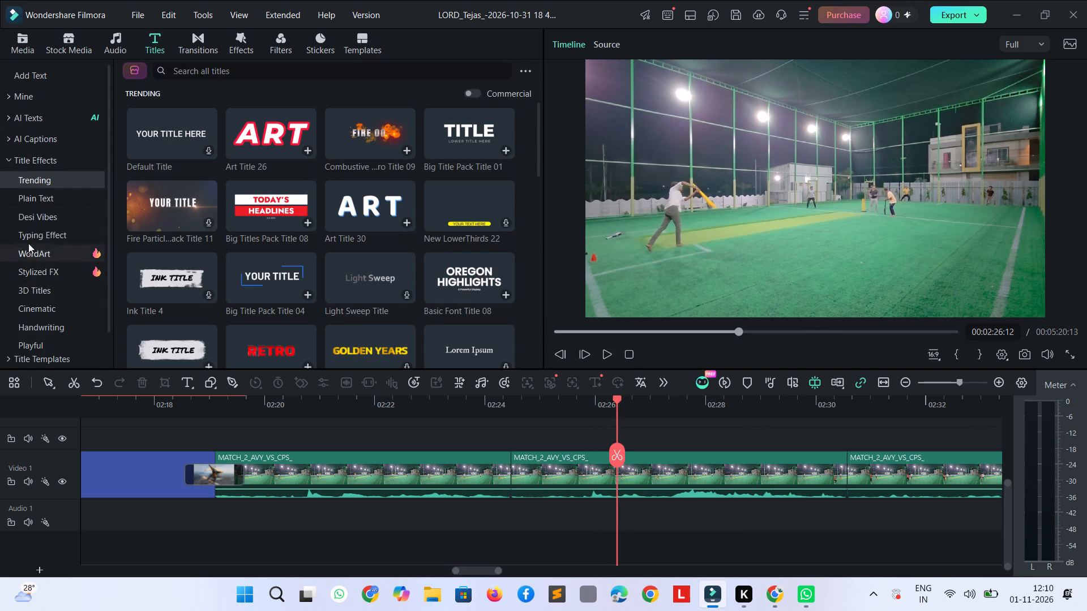
{"action": "left_click", "coordinate": [33, 200]}
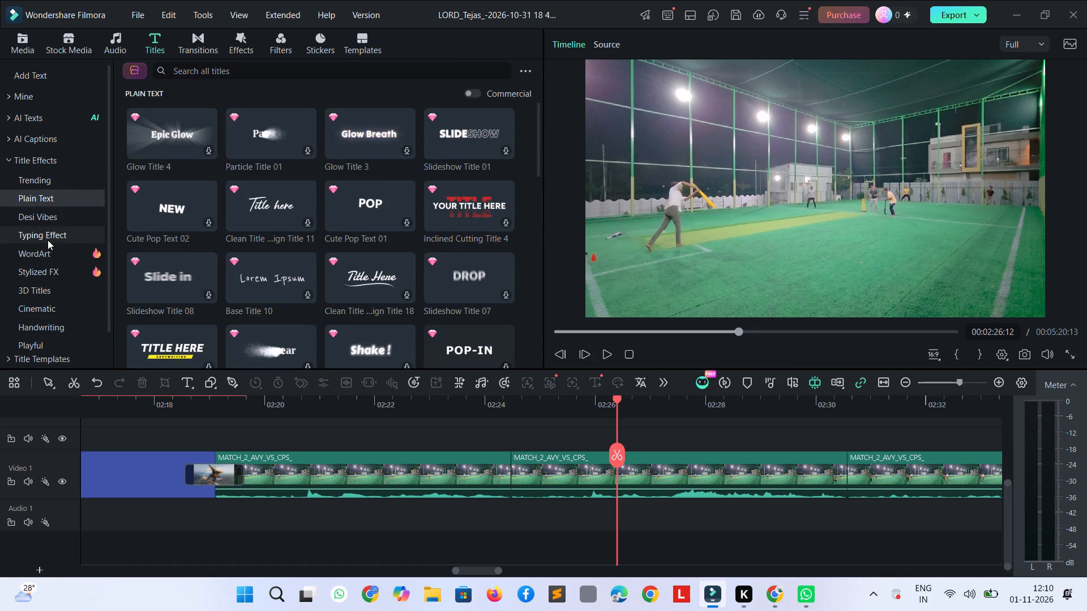
{"action": "scroll", "coordinate": [57, 295], "scroll_direction": "down", "scroll_amount": 1}
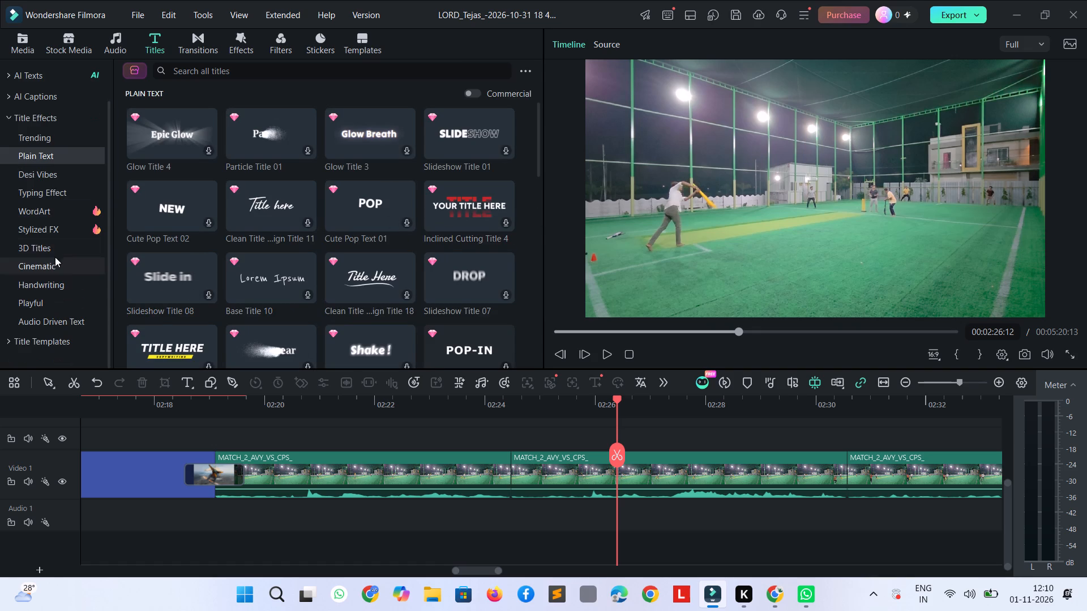
{"action": "left_click", "coordinate": [57, 243]}
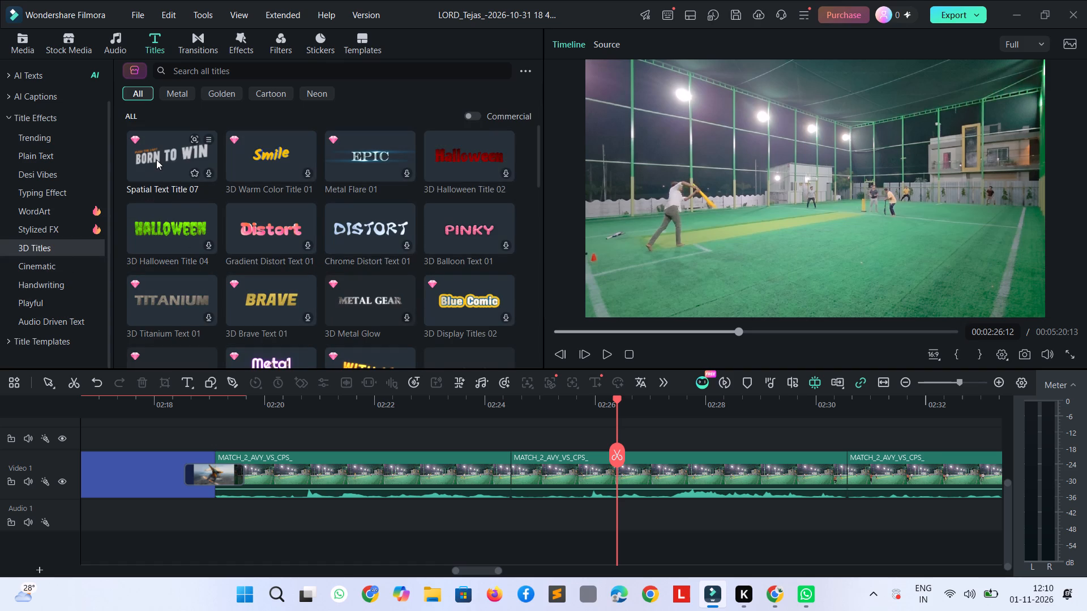
{"action": "scroll", "coordinate": [293, 238], "scroll_direction": "down", "scroll_amount": 4}
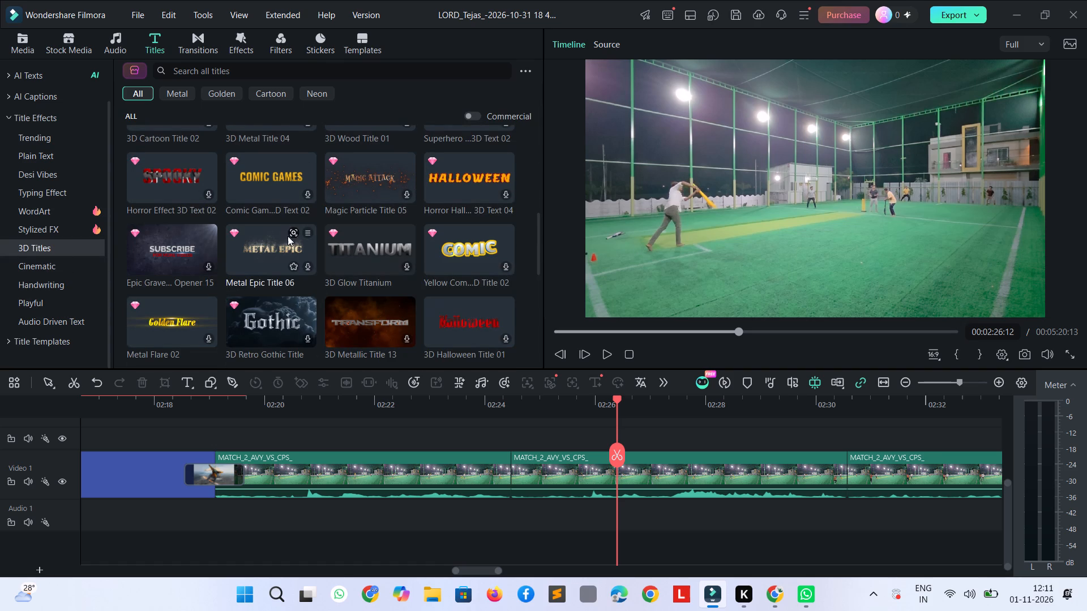
{"action": "scroll", "coordinate": [11, 281], "scroll_direction": "down", "scroll_amount": 4}
{"action": "left_click", "coordinate": [36, 118]}
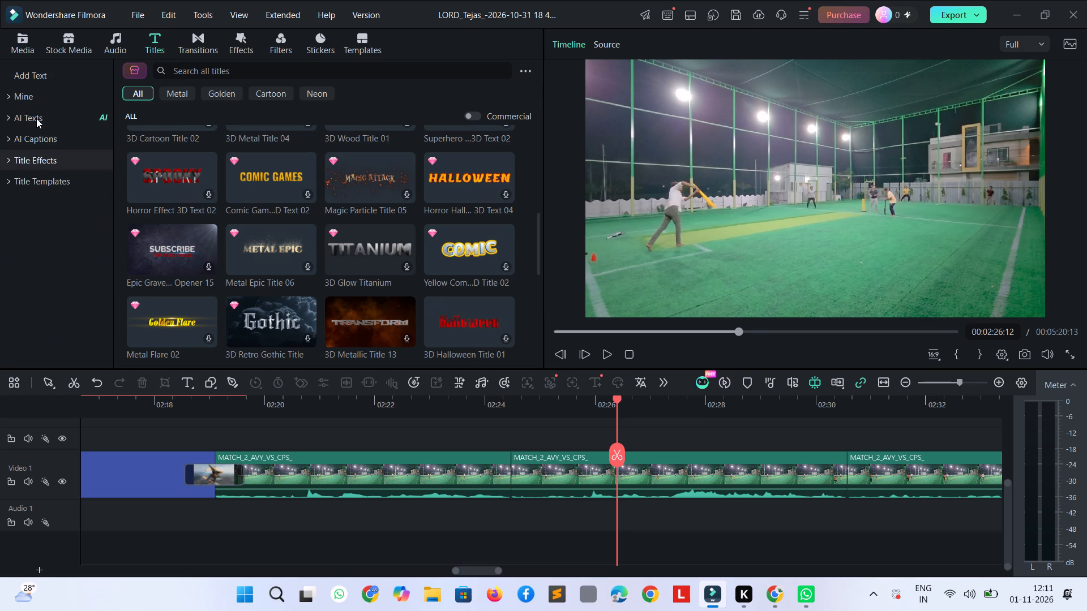
{"action": "left_click", "coordinate": [37, 157]}
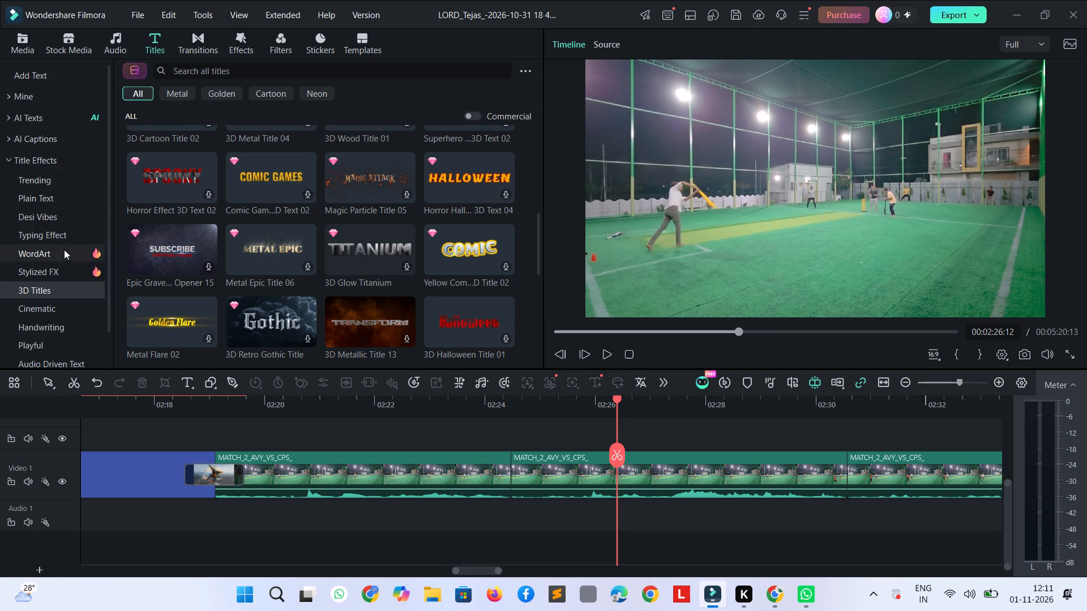
{"action": "scroll", "coordinate": [321, 235], "scroll_direction": "down", "scroll_amount": 3}
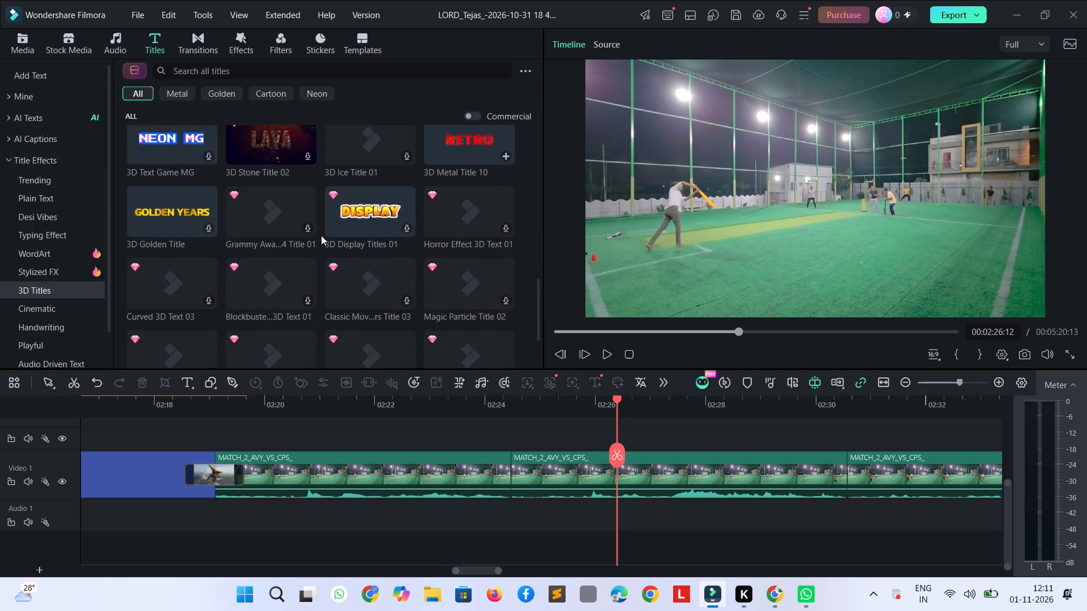
{"action": "left_click", "coordinate": [182, 98]}
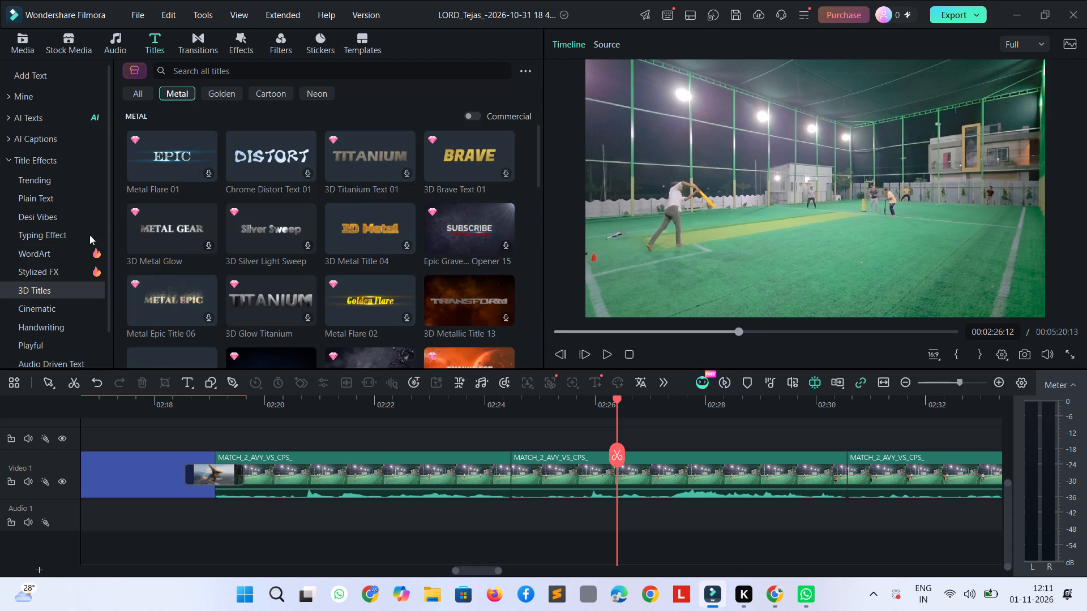
{"action": "double_click", "coordinate": [67, 292]}
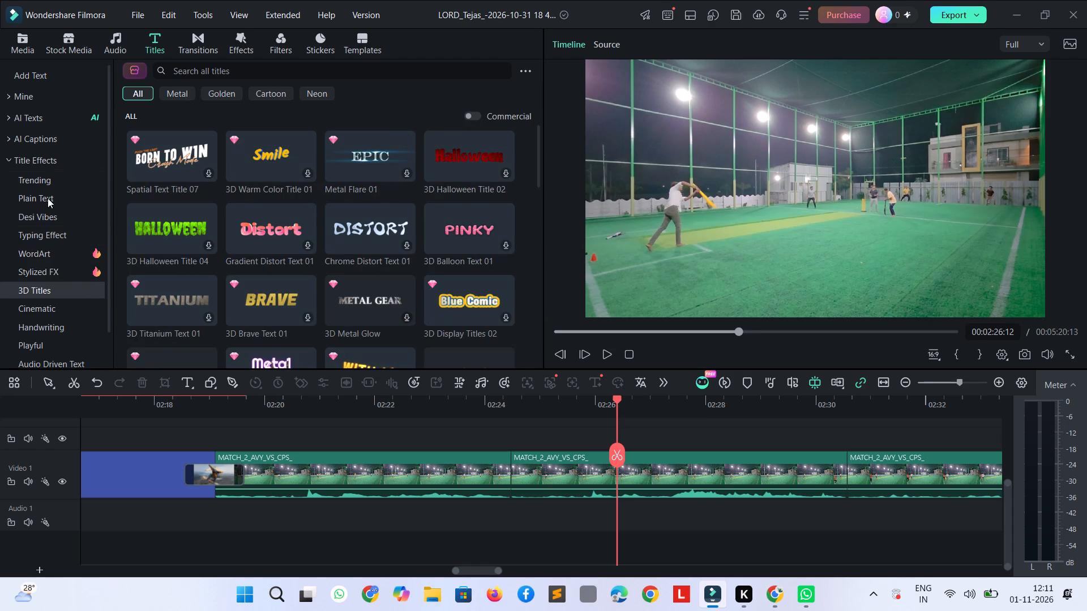
{"action": "left_click", "coordinate": [19, 156]}
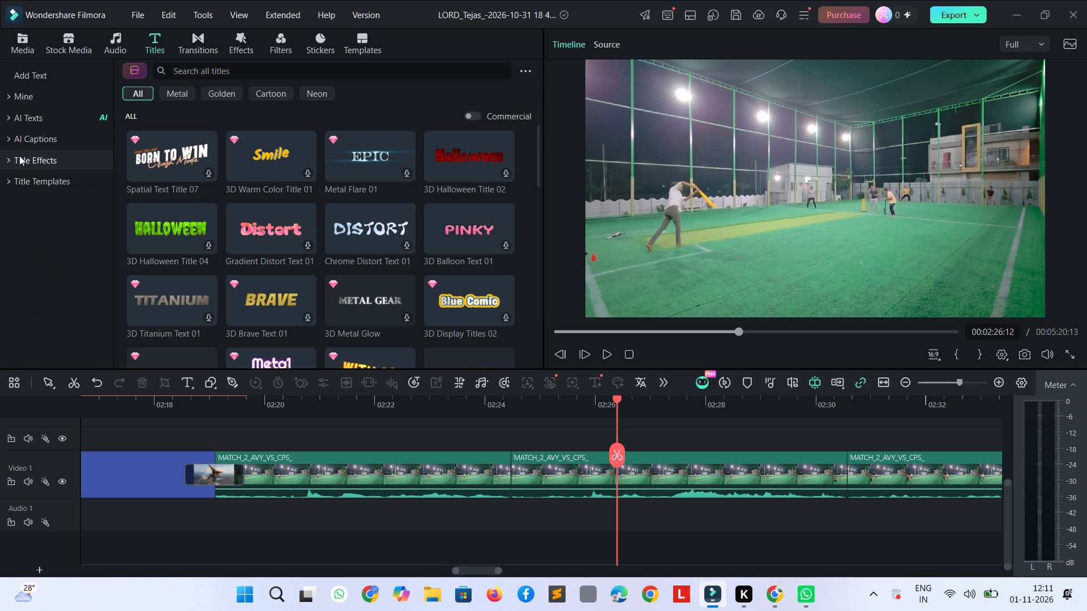
{"action": "left_click", "coordinate": [2, 153]}
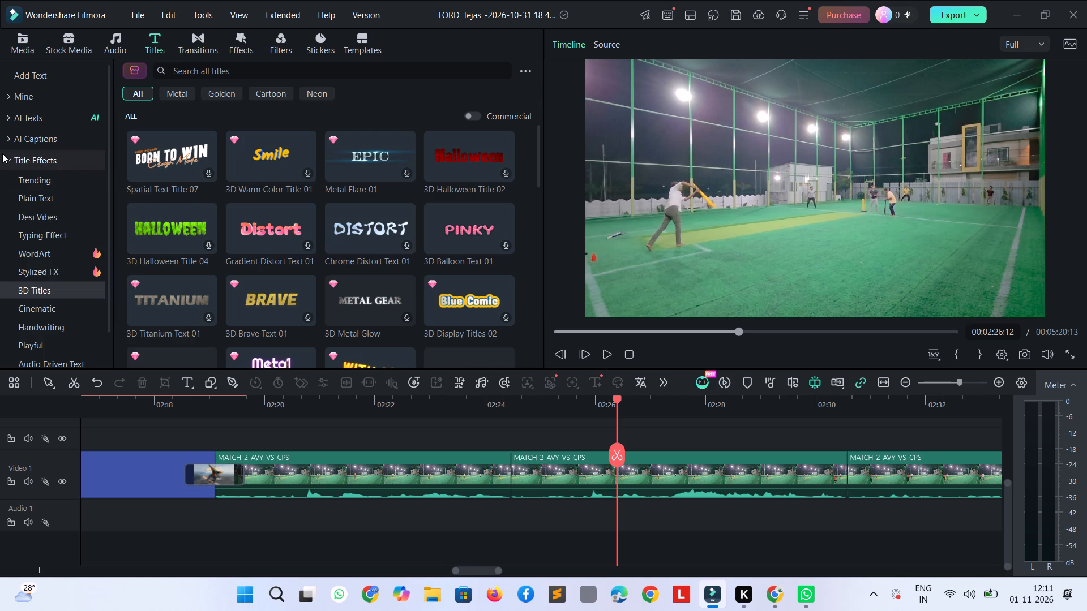
{"action": "double_click", "coordinate": [7, 161]}
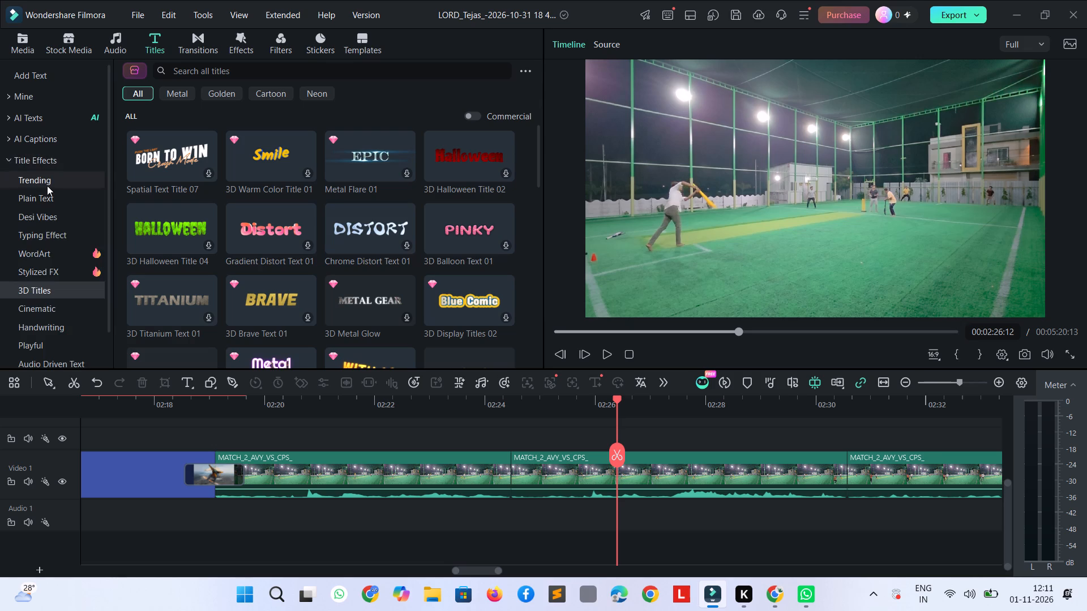
Look through the Trending and Typing Effect title effects and the Trending AI Texts for a caption style.
{"action": "left_click", "coordinate": [47, 186]}
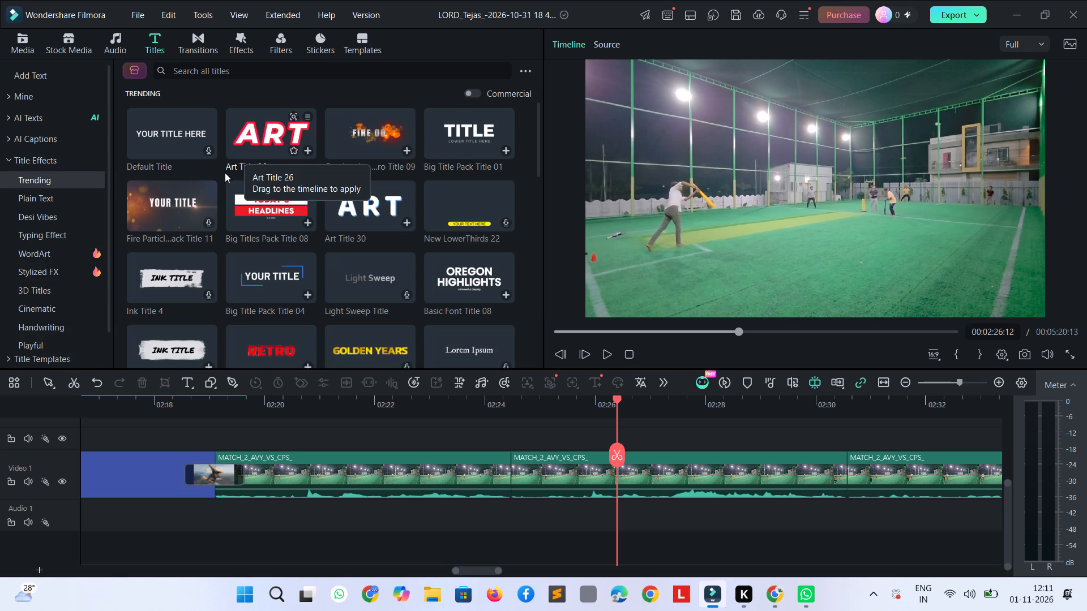
{"action": "scroll", "coordinate": [322, 325], "scroll_direction": "down", "scroll_amount": 2}
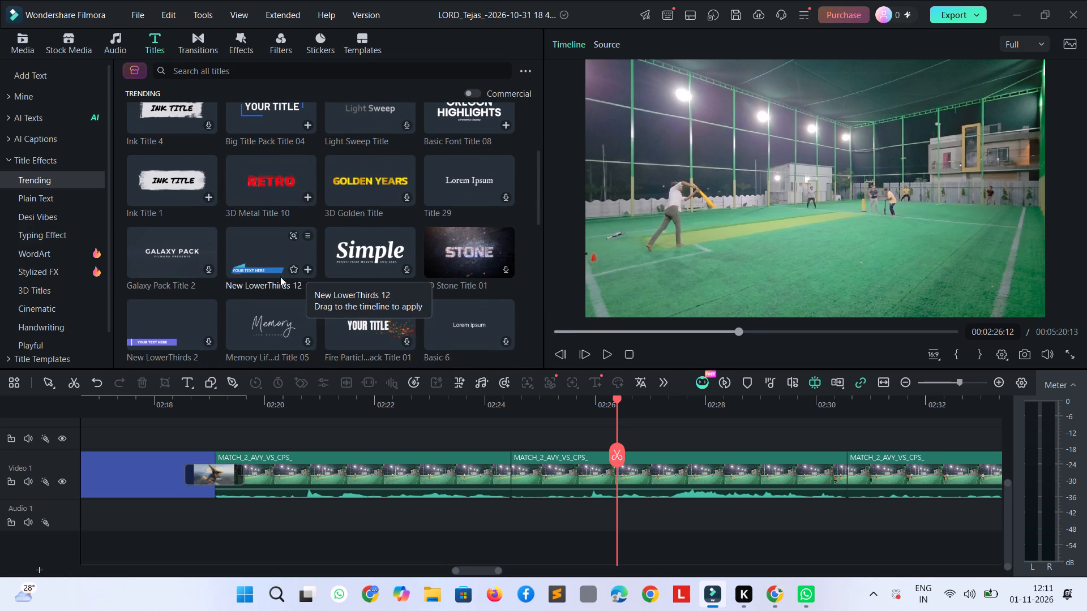
{"action": "scroll", "coordinate": [235, 264], "scroll_direction": "down", "scroll_amount": 3}
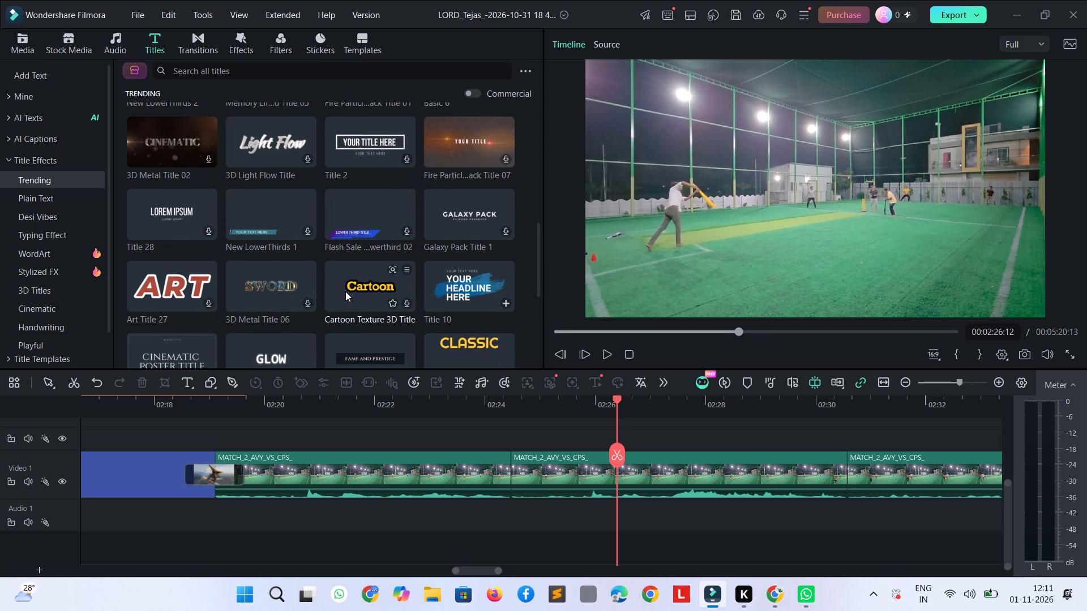
{"action": "left_click", "coordinate": [50, 238]}
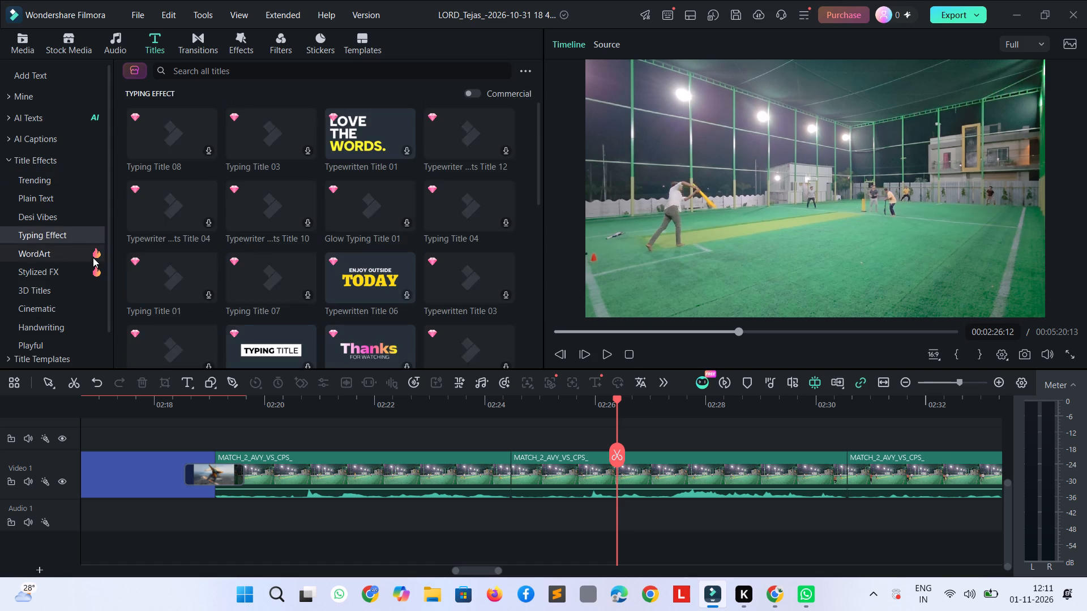
{"action": "left_click", "coordinate": [46, 175]}
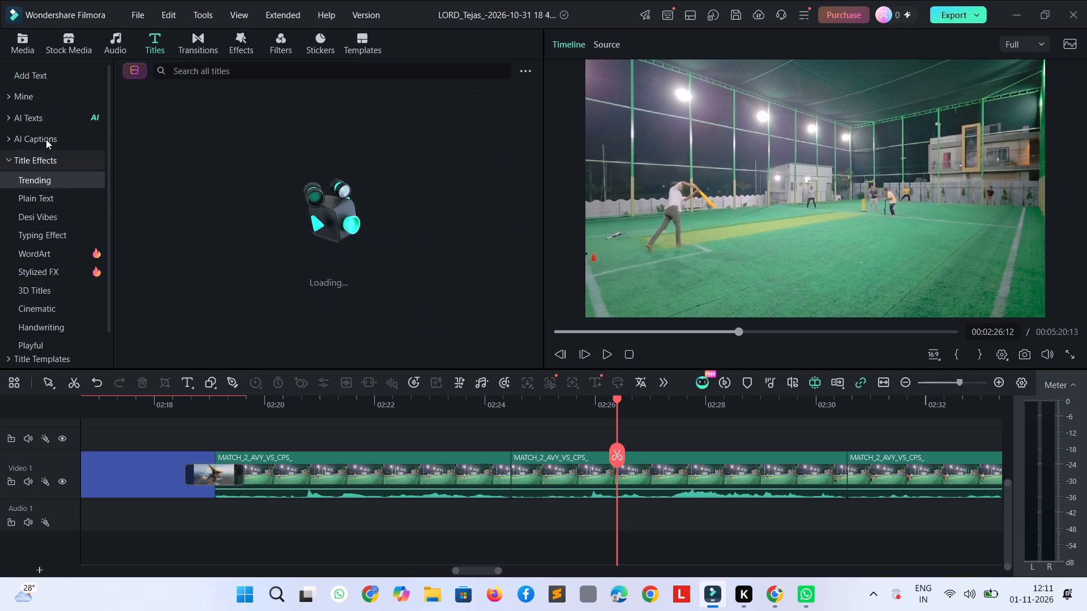
{"action": "left_click", "coordinate": [45, 115]}
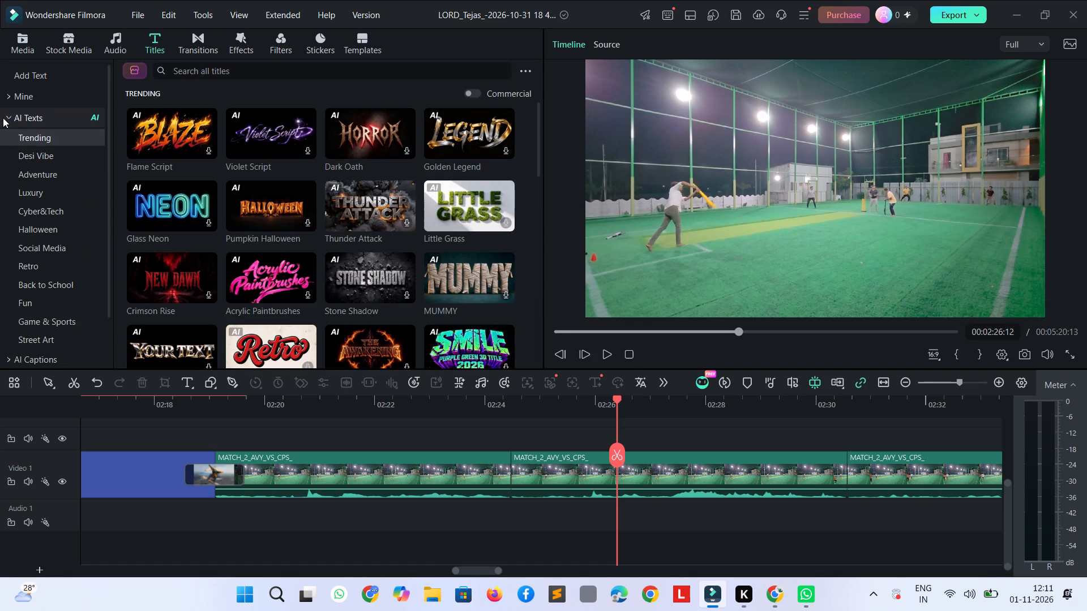
{"action": "left_click", "coordinate": [3, 118]}
{"action": "left_click", "coordinate": [13, 136]}
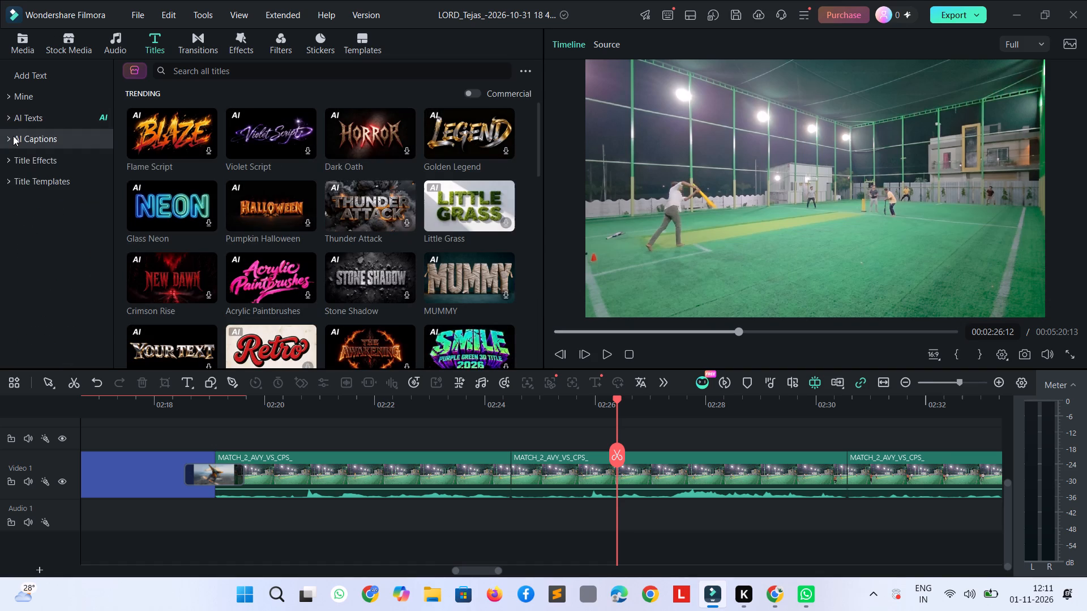
Check the favorite titles, basic text option and title templates, and review the Plain Text and Desi Vibes title effects.
{"action": "left_click", "coordinate": [3, 97]}
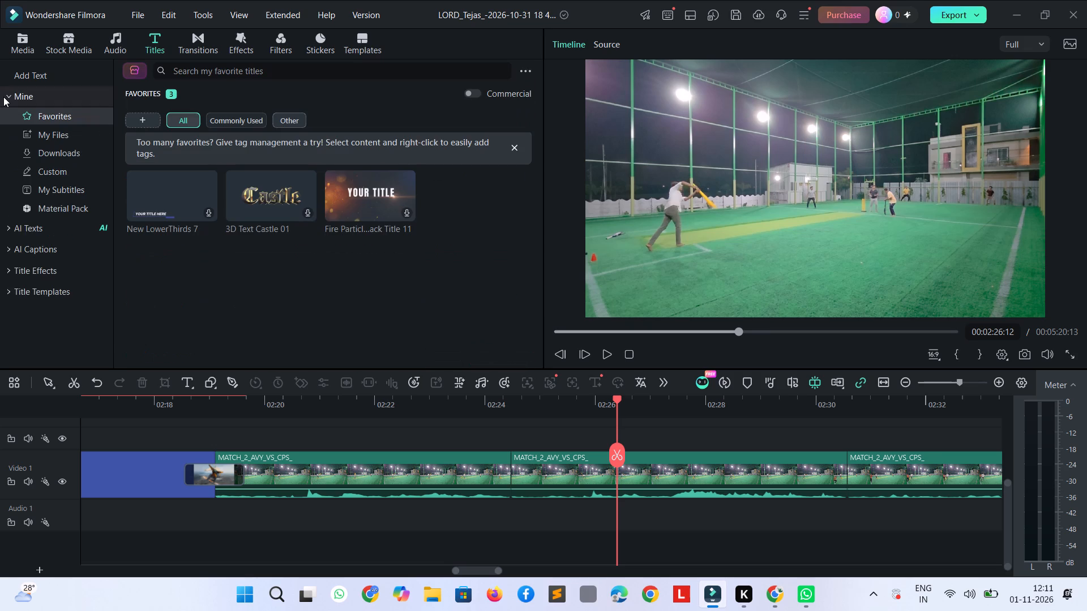
{"action": "left_click", "coordinate": [3, 97]}
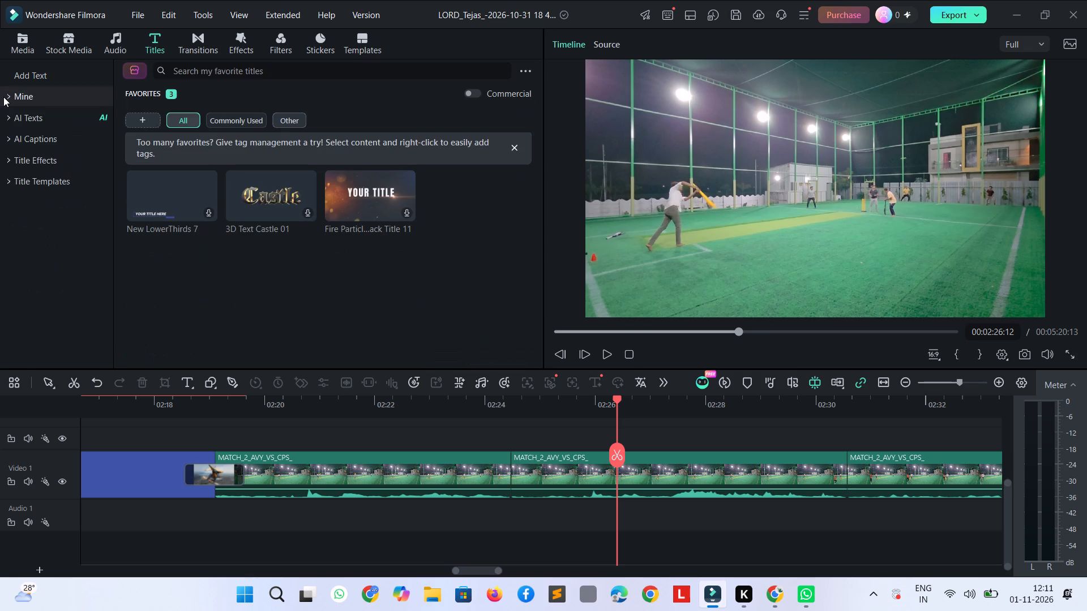
{"action": "left_click", "coordinate": [22, 79]}
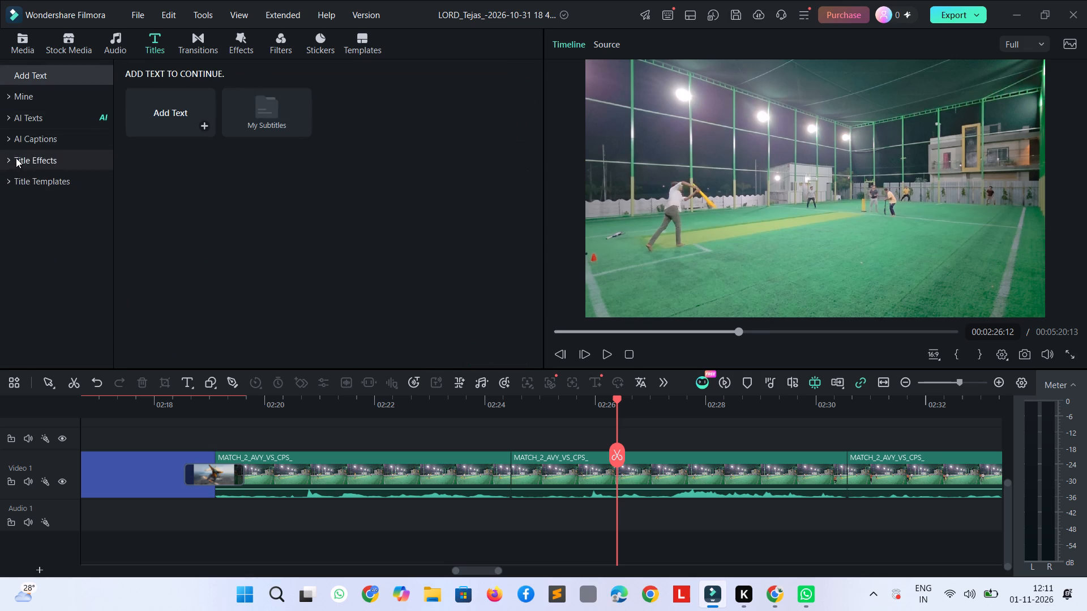
{"action": "left_click", "coordinate": [20, 175]}
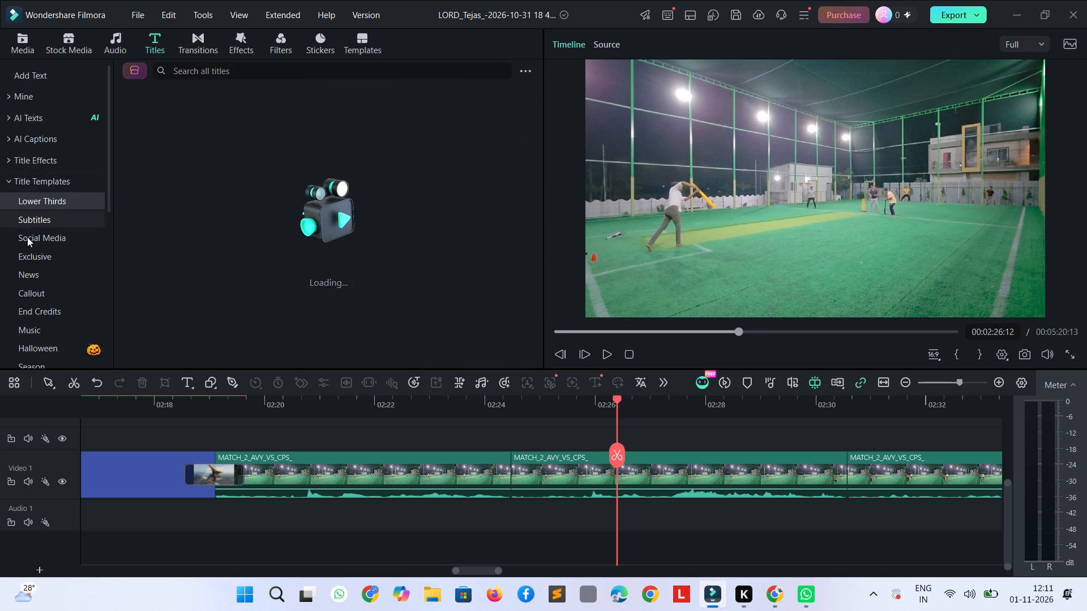
{"action": "left_click", "coordinate": [10, 158]}
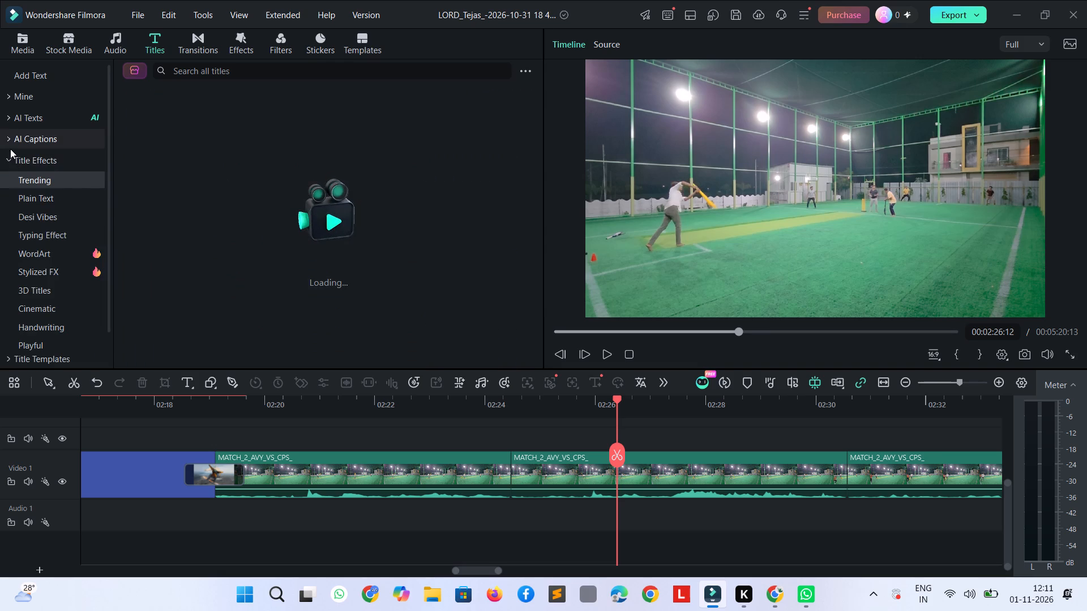
{"action": "left_click", "coordinate": [14, 204]}
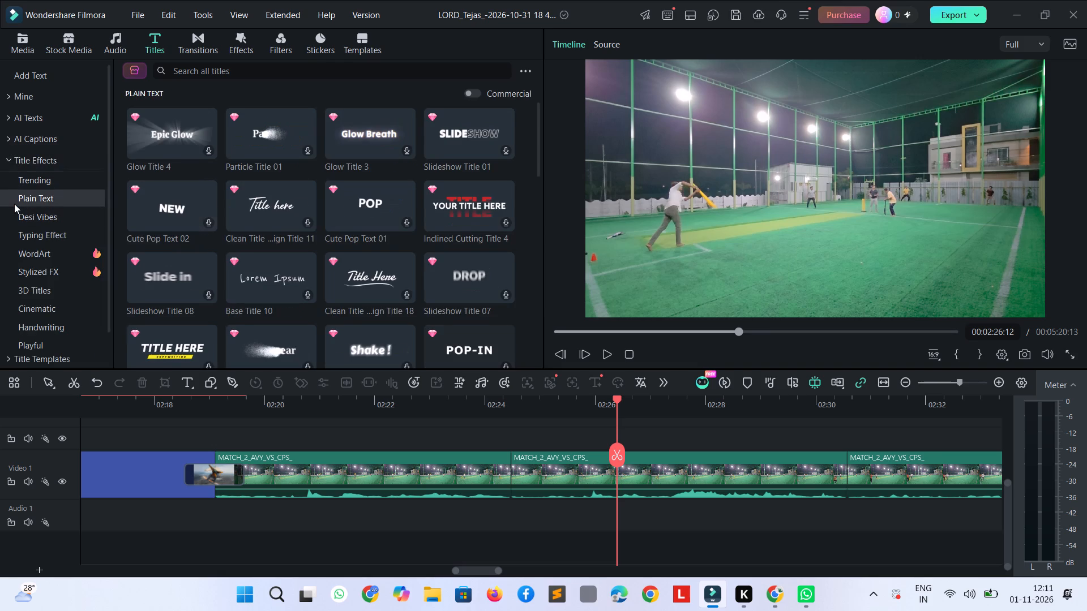
{"action": "scroll", "coordinate": [451, 195], "scroll_direction": "down", "scroll_amount": 6}
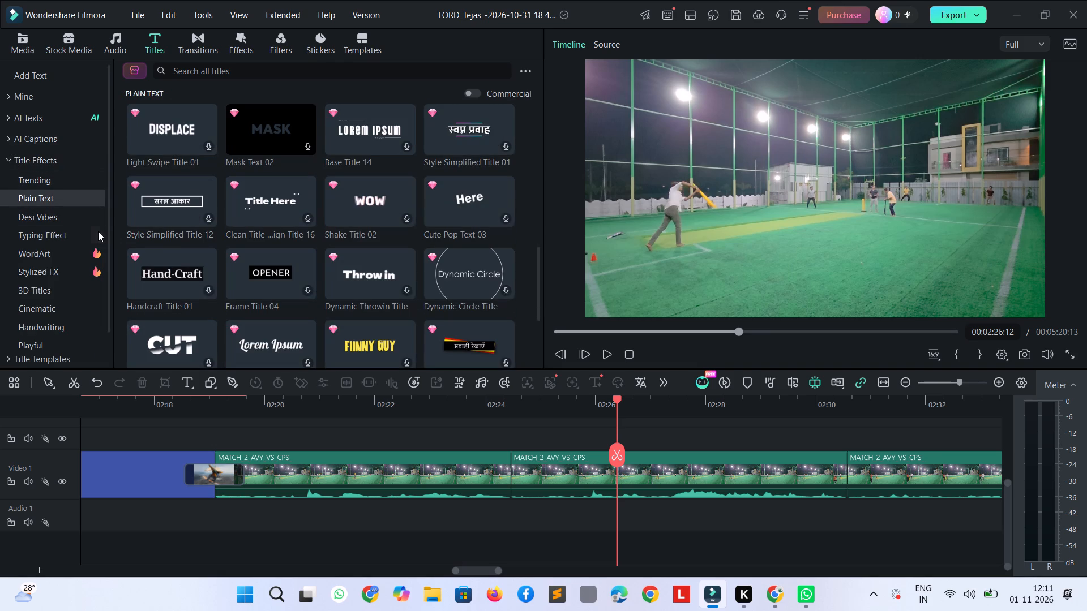
{"action": "left_click", "coordinate": [38, 210]}
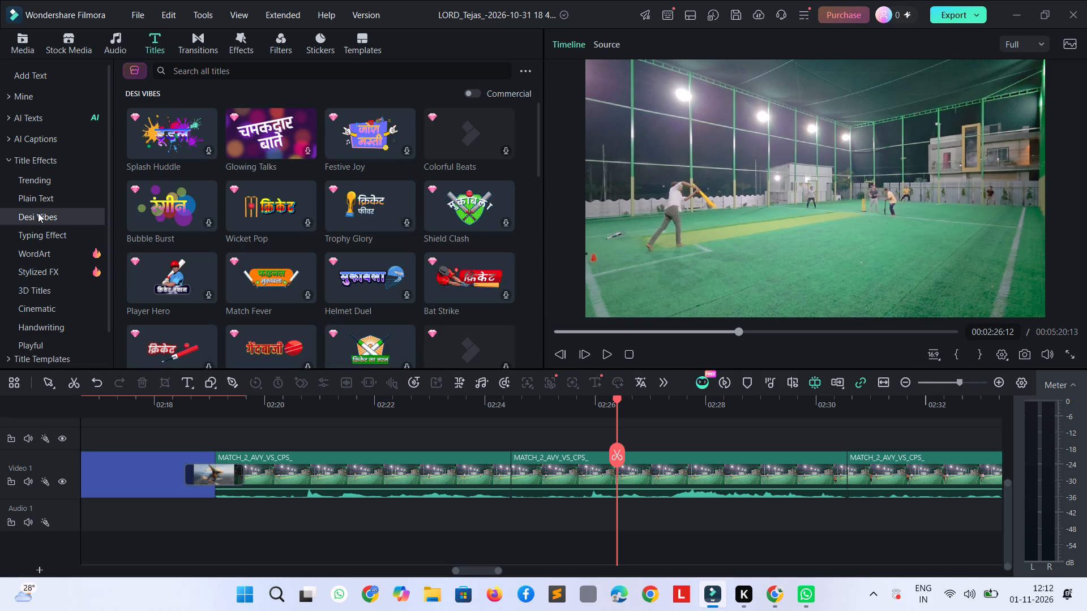
Look through the AI Texts categories, including Desi Vibe, Cyber&Tech and Halloween, and the AI Captions options for a caption style.
{"action": "left_click", "coordinate": [49, 116]}
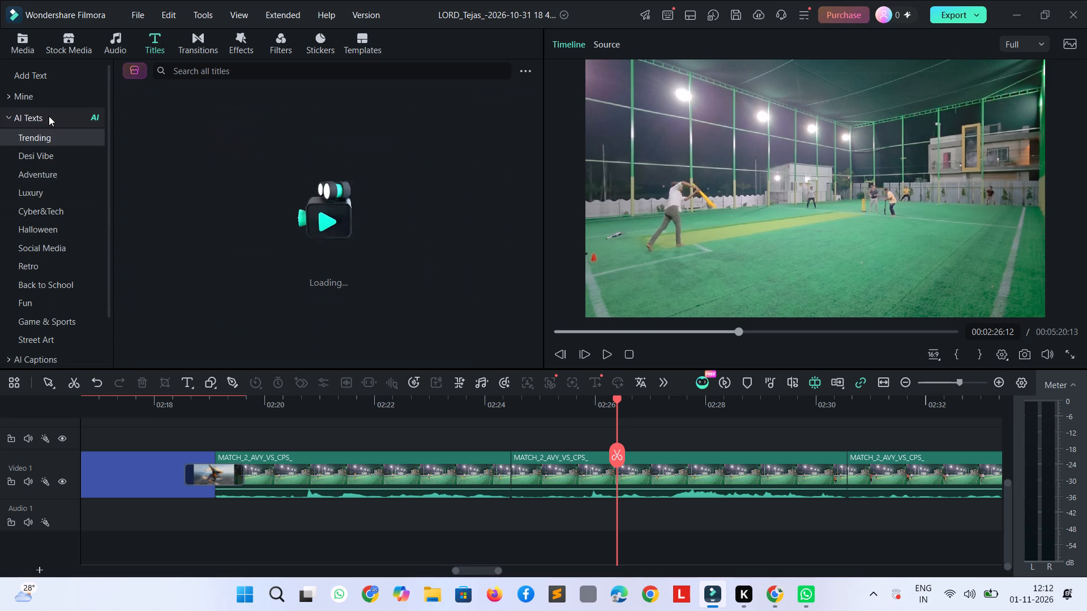
{"action": "left_click", "coordinate": [31, 156]}
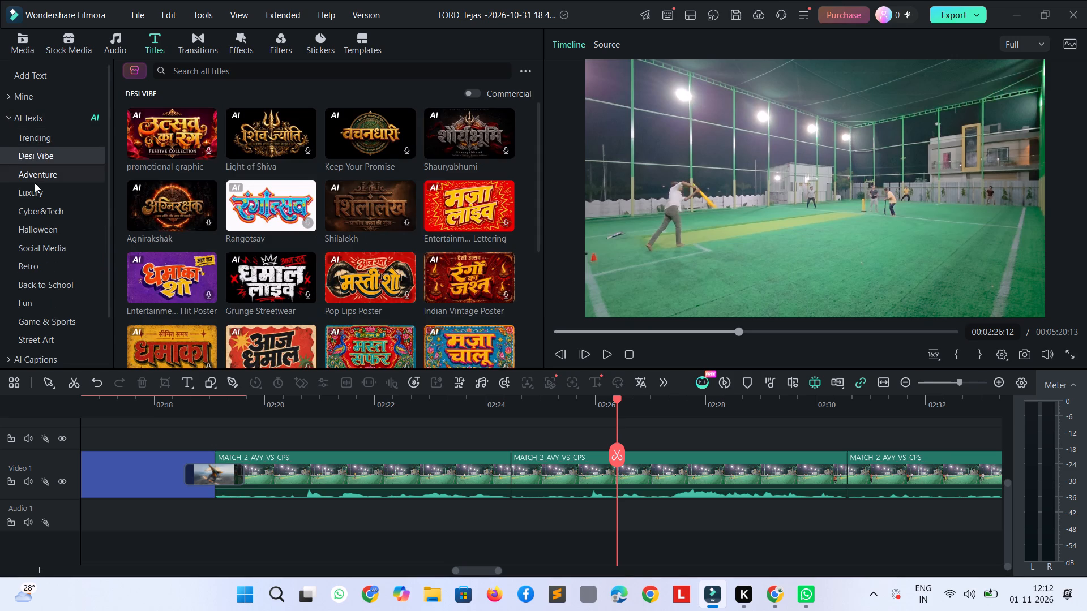
{"action": "left_click", "coordinate": [35, 183]}
{"action": "left_click", "coordinate": [35, 198]}
{"action": "left_click", "coordinate": [40, 211]}
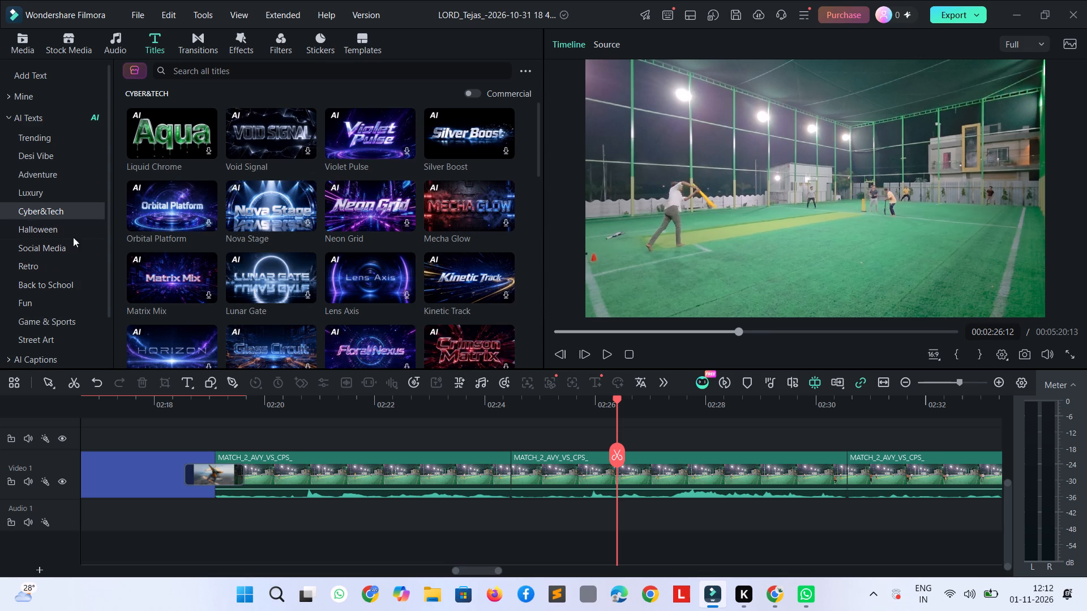
{"action": "left_click", "coordinate": [25, 220]}
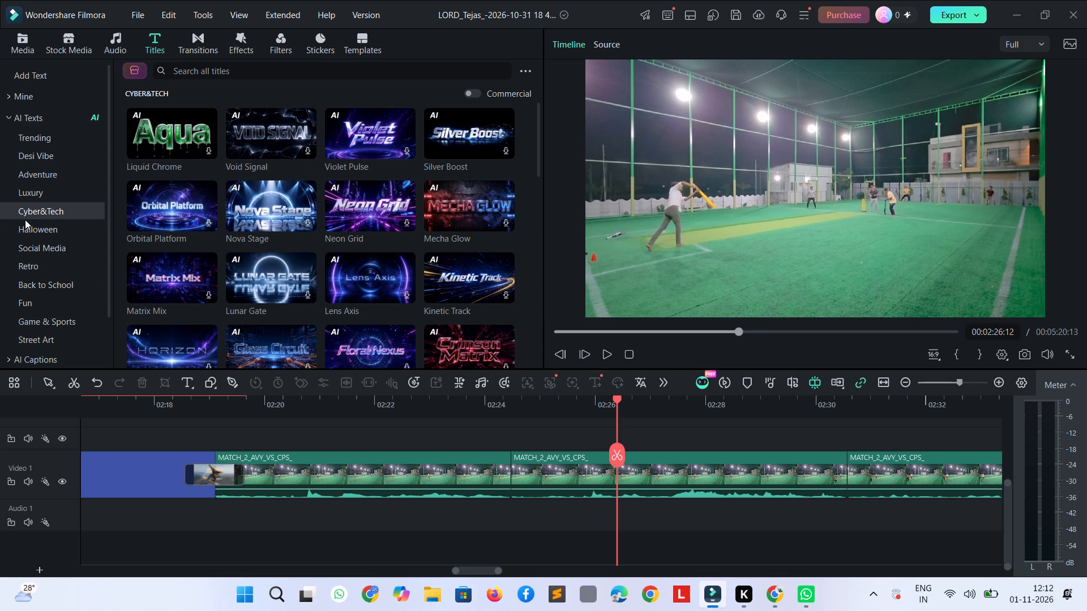
{"action": "left_click", "coordinate": [25, 224]}
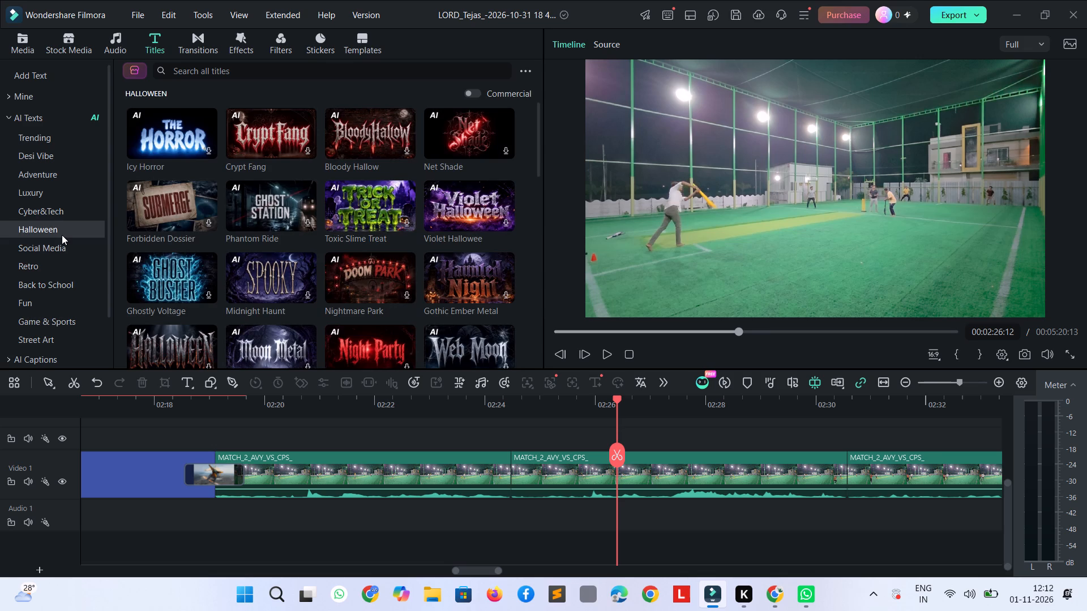
{"action": "scroll", "coordinate": [62, 235], "scroll_direction": "down", "scroll_amount": 3}
{"action": "left_click", "coordinate": [45, 292]}
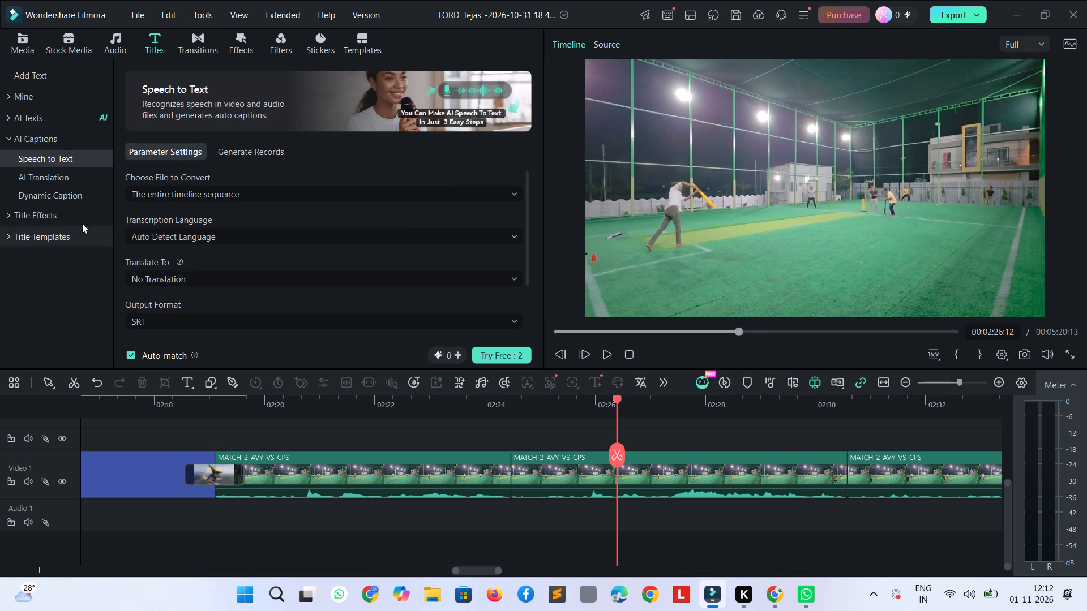
Find Heartbeat Title among the Plain Text title effects and place it above the MATCH_2_AVY_VS_CPS delivery, starting at 02:26:12.
{"action": "left_click", "coordinate": [53, 223]}
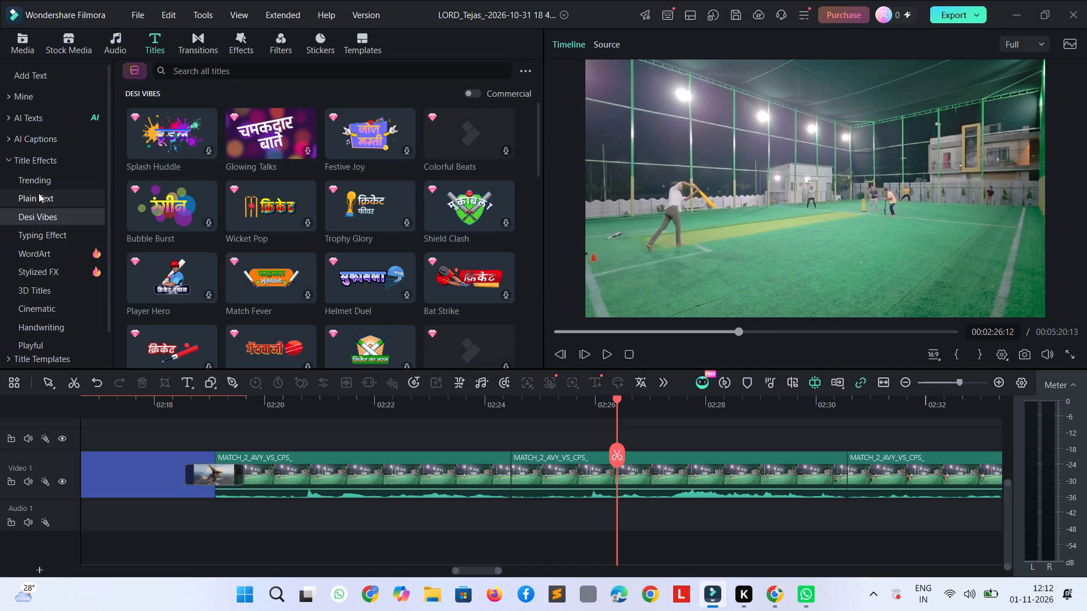
{"action": "left_click", "coordinate": [38, 179]}
{"action": "left_click", "coordinate": [37, 203]}
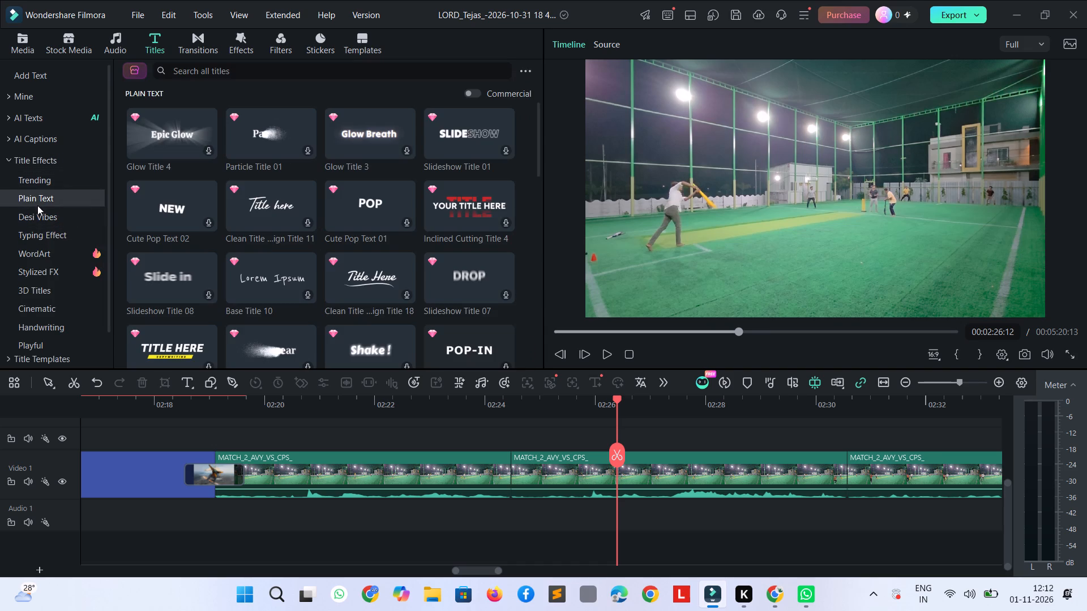
{"action": "scroll", "coordinate": [199, 242], "scroll_direction": "down", "scroll_amount": 3}
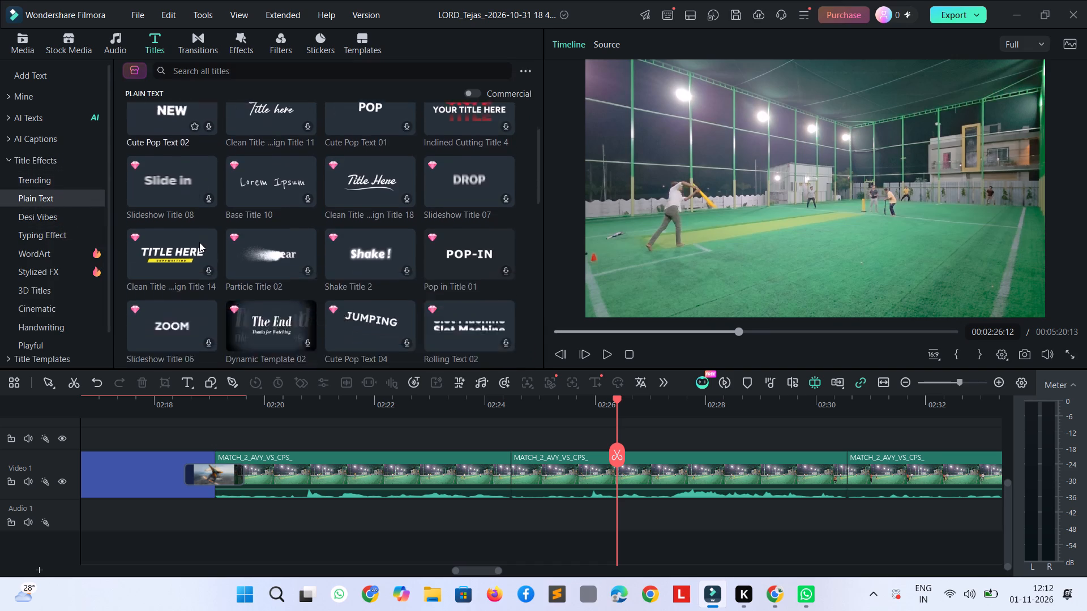
{"action": "scroll", "coordinate": [199, 242], "scroll_direction": "down", "scroll_amount": 2}
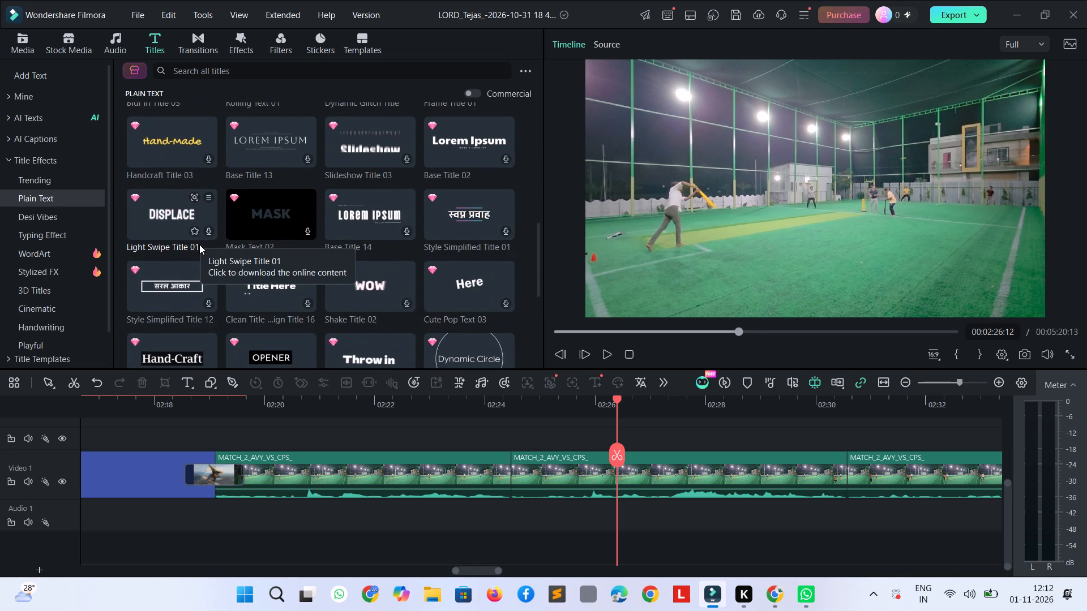
{"action": "scroll", "coordinate": [199, 244], "scroll_direction": "down", "scroll_amount": 6}
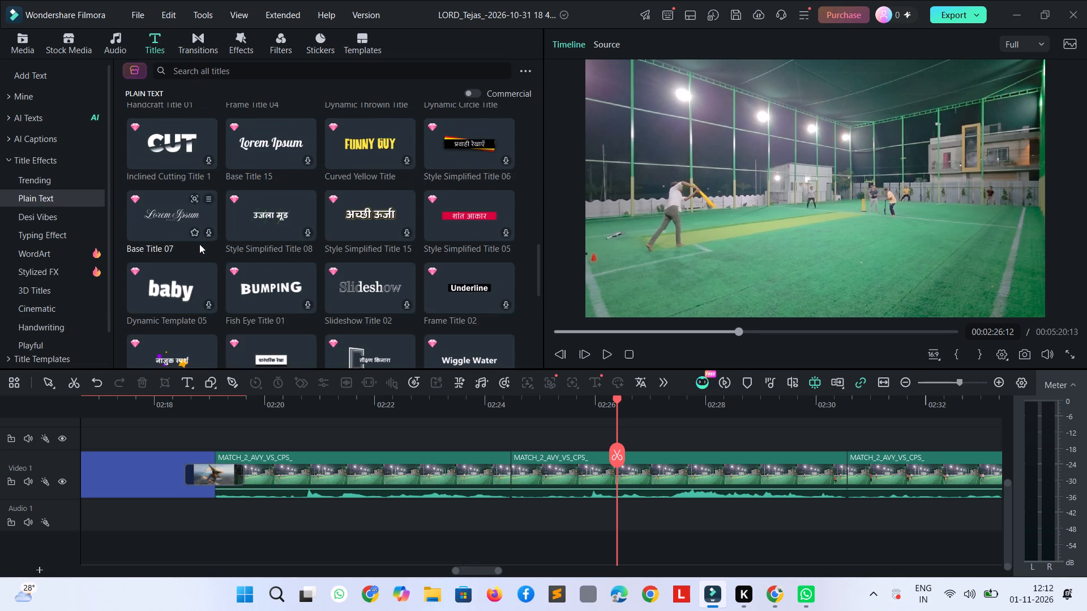
{"action": "scroll", "coordinate": [199, 244], "scroll_direction": "down", "scroll_amount": 7}
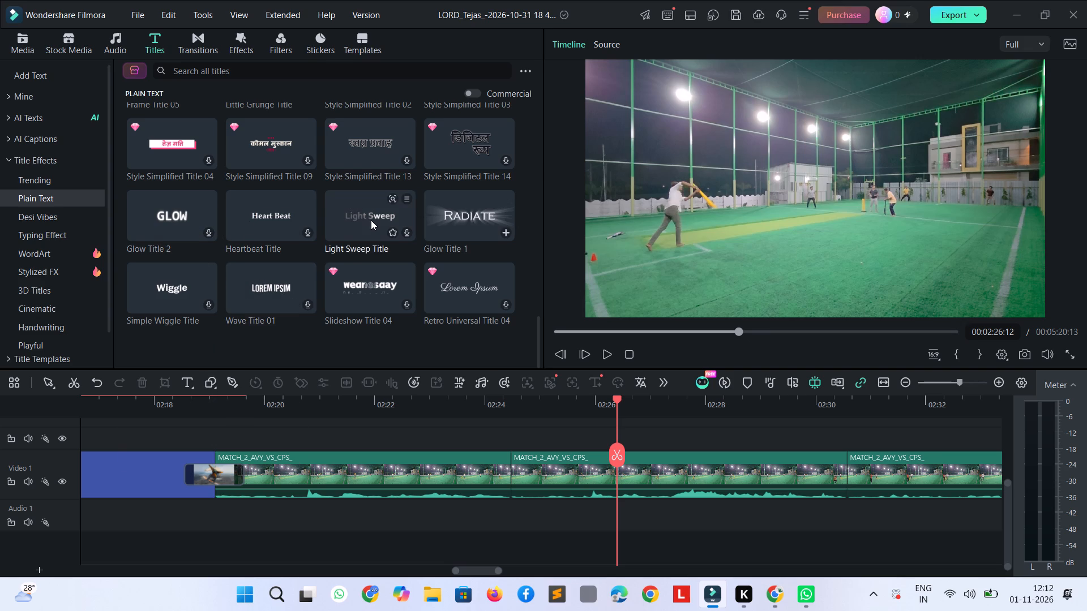
{"action": "left_click", "coordinate": [271, 216]}
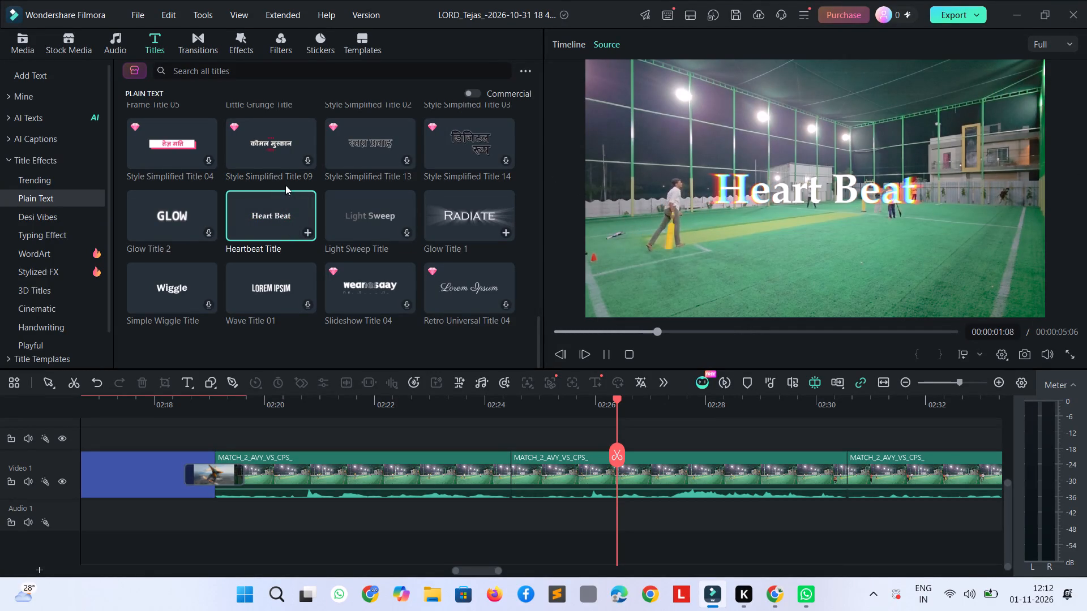
{"action": "left_click_drag", "start_coordinate": [280, 209], "coordinate": [536, 410]}
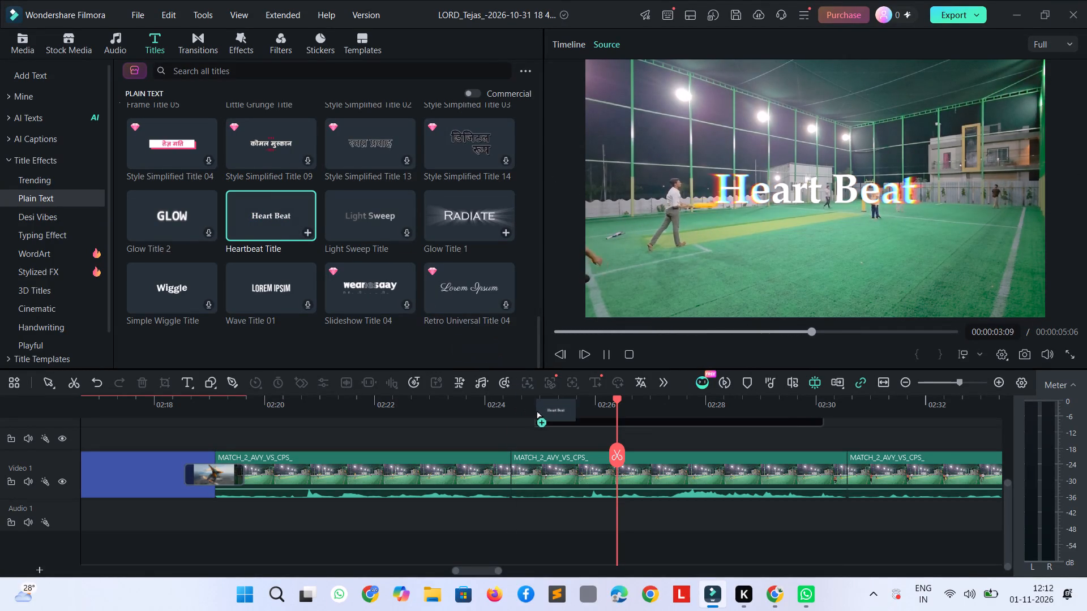
{"action": "left_click_drag", "start_coordinate": [536, 410], "coordinate": [618, 513]}
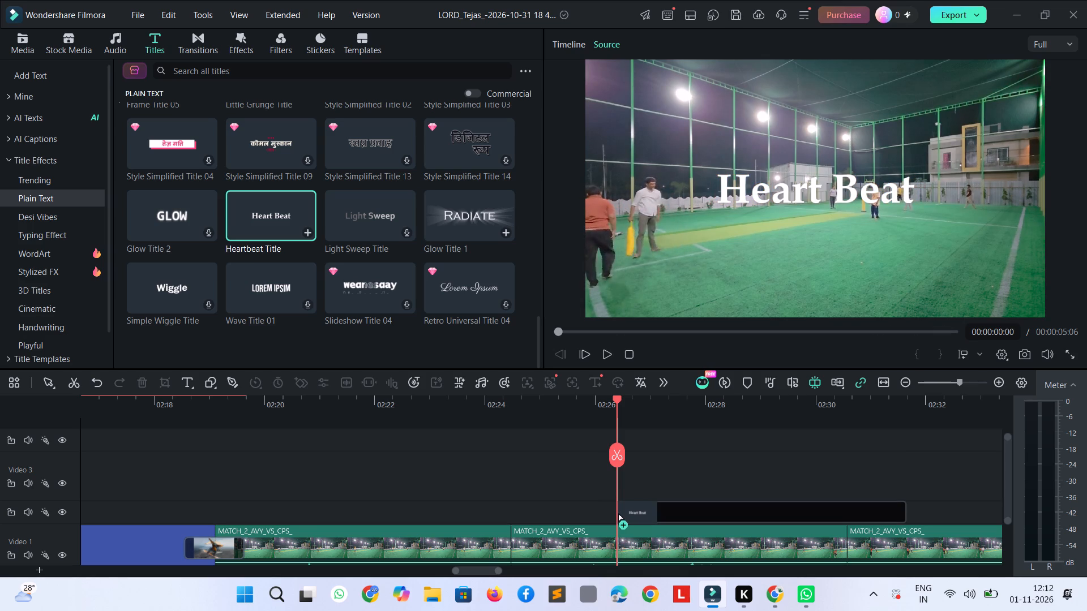
{"action": "left_click_drag", "start_coordinate": [618, 513], "coordinate": [613, 514]}
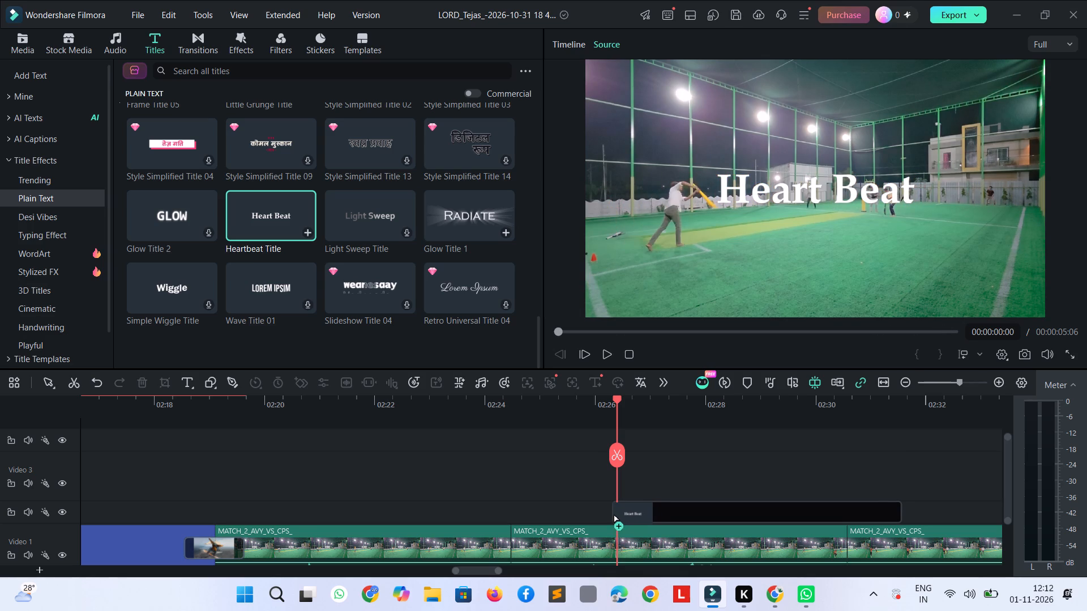
{"action": "left_click_drag", "start_coordinate": [613, 514], "coordinate": [619, 502]}
{"action": "left_click_drag", "start_coordinate": [619, 502], "coordinate": [617, 502]}
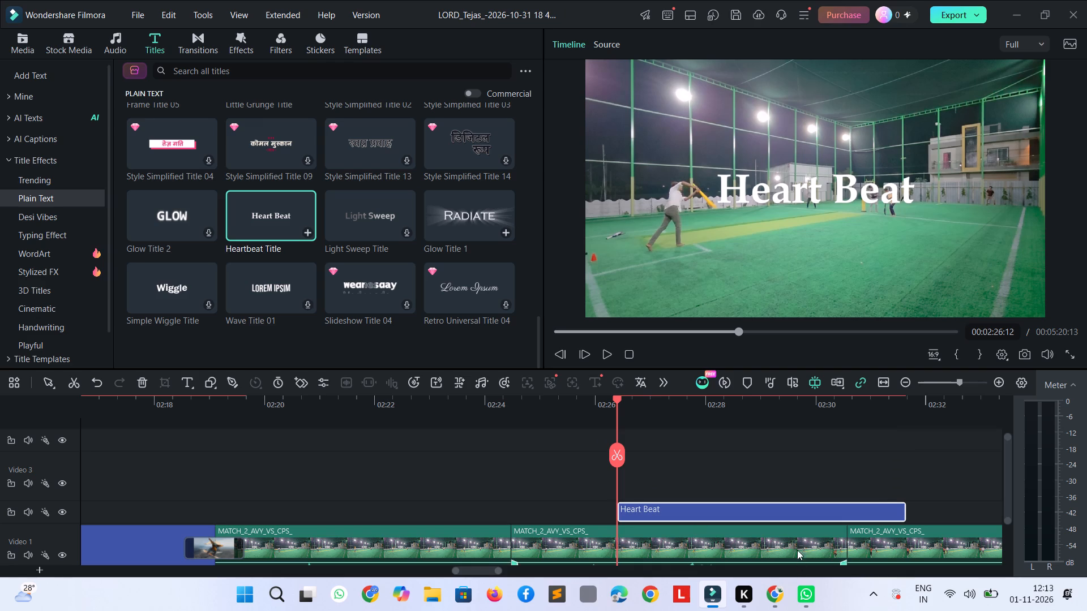
Shorten the Heart Beat title from its end so it lasts about 2 seconds, ending just after 02:28.
{"action": "left_click_drag", "start_coordinate": [904, 513], "coordinate": [850, 515]}
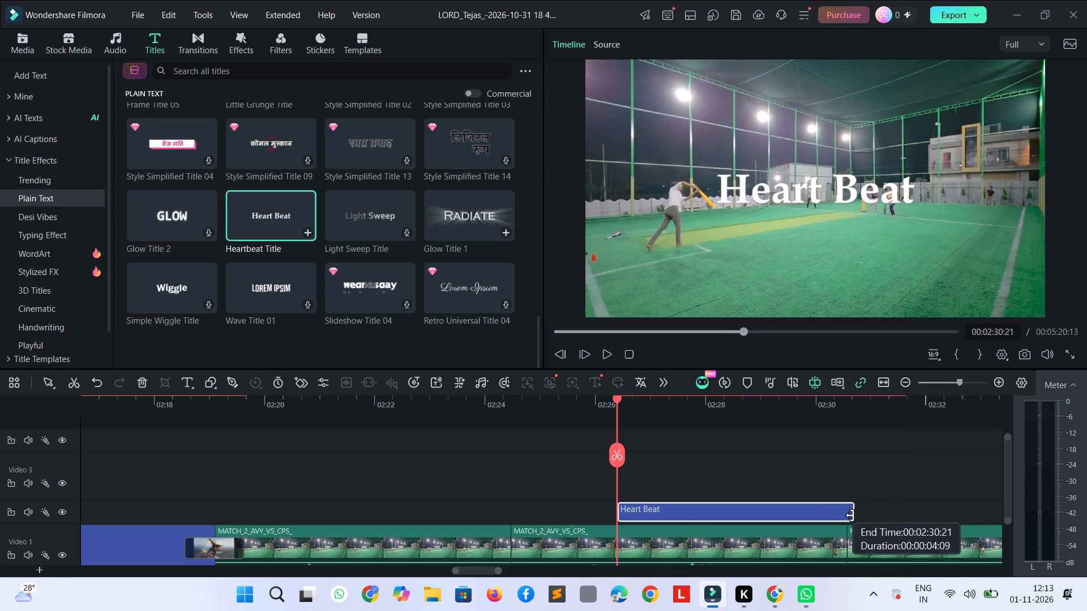
{"action": "left_click_drag", "start_coordinate": [850, 515], "coordinate": [721, 539]}
Replace the Heart Beat title's text with "COMEBACK" followed by the purple devil and fire emojis.
{"action": "triple_click", "coordinate": [658, 512]}
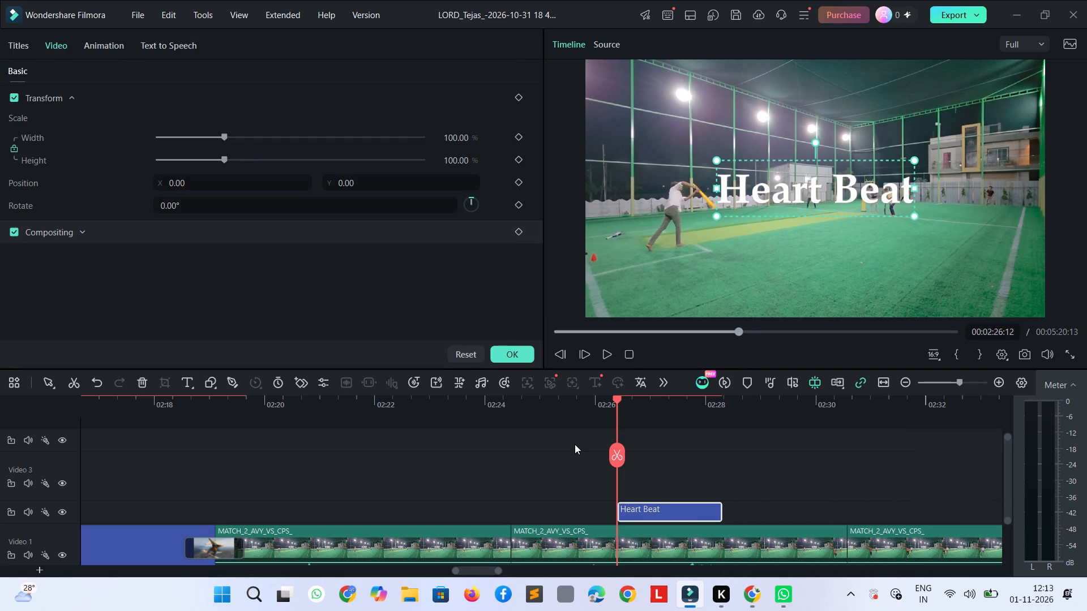
{"action": "scroll", "coordinate": [116, 168], "scroll_direction": "up", "scroll_amount": 4}
{"action": "scroll", "coordinate": [116, 168], "scroll_direction": "down", "scroll_amount": 3}
{"action": "left_click", "coordinate": [682, 505]}
{"action": "double_click", "coordinate": [680, 506]}
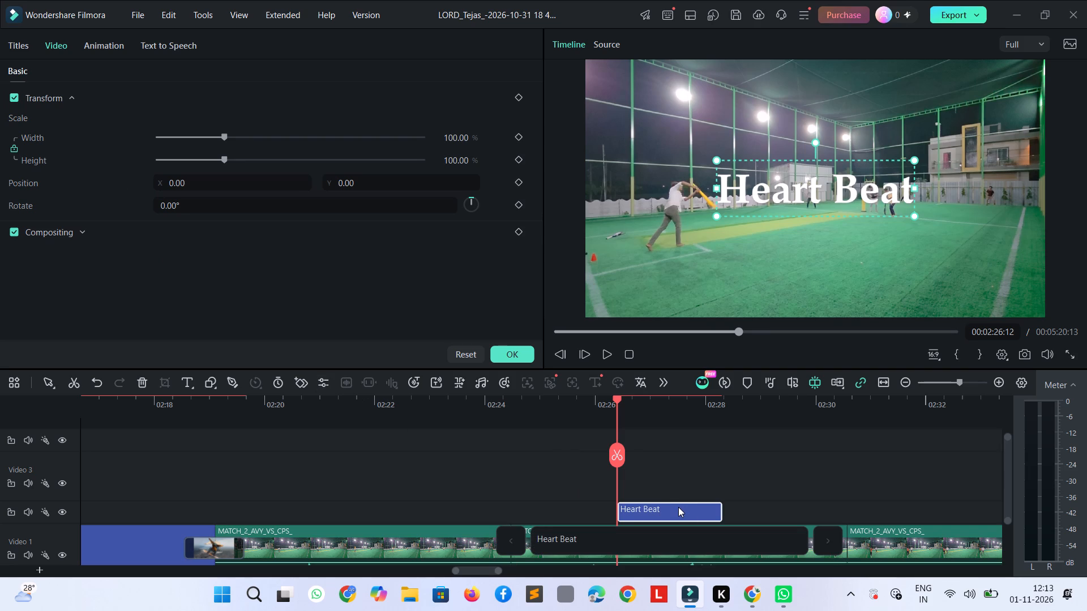
{"action": "key", "text": "ctrl+a"}
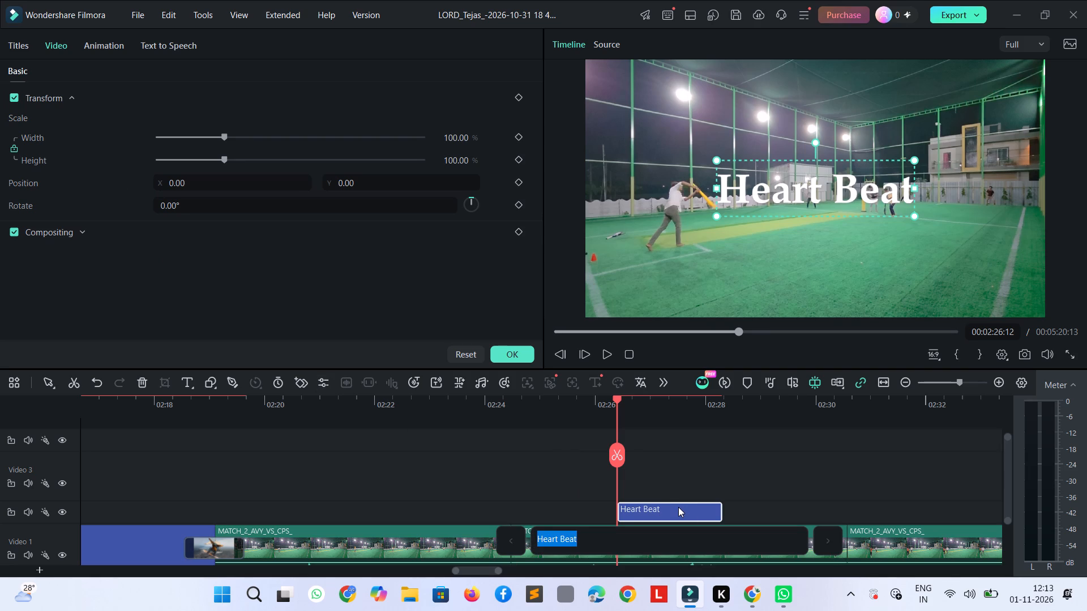
{"action": "type", "text": "COMEBV"}
{"action": "key", "text": "shift+BackSpace"}
{"action": "type", "text": "AC"}
{"action": "key", "text": "shift+k"}
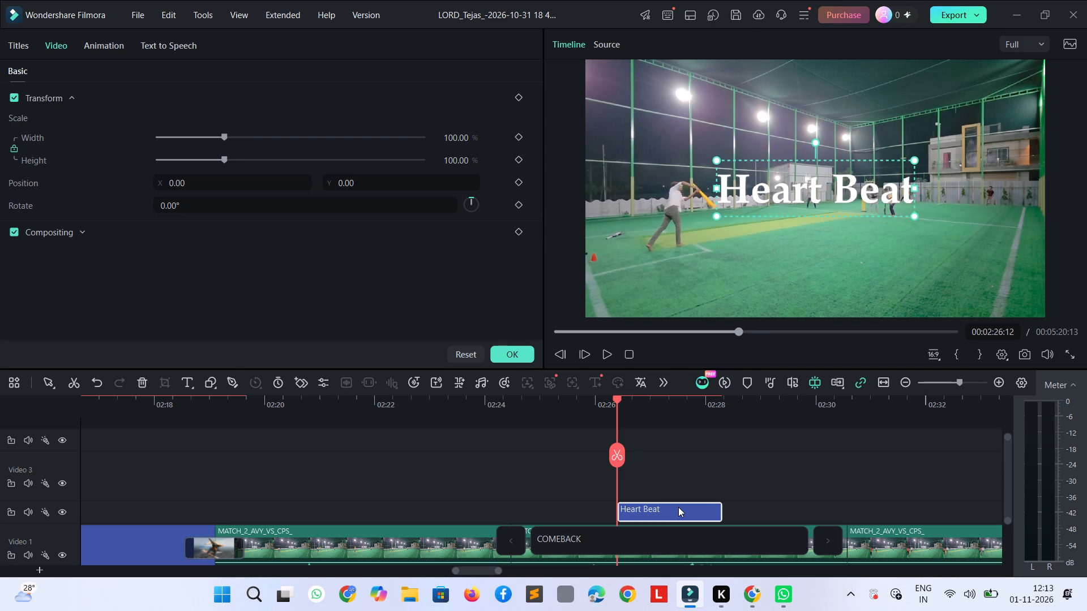
{"action": "key", "text": "super+semicolon"}
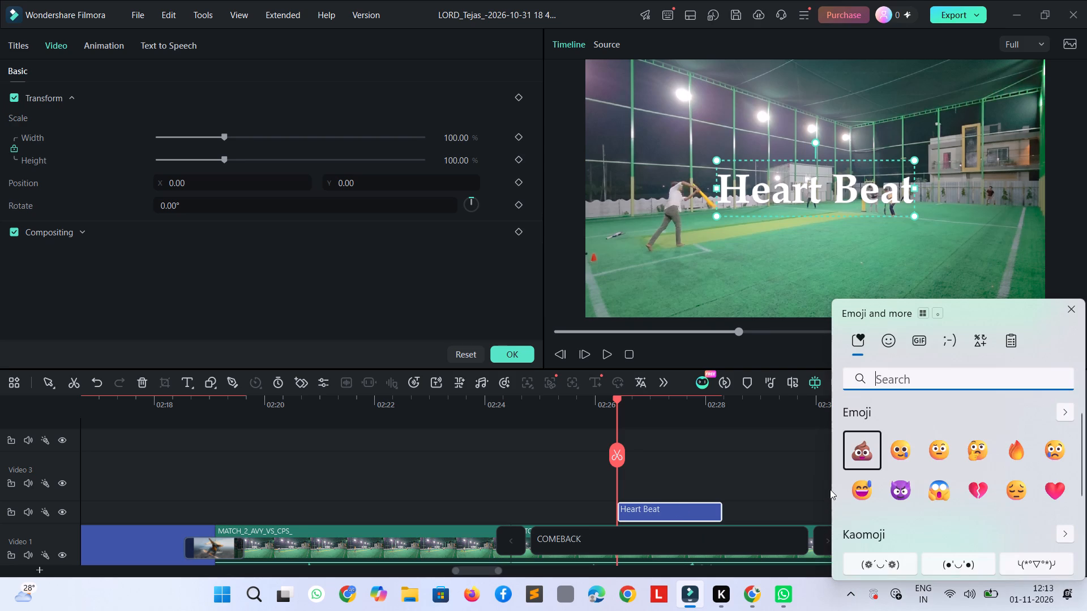
{"action": "left_click", "coordinate": [908, 500]}
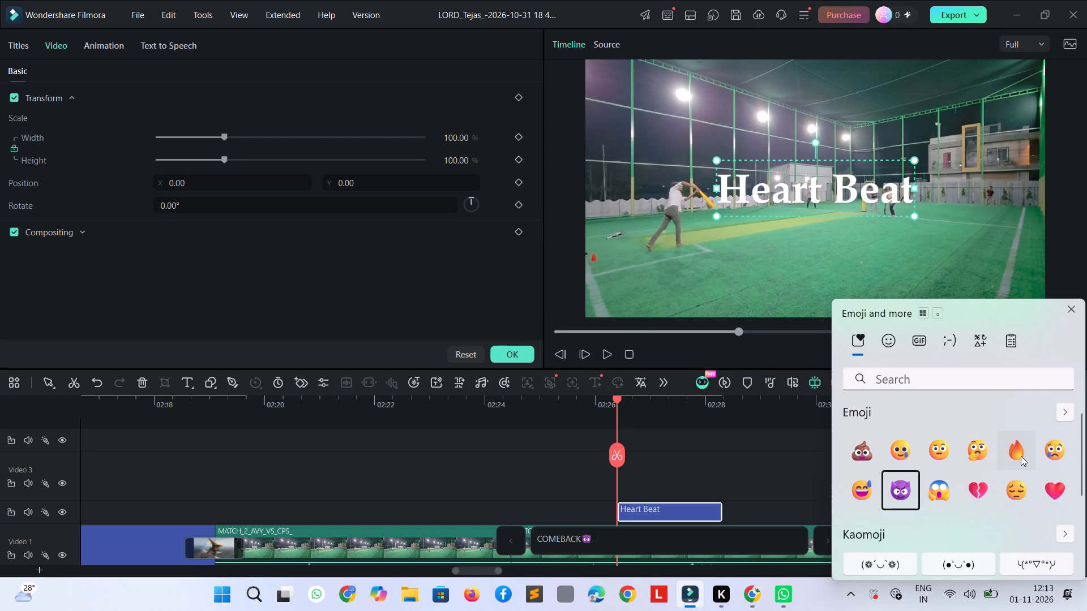
{"action": "left_click", "coordinate": [1021, 456]}
{"action": "left_click", "coordinate": [696, 477]}
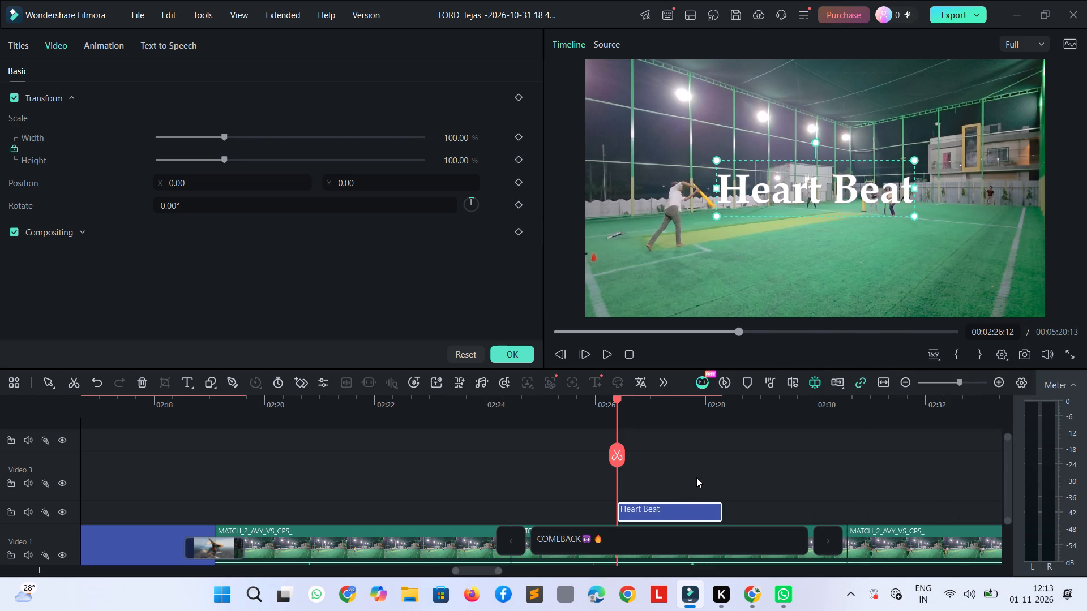
{"action": "left_click", "coordinate": [696, 477]}
Shrink the COMEBACK caption to about half size and place it over the turf on the right side of the picture.
{"action": "left_click", "coordinate": [879, 191]}
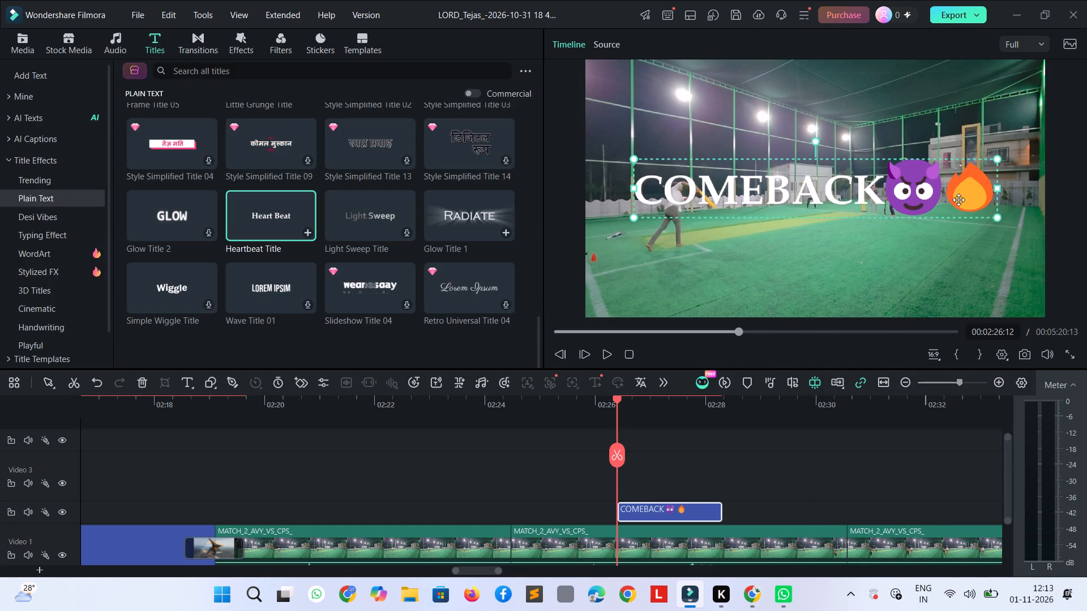
{"action": "left_click_drag", "start_coordinate": [999, 218], "coordinate": [801, 206]}
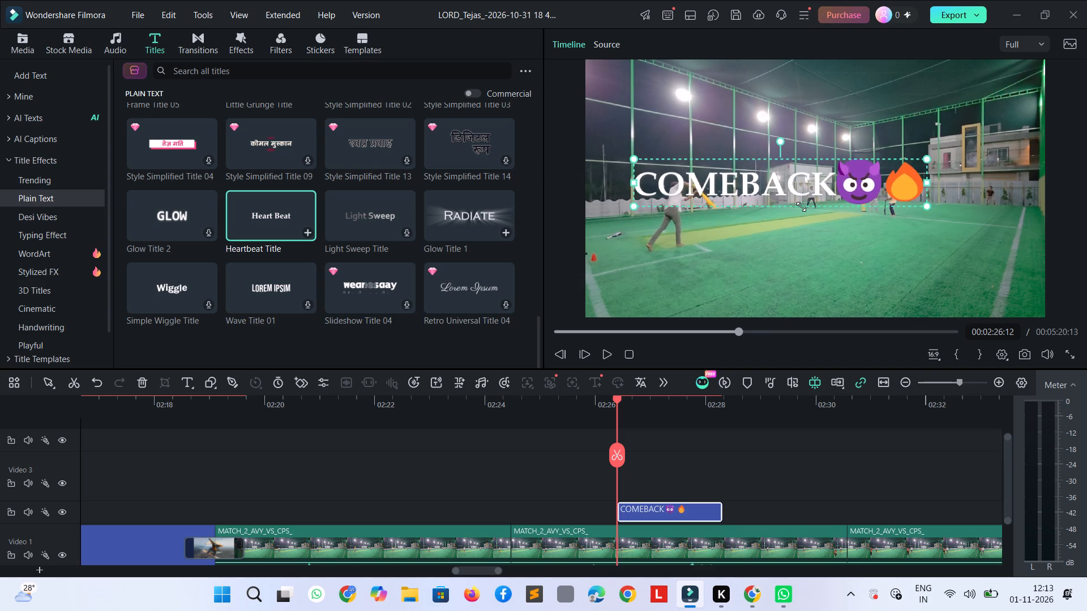
{"action": "left_click_drag", "start_coordinate": [801, 206], "coordinate": [761, 174]}
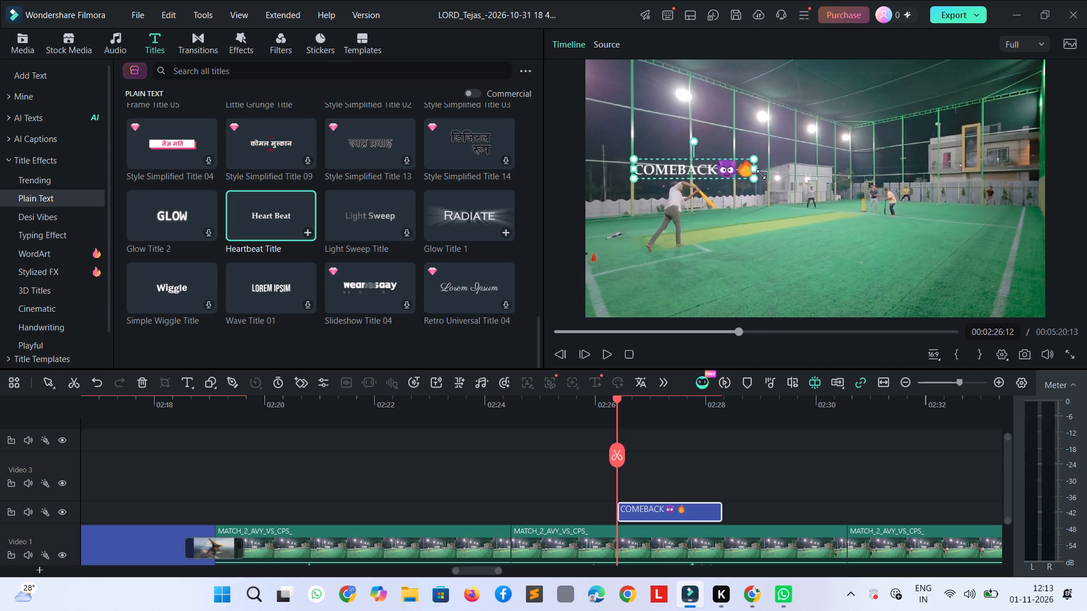
{"action": "left_click_drag", "start_coordinate": [761, 174], "coordinate": [776, 190]}
{"action": "left_click_drag", "start_coordinate": [742, 183], "coordinate": [925, 120]}
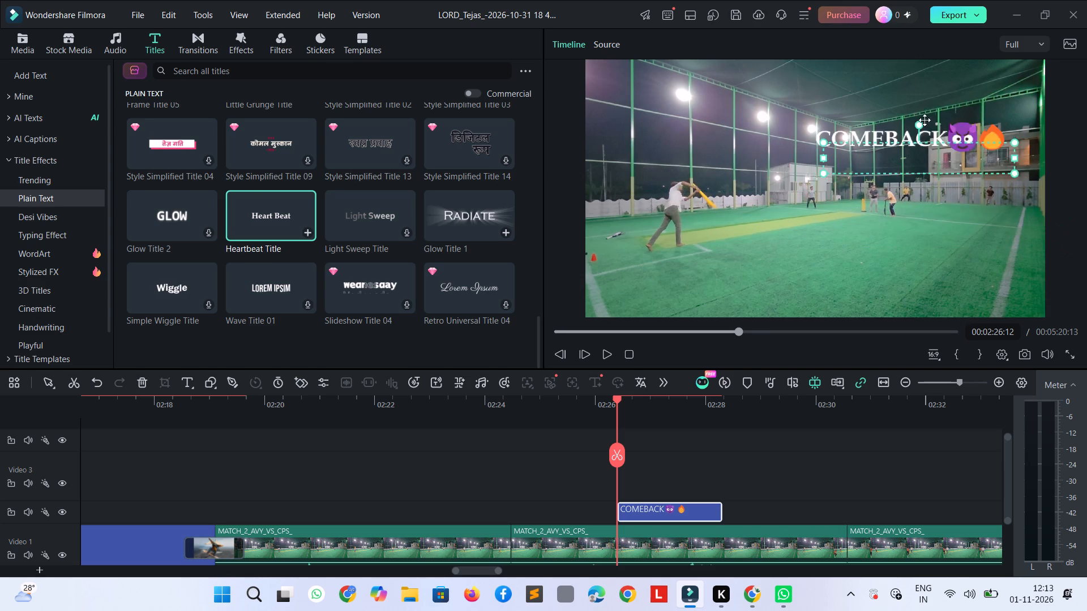
{"action": "left_click_drag", "start_coordinate": [925, 120], "coordinate": [940, 229]}
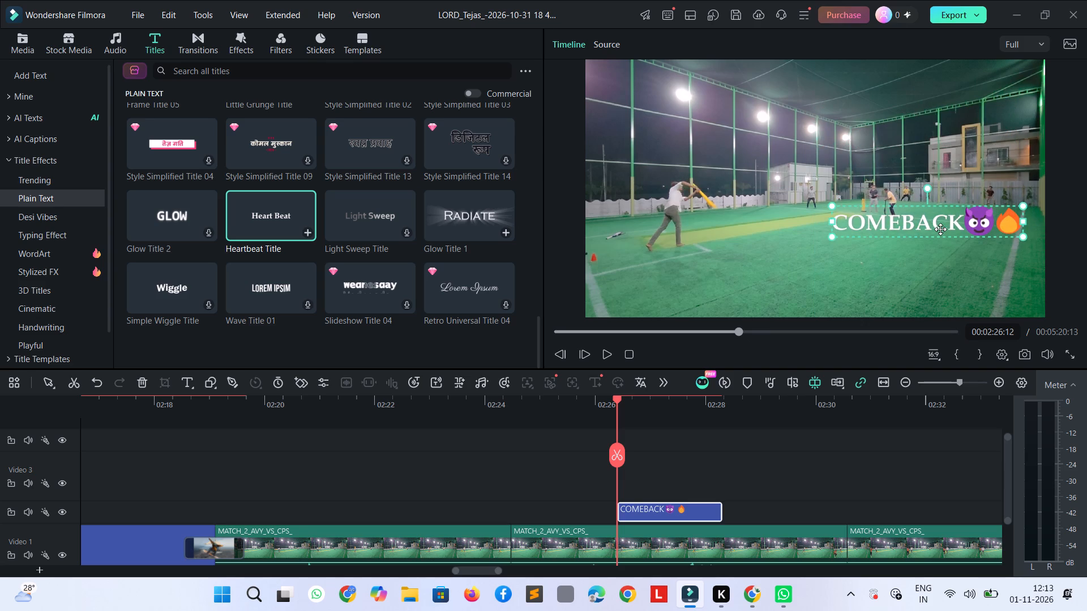
{"action": "left_click_drag", "start_coordinate": [940, 229], "coordinate": [940, 246]}
Play the delivery with the COMEBACK caption, and extend the caption's end to just before 02:29.
{"action": "key", "text": "space"}
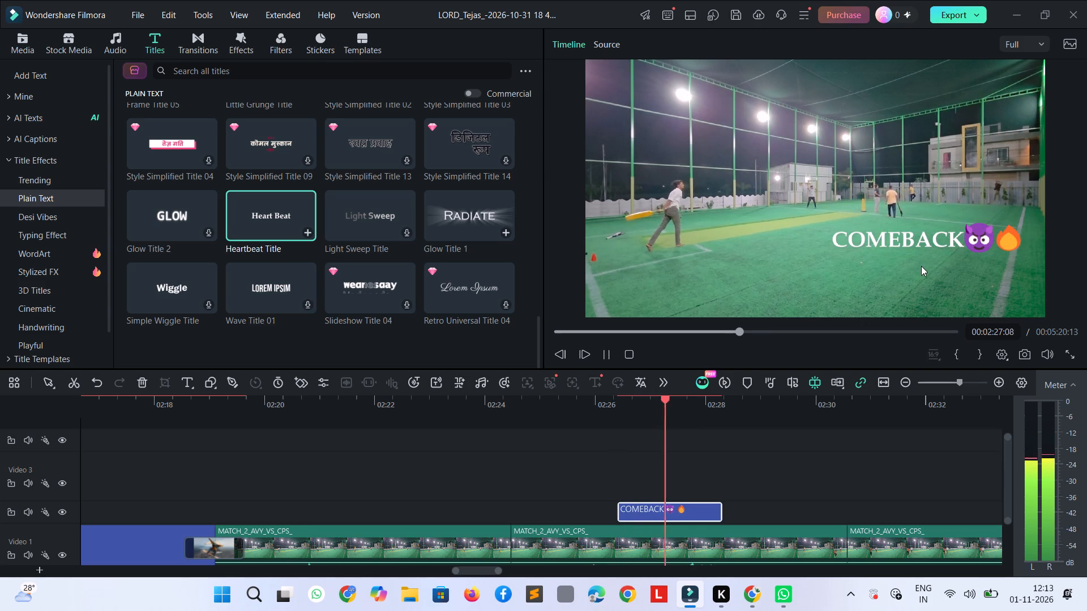
{"action": "key", "text": "space"}
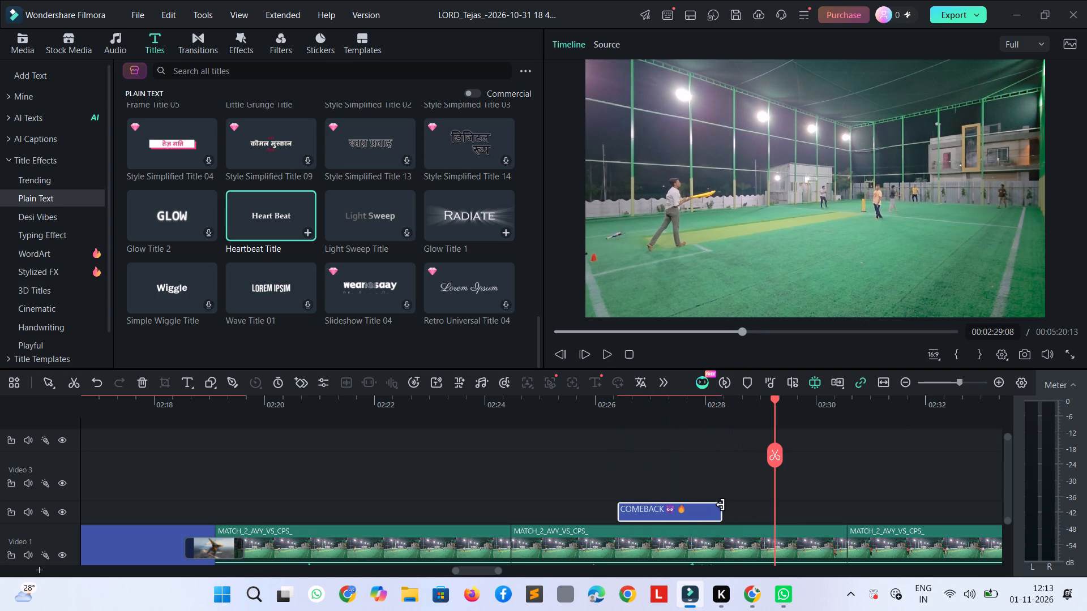
{"action": "left_click_drag", "start_coordinate": [721, 505], "coordinate": [754, 521]}
Split the delivery at 02:29:01, just past the end of the COMEBACK caption, and delete the short piece up to the next cut.
{"action": "key", "text": "space"}
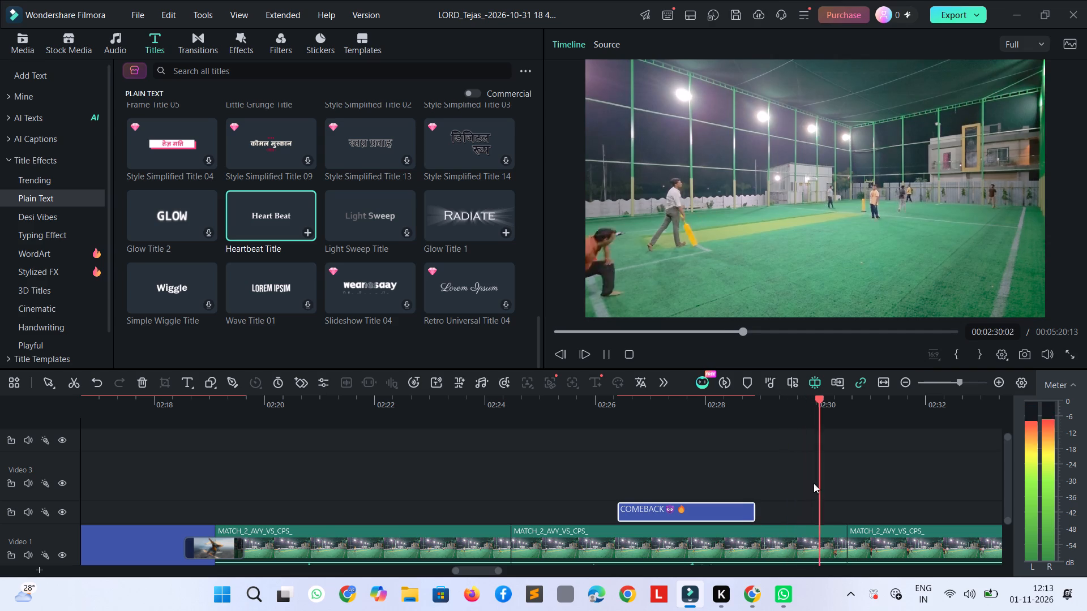
{"action": "key", "text": "space"}
{"action": "left_click_drag", "start_coordinate": [874, 402], "coordinate": [717, 430]}
{"action": "key", "text": "space"}
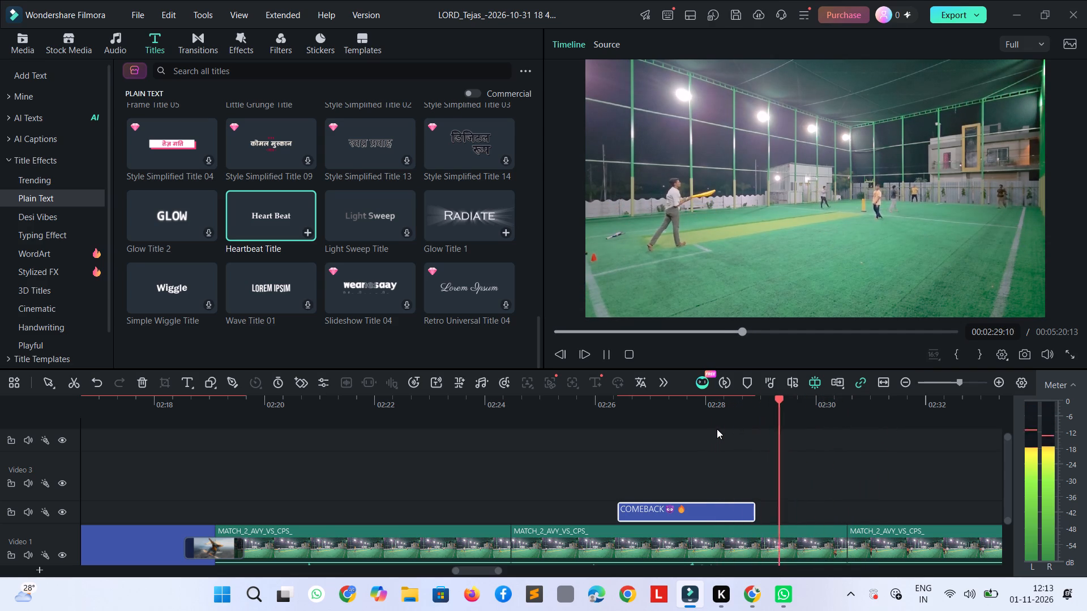
{"action": "key", "text": "space"}
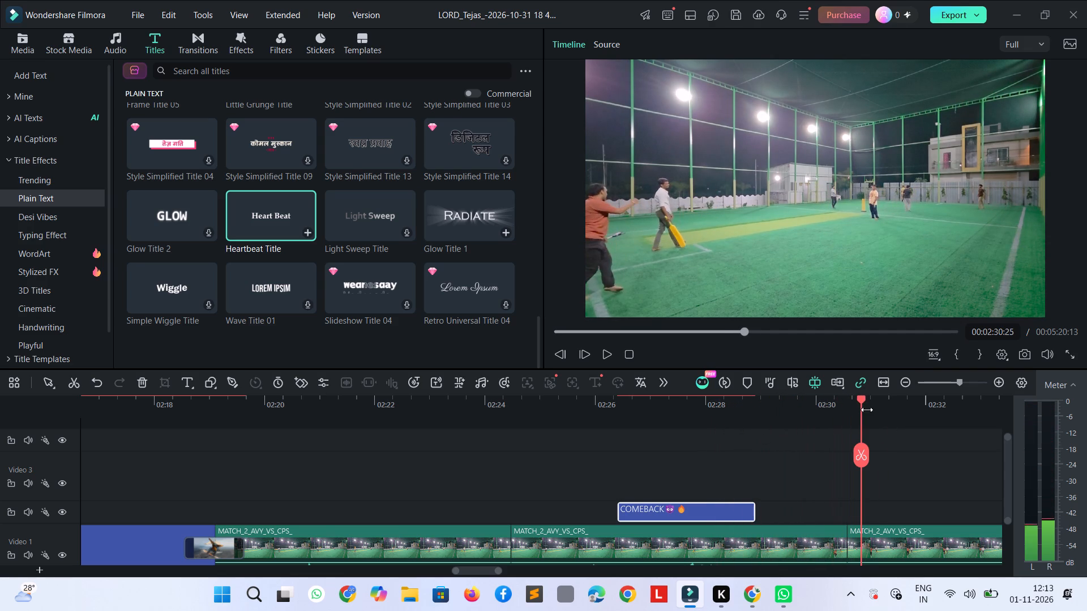
{"action": "left_click_drag", "start_coordinate": [861, 406], "coordinate": [762, 433]}
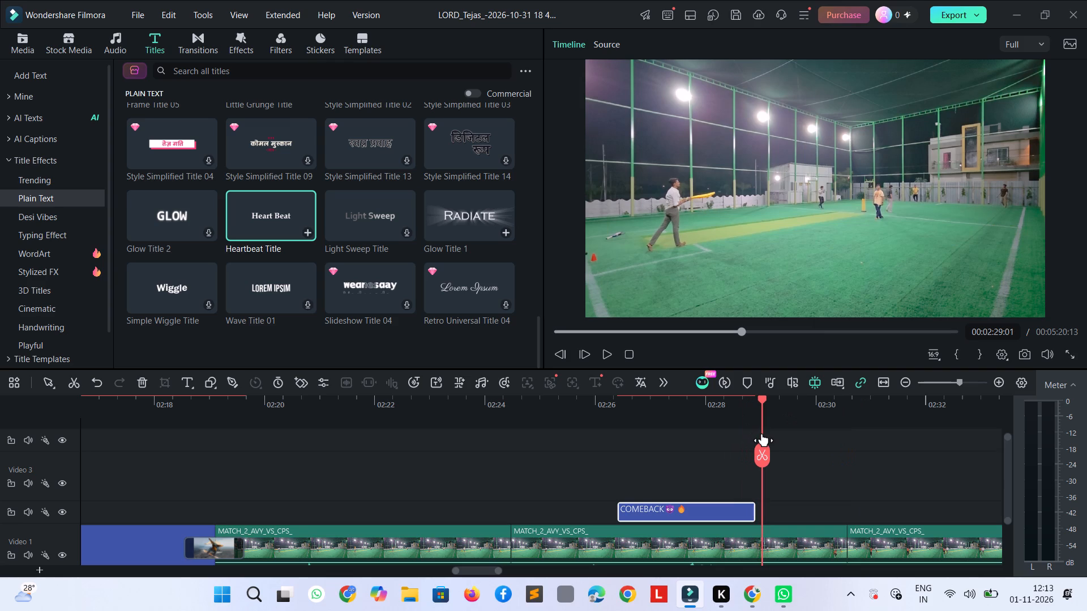
{"action": "key", "text": "ctrl+b"}
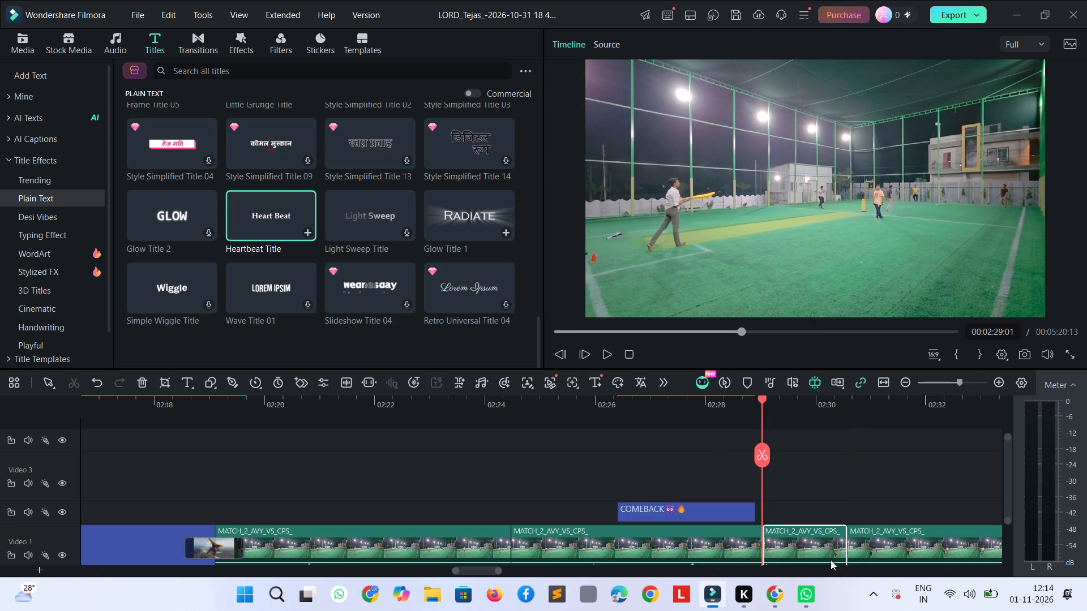
{"action": "left_click", "coordinate": [818, 543]}
{"action": "key", "text": "Delete"}
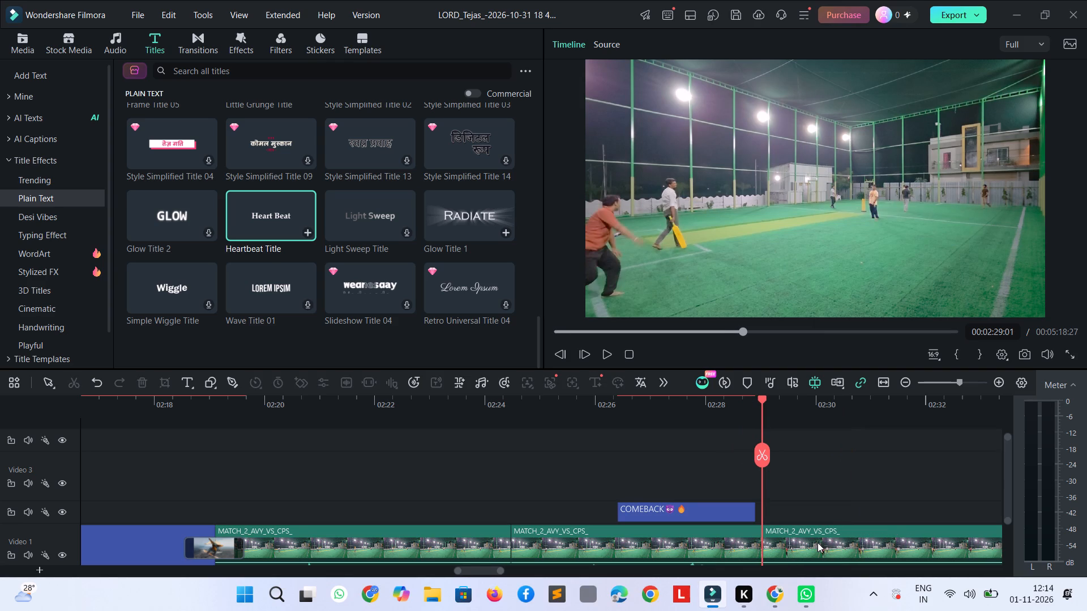
Play the next delivery and delete its MATCH_2_AVY_VS_CPS_ clip, running from 02:29:01 to about 02:36.5.
{"action": "key", "text": "space"}
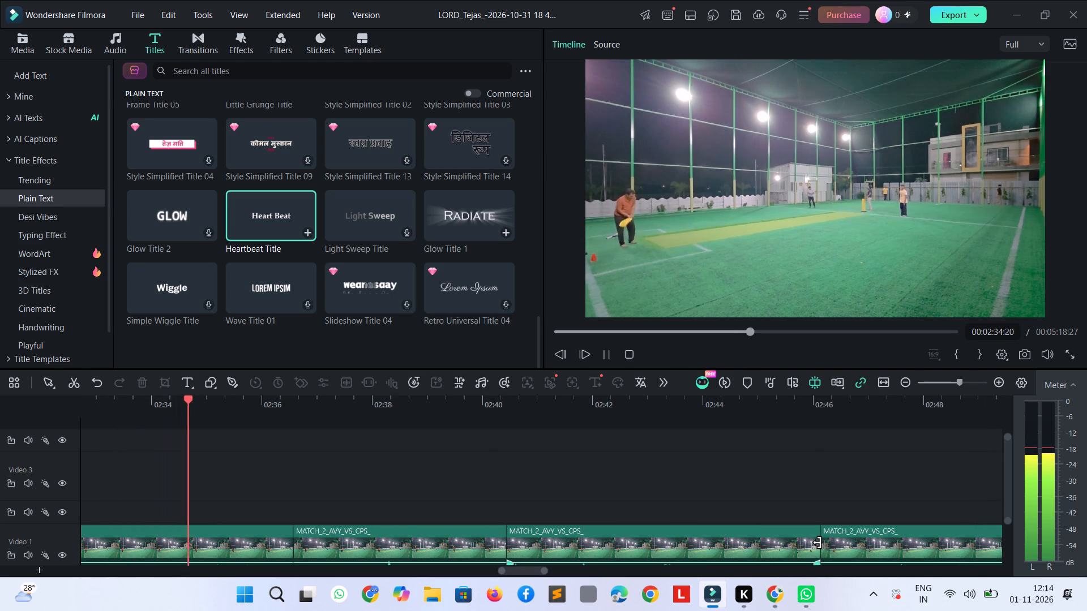
{"action": "key", "text": "space"}
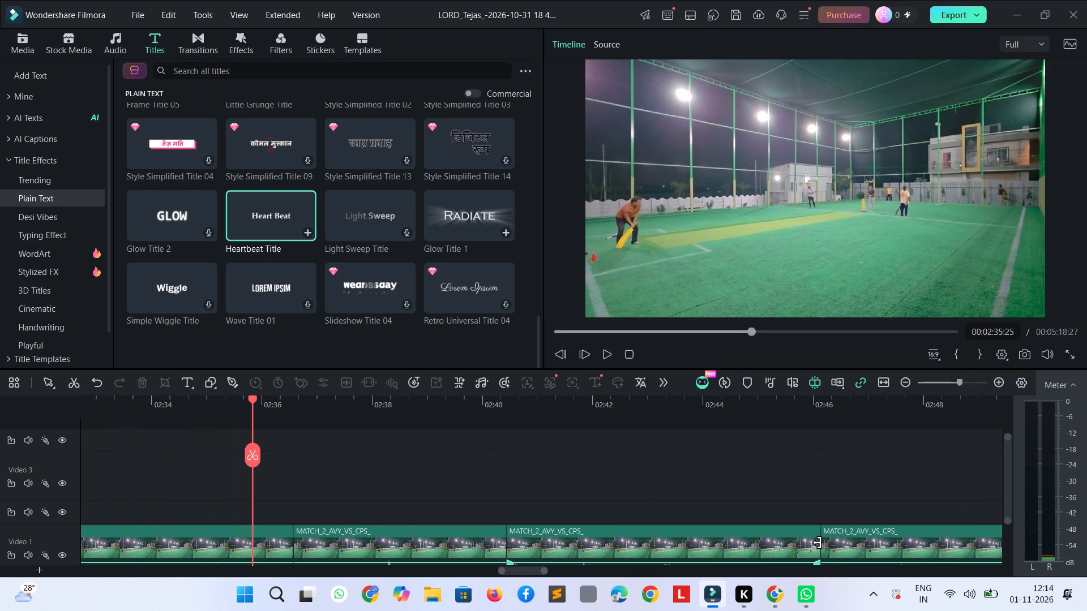
{"action": "left_click", "coordinate": [275, 544]}
{"action": "key", "text": "Delete"}
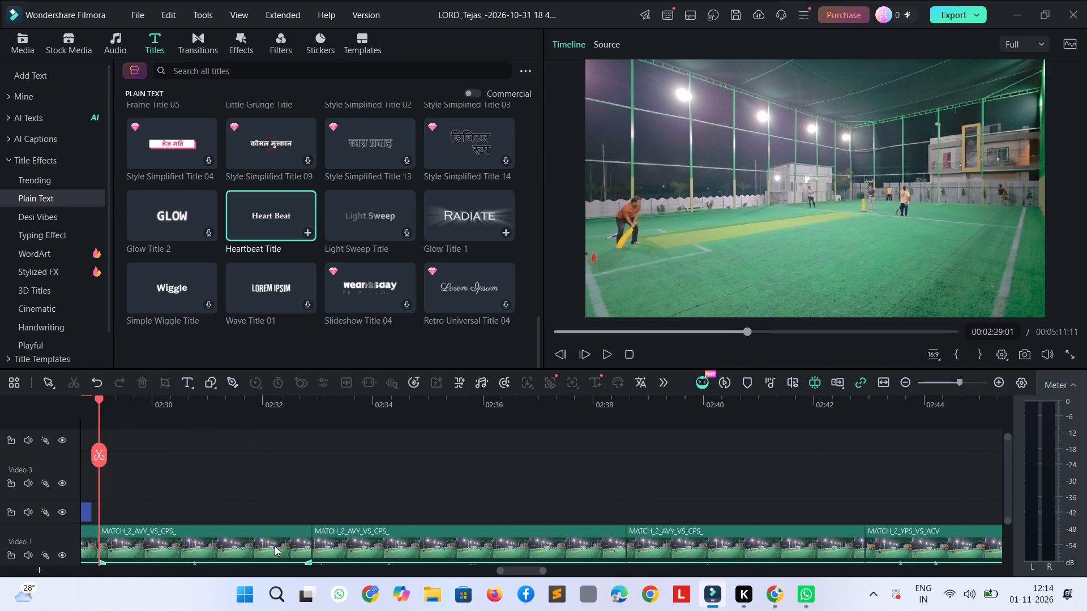
Review the following deliveries, go back, and delete the last MATCH_2_AVY_VS_CPS_ clip before the MATCH_2_YPS_VS_ACV footage, at about 02:39 to 02:43.
{"action": "key", "text": "space"}
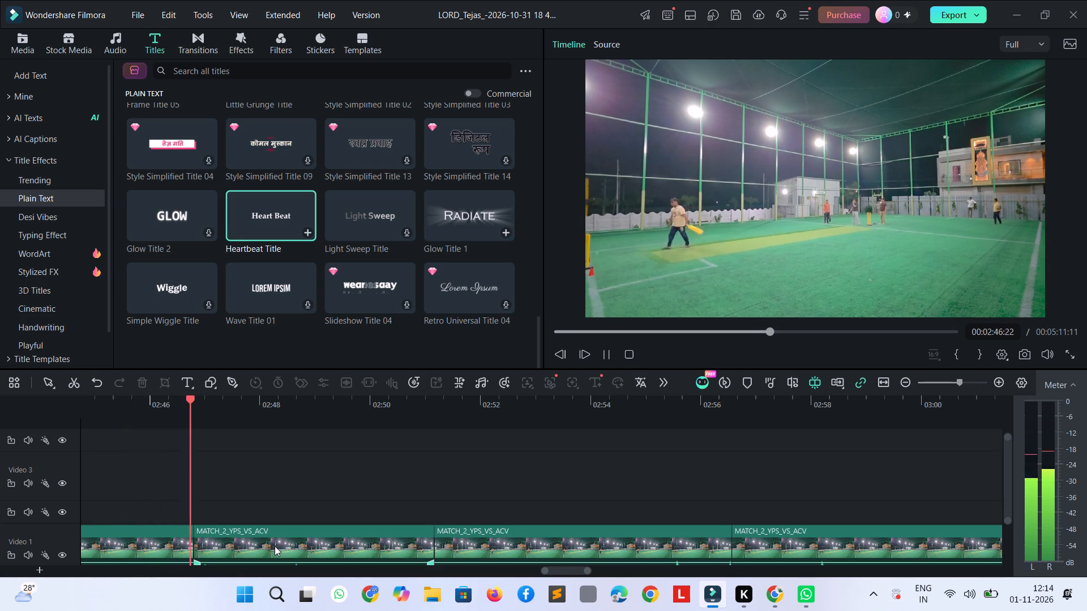
{"action": "key", "text": "space"}
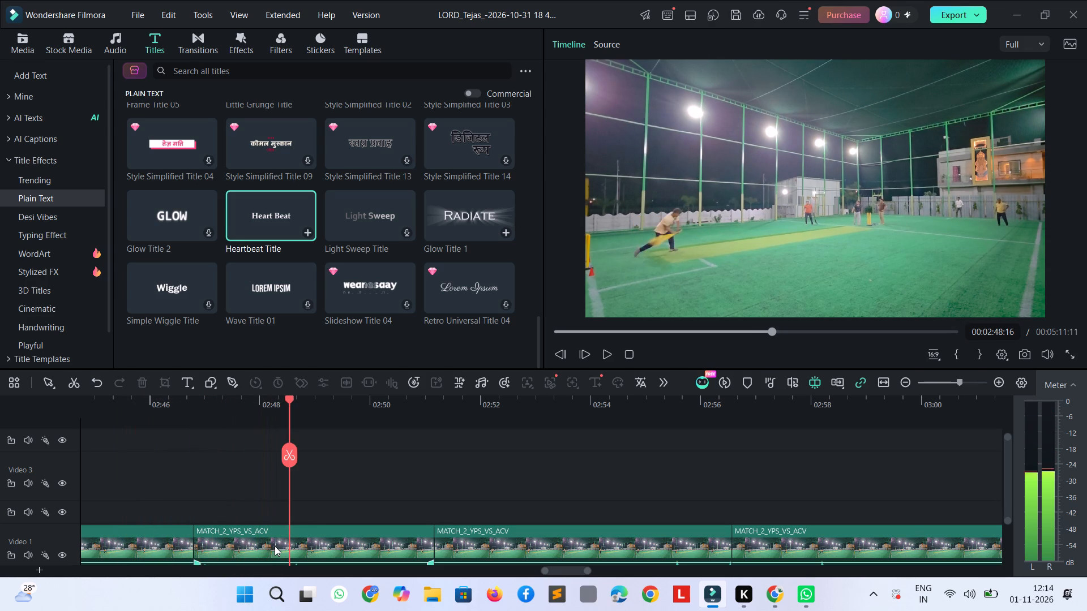
{"action": "key", "text": "shift+Left"}
{"action": "key", "text": "shift+Left"}
{"action": "key", "text": "shift+Left"}
{"action": "key", "text": "shift+Left"}
{"action": "key", "text": "shift+Left"}
{"action": "key", "text": "shift+Left"}
{"action": "key", "text": "shift+Left"}
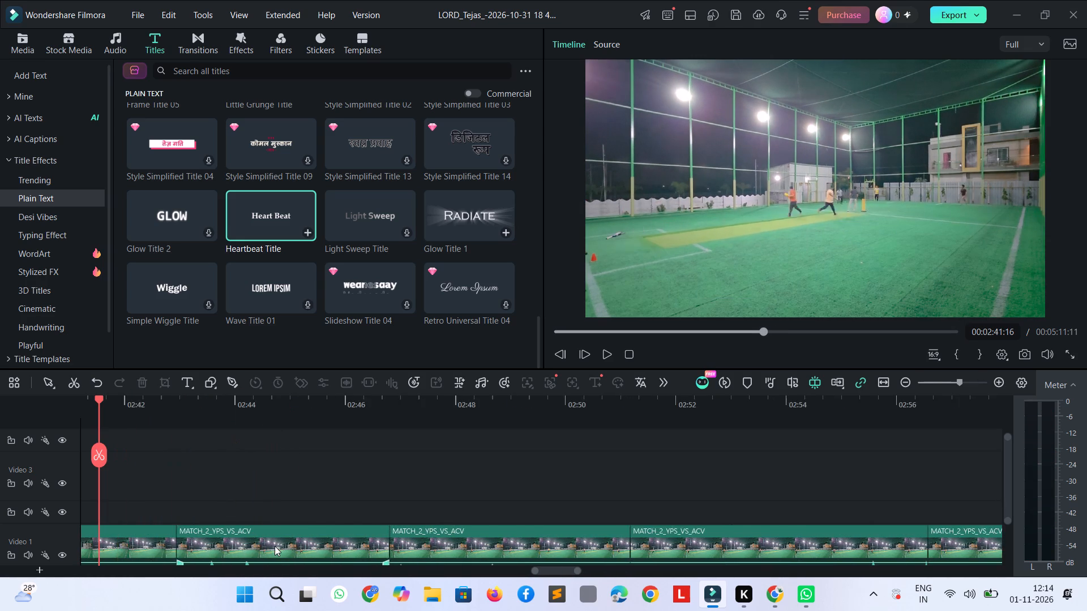
{"action": "key", "text": "shift+Left"}
{"action": "key", "text": "space"}
{"action": "key", "text": "space"}
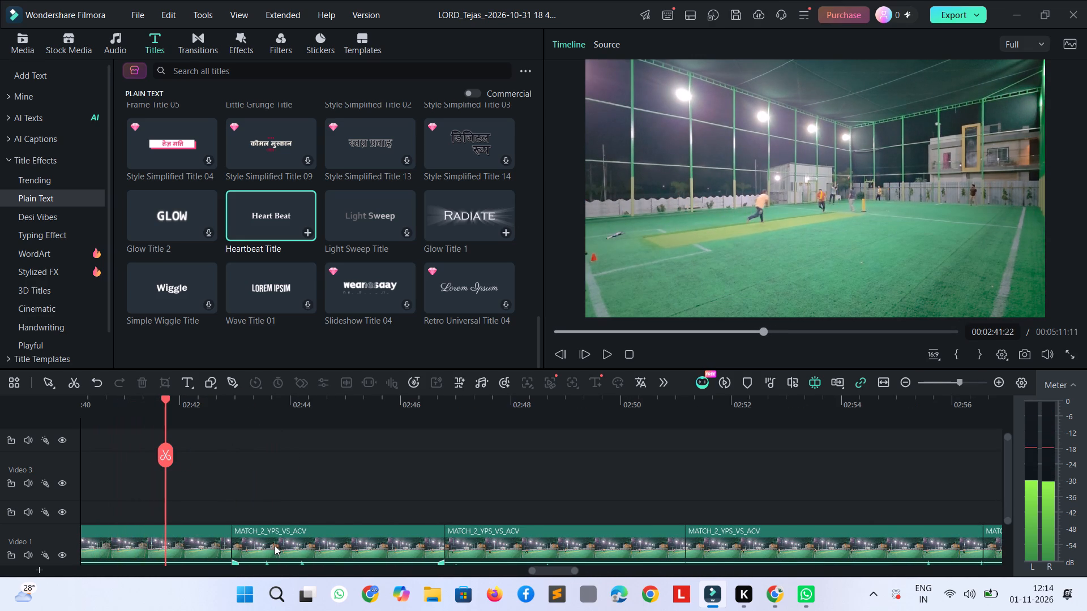
{"action": "left_click", "coordinate": [113, 540]}
{"action": "key", "text": "Delete"}
Play on through the MATCH_2_YPS_VS_ACV deliveries and delete the clip running from about 02:47 to 02:52.
{"action": "key", "text": "space"}
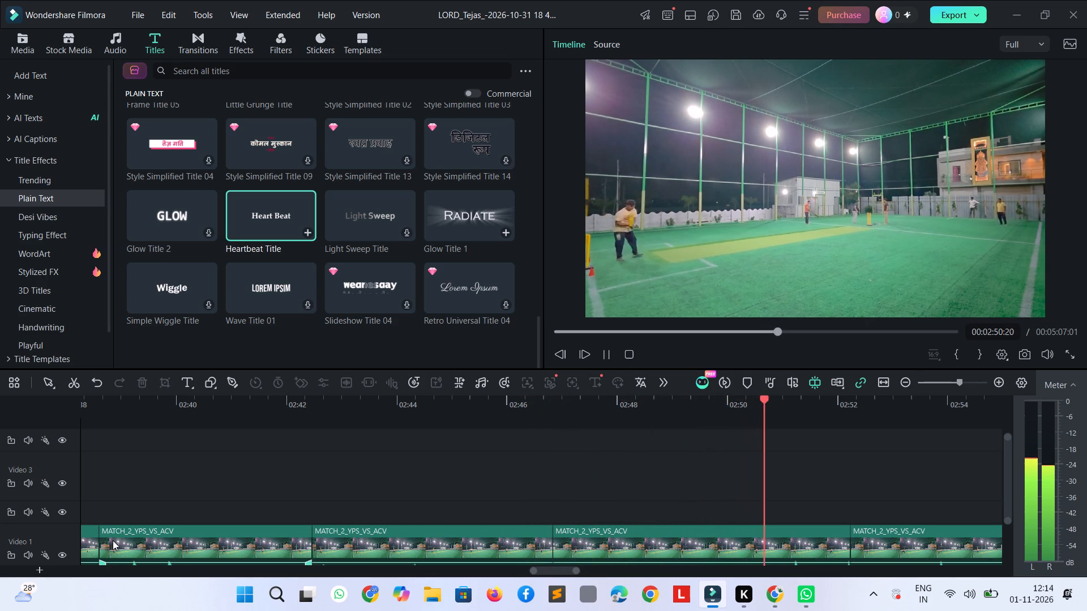
{"action": "key", "text": "space"}
{"action": "left_click", "coordinate": [601, 544]}
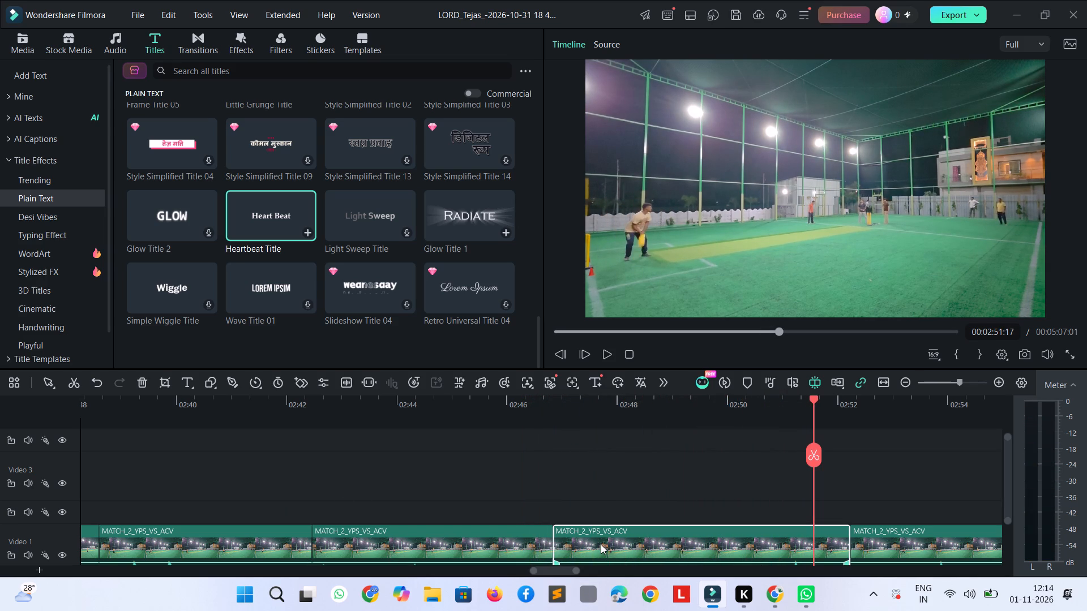
{"action": "key", "text": "Delete"}
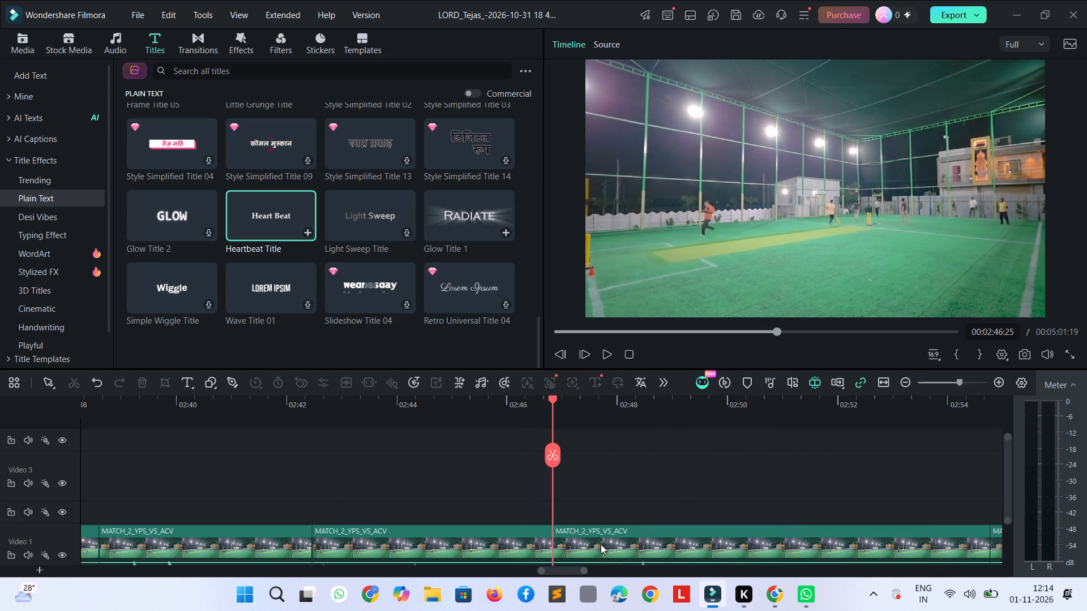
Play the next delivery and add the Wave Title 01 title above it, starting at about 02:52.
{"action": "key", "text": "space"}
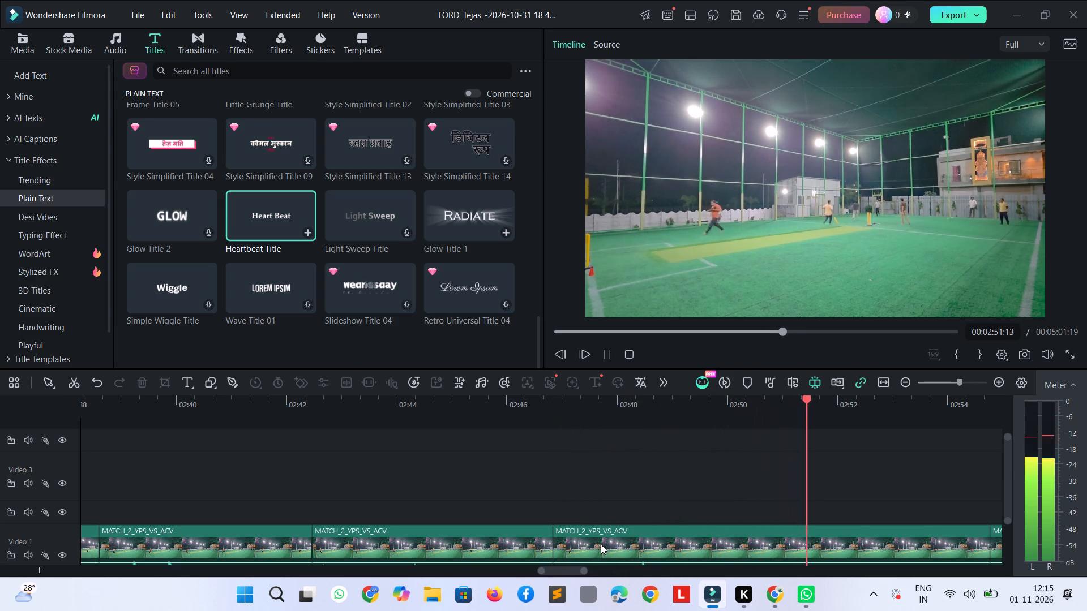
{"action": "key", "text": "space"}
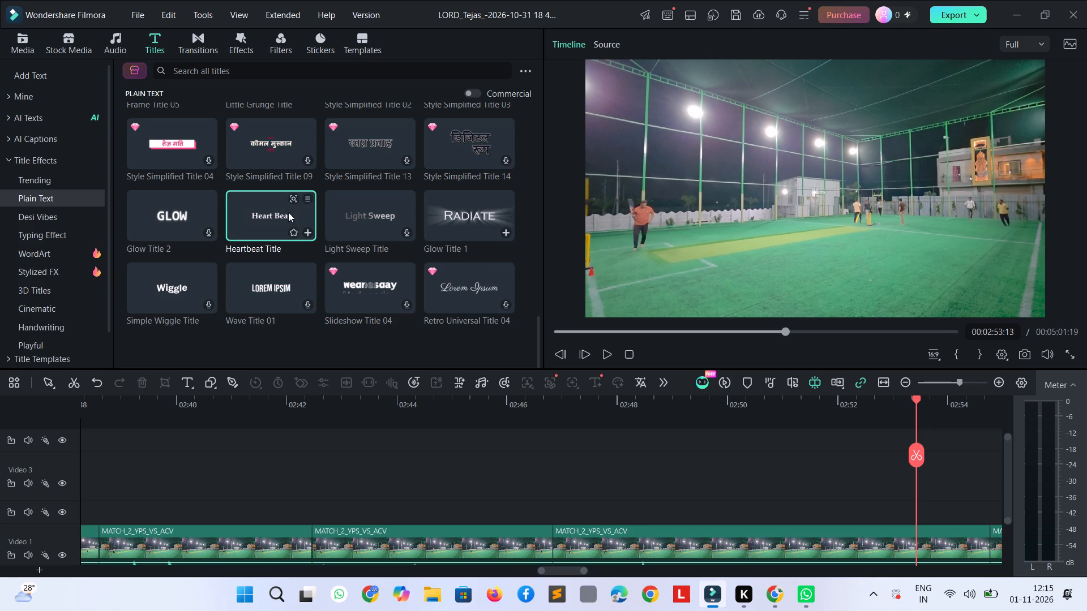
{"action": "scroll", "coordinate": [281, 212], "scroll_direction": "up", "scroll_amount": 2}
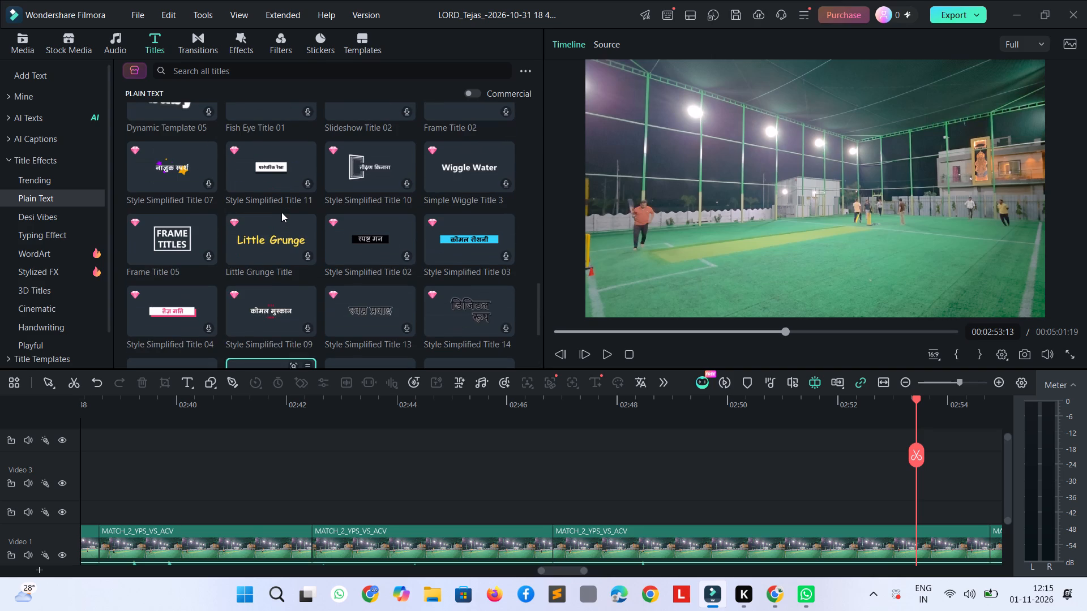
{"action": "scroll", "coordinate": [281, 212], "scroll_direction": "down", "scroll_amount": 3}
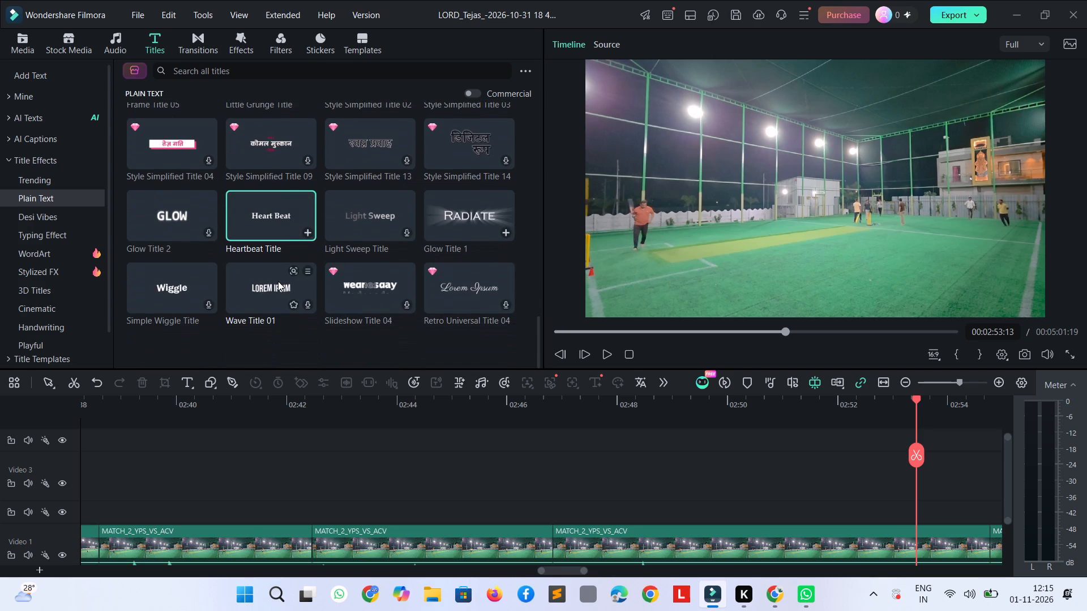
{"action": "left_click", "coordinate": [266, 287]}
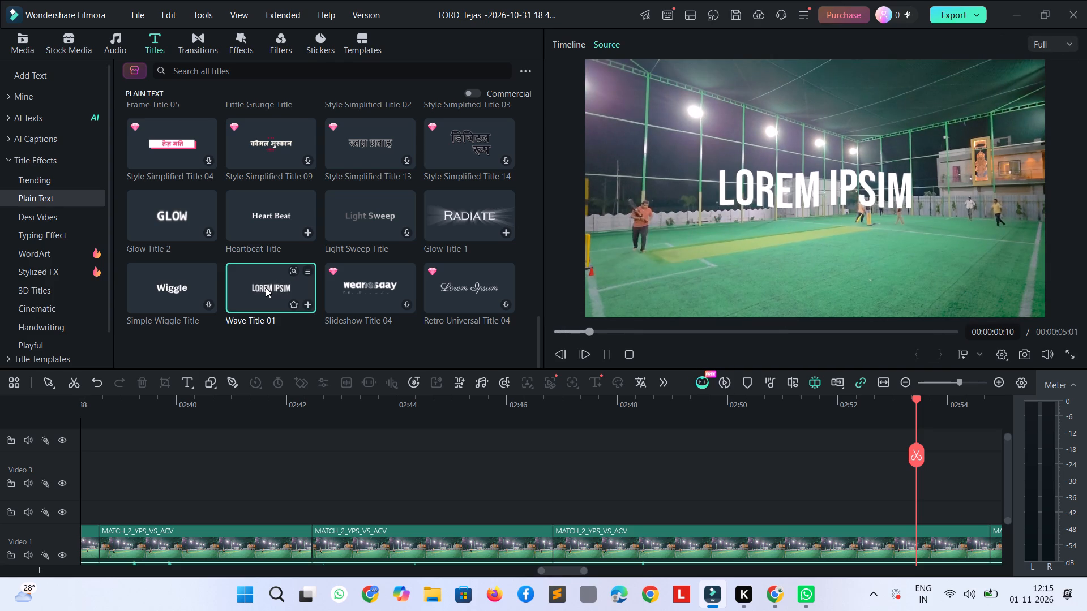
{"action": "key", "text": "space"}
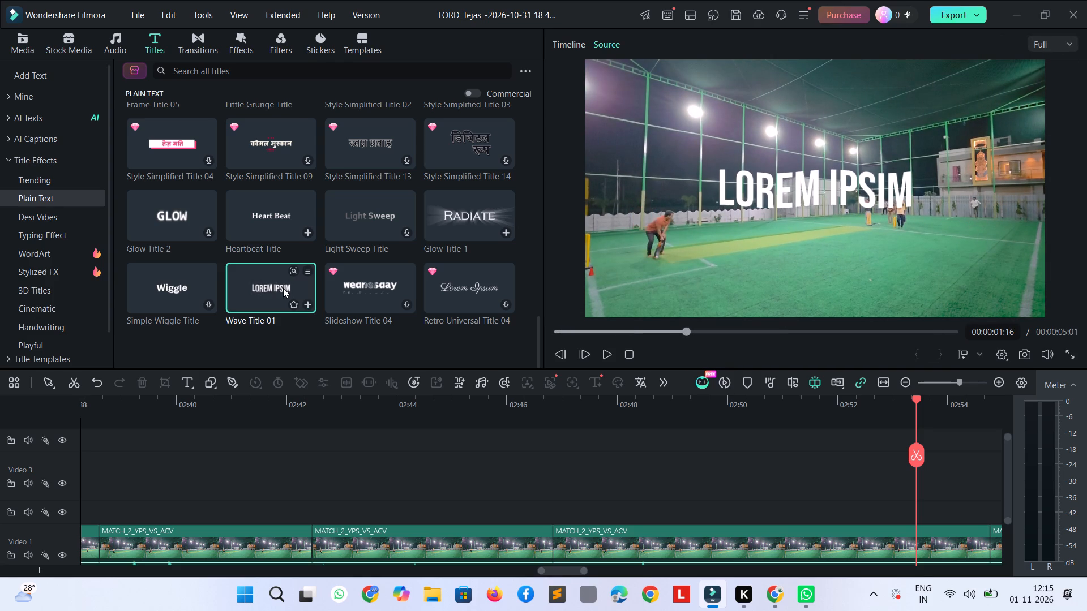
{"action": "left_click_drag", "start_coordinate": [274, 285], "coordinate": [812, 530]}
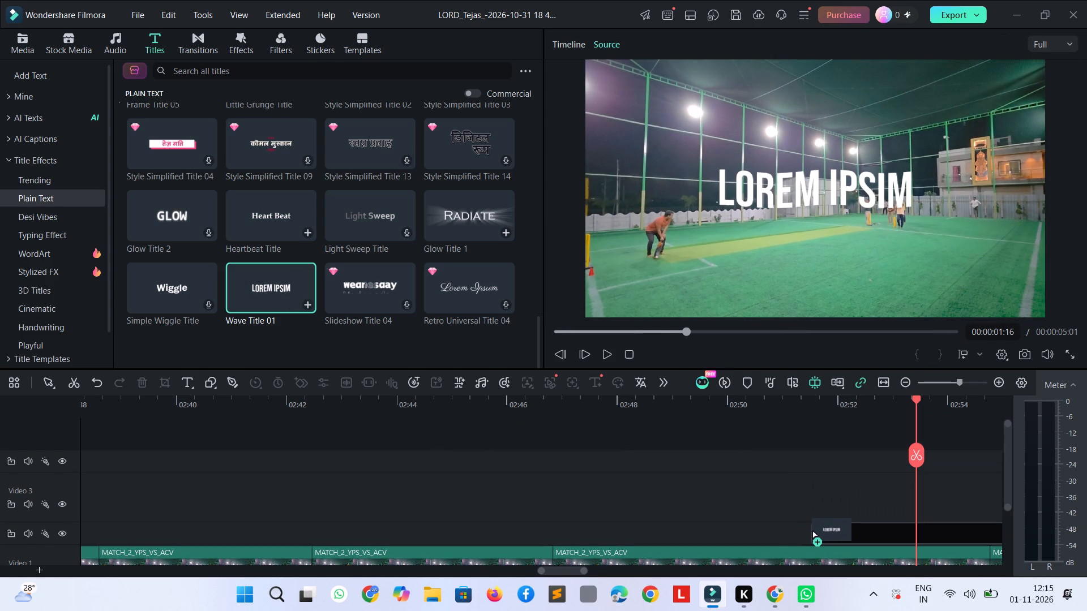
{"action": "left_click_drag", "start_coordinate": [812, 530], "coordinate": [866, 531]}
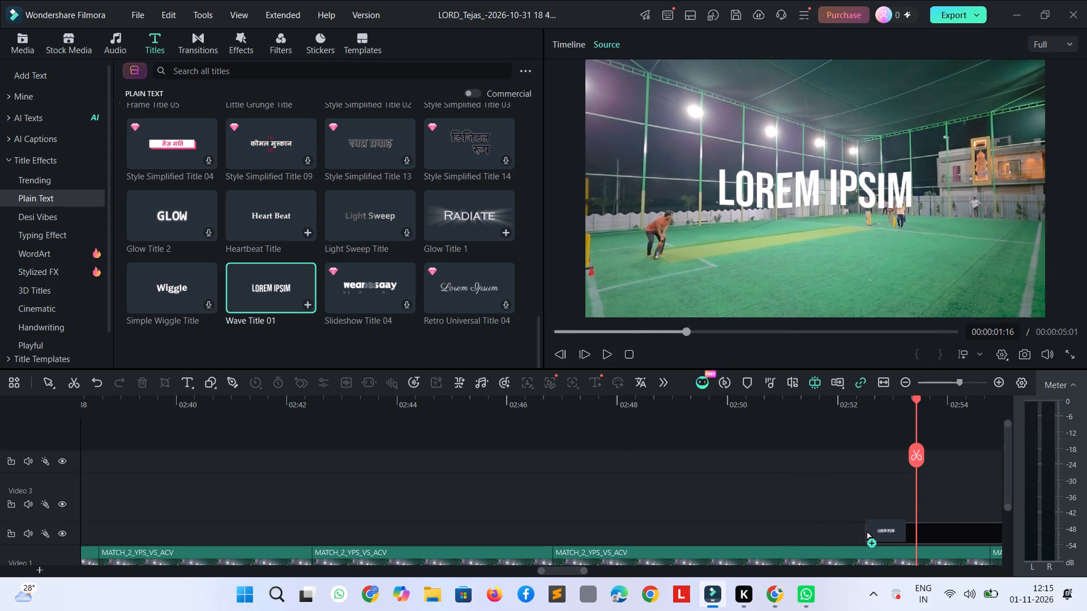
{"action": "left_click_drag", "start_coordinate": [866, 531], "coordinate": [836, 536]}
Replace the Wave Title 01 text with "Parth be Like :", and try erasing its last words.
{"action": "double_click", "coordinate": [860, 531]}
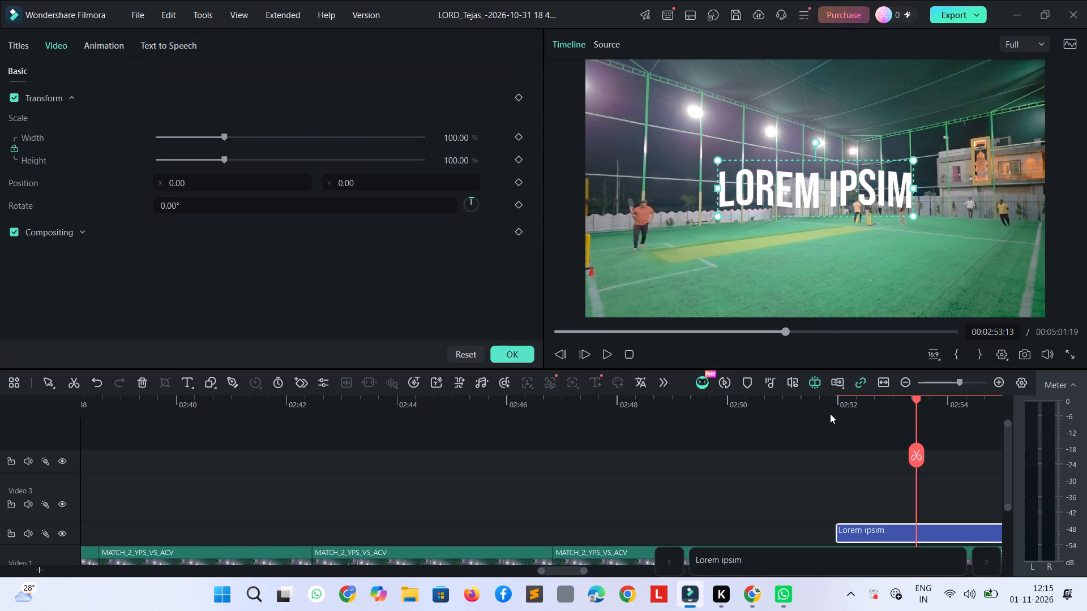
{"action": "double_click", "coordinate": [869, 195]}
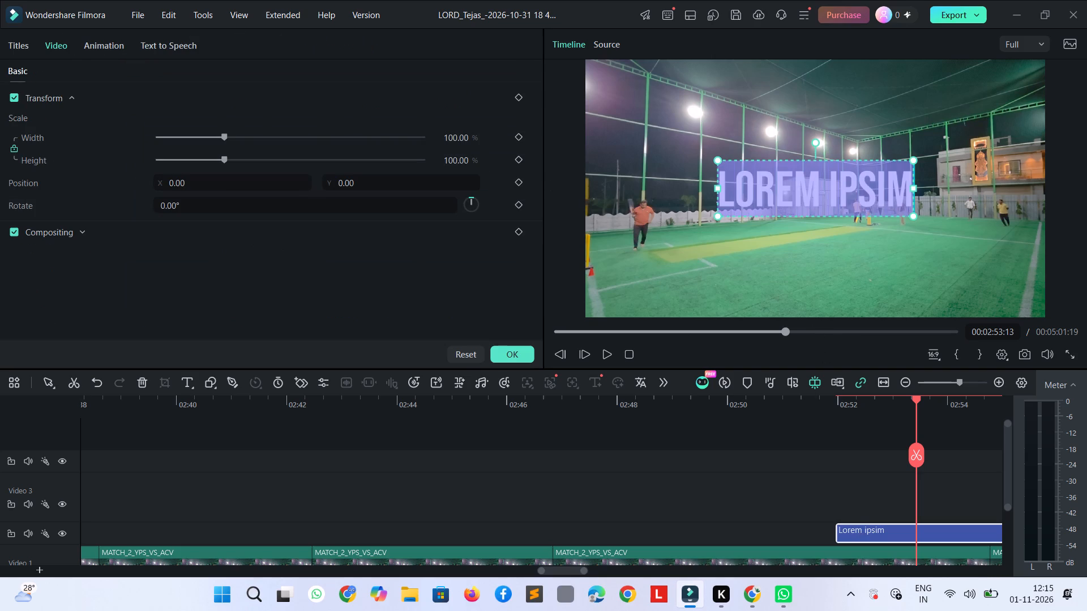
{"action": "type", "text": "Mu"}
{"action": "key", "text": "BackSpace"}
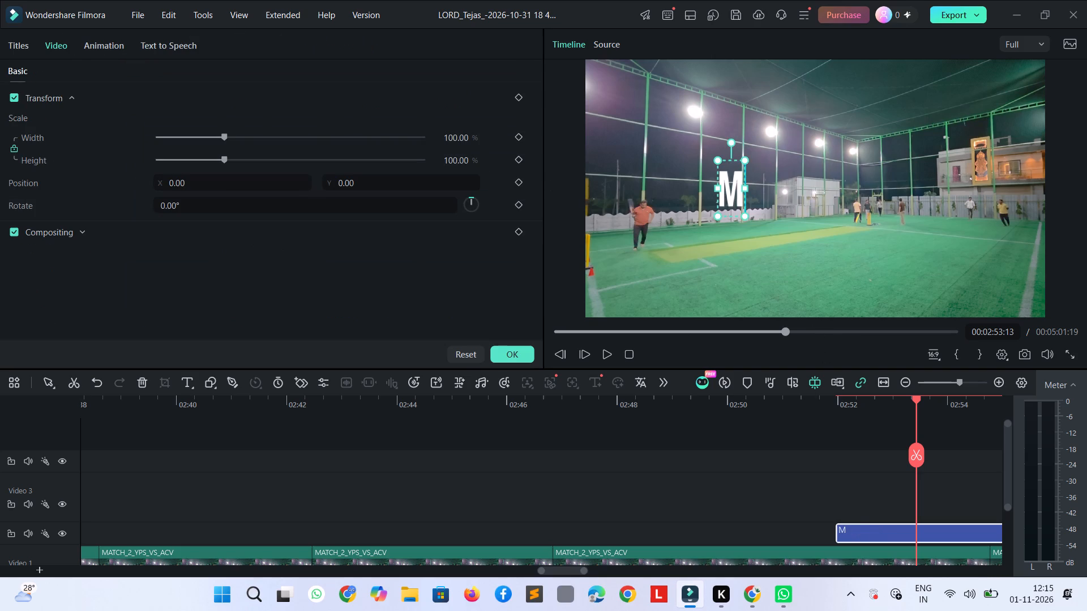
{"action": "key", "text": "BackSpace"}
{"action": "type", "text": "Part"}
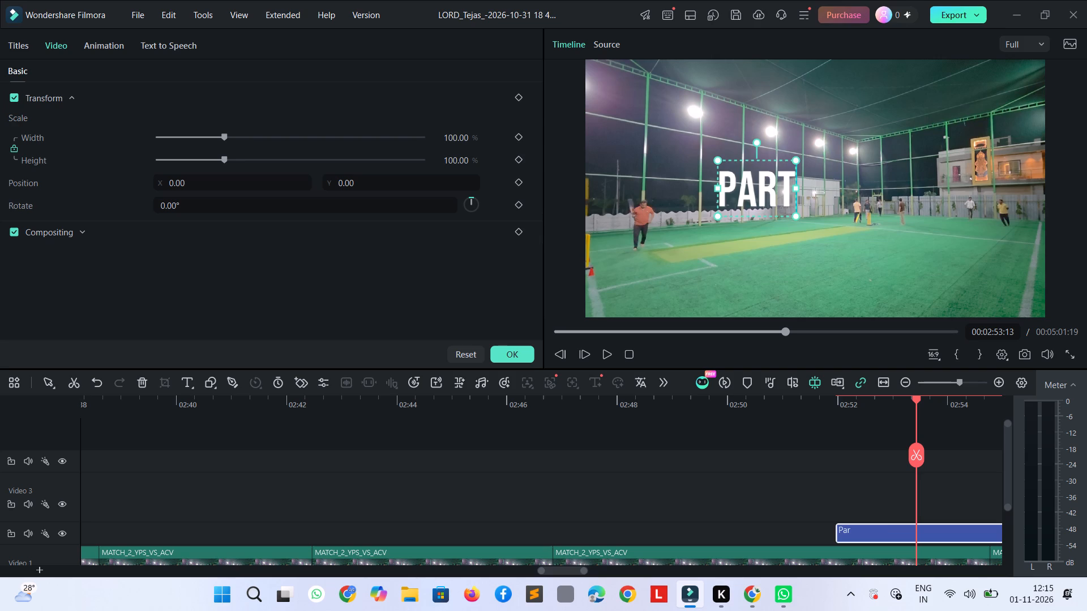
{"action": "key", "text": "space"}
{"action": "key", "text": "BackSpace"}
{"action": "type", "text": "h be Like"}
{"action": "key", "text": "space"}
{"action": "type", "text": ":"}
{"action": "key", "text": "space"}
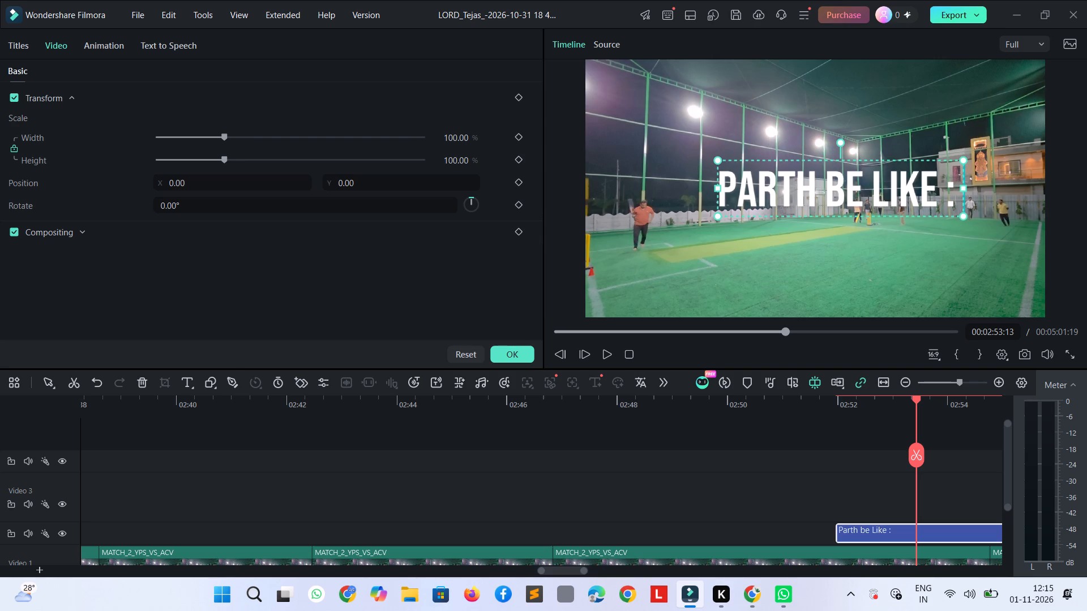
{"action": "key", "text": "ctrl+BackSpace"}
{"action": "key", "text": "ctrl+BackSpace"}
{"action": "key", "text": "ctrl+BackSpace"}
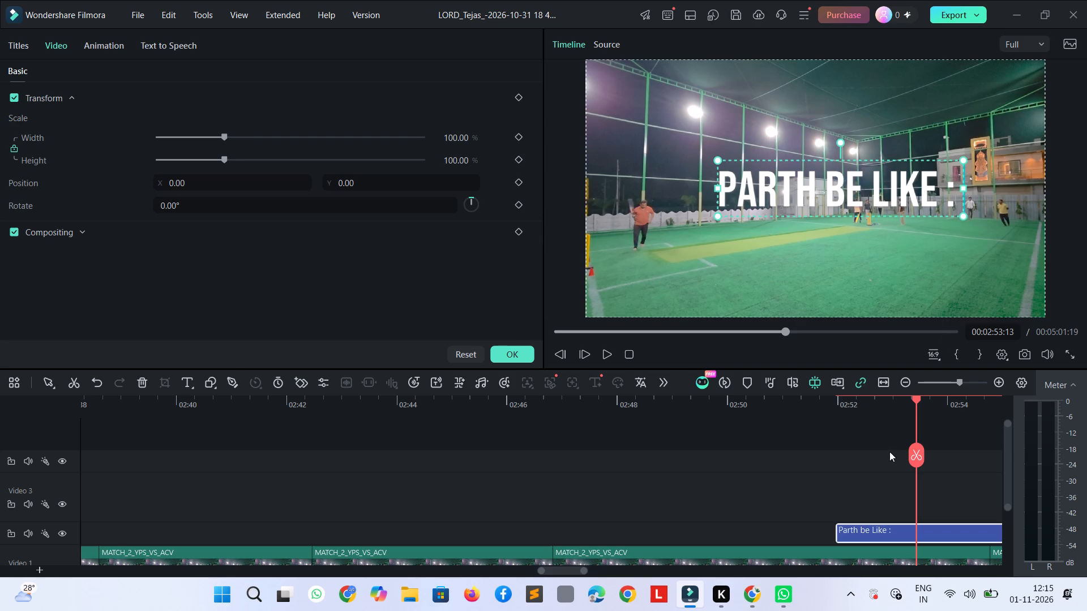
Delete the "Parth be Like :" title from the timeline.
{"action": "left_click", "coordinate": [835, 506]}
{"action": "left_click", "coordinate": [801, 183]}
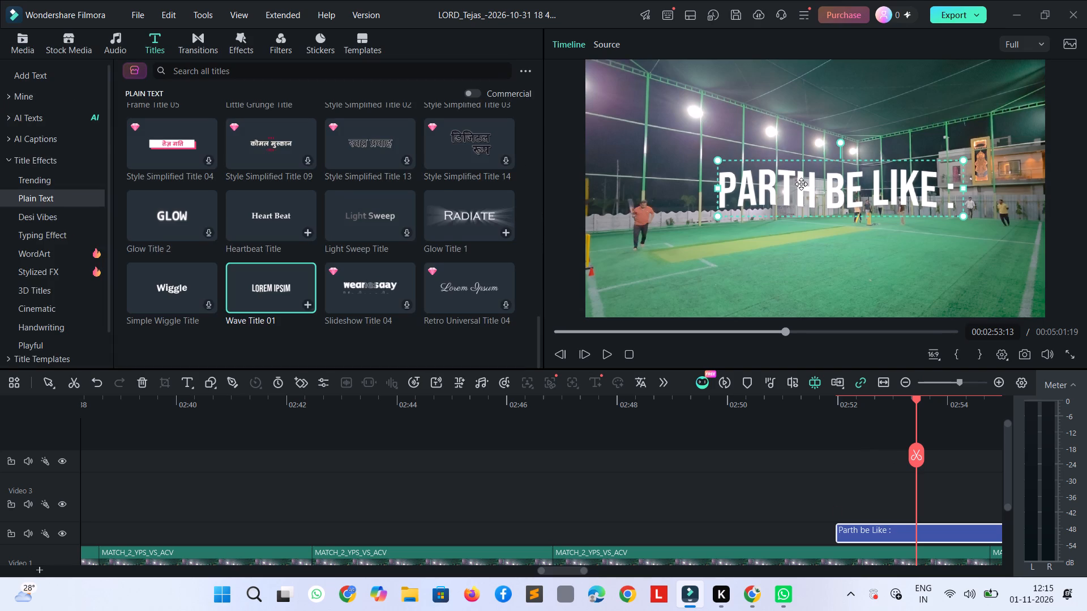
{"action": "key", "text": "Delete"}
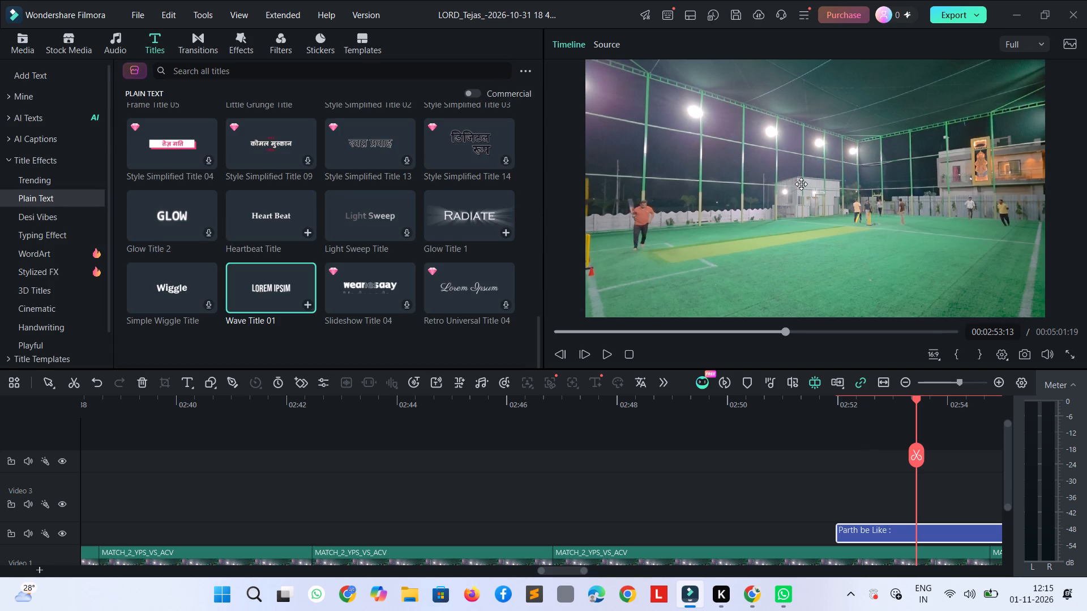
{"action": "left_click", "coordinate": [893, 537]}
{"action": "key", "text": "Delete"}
Play on and delete the MATCH_2_YPS_VS_ACV clip running from about 02:55 to 03:01.
{"action": "key", "text": "space"}
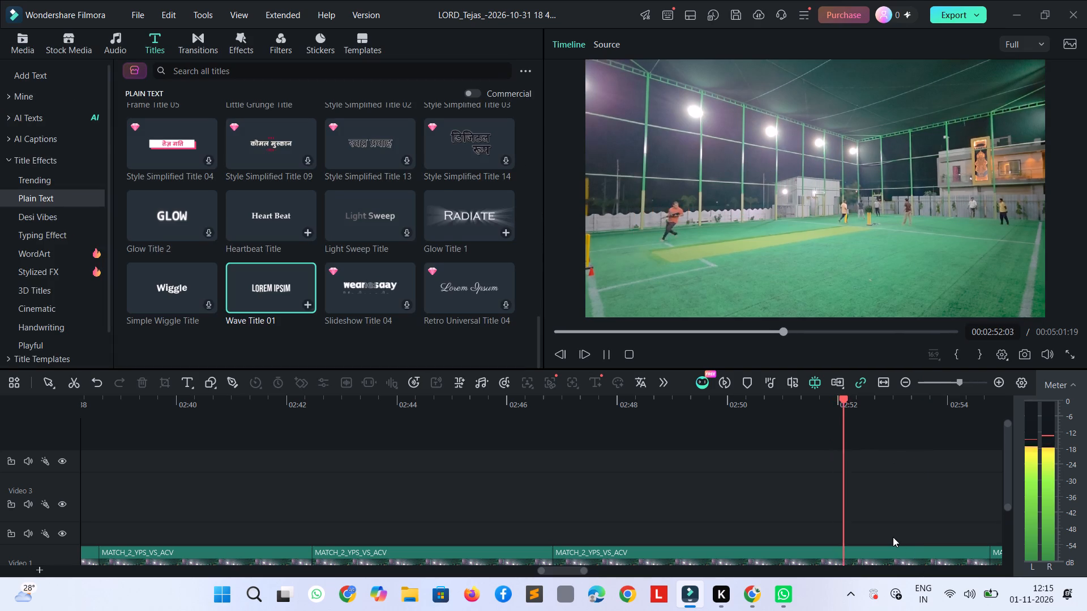
{"action": "scroll", "coordinate": [633, 400], "scroll_direction": "down", "scroll_amount": 1}
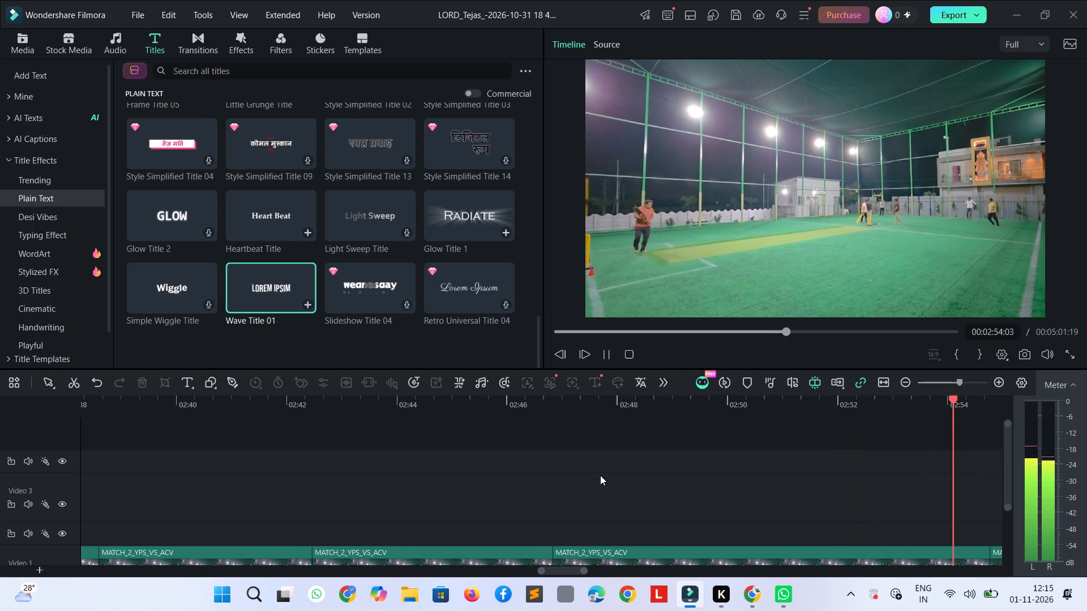
{"action": "scroll", "coordinate": [596, 496], "scroll_direction": "down", "scroll_amount": 2}
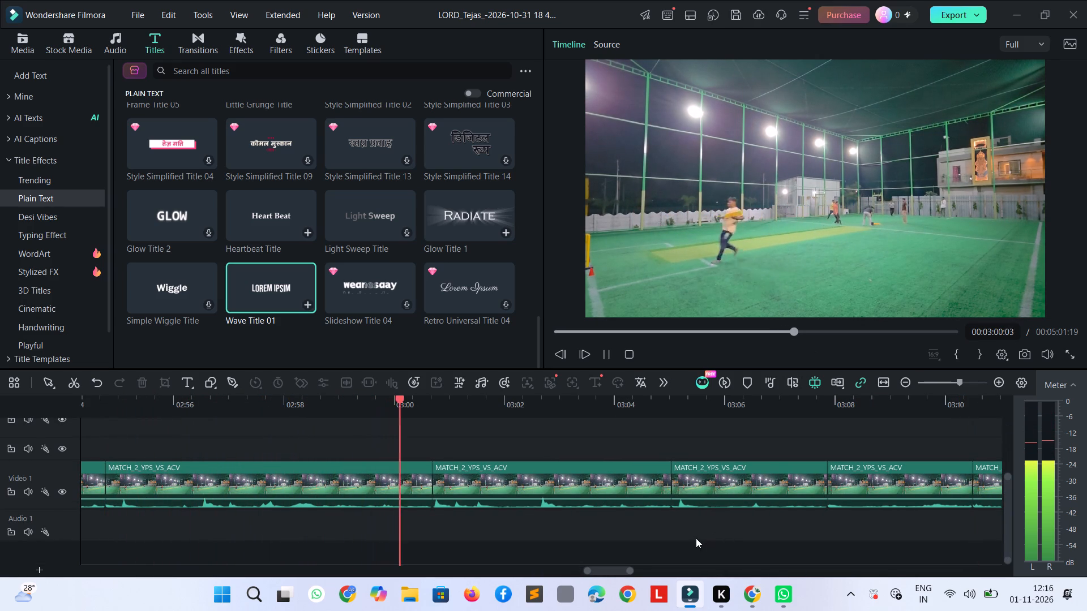
{"action": "key", "text": "space"}
{"action": "left_click", "coordinate": [365, 486]}
{"action": "key", "text": "Delete"}
{"action": "key", "text": "space"}
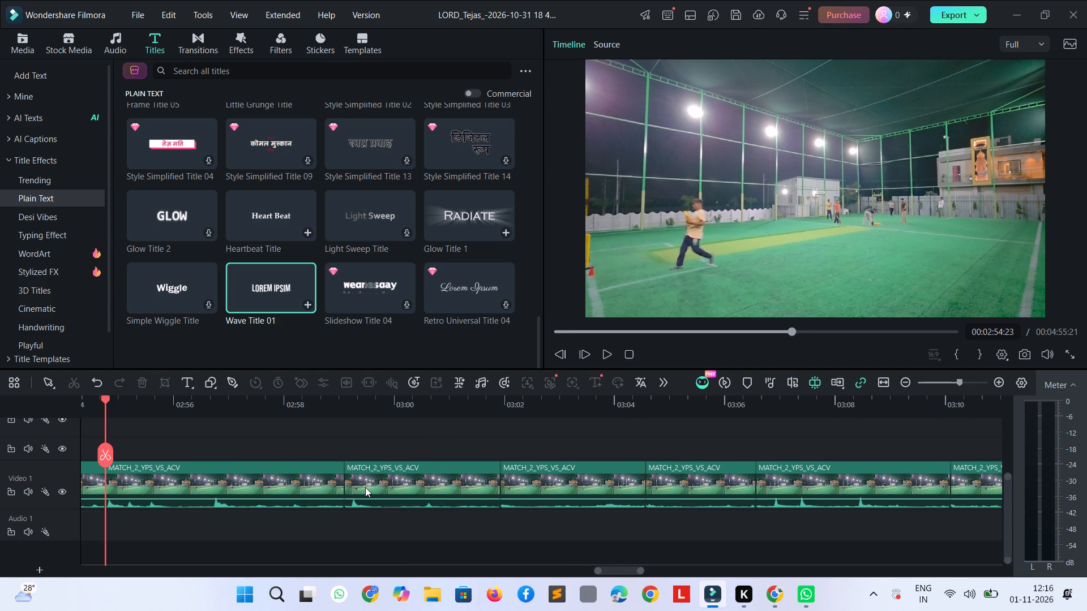
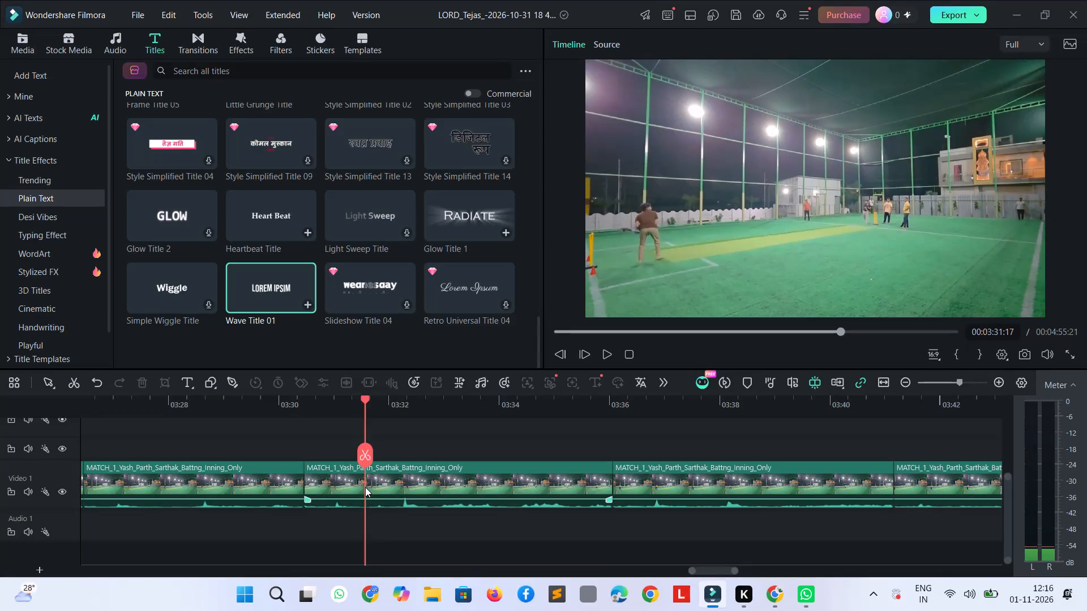
Move the playhead through the match clips to the end of the last AVY_VS_CPS clip on the timeline.
{"action": "key", "text": "shift+Right"}
{"action": "key", "text": "shift+Right"}
{"action": "key", "text": "shift+Right"}
{"action": "key", "text": "shift+Right"}
{"action": "key", "text": "shift+Right"}
{"action": "key", "text": "shift+Right"}
{"action": "key", "text": "shift+Right"}
{"action": "key", "text": "shift+Right"}
{"action": "key", "text": "shift+Right"}
{"action": "key", "text": "shift+Right"}
{"action": "key", "text": "shift+Right"}
{"action": "key", "text": "shift+Right"}
{"action": "key", "text": "shift+Right"}
{"action": "key", "text": "shift+Right"}
{"action": "key", "text": "shift+Right"}
{"action": "key", "text": "shift+Right"}
{"action": "key", "text": "shift+Right"}
{"action": "key", "text": "shift+Right"}
{"action": "key", "text": "shift+Right"}
{"action": "key", "text": "shift+Right"}
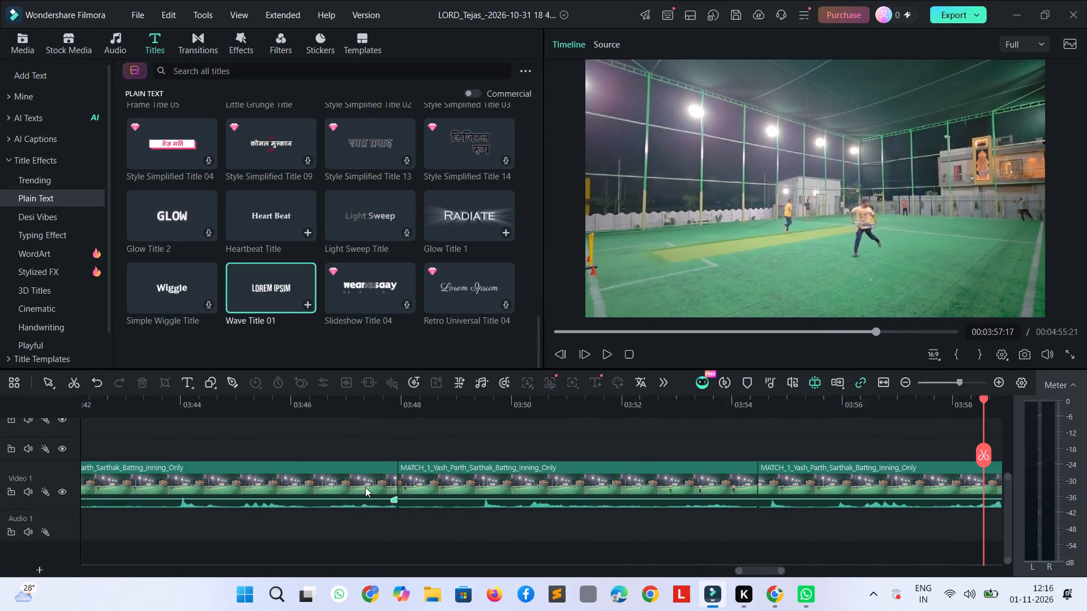
{"action": "key", "text": "shift+Right"}
{"action": "key", "text": "shift+Right"}
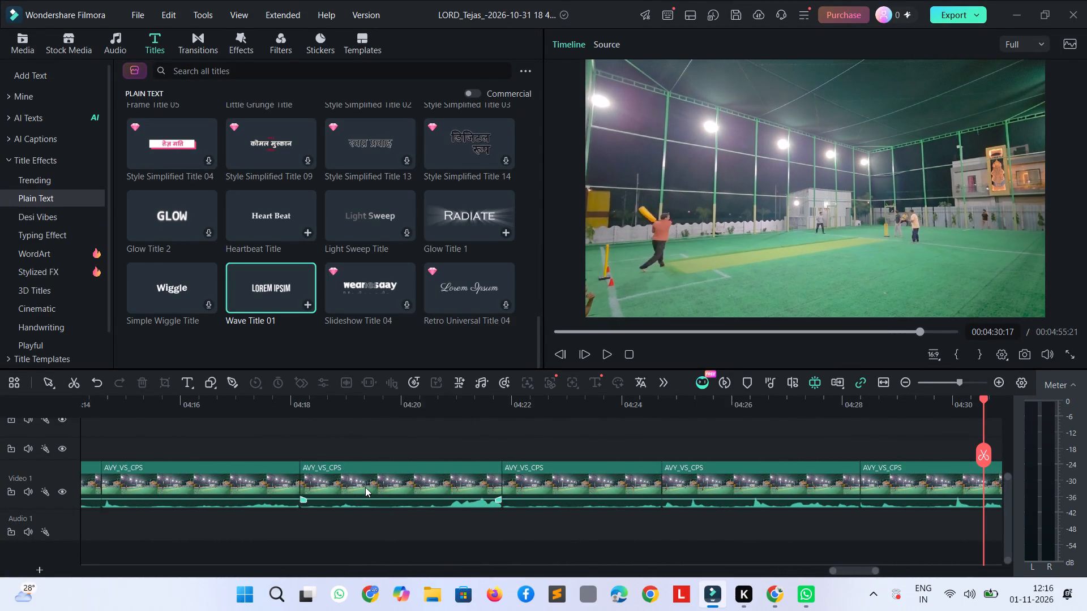
{"action": "key", "text": "shift+Right"}
{"action": "key", "text": "shift+Right"}
{"action": "key", "text": "shift+Right"}
{"action": "key", "text": "shift+Right"}
{"action": "key", "text": "shift+Right"}
{"action": "key", "text": "shift+Right"}
{"action": "key", "text": "shift+Right"}
{"action": "key", "text": "shift+Right"}
{"action": "key", "text": "shift+Right"}
{"action": "key", "text": "shift+Right"}
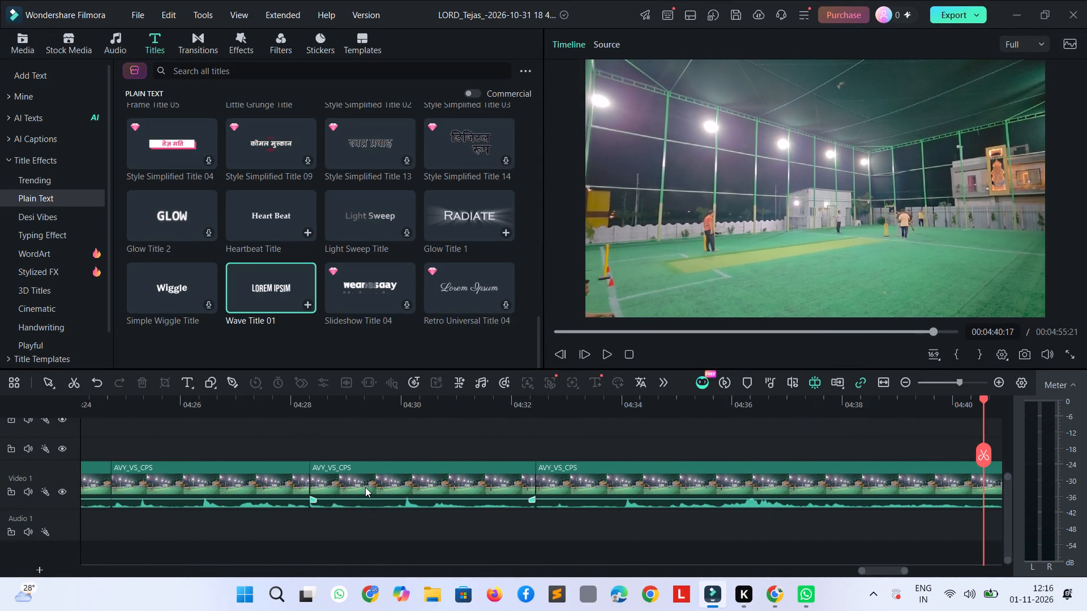
{"action": "key", "text": "shift+Right"}
{"action": "key", "text": "shift+Right"}
{"action": "key", "text": "shift+Right"}
{"action": "key", "text": "shift+Right"}
{"action": "key", "text": "shift+Right"}
{"action": "key", "text": "shift+Right"}
{"action": "key", "text": "shift+Right"}
{"action": "key", "text": "shift+Right"}
{"action": "key", "text": "shift+Right"}
{"action": "key", "text": "shift+Right"}
{"action": "key", "text": "shift+Right"}
{"action": "key", "text": "shift+Right"}
{"action": "key", "text": "shift+Right"}
{"action": "key", "text": "shift+Right"}
{"action": "key", "text": "shift+Right"}
{"action": "key", "text": "shift+Right"}
{"action": "key", "text": "shift+Right"}
{"action": "key", "text": "shift+Right"}
{"action": "key", "text": "shift+Right"}
{"action": "key", "text": "shift+Right"}
{"action": "key", "text": "shift+Right"}
{"action": "key", "text": "shift+Right"}
{"action": "key", "text": "shift+Right"}
{"action": "key", "text": "shift+Right"}
{"action": "key", "text": "shift+Right"}
{"action": "key", "text": "shift+Right"}
{"action": "key", "text": "shift+Right"}
{"action": "key", "text": "shift+Right"}
{"action": "key", "text": "shift+Right"}
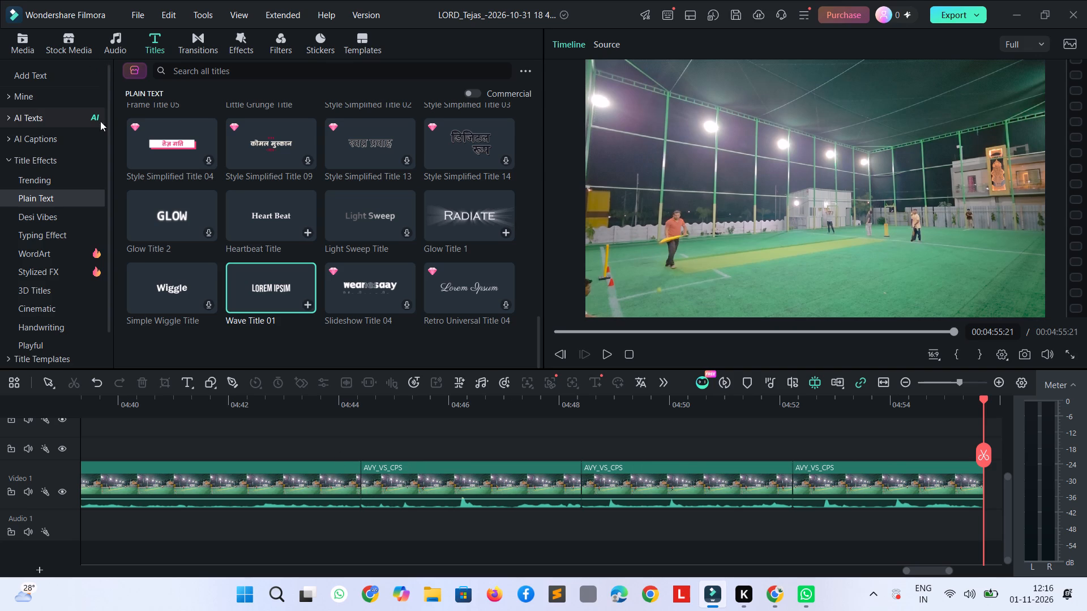
Preview Glow Title 1 and browse the 3D titles, Film Burn transitions and trending AI transitions for a suitable closing style.
{"action": "left_click", "coordinate": [456, 232]}
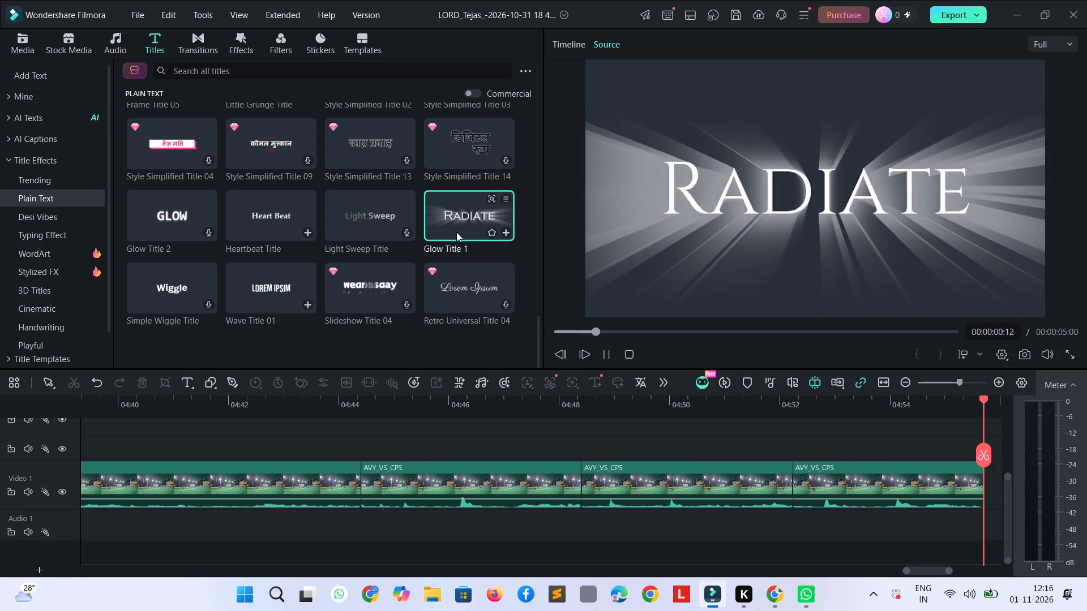
{"action": "left_click", "coordinate": [25, 292]}
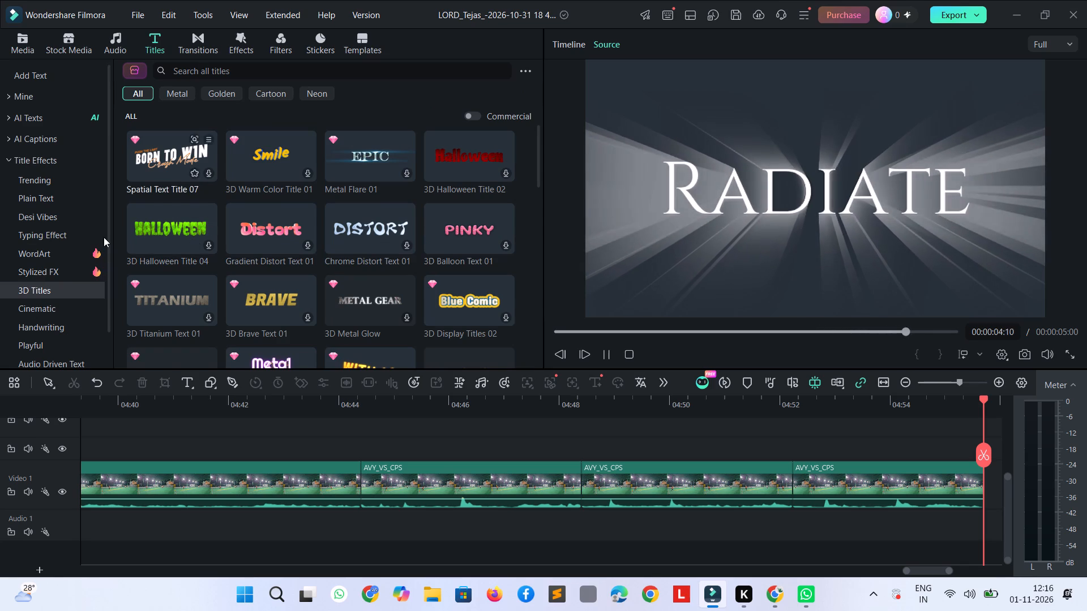
{"action": "scroll", "coordinate": [220, 275], "scroll_direction": "down", "scroll_amount": 6}
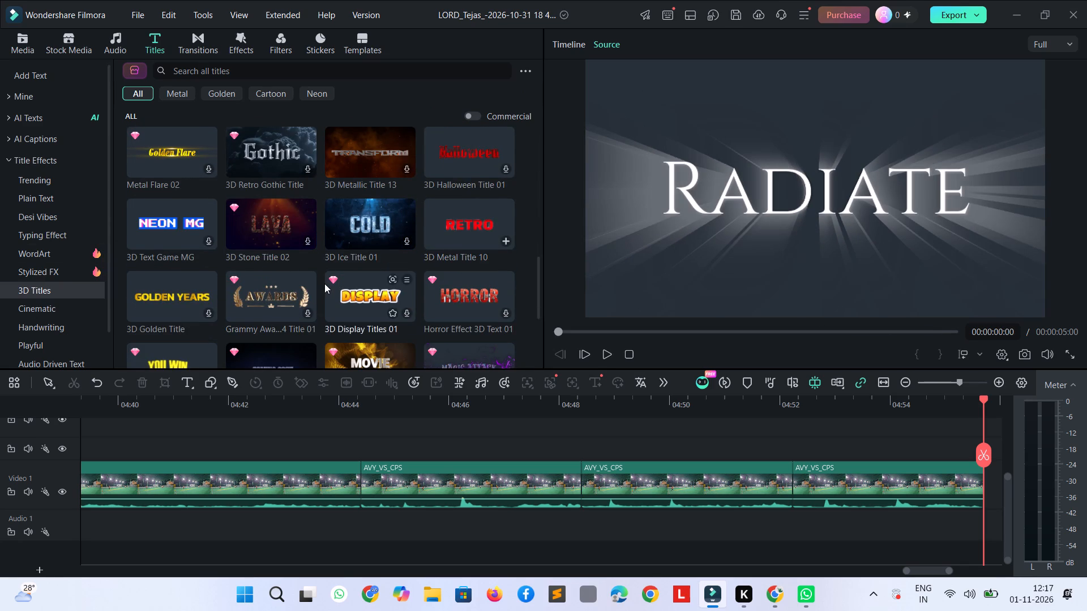
{"action": "scroll", "coordinate": [324, 283], "scroll_direction": "up", "scroll_amount": 2}
{"action": "scroll", "coordinate": [324, 282], "scroll_direction": "down", "scroll_amount": 3}
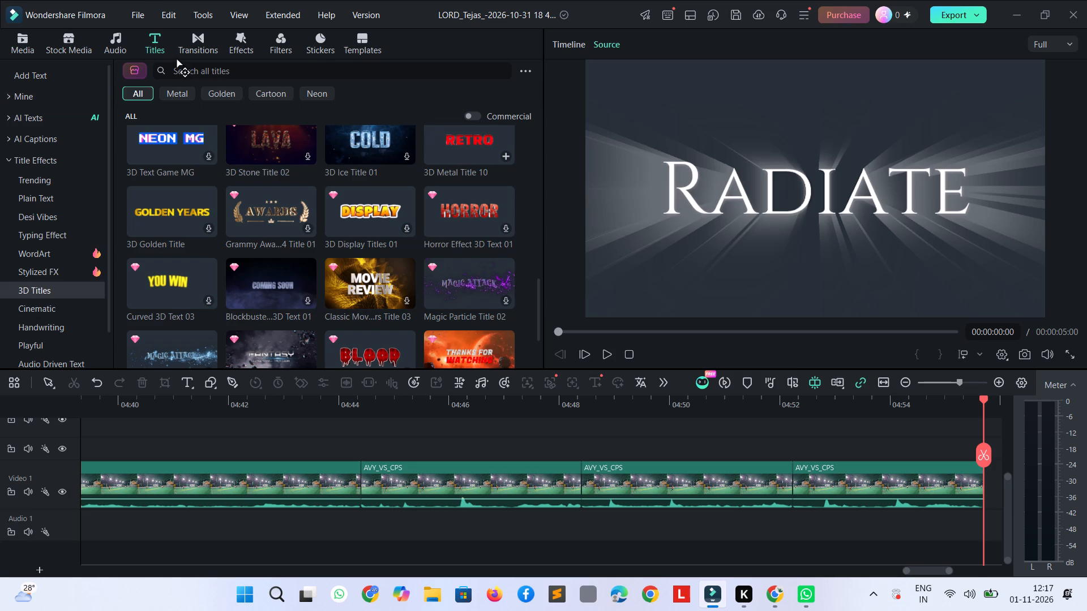
{"action": "left_click", "coordinate": [194, 39]}
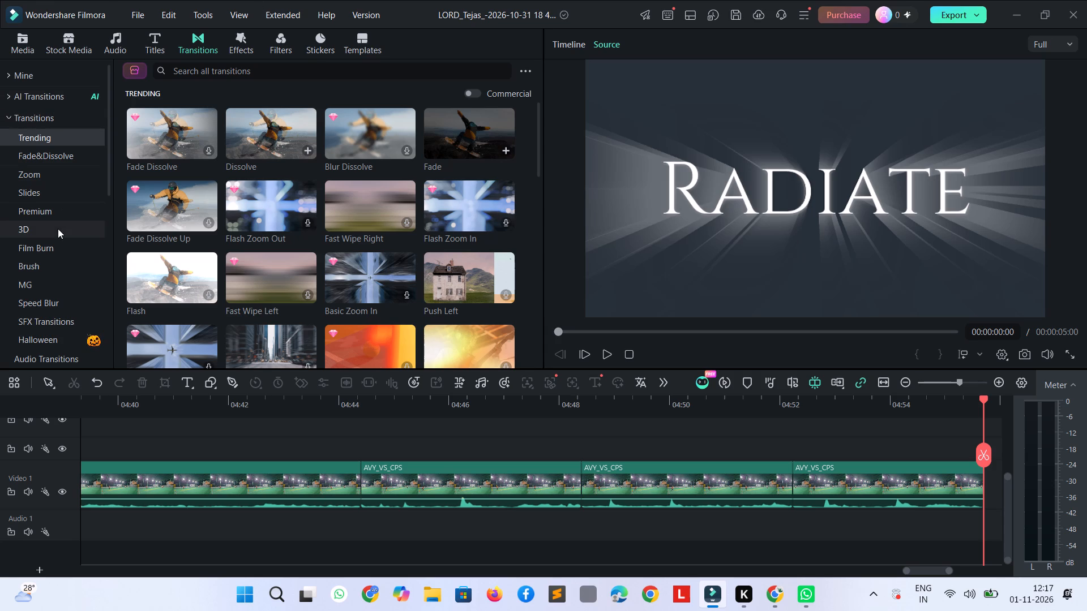
{"action": "left_click", "coordinate": [41, 253]}
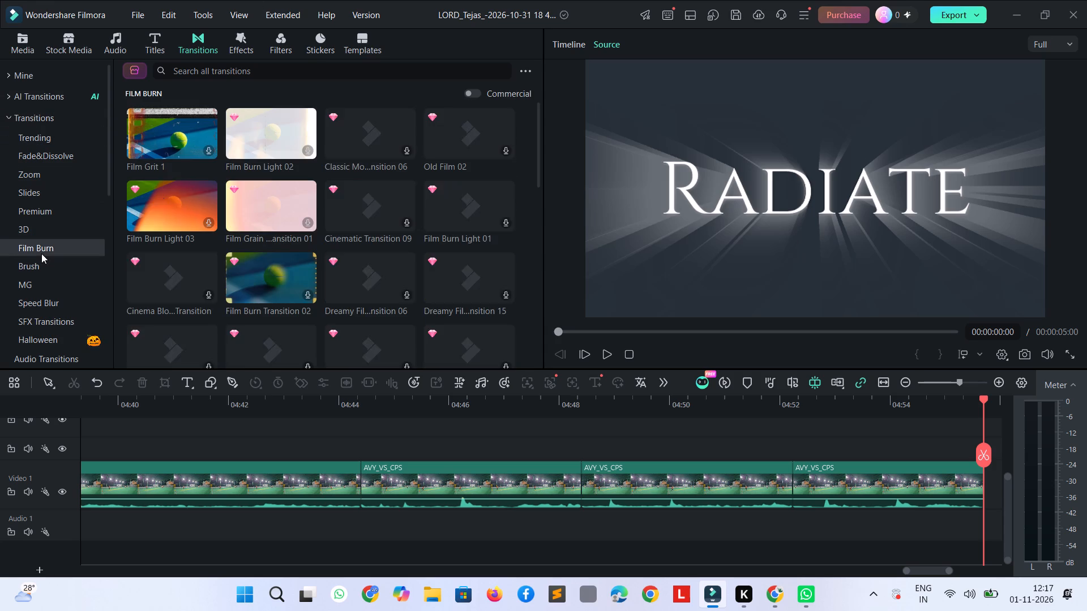
{"action": "left_click", "coordinate": [31, 107]}
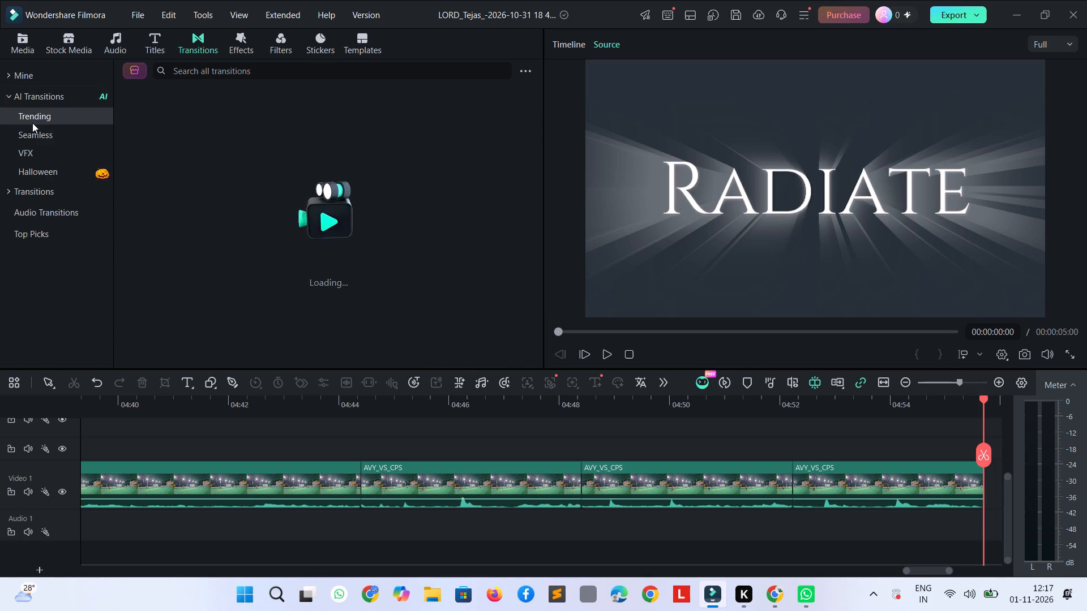
{"action": "left_click", "coordinate": [34, 124]}
{"action": "left_click", "coordinate": [33, 113]}
{"action": "left_click", "coordinate": [33, 113]}
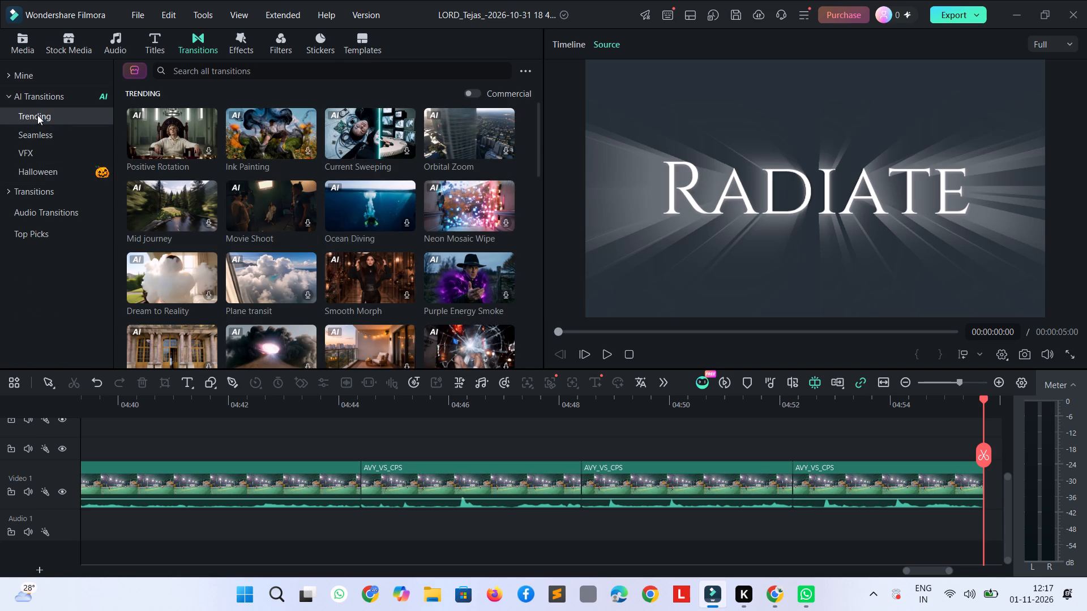
{"action": "left_click", "coordinate": [37, 101]}
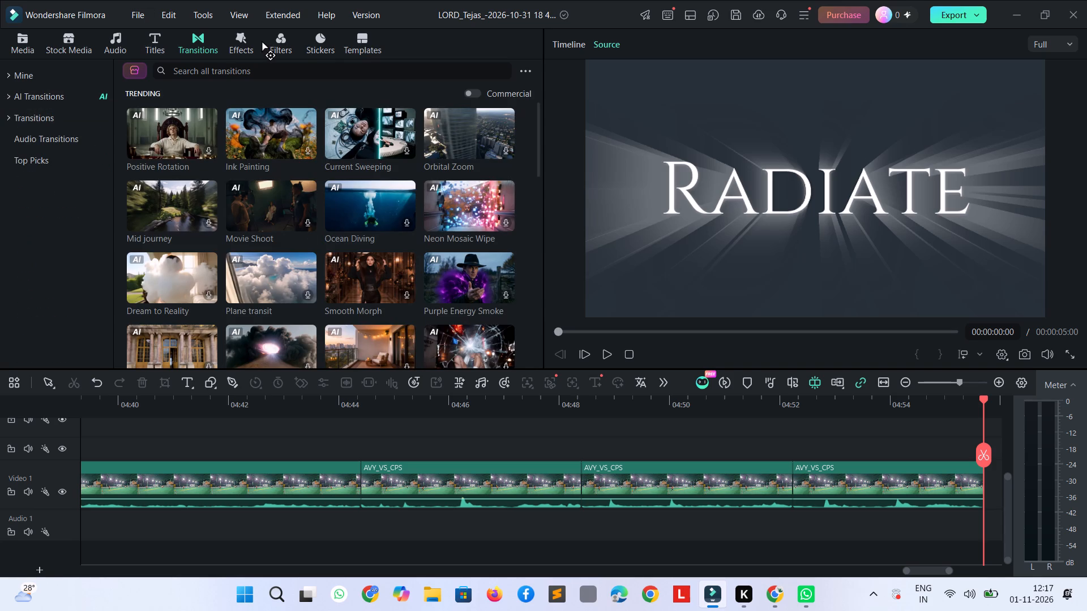
{"action": "left_click", "coordinate": [161, 37]}
{"action": "left_click", "coordinate": [54, 160]}
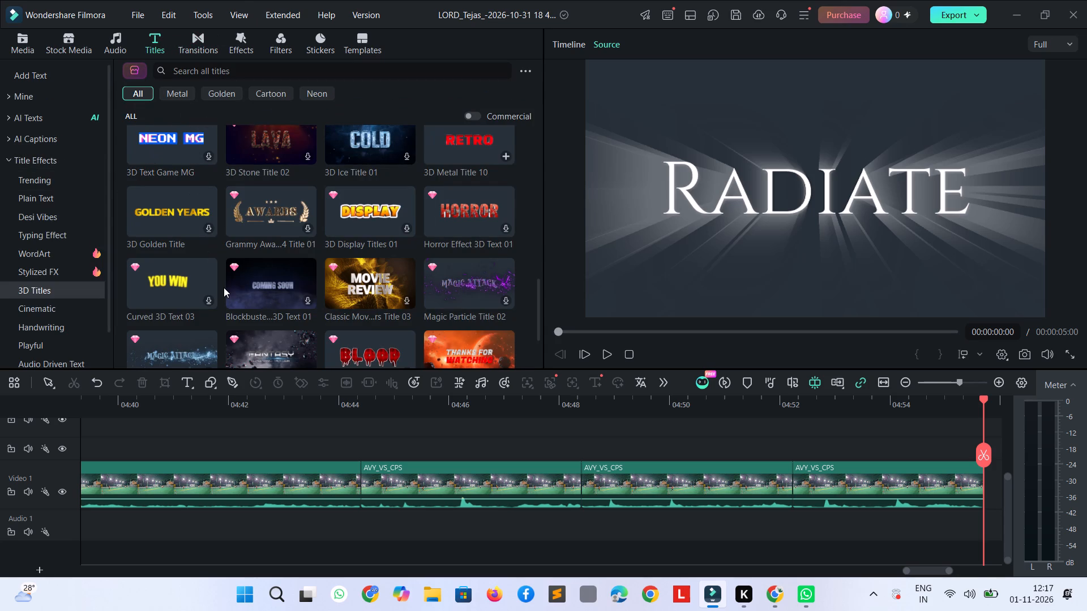
{"action": "scroll", "coordinate": [239, 208], "scroll_direction": "down", "scroll_amount": 2}
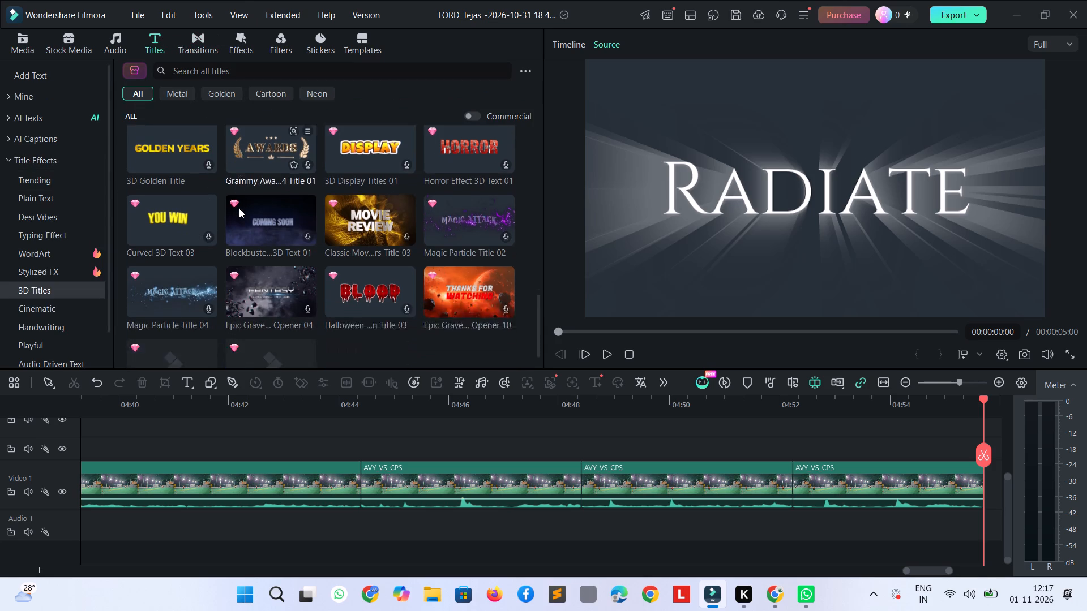
{"action": "scroll", "coordinate": [239, 208], "scroll_direction": "down", "scroll_amount": 1}
{"action": "scroll", "coordinate": [238, 210], "scroll_direction": "up", "scroll_amount": 3}
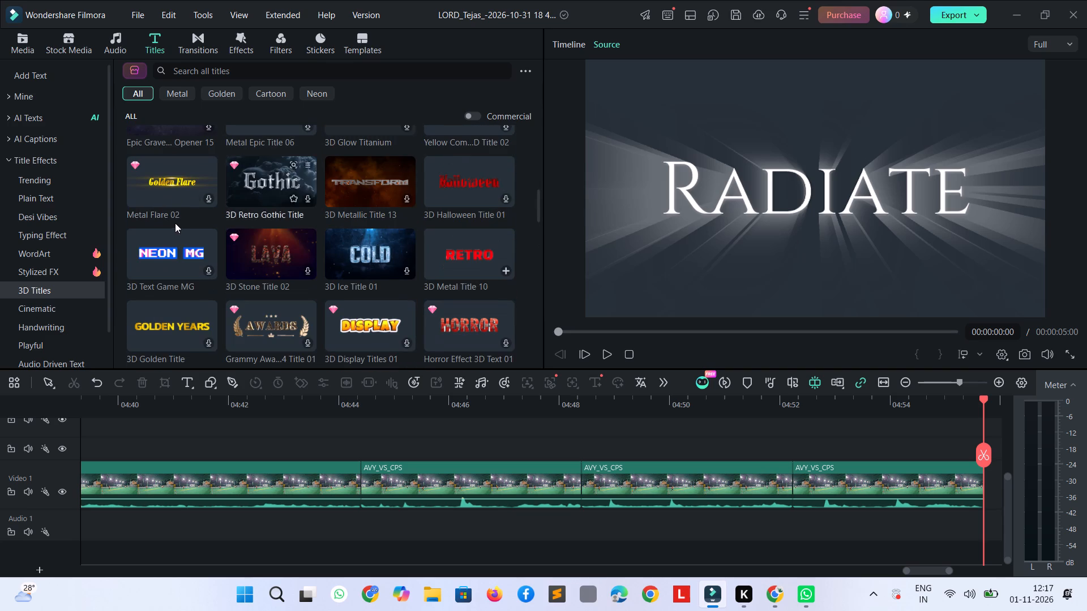
Add the trending title Ink Title 1 to Video 1 directly after the last clip and preview it.
{"action": "left_click", "coordinate": [19, 173]}
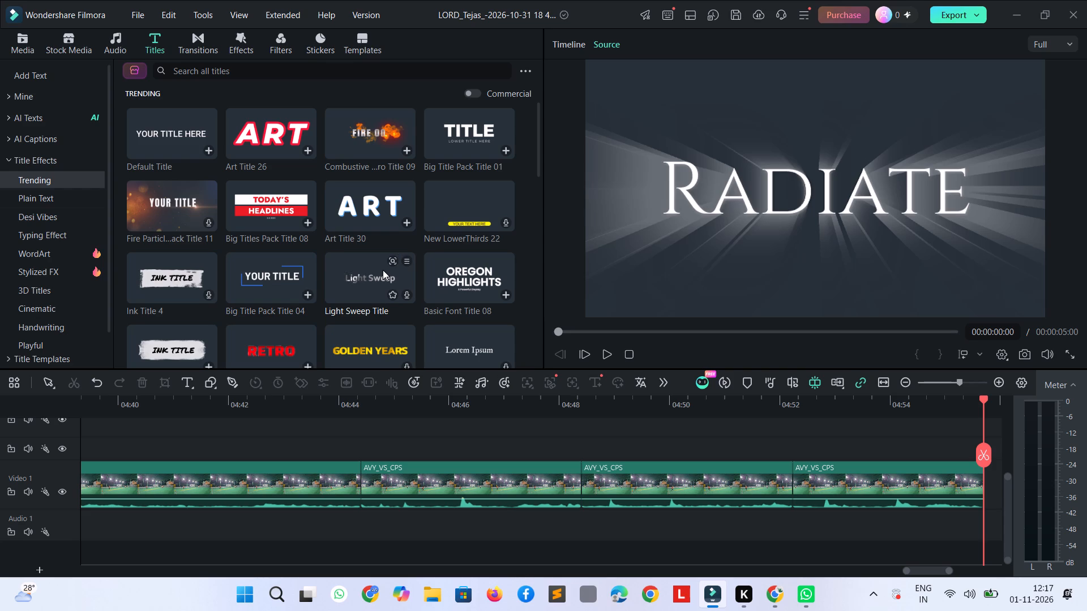
{"action": "scroll", "coordinate": [383, 270], "scroll_direction": "down", "scroll_amount": 2}
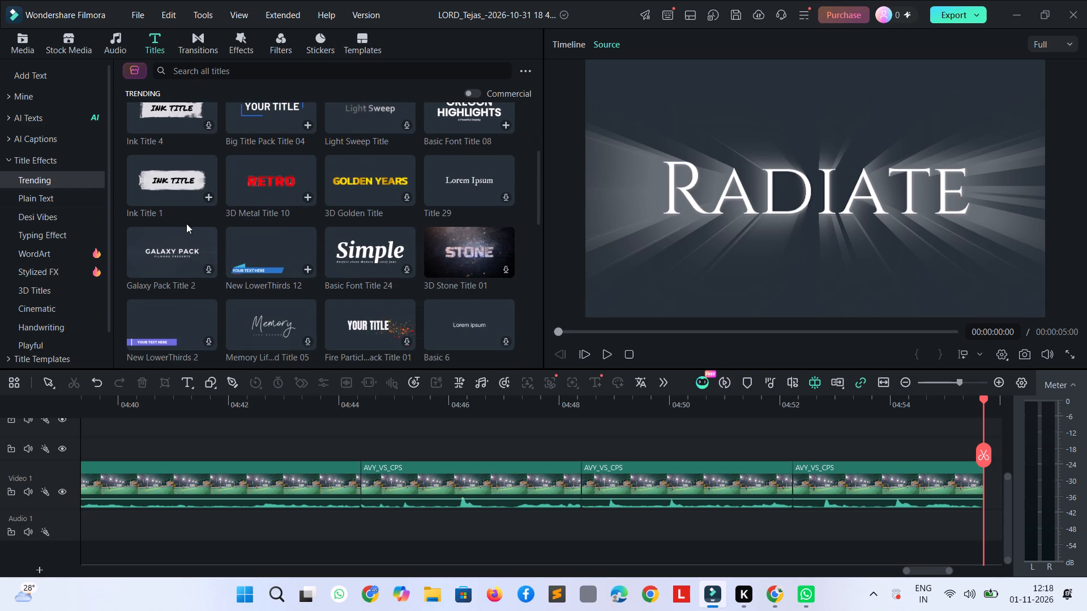
{"action": "left_click", "coordinate": [186, 179]}
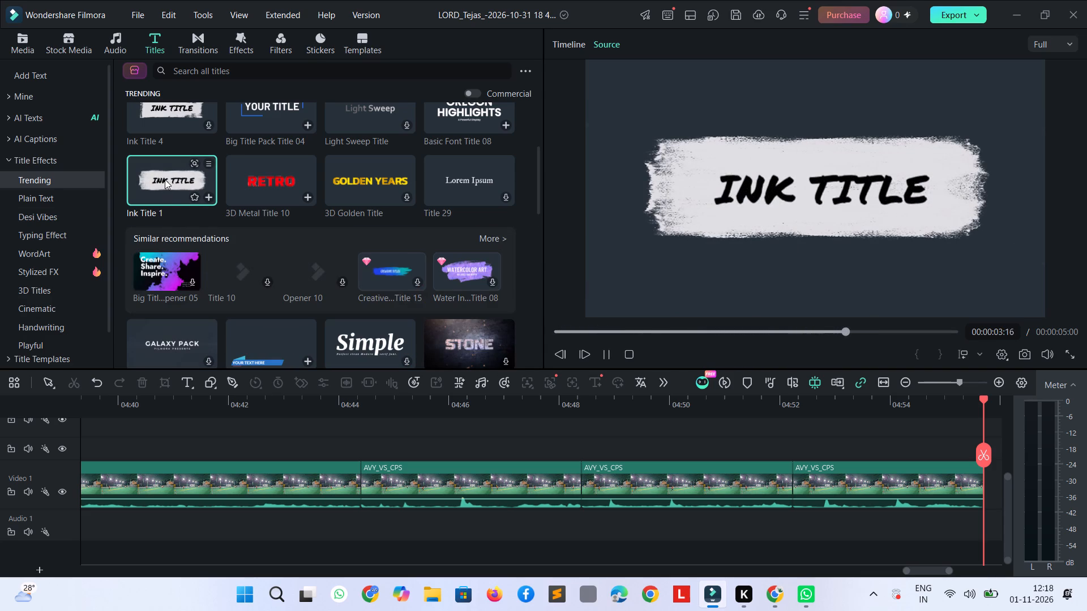
{"action": "left_click_drag", "start_coordinate": [165, 179], "coordinate": [948, 463]}
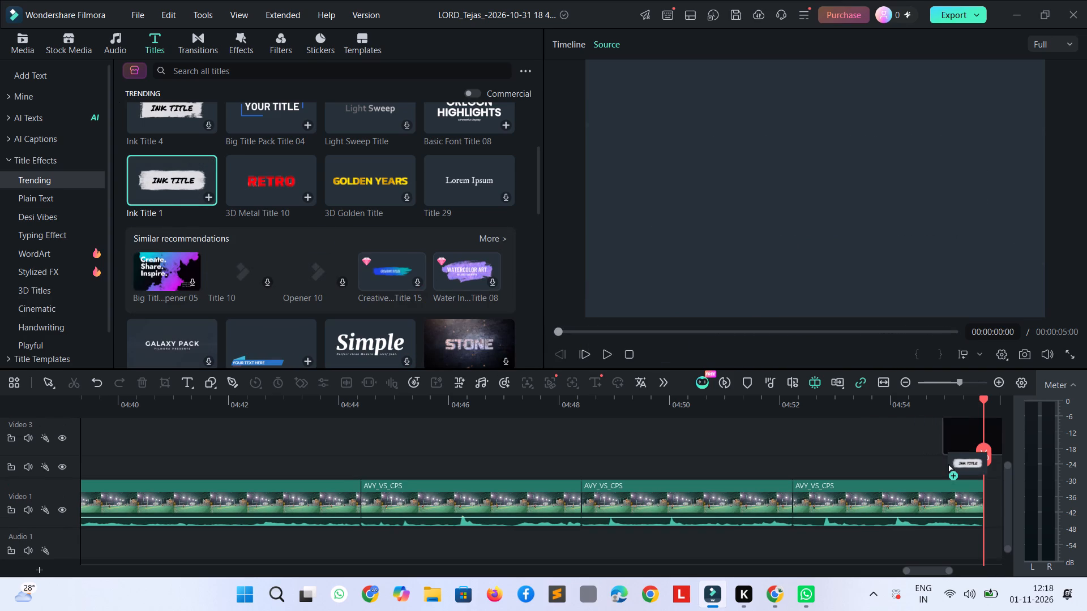
{"action": "left_click_drag", "start_coordinate": [948, 463], "coordinate": [983, 487]}
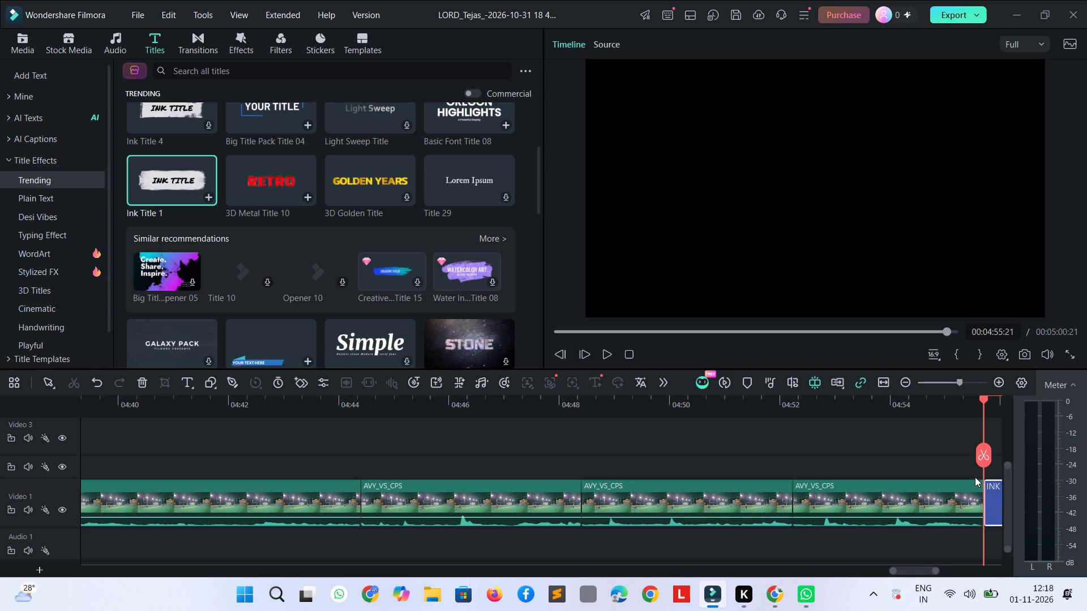
{"action": "key", "text": "space"}
{"action": "key", "text": "space"}
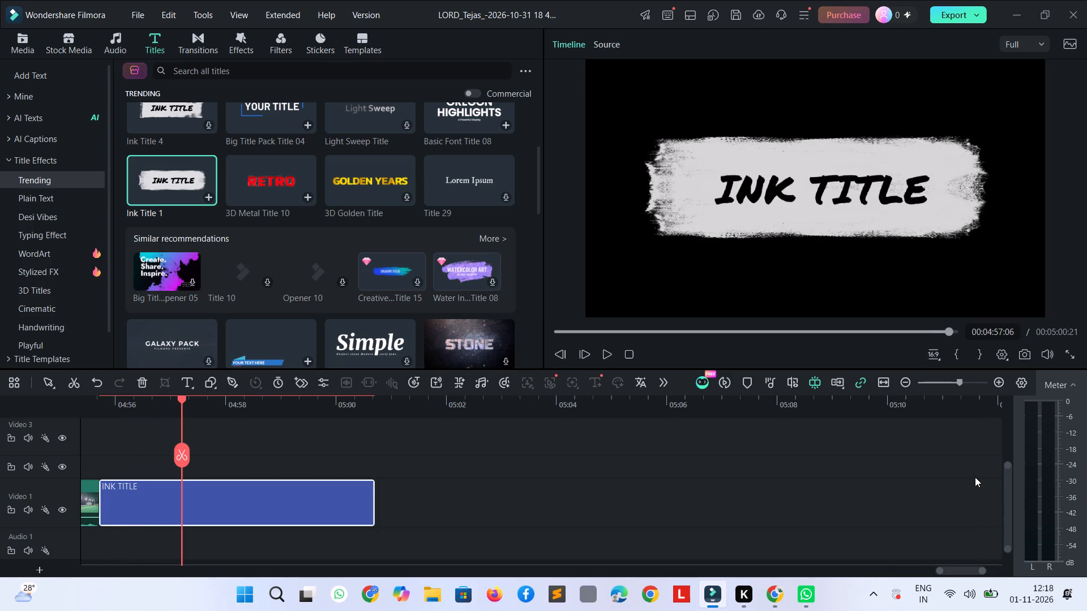
Replace the INK TITLE text with "Baghto kay LAVDYA , TEJAS AHE".
{"action": "double_click", "coordinate": [230, 506]}
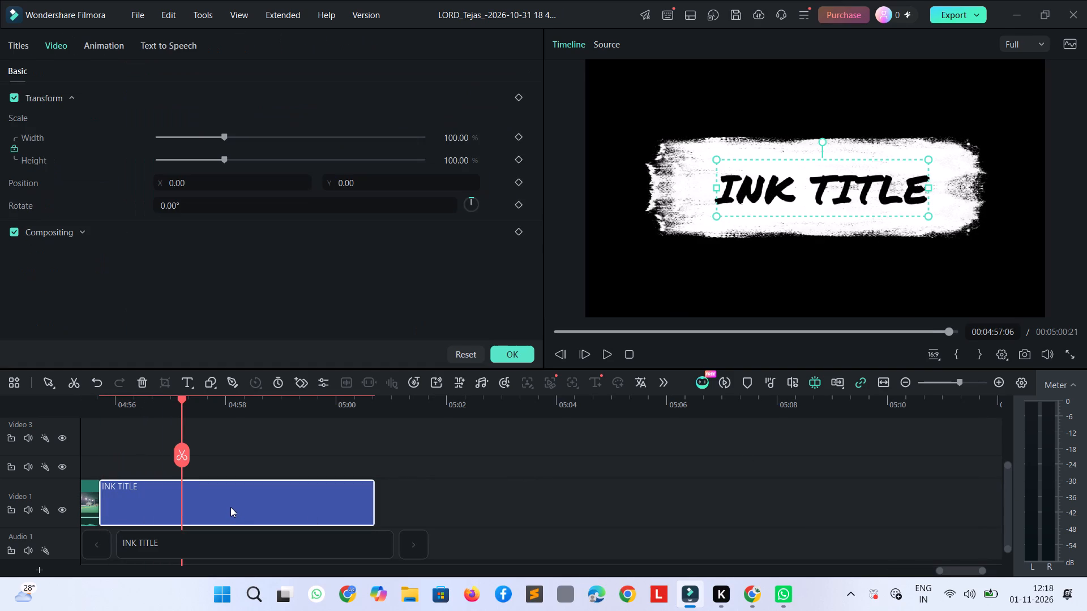
{"action": "key", "text": "ctrl+a"}
{"action": "key", "text": "BackSpace"}
{"action": "type", "text": "Baghtu"}
{"action": "key", "text": "BackSpace"}
{"action": "type", "text": "o kat"}
{"action": "key", "text": "space"}
{"action": "key", "text": "BackSpace"}
{"action": "key", "text": "BackSpace"}
{"action": "type", "text": "t"}
{"action": "key", "text": "space"}
{"action": "key", "text": "BackSpace"}
{"action": "key", "text": "BackSpace"}
{"action": "type", "text": "y"}
{"action": "key", "text": "space"}
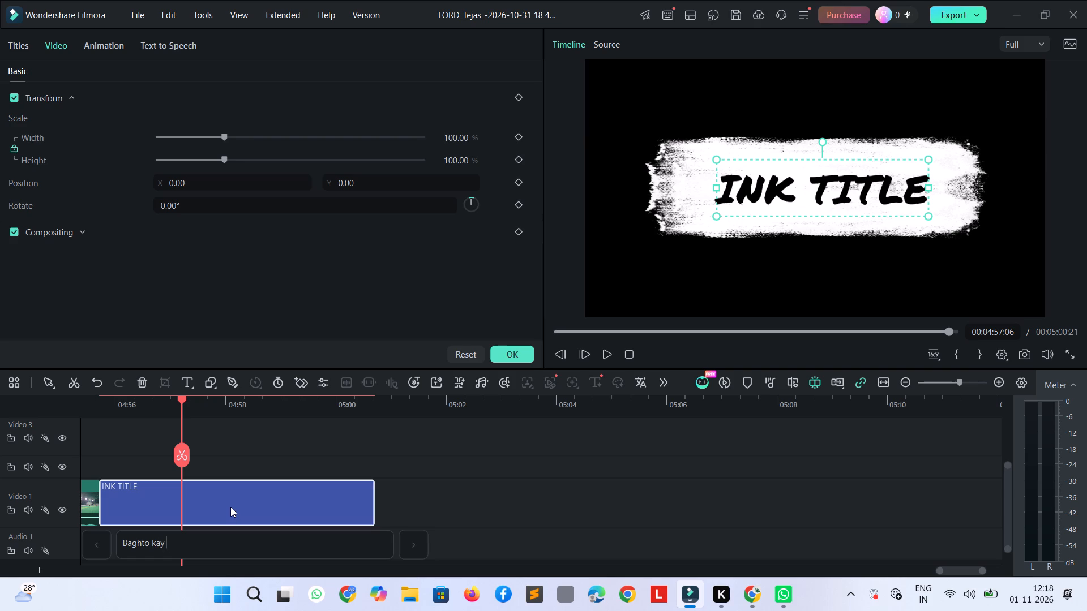
{"action": "key", "text": "o"}
{"action": "key", "text": "BackSpace"}
{"action": "type", "text": "LAVDYA"}
{"action": "key", "text": "space"}
{"action": "type", "text": ", ?"}
{"action": "key", "text": "BackSpace"}
{"action": "type", "text": "TEJA"}
{"action": "type", "text": "S AEH"}
{"action": "key", "text": "shift+BackSpace"}
{"action": "key", "text": "shift+BackSpace"}
{"action": "type", "text": "HE"}
{"action": "key", "text": "space"}
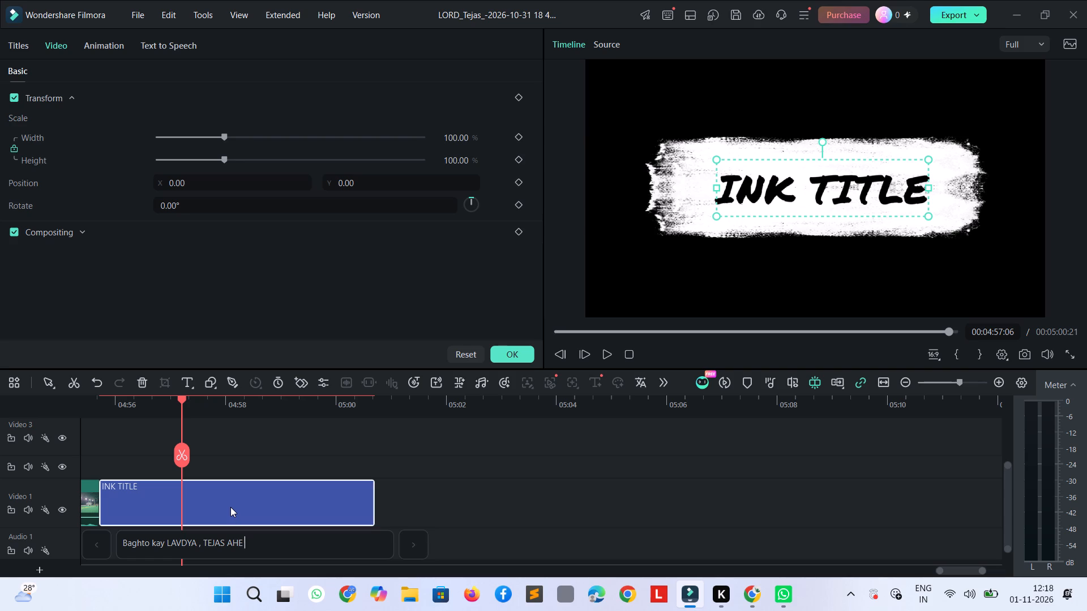
Insert the "index pointing at the viewer" emoji after LAVDYA in the title text, finding it by searching for "you".
{"action": "key", "text": "Left"}
{"action": "key", "text": "Left"}
{"action": "key", "text": "Left"}
{"action": "key", "text": "Left"}
{"action": "key", "text": "Left"}
{"action": "key", "text": "Left"}
{"action": "key", "text": "Left"}
{"action": "key", "text": "Left"}
{"action": "key", "text": "Left"}
{"action": "key", "text": "Left"}
{"action": "key", "text": "Left"}
{"action": "key", "text": "Left"}
{"action": "key", "text": "Left"}
{"action": "key", "text": "space"}
{"action": "key", "text": "super+semicolon"}
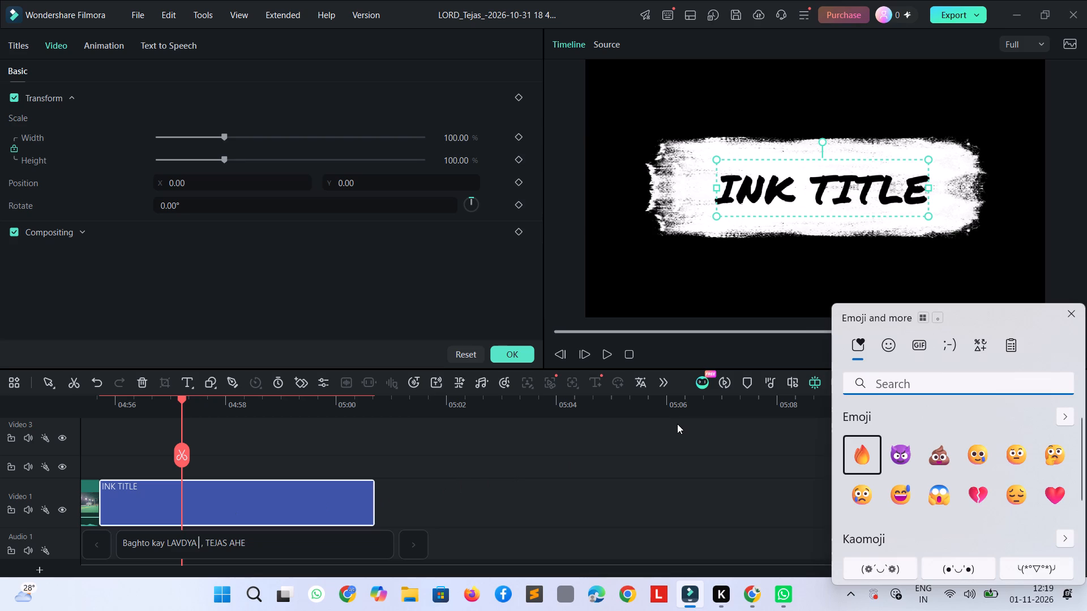
{"action": "type", "text": "yo"}
{"action": "key", "text": "u"}
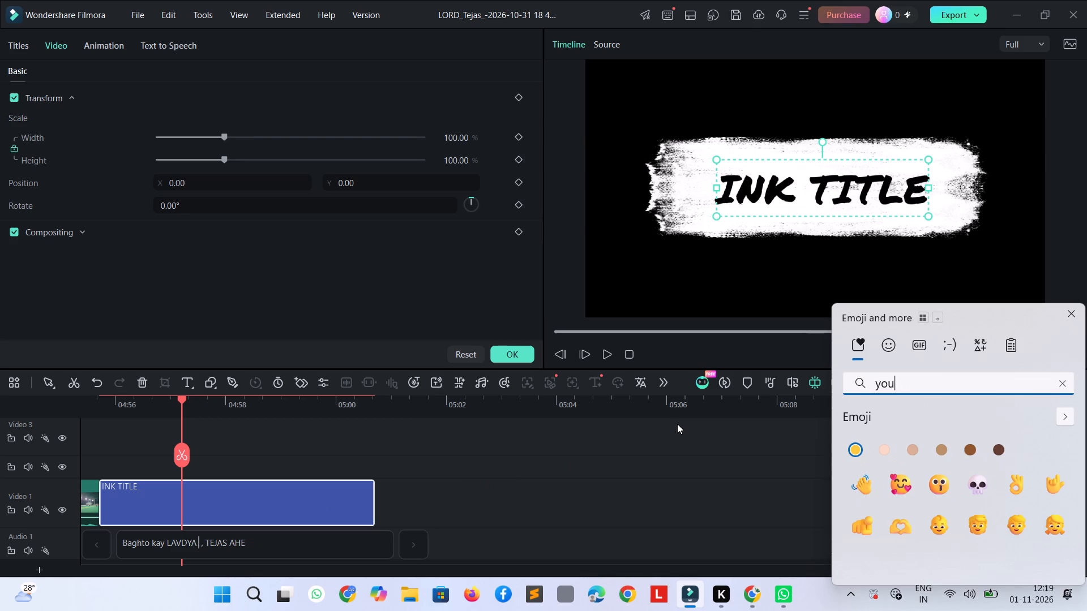
{"action": "left_click", "coordinate": [992, 473]}
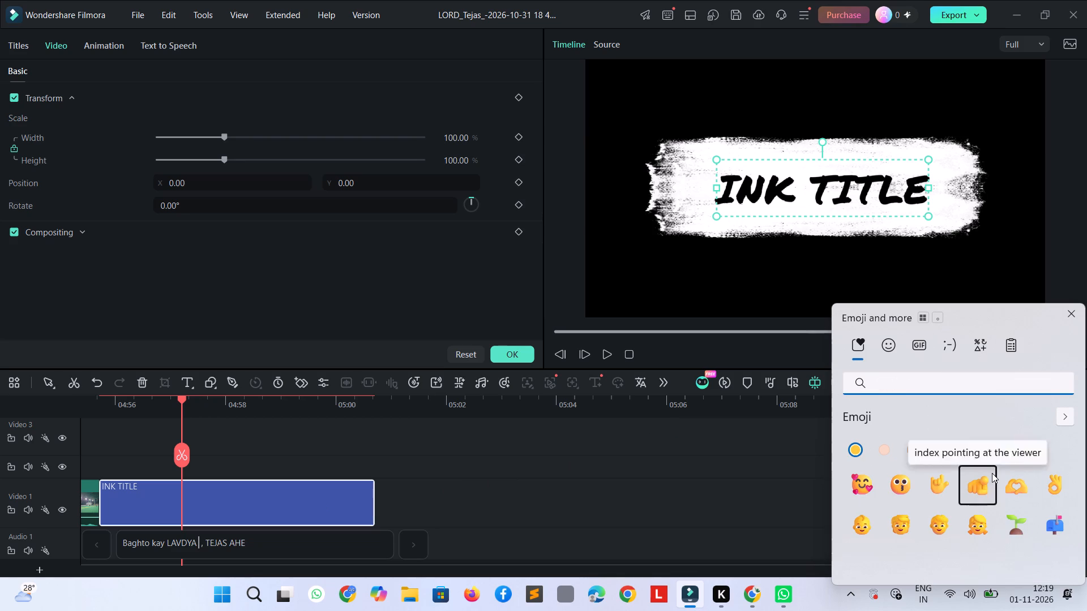
{"action": "left_click", "coordinate": [609, 508]}
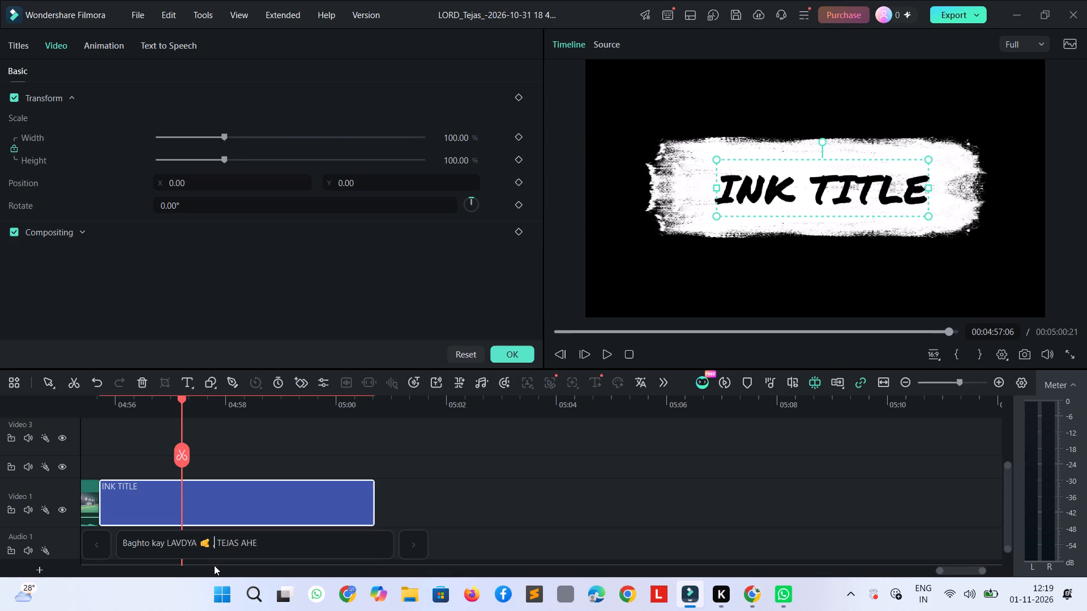
Remove ", TEJAS AHE" from the end of the title text and play the title briefly to check it.
{"action": "left_click_drag", "start_coordinate": [265, 545], "coordinate": [219, 544]}
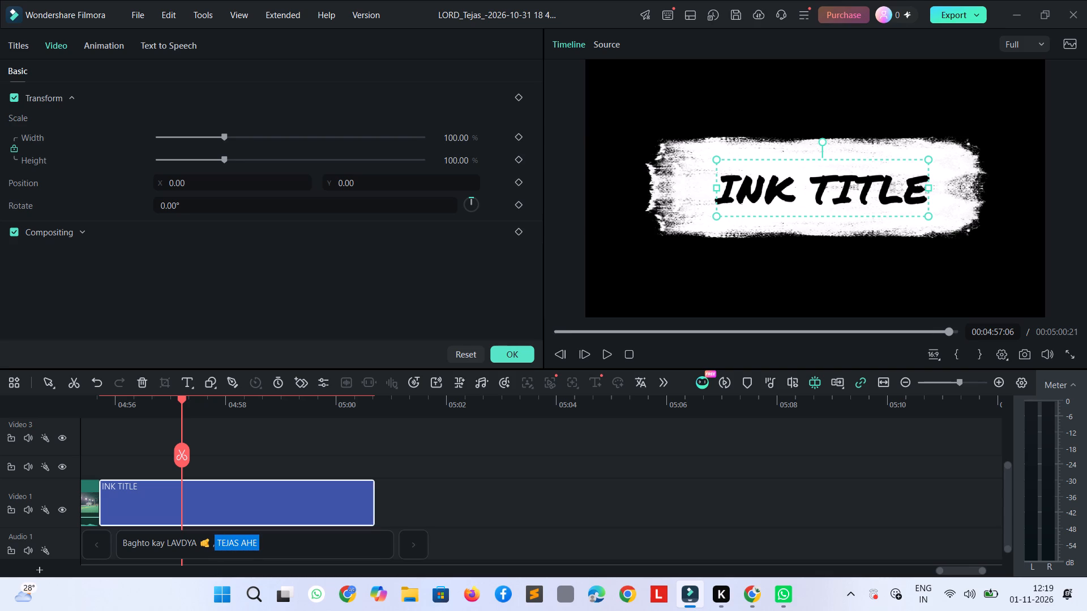
{"action": "key", "text": "BackSpace"}
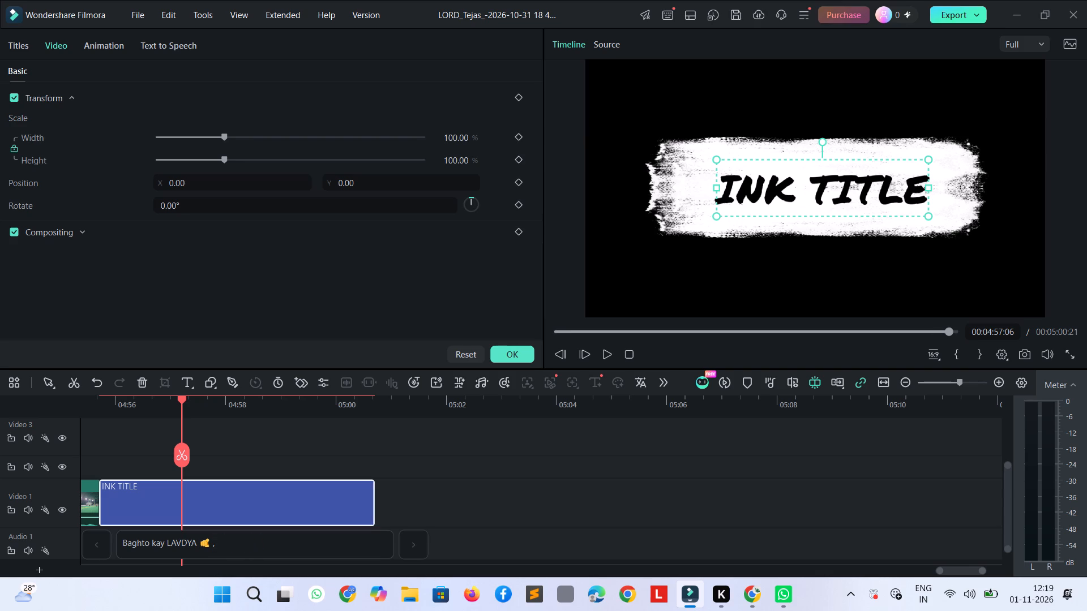
{"action": "key", "text": "BackSpace"}
{"action": "left_click", "coordinate": [450, 538]}
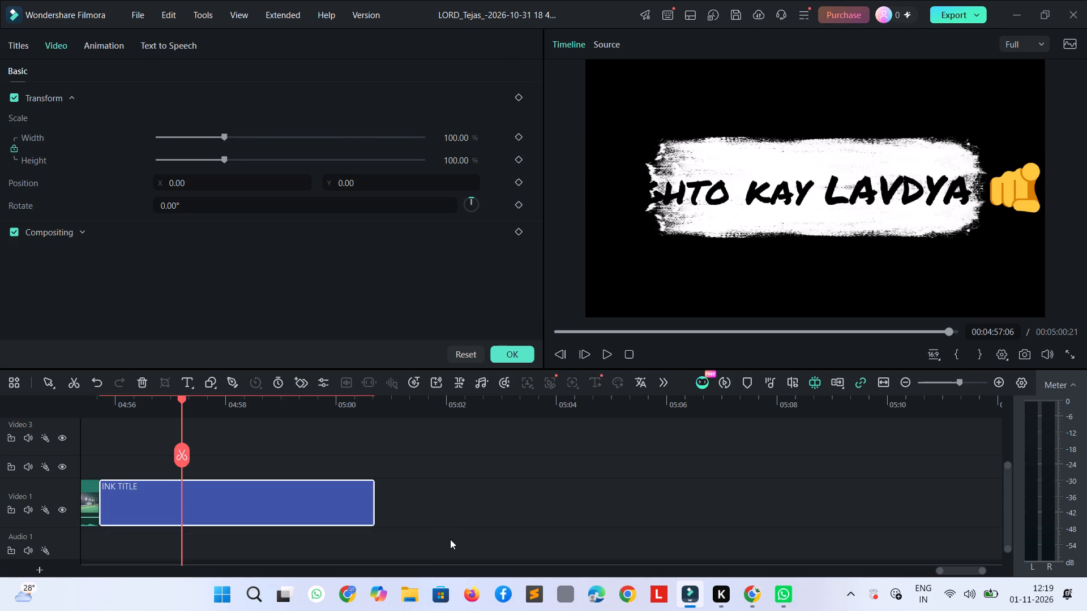
{"action": "key", "text": "space"}
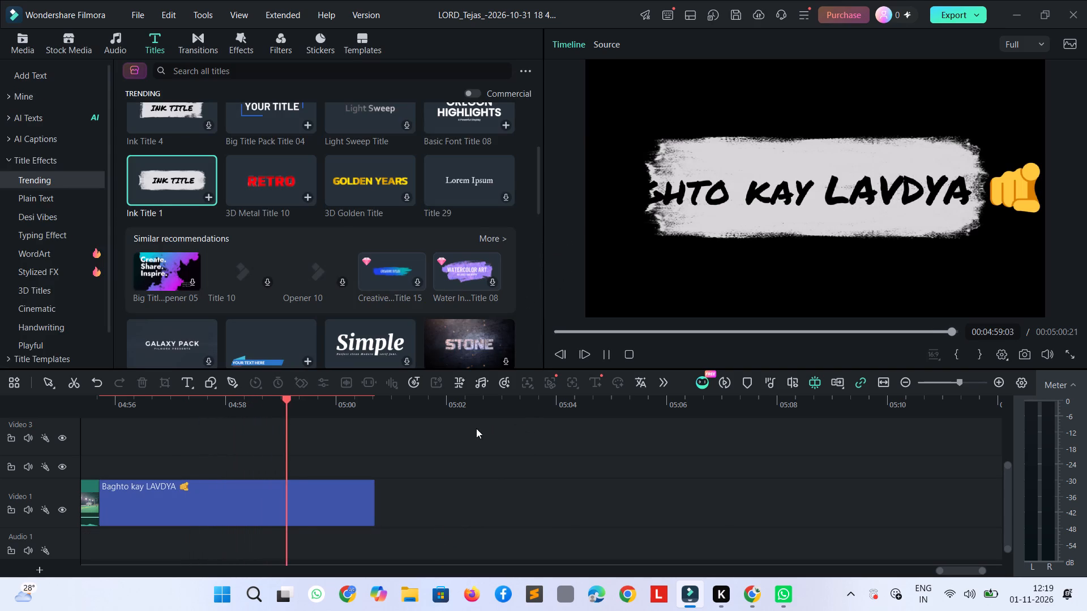
{"action": "key", "text": "space"}
Shrink and reposition the title's text box so the message and emoji fit on one line over the white brush stroke.
{"action": "left_click", "coordinate": [722, 186]}
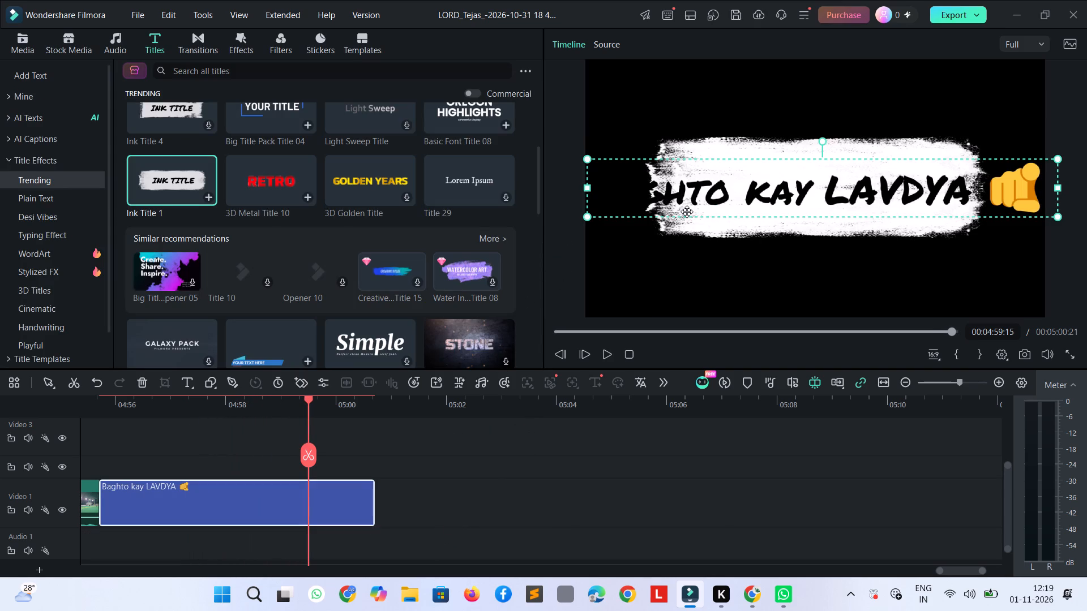
{"action": "left_click_drag", "start_coordinate": [586, 188], "coordinate": [588, 188]}
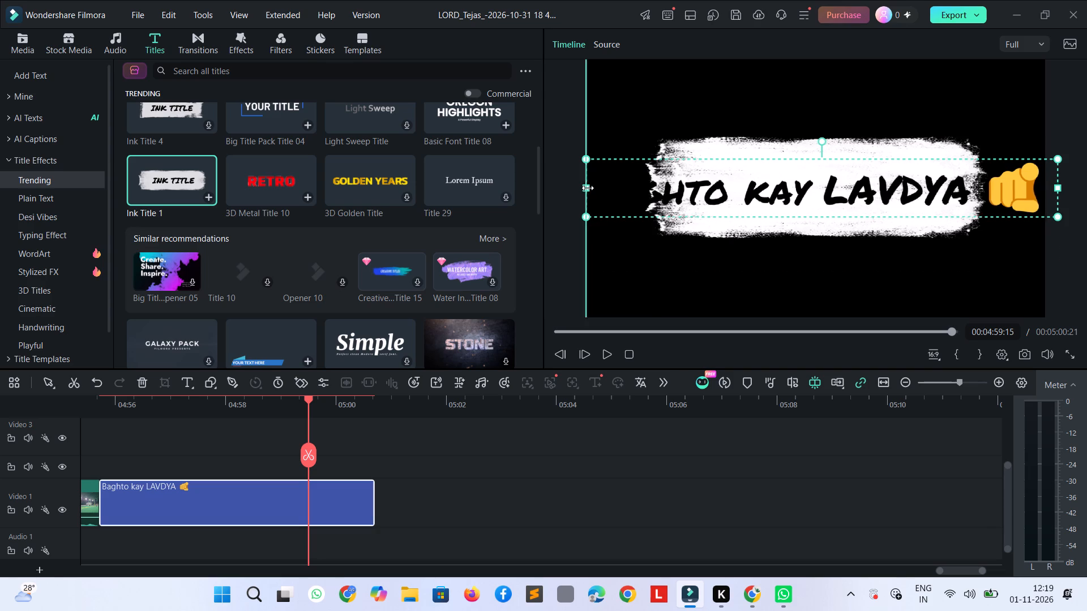
{"action": "left_click_drag", "start_coordinate": [588, 188], "coordinate": [632, 189]}
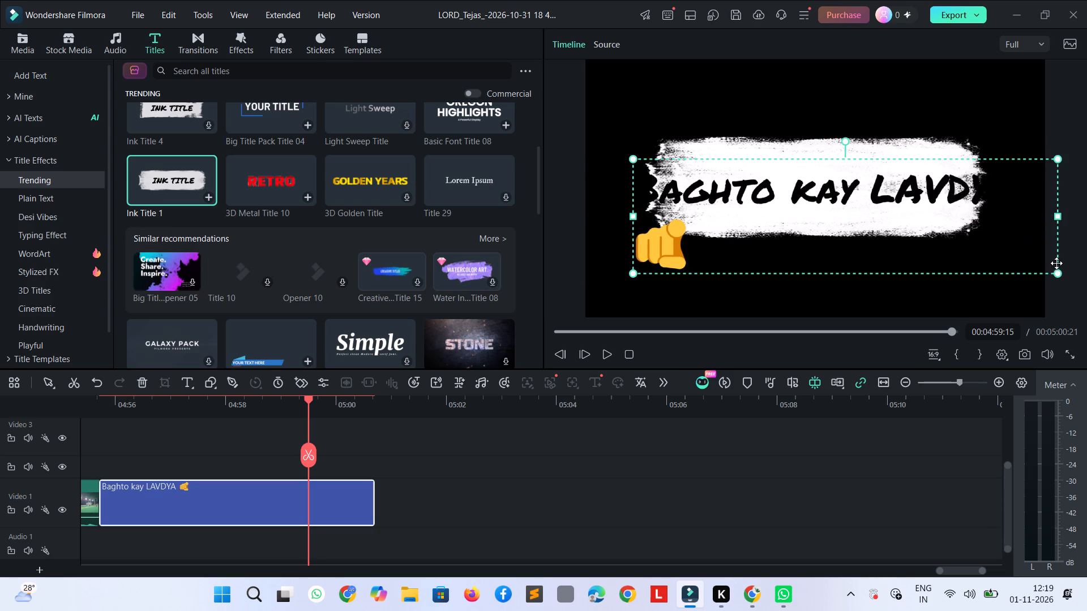
{"action": "left_click_drag", "start_coordinate": [1060, 276], "coordinate": [977, 230]}
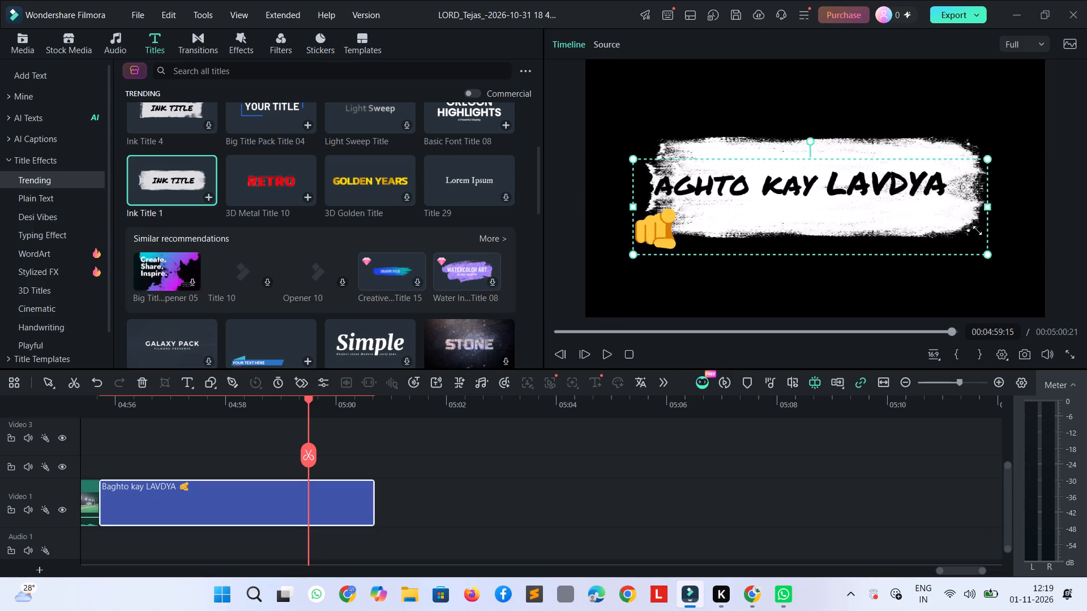
{"action": "left_click_drag", "start_coordinate": [977, 230], "coordinate": [985, 195]}
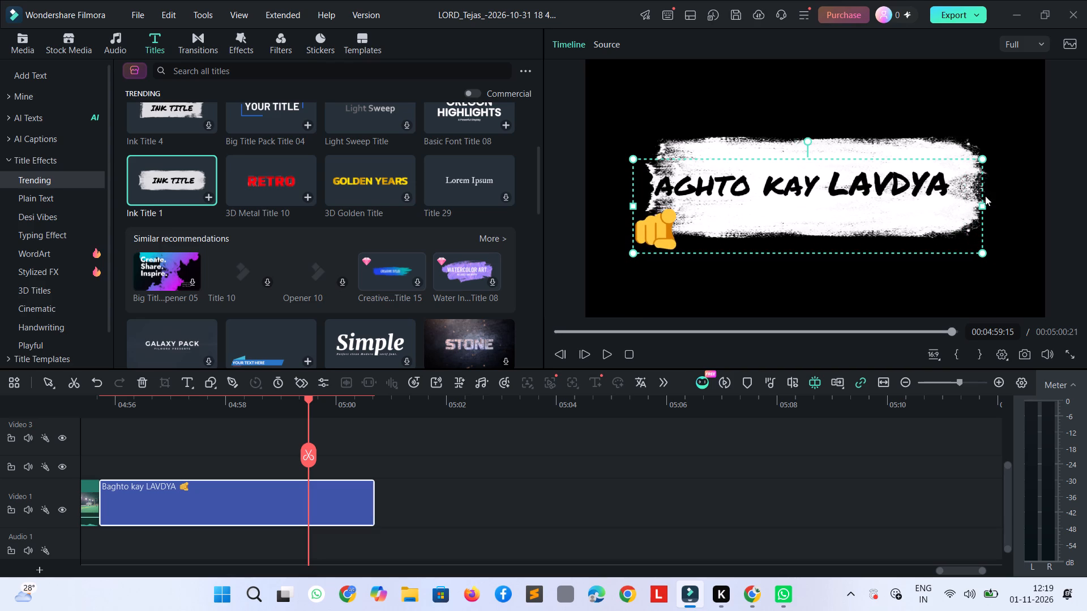
{"action": "left_click_drag", "start_coordinate": [981, 204], "coordinate": [996, 204]}
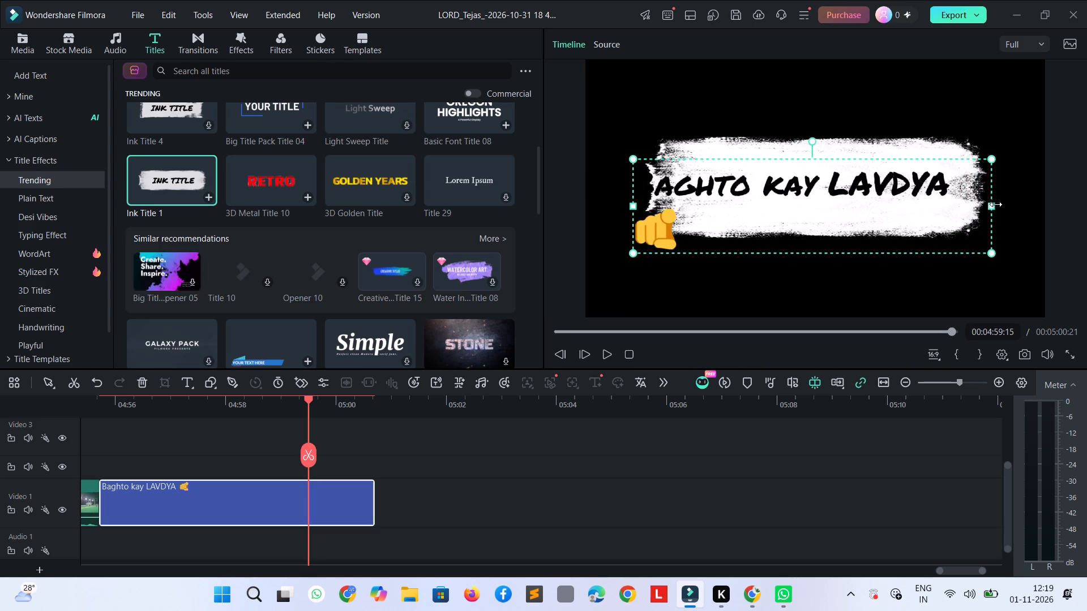
{"action": "left_click_drag", "start_coordinate": [996, 204], "coordinate": [1021, 203]}
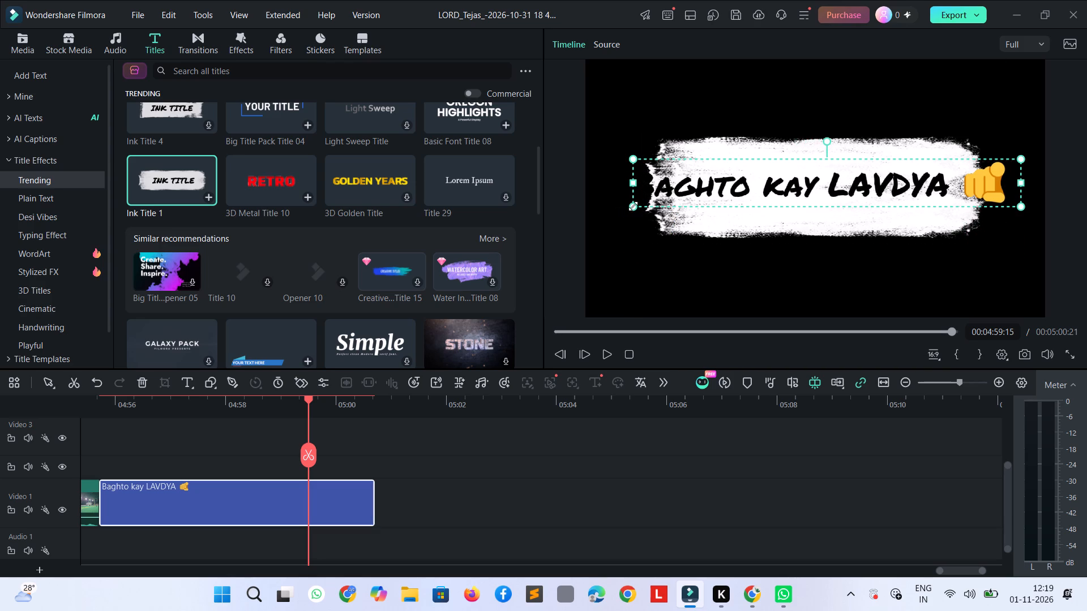
{"action": "left_click_drag", "start_coordinate": [633, 206], "coordinate": [692, 184]}
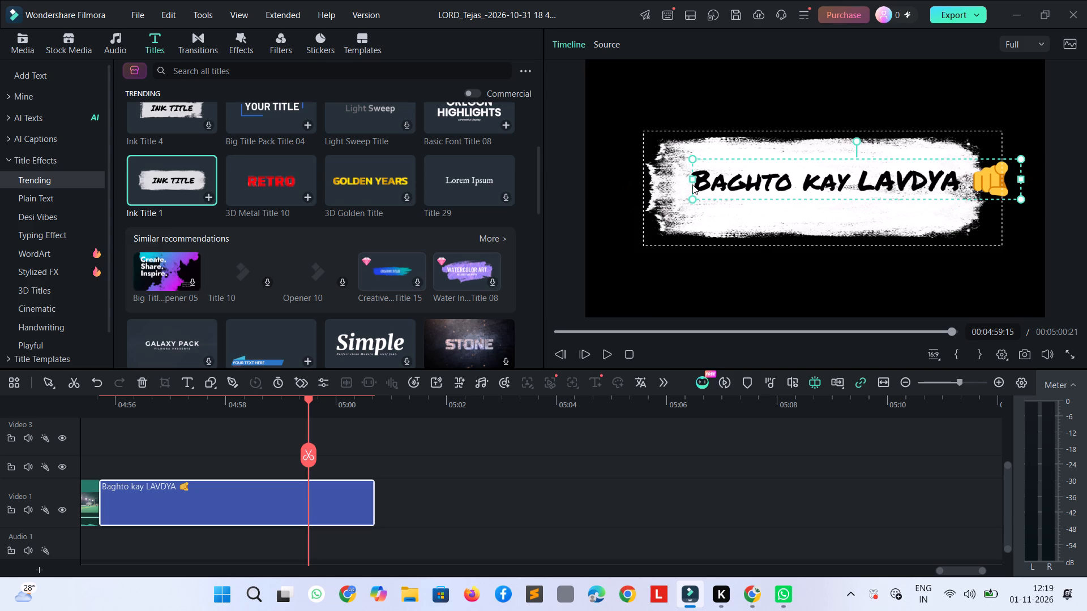
{"action": "left_click_drag", "start_coordinate": [714, 184], "coordinate": [694, 186]}
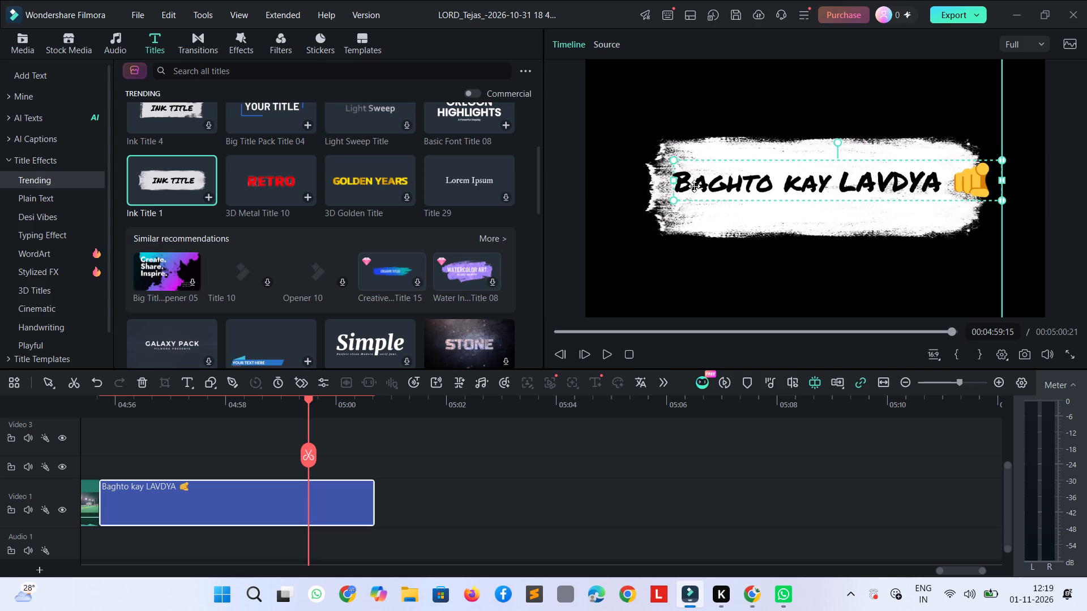
{"action": "left_click_drag", "start_coordinate": [694, 186], "coordinate": [691, 188]}
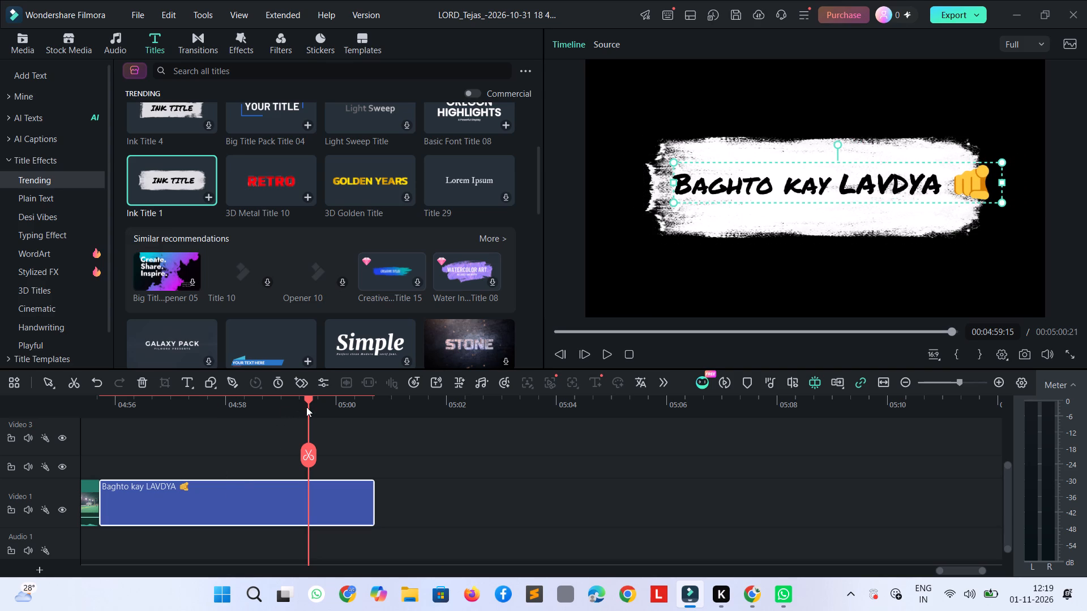
Play back the end of the last match clip and the whole closing title.
{"action": "left_click_drag", "start_coordinate": [309, 401], "coordinate": [76, 411]}
{"action": "key", "text": "space"}
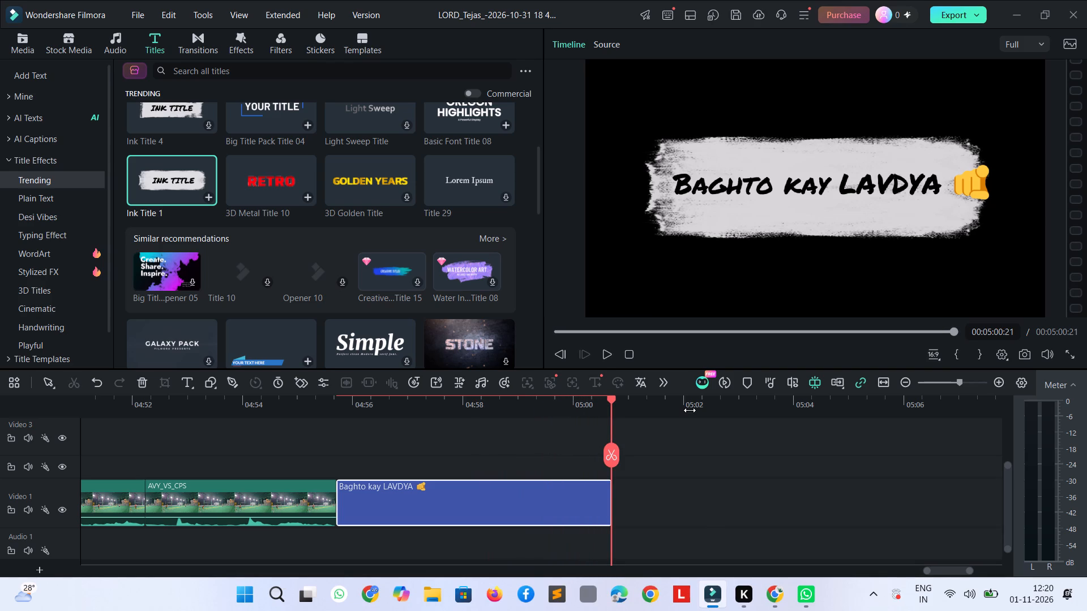
Extend the title text with a comma after the emoji and a second line reading "Zal Evdhch".
{"action": "left_click", "coordinate": [494, 501]}
{"action": "left_click", "coordinate": [455, 489]}
{"action": "double_click", "coordinate": [440, 489]}
{"action": "left_click", "coordinate": [434, 545]}
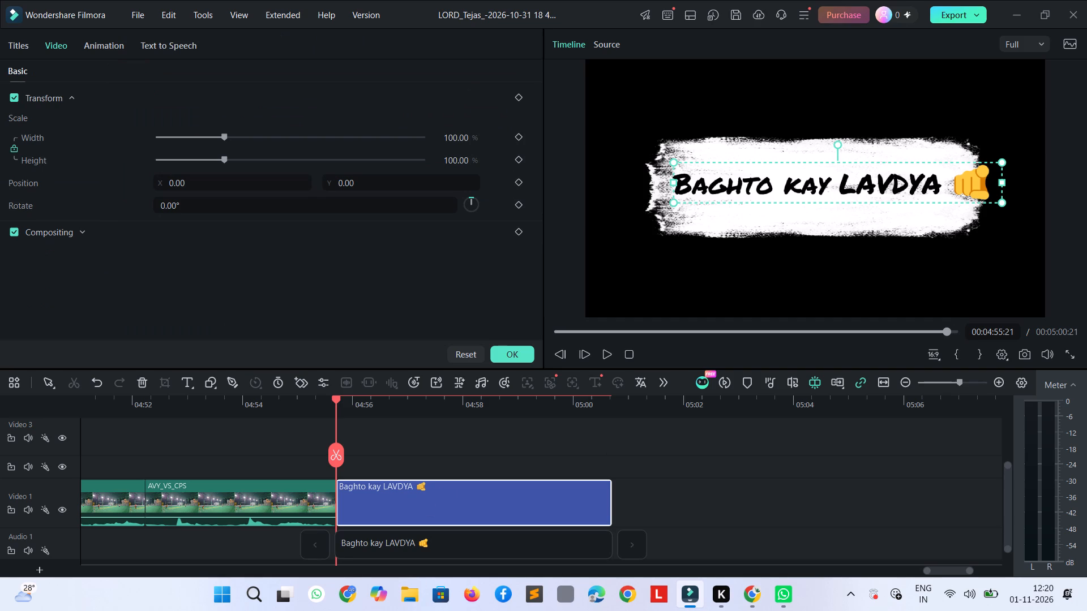
{"action": "key", "text": "z"}
{"action": "key", "text": "BackSpace"}
{"action": "key", "text": "space"}
{"action": "type", "text": ","}
{"action": "key", "text": "space"}
{"action": "key", "text": "shift+Return"}
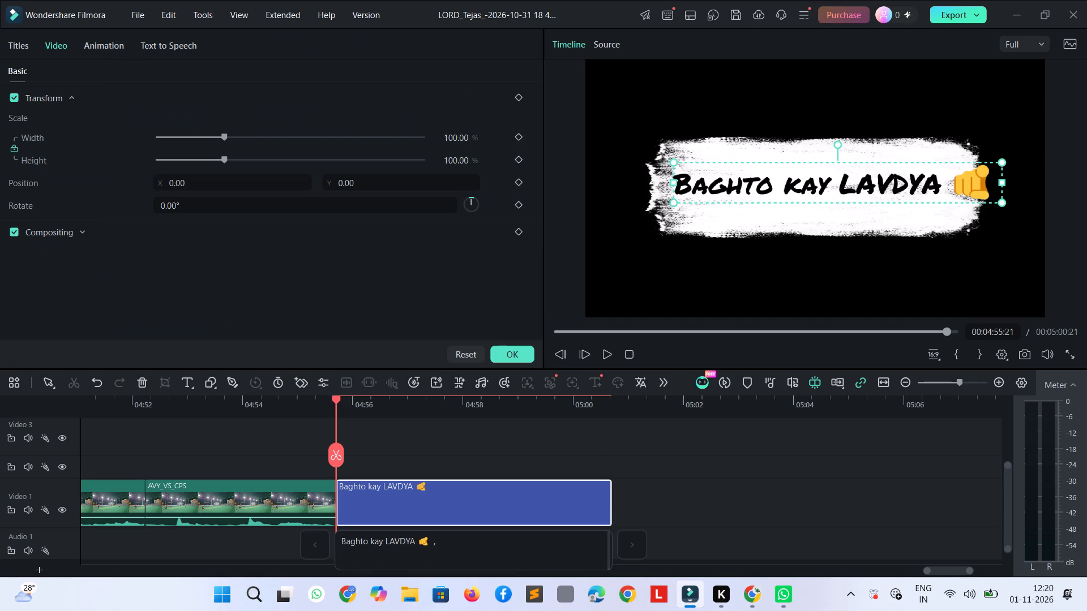
{"action": "type", "text": "ZA"}
{"action": "key", "text": "Insert"}
{"action": "key", "text": "a"}
{"action": "key", "text": "BackSpace"}
{"action": "key", "text": "BackSpace"}
{"action": "type", "text": "al e"}
{"action": "key", "text": "BackSpace"}
{"action": "type", "text": "Eve"}
{"action": "key", "text": "BackSpace"}
{"action": "type", "text": "dhch"}
{"action": "left_click", "coordinate": [681, 468]}
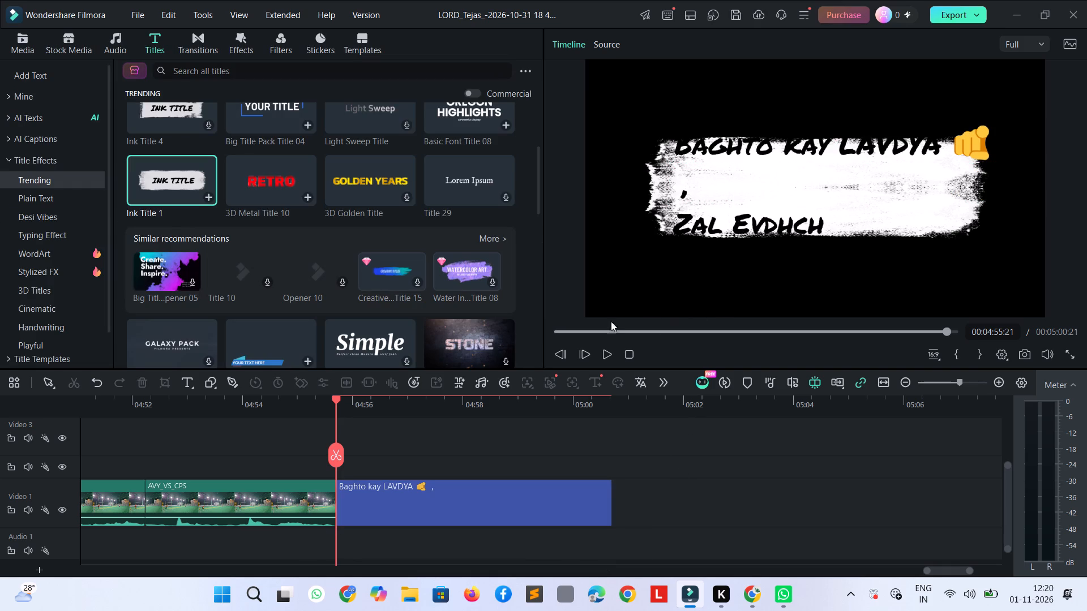
Delete the comma after the pointing emoji so "Zal Evdhch" sits directly below the first line.
{"action": "left_click", "coordinate": [735, 195]}
{"action": "double_click", "coordinate": [725, 196]}
{"action": "left_click", "coordinate": [725, 197]}
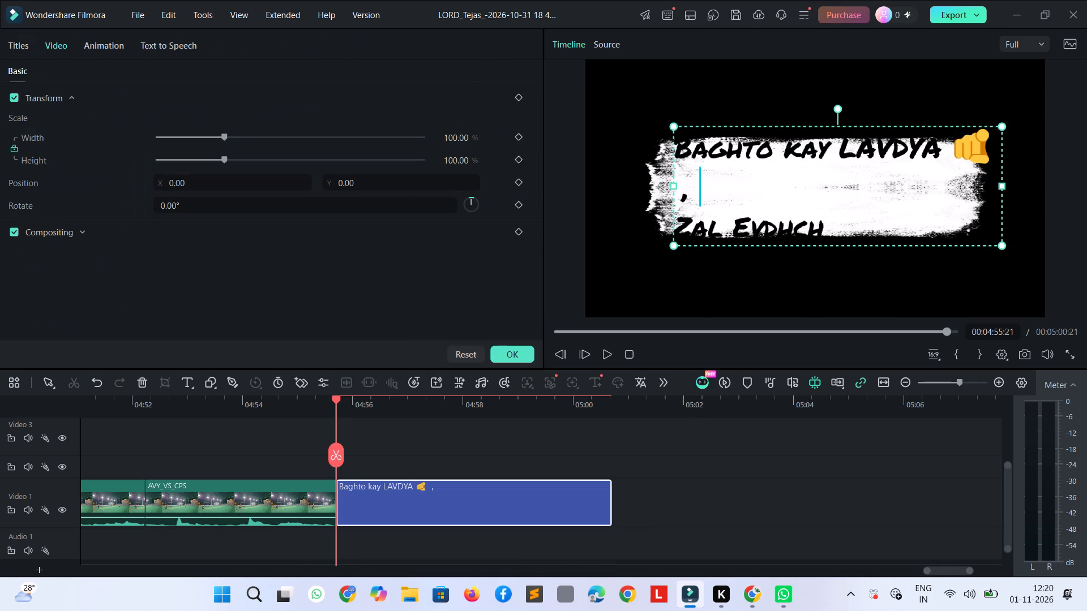
{"action": "key", "text": "BackSpace"}
{"action": "key", "text": "BackSpace"}
{"action": "key", "text": "BackSpace"}
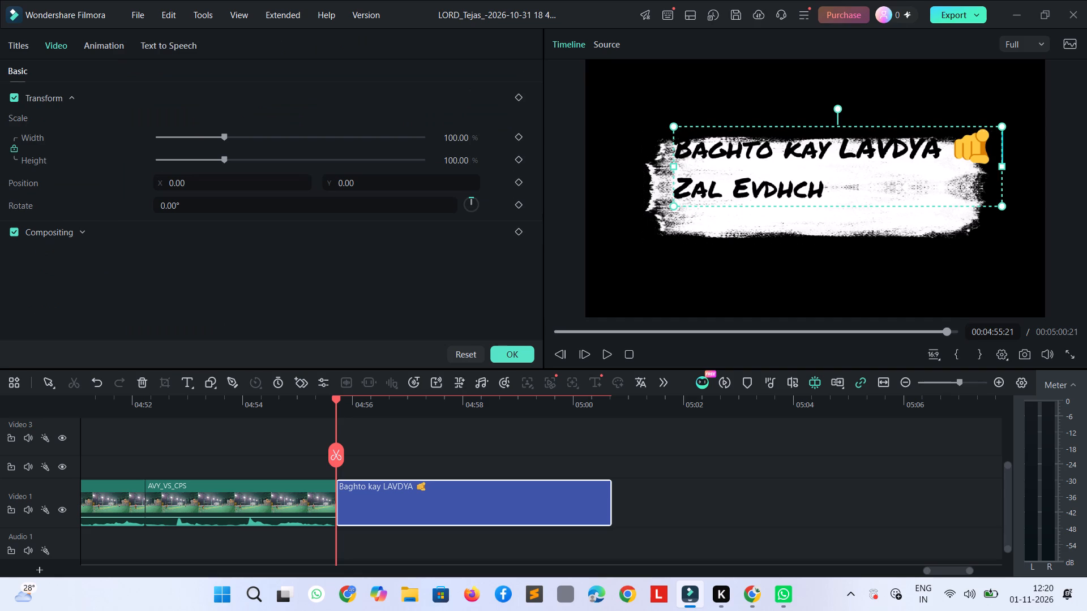
Indent the title's second line, "Zal Evdhch", by six spaces so it sits roughly centred under the first line.
{"action": "left_click", "coordinate": [683, 187]}
{"action": "left_click", "coordinate": [683, 187]}
{"action": "left_click", "coordinate": [681, 187]}
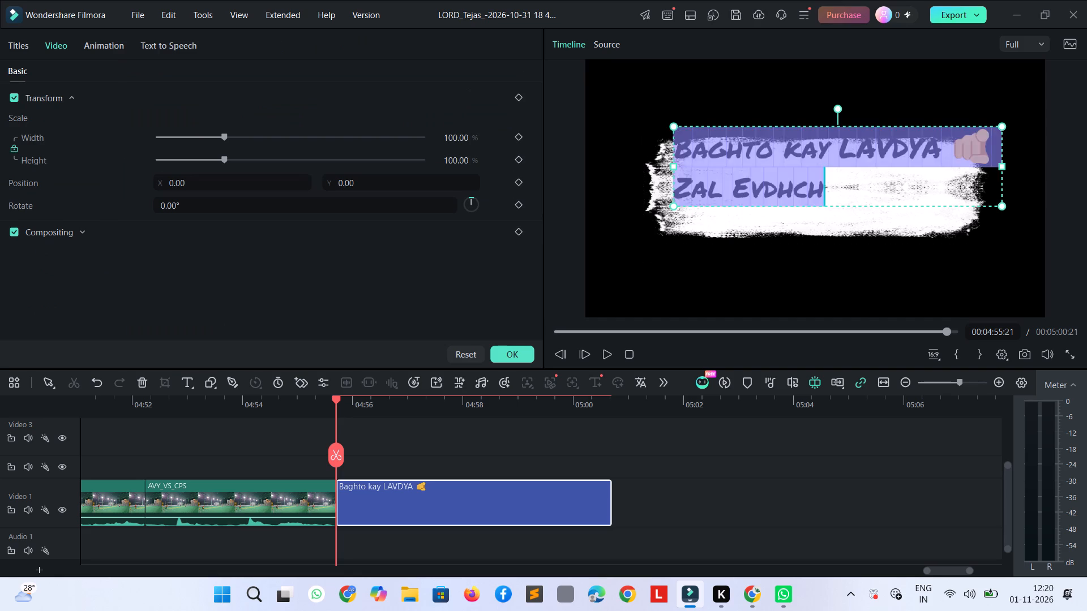
{"action": "triple_click", "coordinate": [681, 187]}
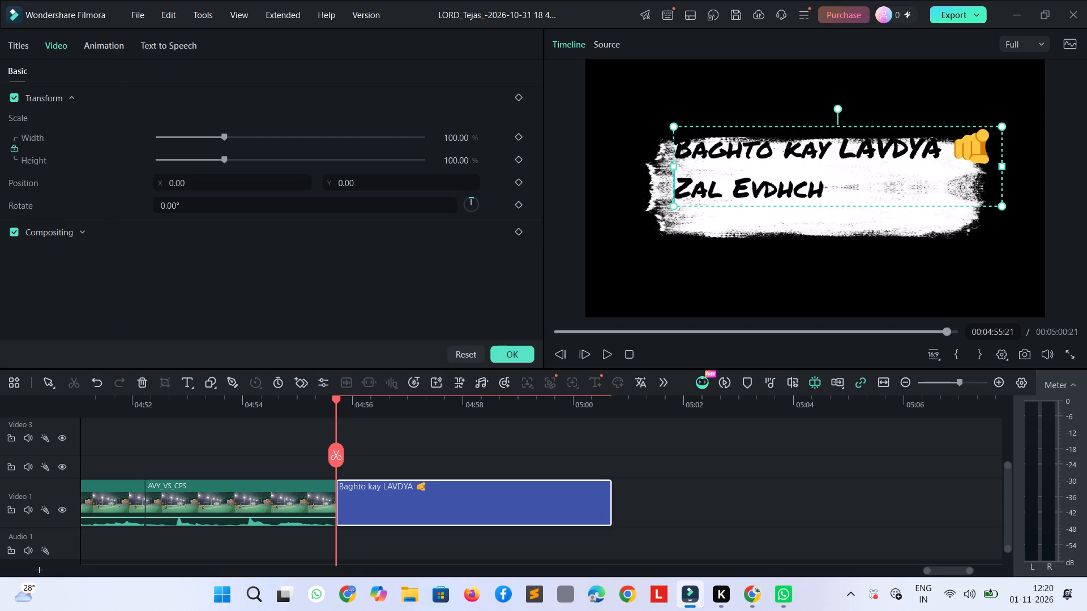
{"action": "key", "text": "Left"}
{"action": "key", "text": "Left"}
{"action": "key", "text": "Left"}
{"action": "key", "text": "Down"}
{"action": "key", "text": "Left"}
{"action": "key", "text": "Left"}
{"action": "key", "text": "Left"}
{"action": "key", "text": "Left"}
{"action": "key", "text": "Left"}
{"action": "key", "text": "Left"}
{"action": "key", "text": "Left"}
{"action": "key", "text": "Left"}
{"action": "key", "text": "Left"}
{"action": "key", "text": "Left"}
{"action": "key", "text": "space"}
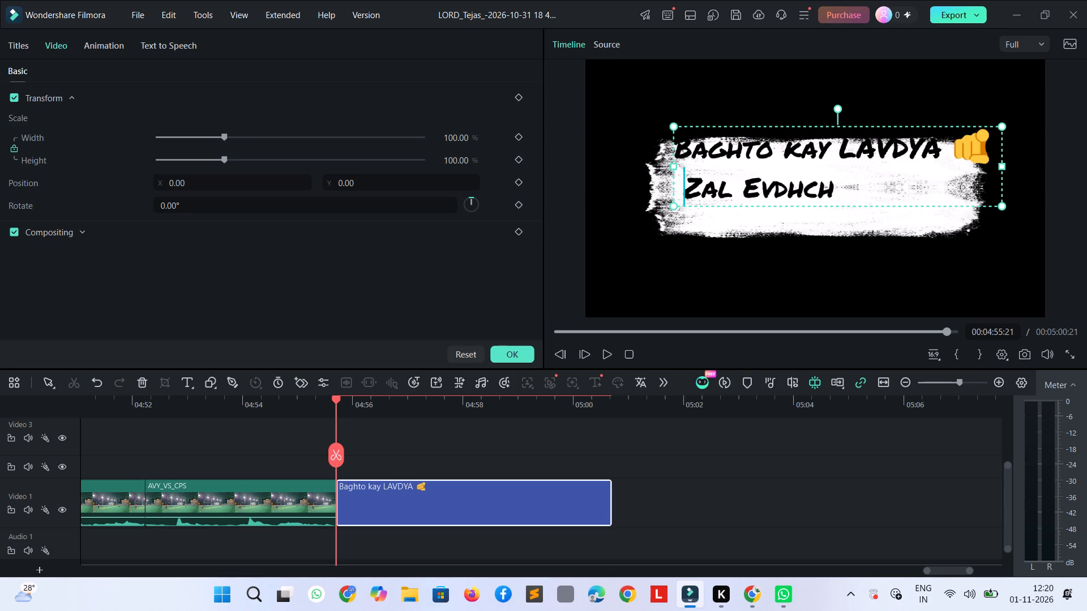
{"action": "key", "text": "space"}
{"action": "key", "text": "space"}
{"action": "key", "text": "space"}
{"action": "key", "text": "space"}
{"action": "key", "text": "space"}
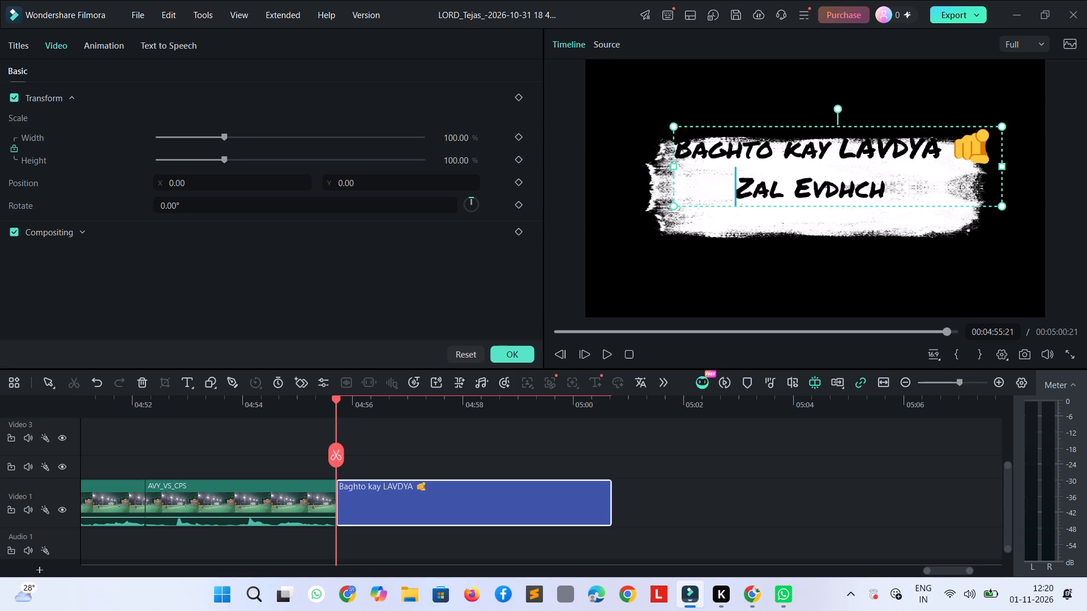
Move the title's text box down so both lines sit centred vertically within the white brush stroke.
{"action": "left_click", "coordinate": [768, 163]}
{"action": "left_click", "coordinate": [768, 163]}
{"action": "left_click", "coordinate": [779, 248]}
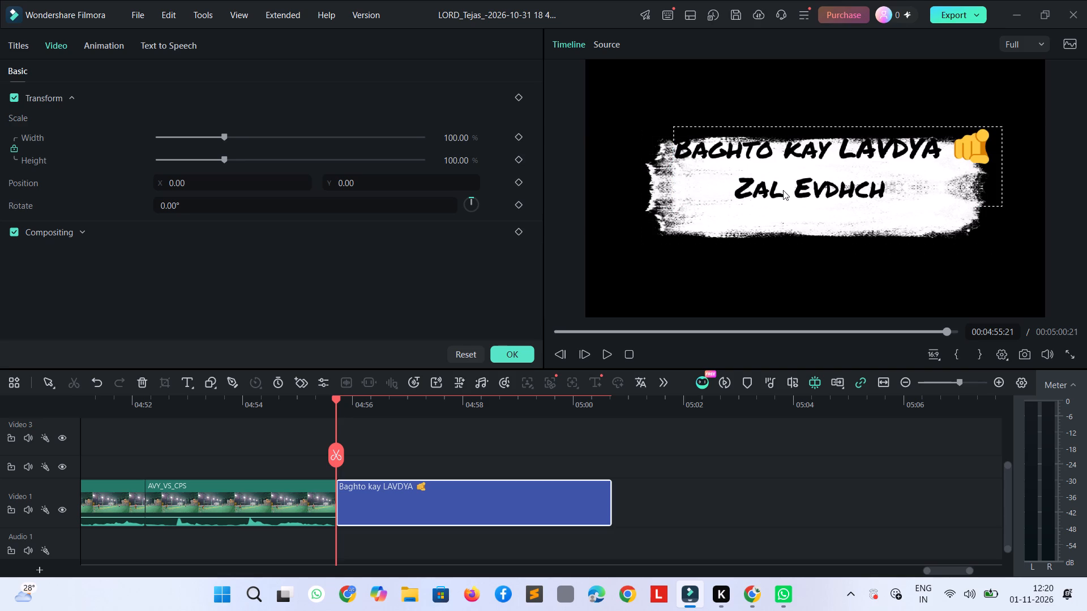
{"action": "left_click", "coordinate": [790, 174]}
{"action": "left_click", "coordinate": [790, 173]}
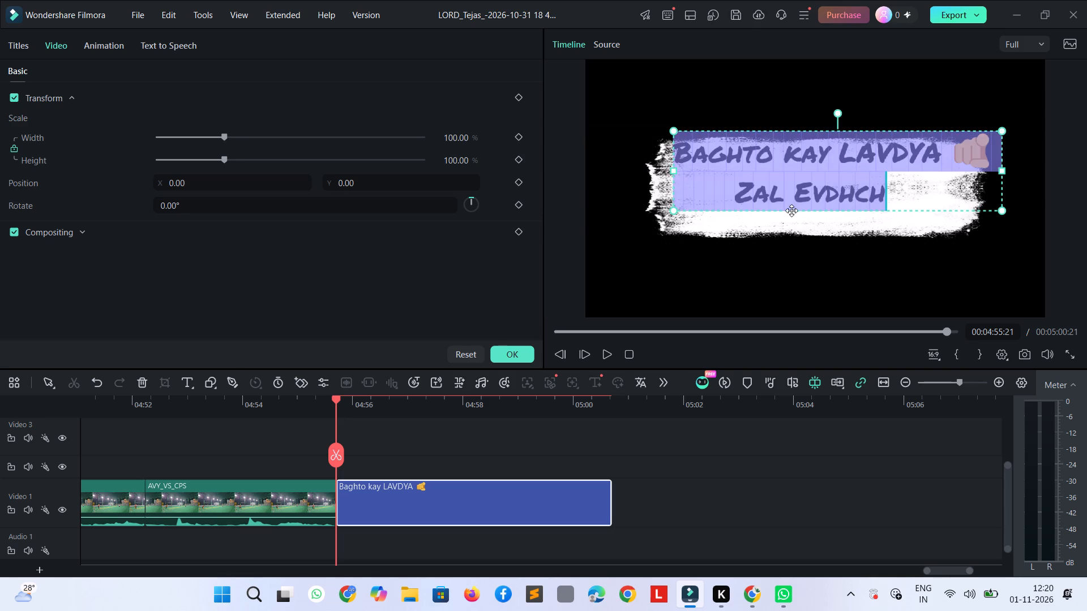
{"action": "left_click", "coordinate": [791, 274]}
{"action": "left_click_drag", "start_coordinate": [765, 169], "coordinate": [765, 183]}
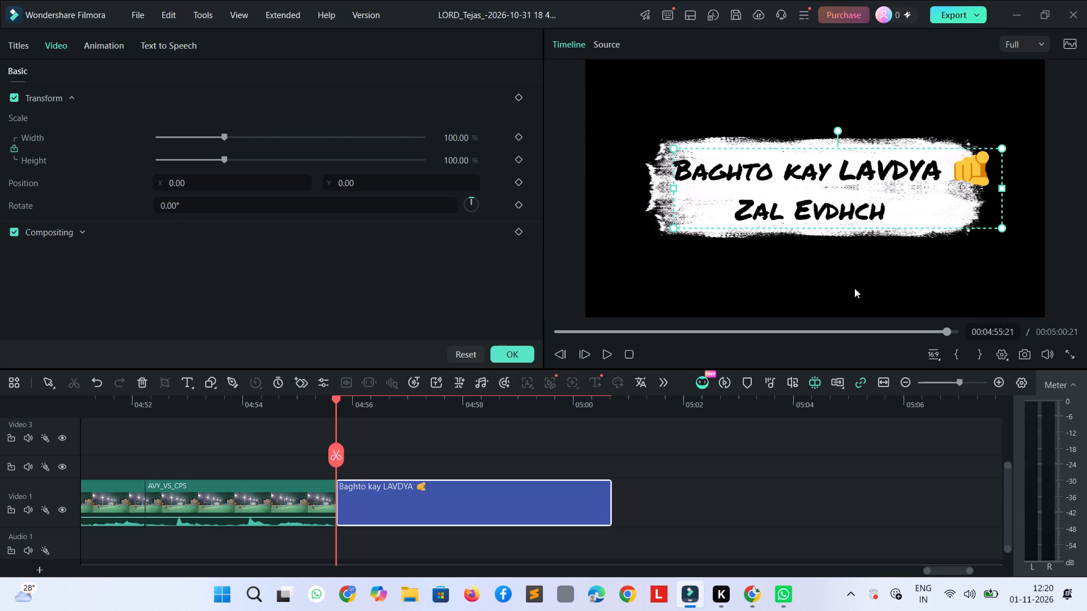
Play back the first part of the closing title to check the two-line layout.
{"action": "key", "text": "space"}
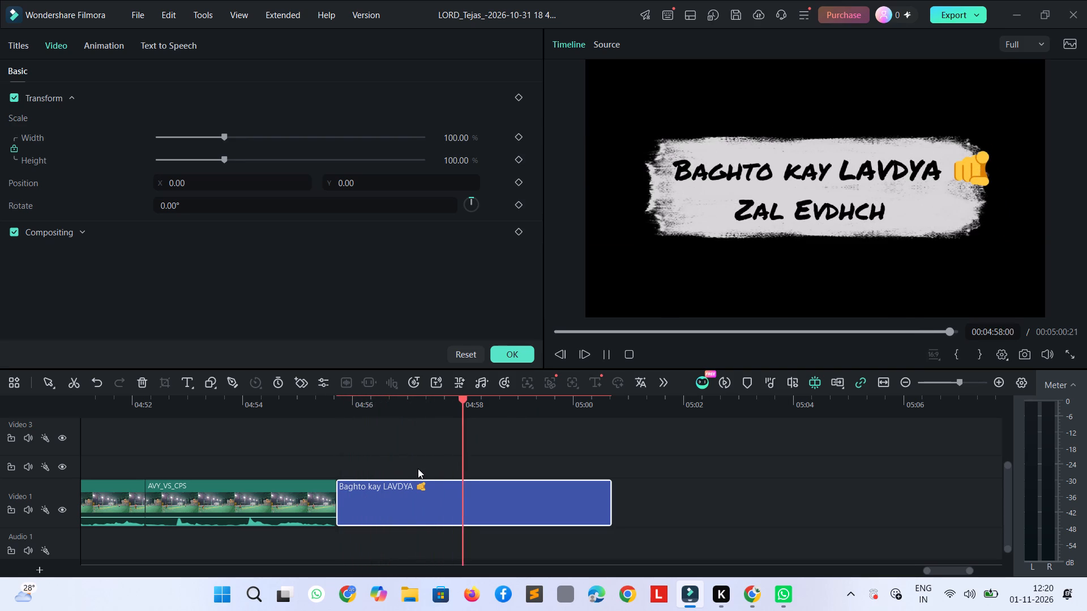
{"action": "key", "text": "space"}
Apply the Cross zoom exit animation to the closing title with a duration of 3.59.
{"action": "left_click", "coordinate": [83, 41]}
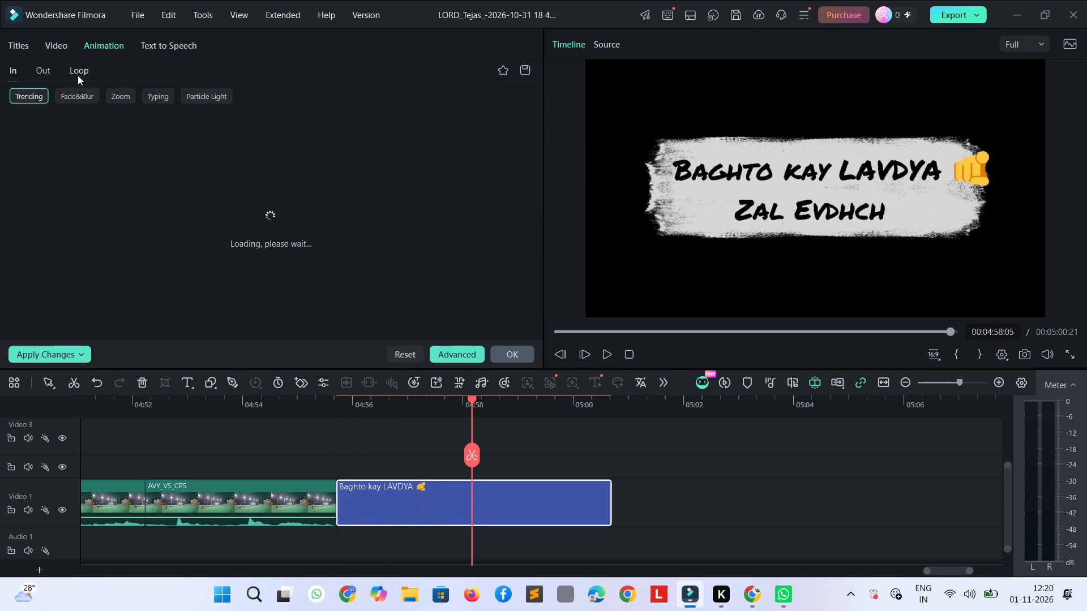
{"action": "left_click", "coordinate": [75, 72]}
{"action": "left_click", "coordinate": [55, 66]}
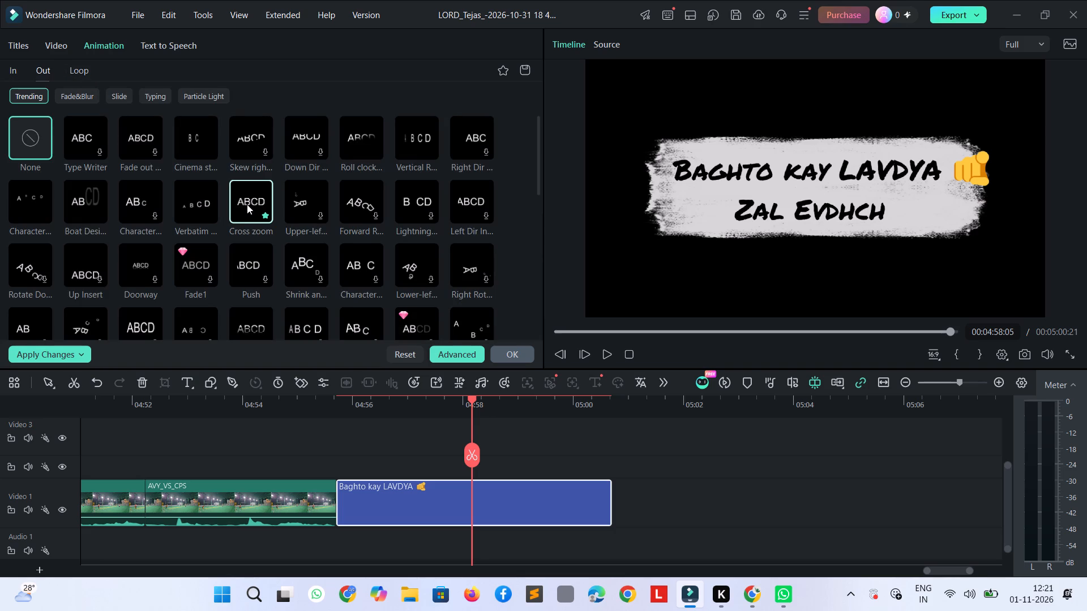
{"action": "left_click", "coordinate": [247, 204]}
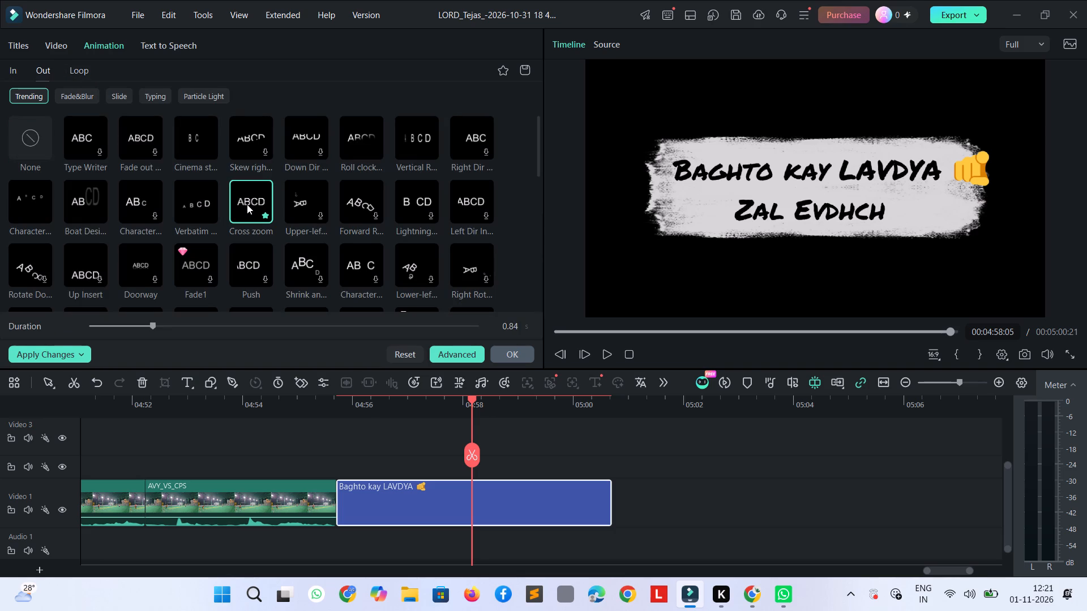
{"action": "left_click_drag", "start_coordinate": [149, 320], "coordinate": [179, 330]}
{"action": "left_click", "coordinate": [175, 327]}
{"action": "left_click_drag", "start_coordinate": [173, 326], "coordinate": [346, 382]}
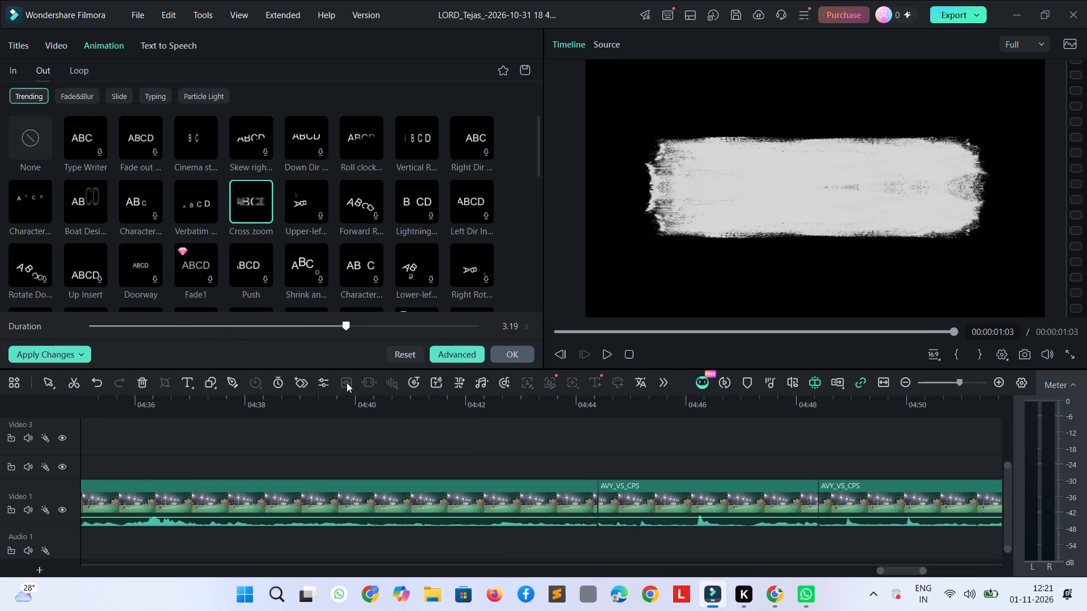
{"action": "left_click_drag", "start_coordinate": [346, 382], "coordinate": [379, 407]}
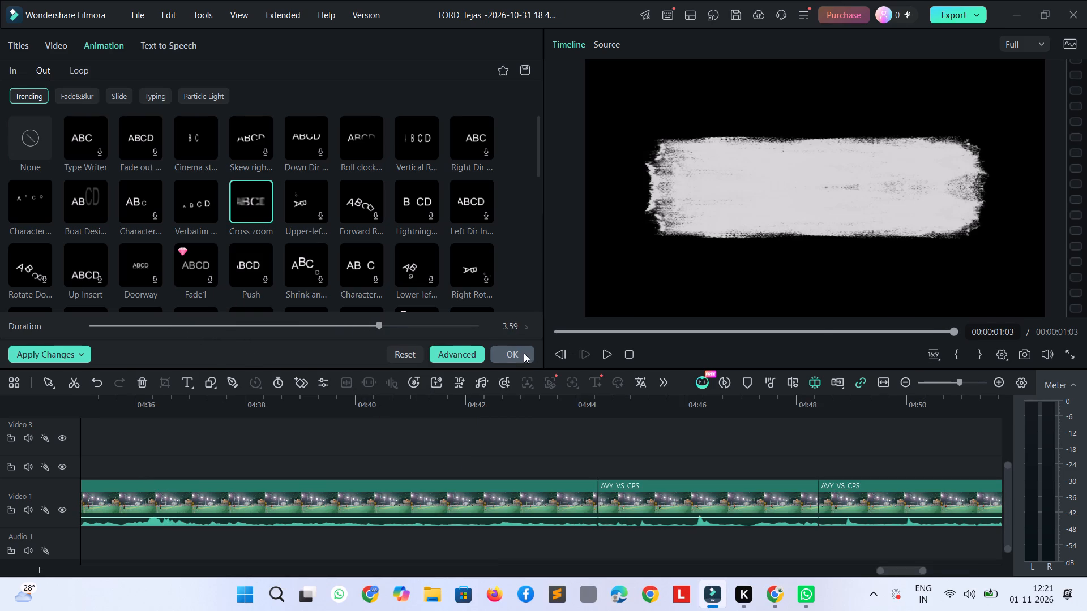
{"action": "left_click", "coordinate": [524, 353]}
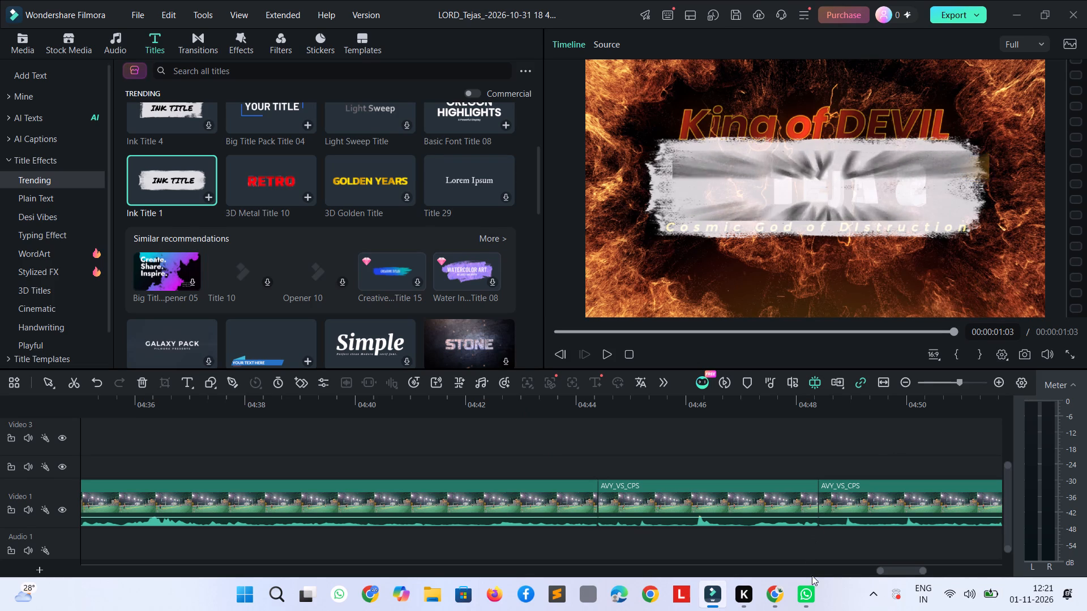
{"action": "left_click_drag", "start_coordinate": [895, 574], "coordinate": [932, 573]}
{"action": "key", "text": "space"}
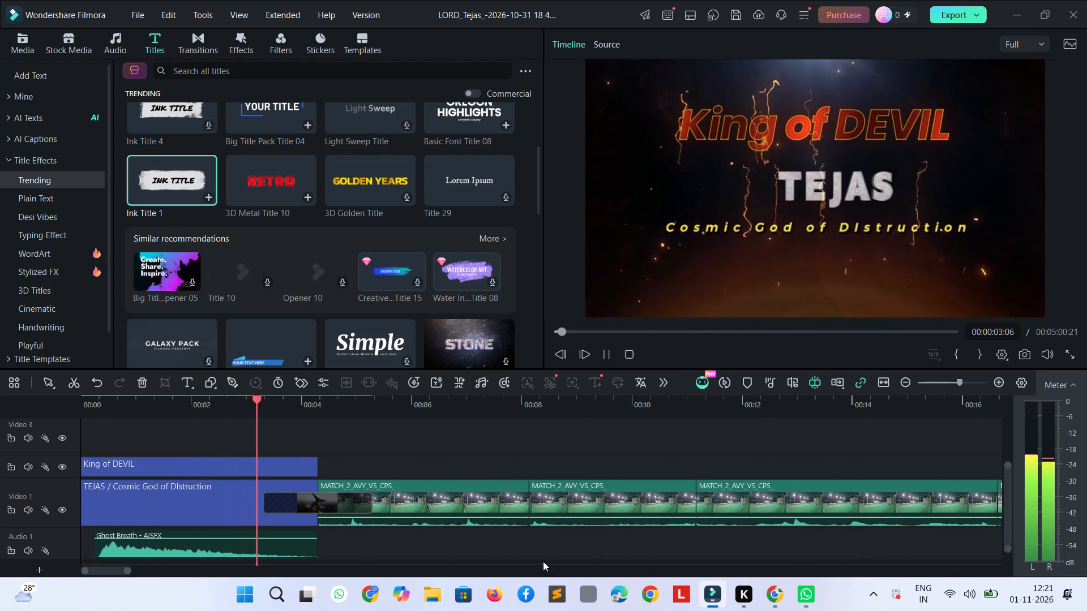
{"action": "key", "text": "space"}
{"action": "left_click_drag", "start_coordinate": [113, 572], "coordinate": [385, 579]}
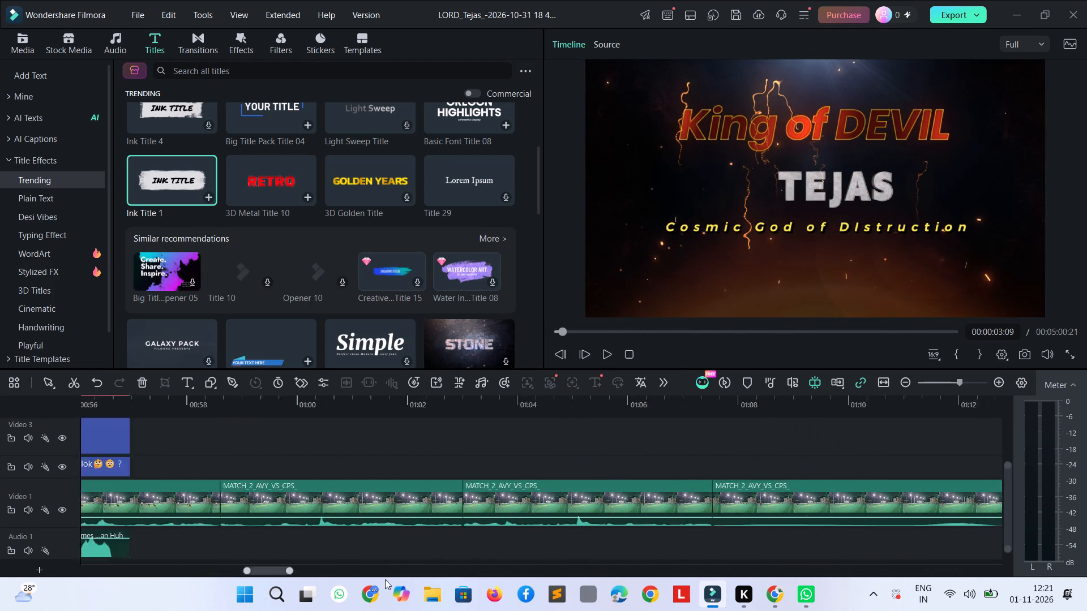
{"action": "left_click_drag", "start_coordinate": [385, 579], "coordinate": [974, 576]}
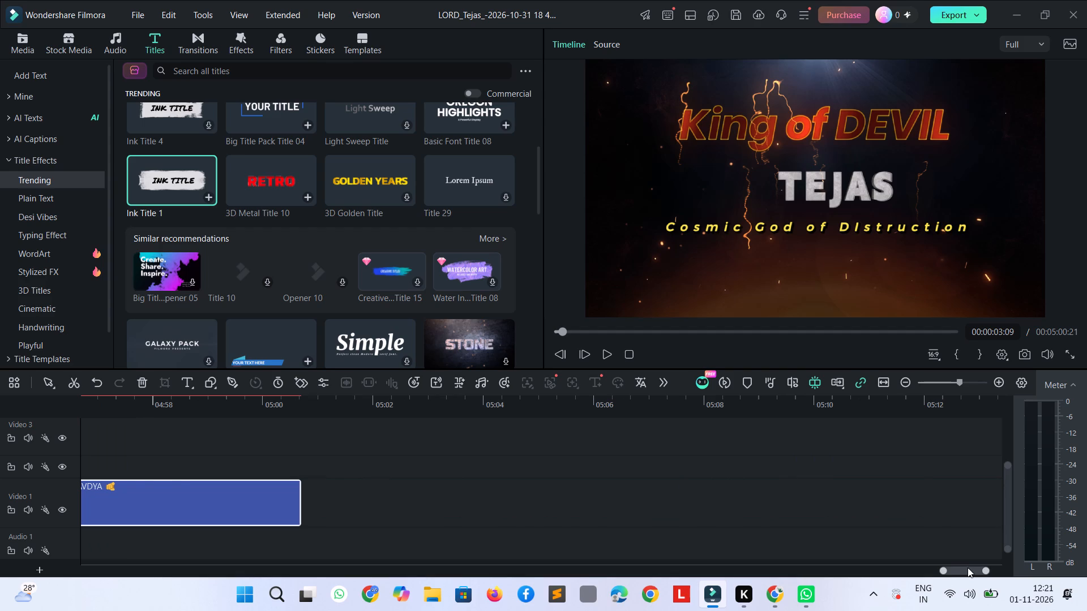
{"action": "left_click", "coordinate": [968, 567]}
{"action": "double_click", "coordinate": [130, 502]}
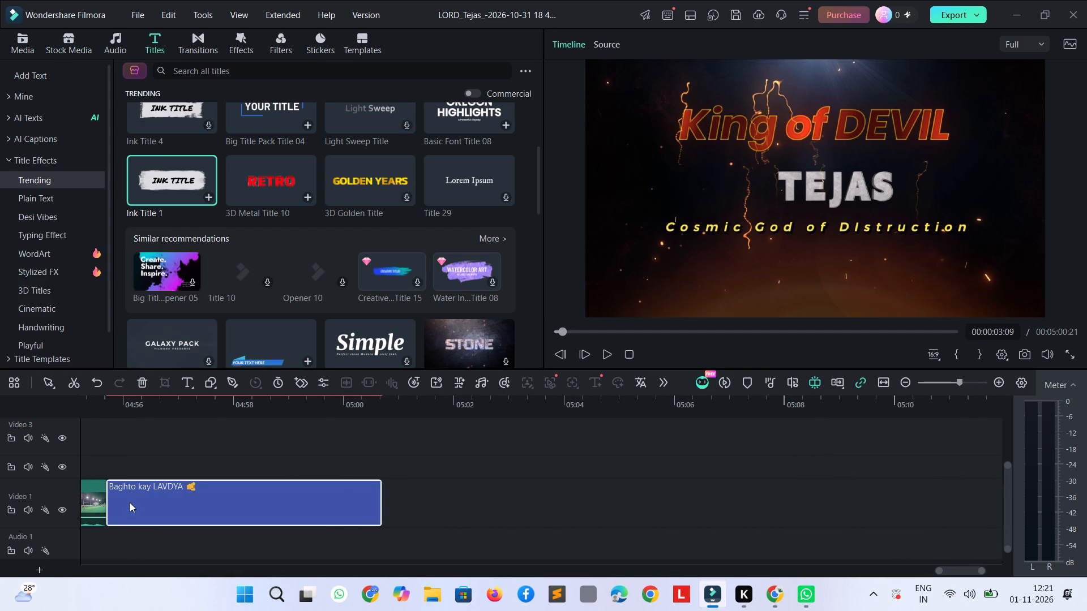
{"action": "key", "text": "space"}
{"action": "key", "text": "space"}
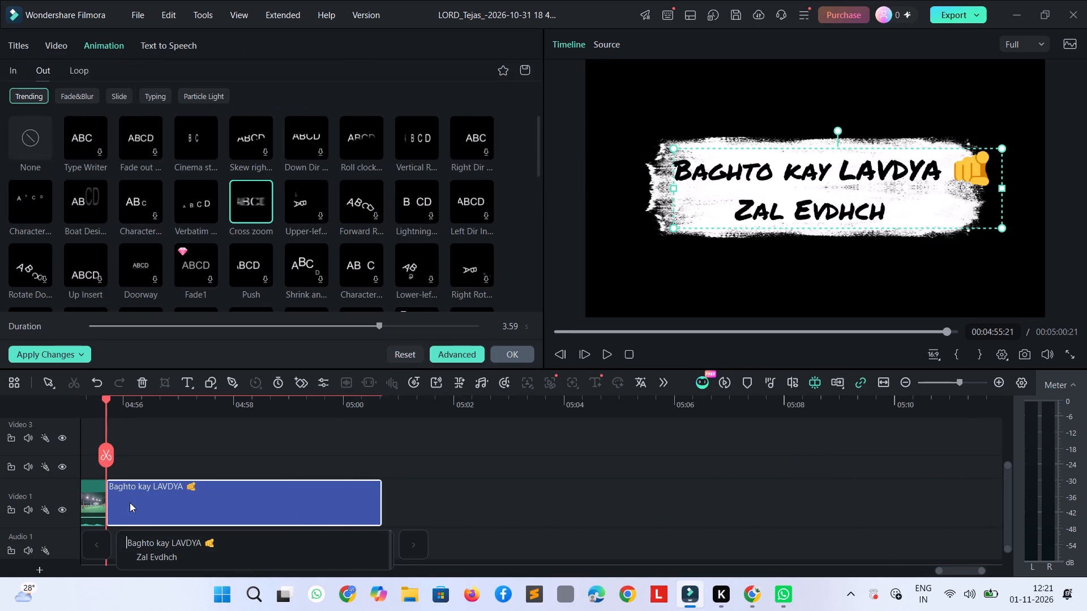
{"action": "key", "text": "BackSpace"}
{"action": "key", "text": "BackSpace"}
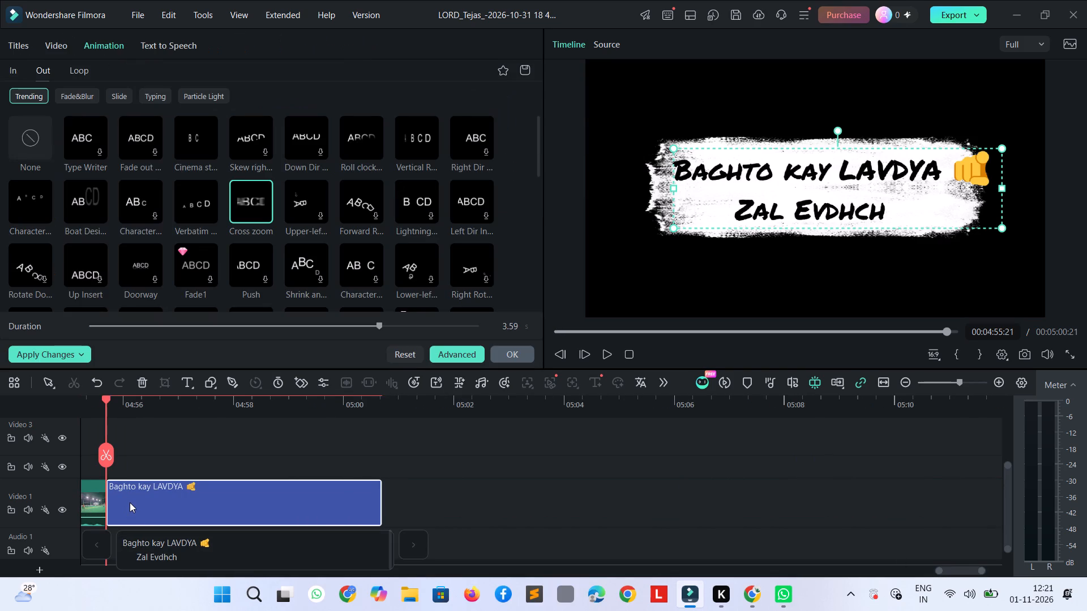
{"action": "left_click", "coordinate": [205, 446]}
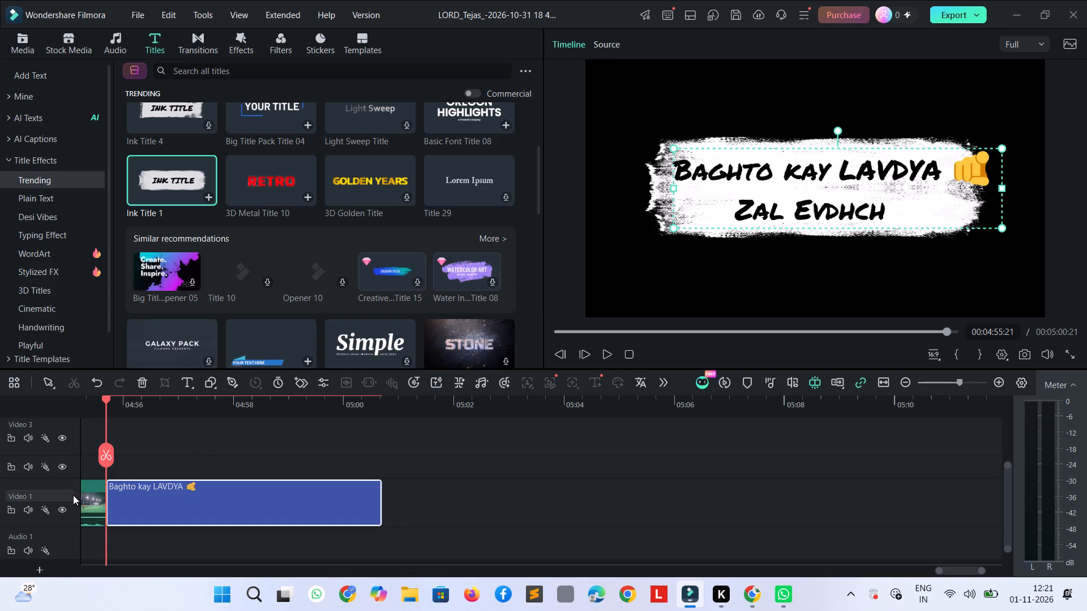
Play back the last match clip and the closing title with its Cross zoom exit.
{"action": "double_click", "coordinate": [92, 497]}
{"action": "key", "text": "space"}
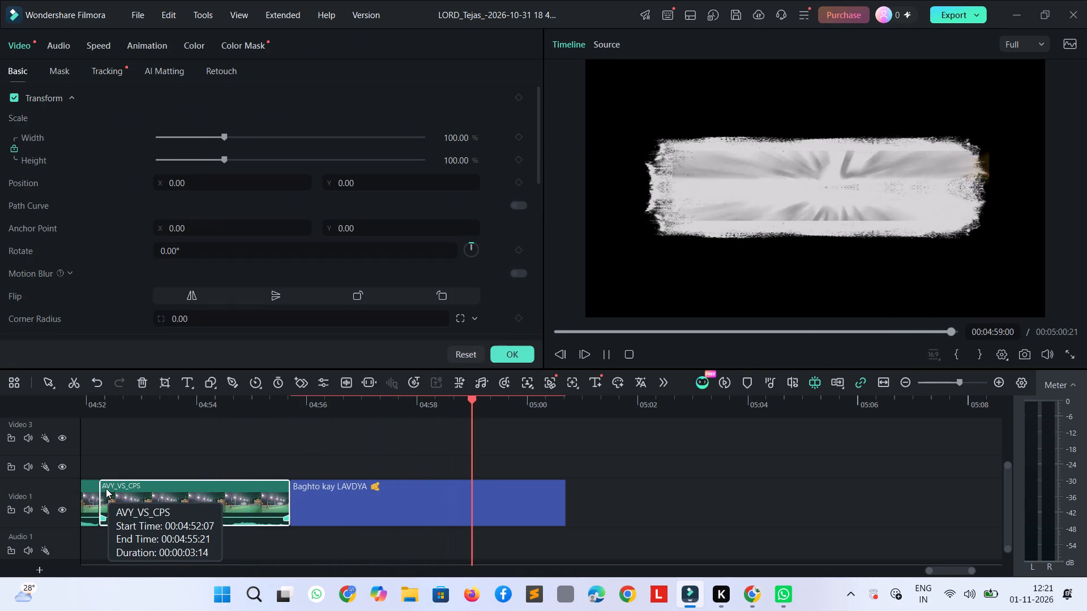
{"action": "key", "text": "space"}
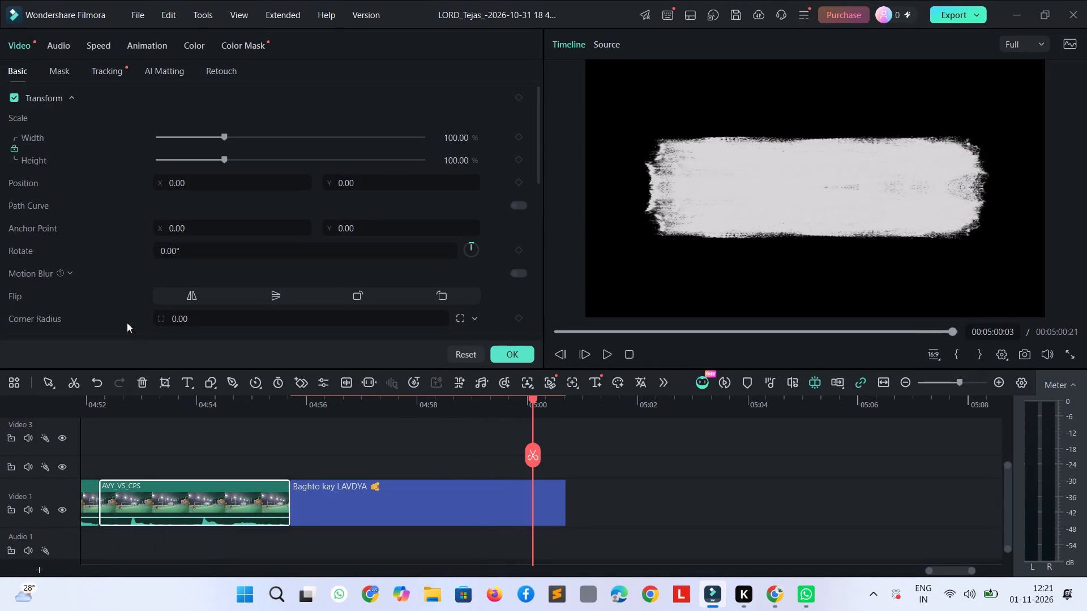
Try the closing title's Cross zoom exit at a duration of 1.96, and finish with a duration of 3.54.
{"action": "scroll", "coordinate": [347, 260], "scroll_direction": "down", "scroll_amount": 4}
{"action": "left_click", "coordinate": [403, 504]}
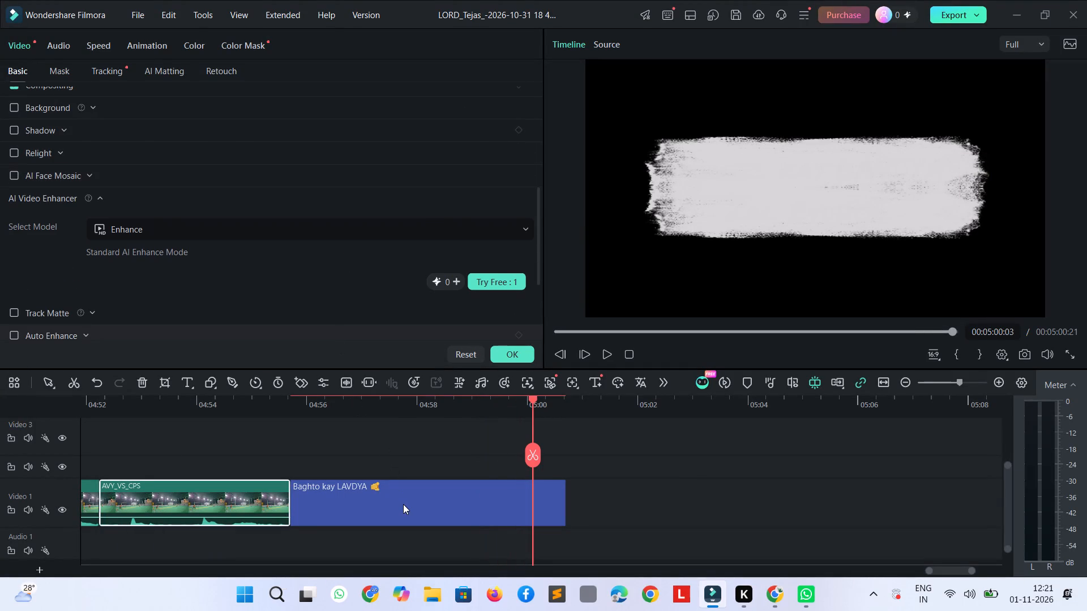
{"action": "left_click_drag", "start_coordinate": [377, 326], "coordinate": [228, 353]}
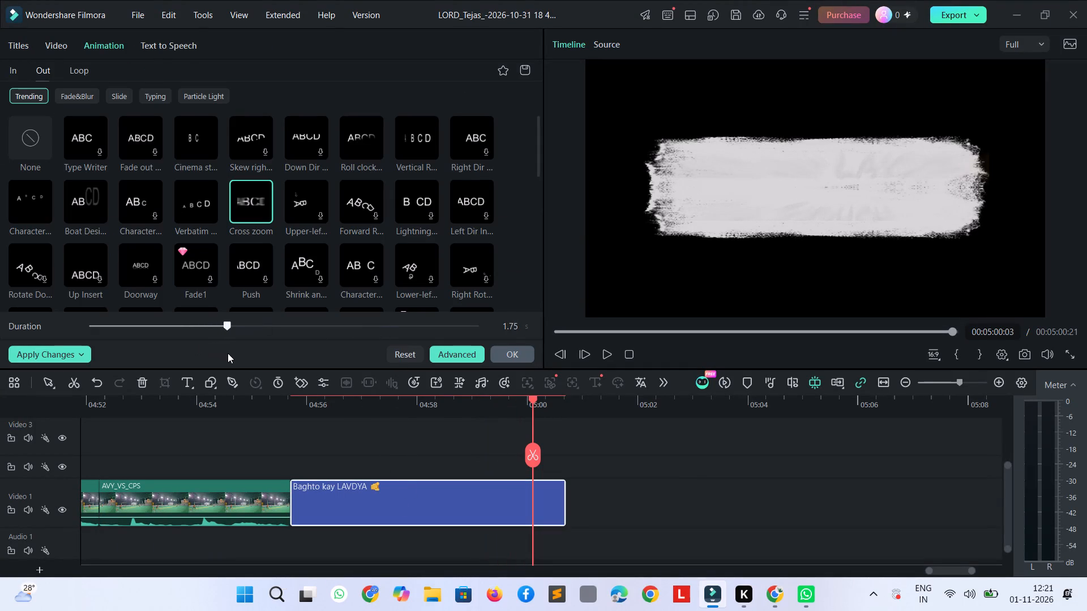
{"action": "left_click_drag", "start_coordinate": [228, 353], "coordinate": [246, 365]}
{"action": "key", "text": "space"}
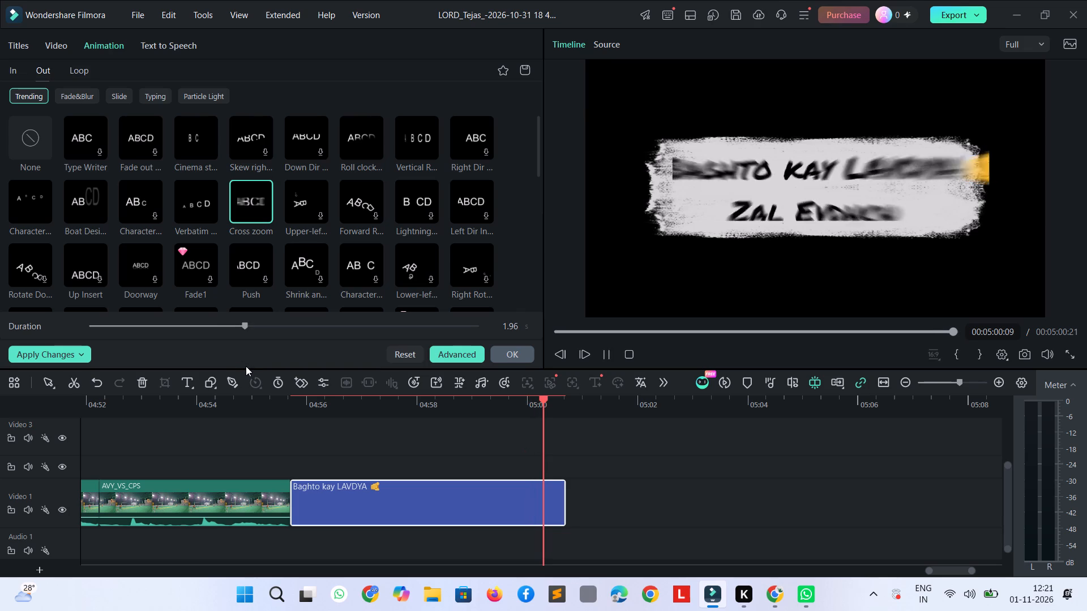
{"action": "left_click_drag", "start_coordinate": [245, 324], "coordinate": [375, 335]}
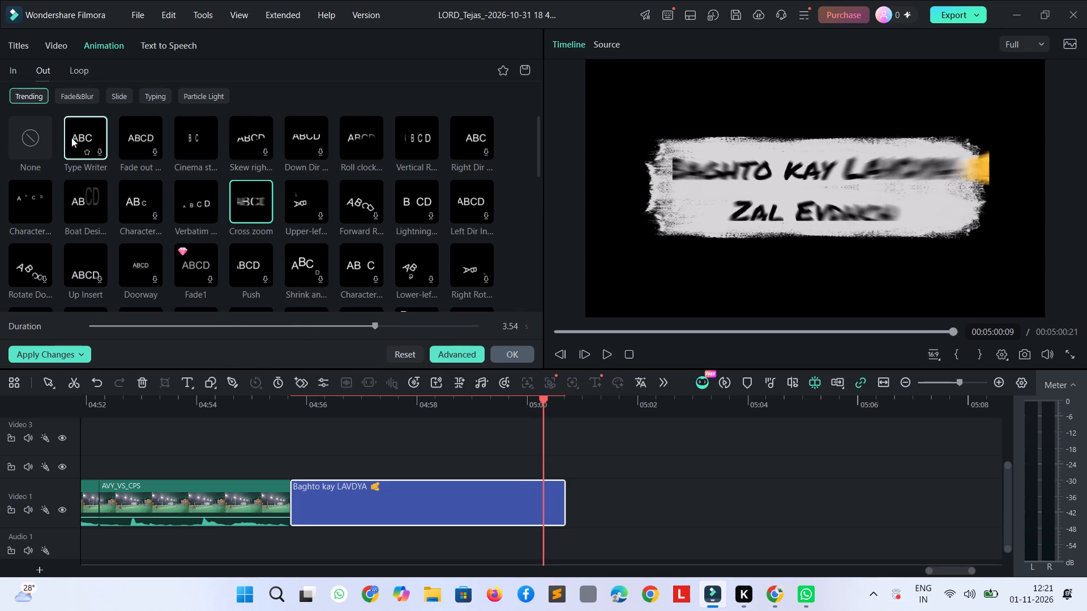
Replace the closing title's exit animation with Type Writer.
{"action": "left_click", "coordinate": [71, 137]}
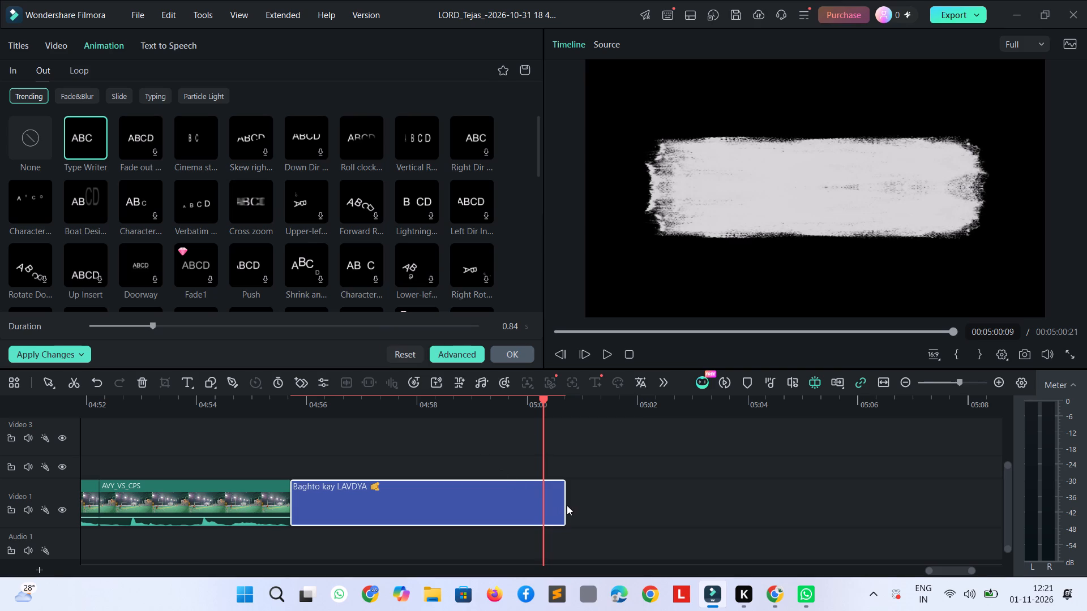
Trim the end of the closing title to 00:04:59:01, giving it a duration of 00:00:03:10.
{"action": "left_click_drag", "start_coordinate": [563, 505], "coordinate": [470, 517]}
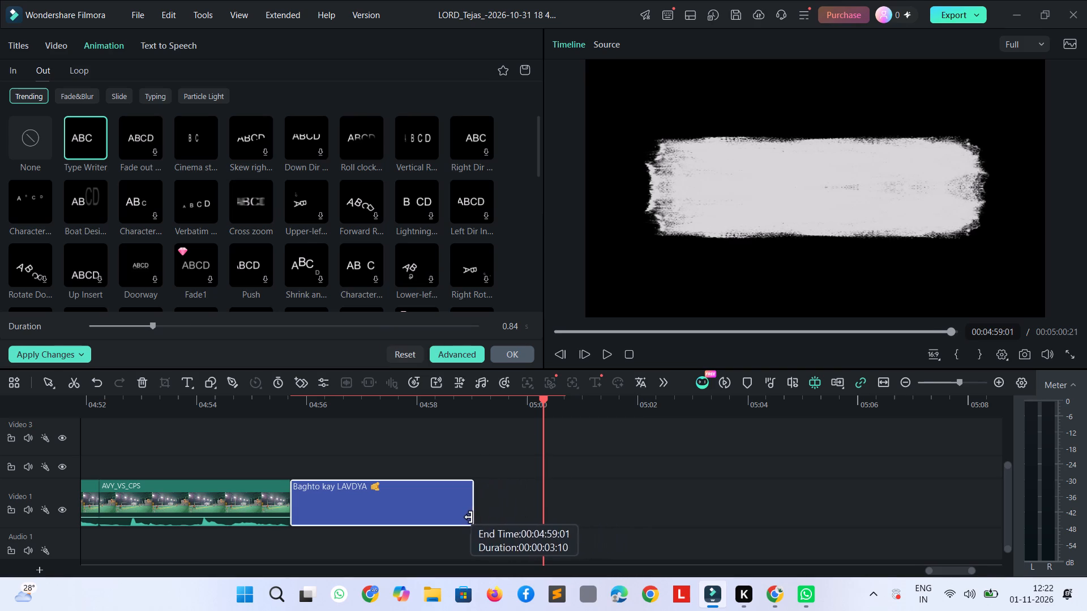
Scrub through the end of the shortened closing title to check how the Type Writer exit plays.
{"action": "left_click_drag", "start_coordinate": [542, 399], "coordinate": [469, 407]}
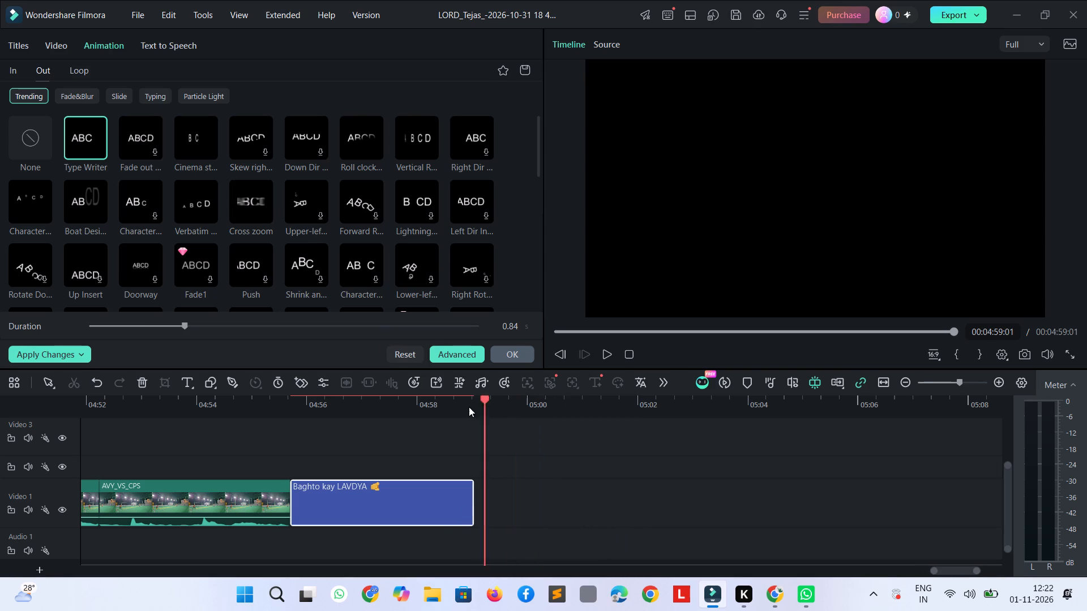
{"action": "left_click_drag", "start_coordinate": [469, 407], "coordinate": [426, 441]}
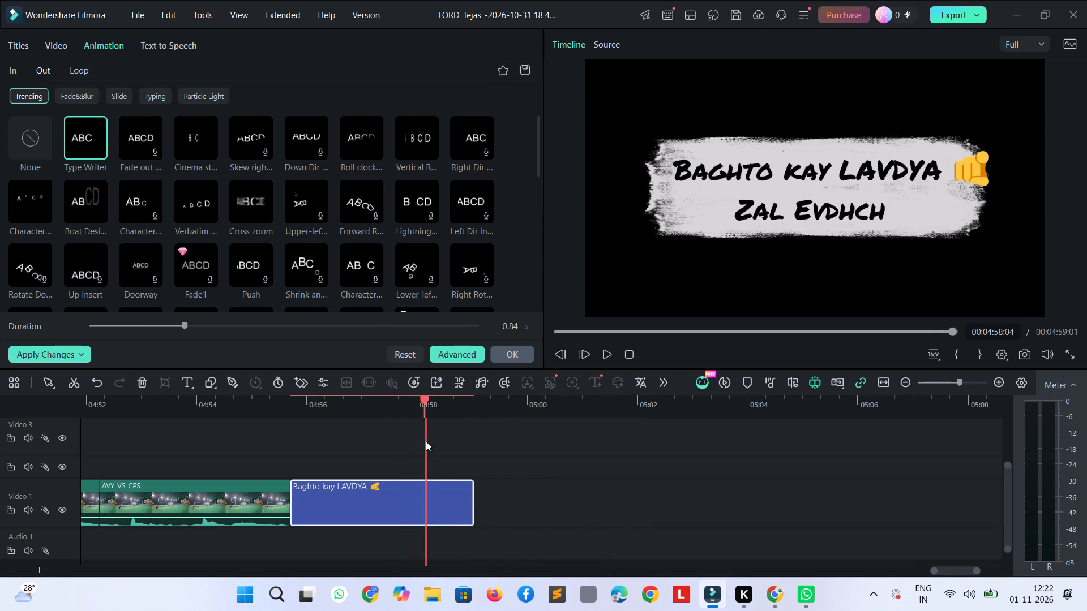
{"action": "left_click_drag", "start_coordinate": [426, 441], "coordinate": [456, 454]}
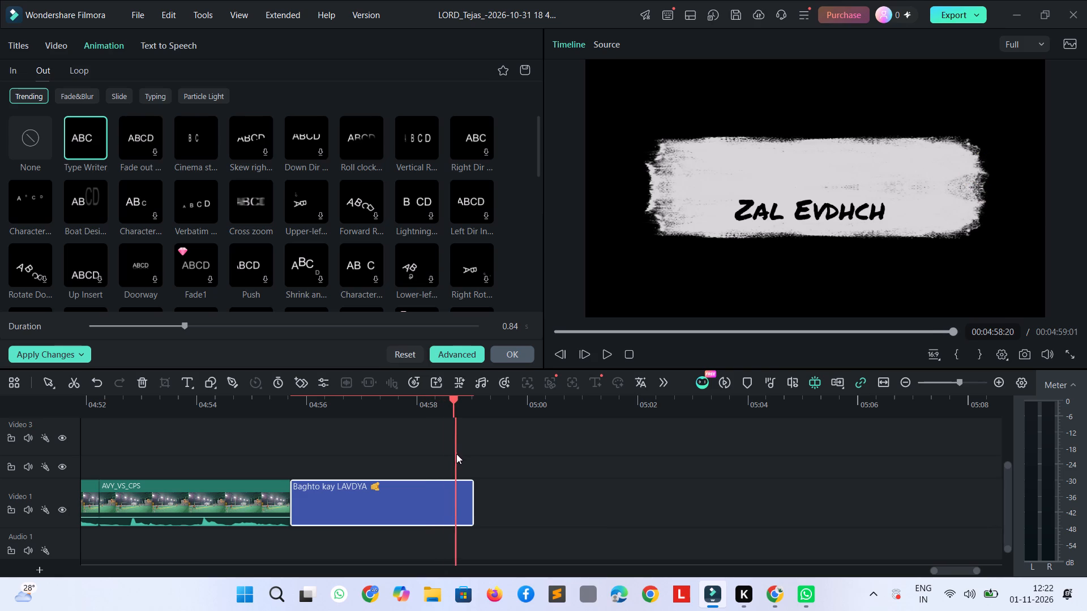
{"action": "left_click_drag", "start_coordinate": [456, 454], "coordinate": [485, 470]}
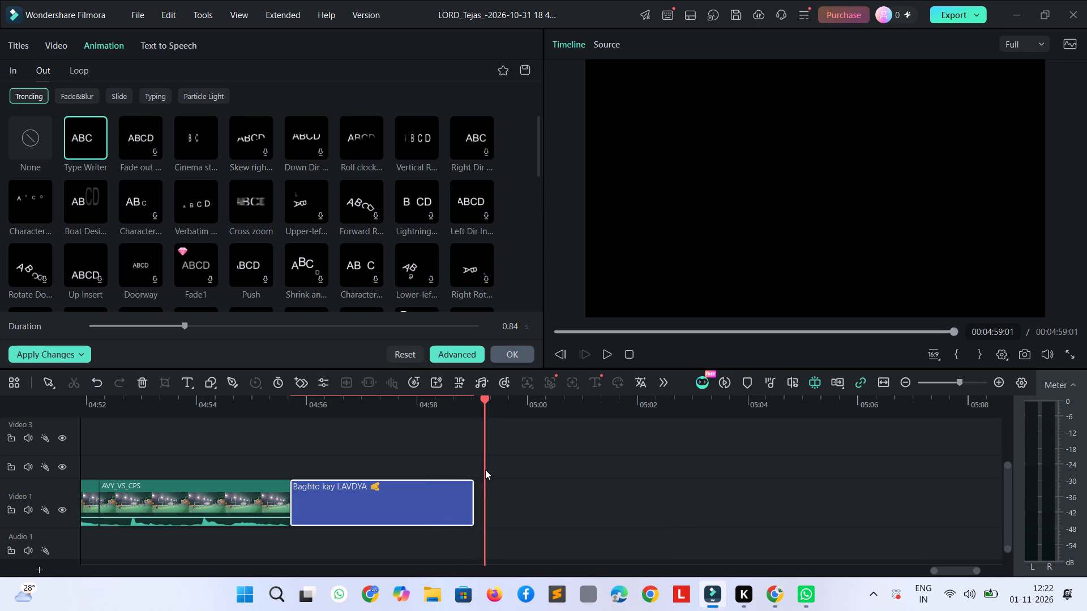
{"action": "left_click_drag", "start_coordinate": [485, 470], "coordinate": [485, 470]}
{"action": "left_click", "coordinate": [474, 491]}
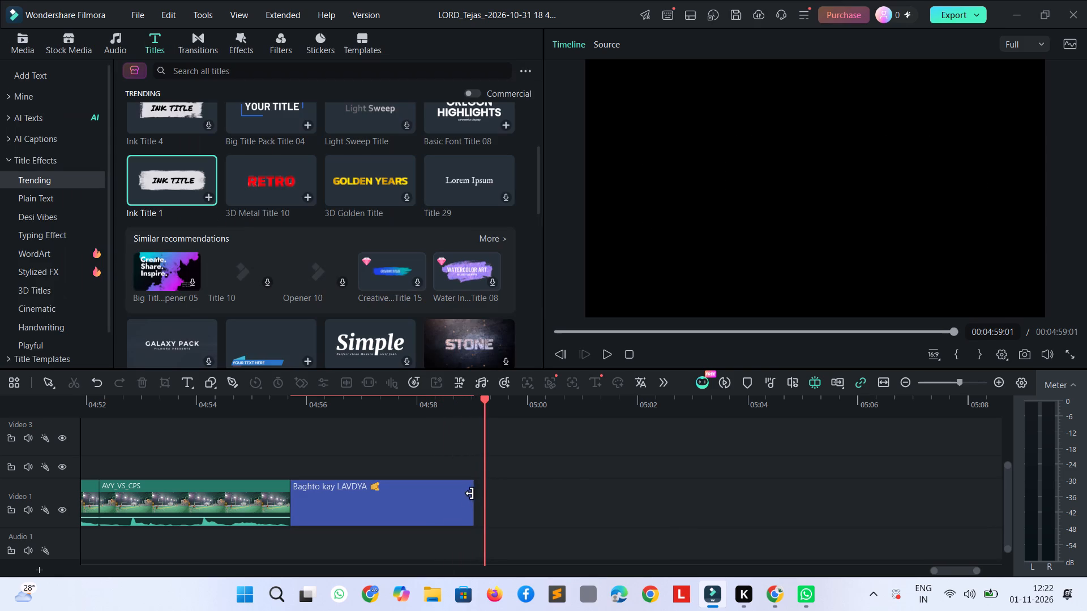
Open the video's export settings and set the local save location to the Cricket folder inside YOUTUBE CHANNEL.
{"action": "left_click", "coordinate": [570, 465]}
{"action": "left_click", "coordinate": [944, 19]}
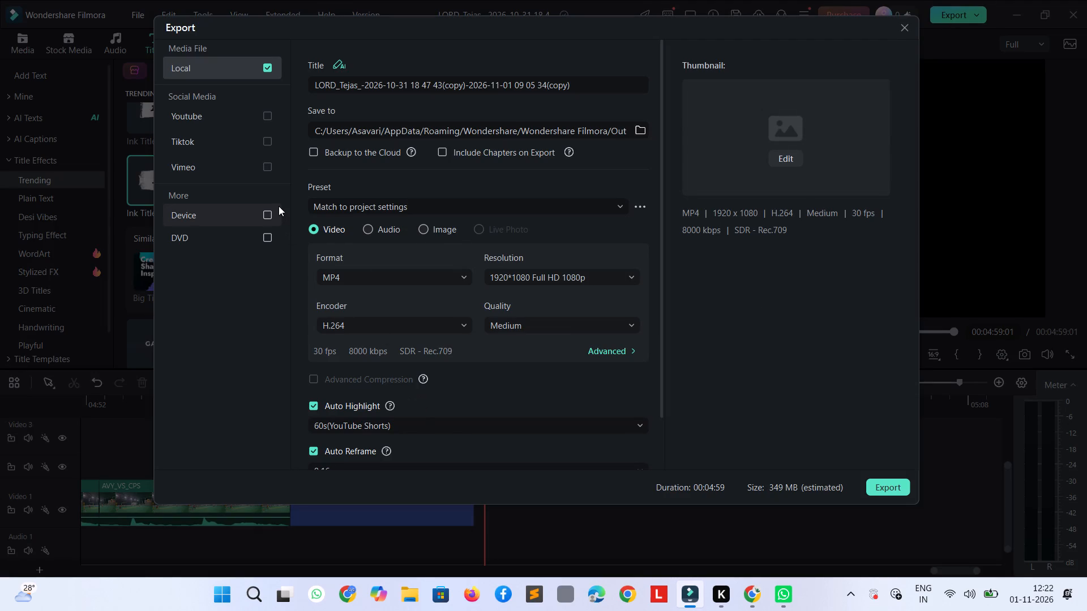
{"action": "scroll", "coordinate": [279, 206], "scroll_direction": "down", "scroll_amount": 1}
{"action": "scroll", "coordinate": [523, 176], "scroll_direction": "down", "scroll_amount": 1}
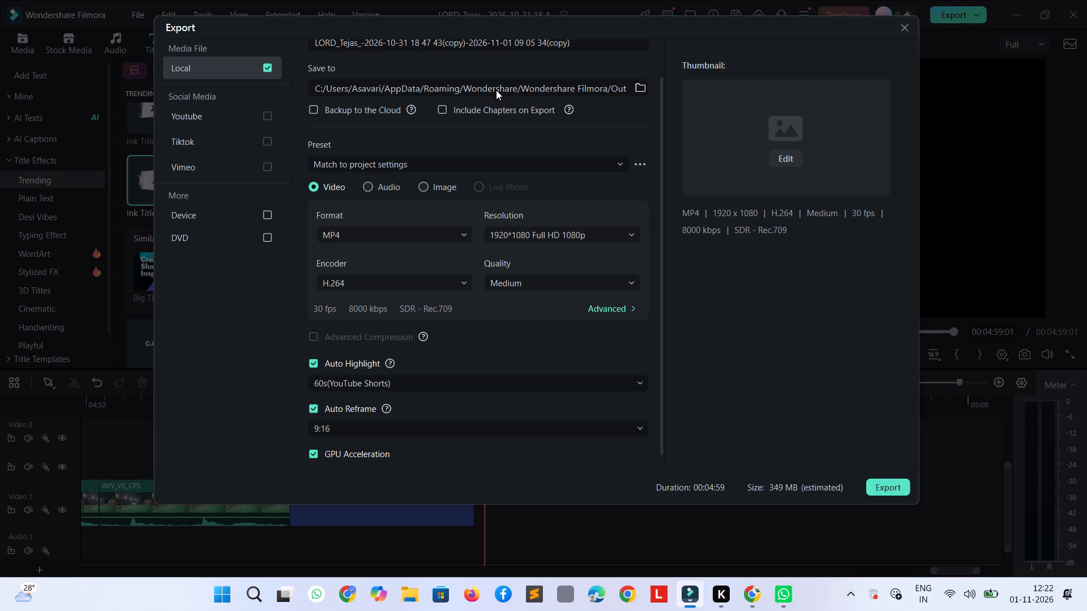
{"action": "left_click", "coordinate": [496, 90]}
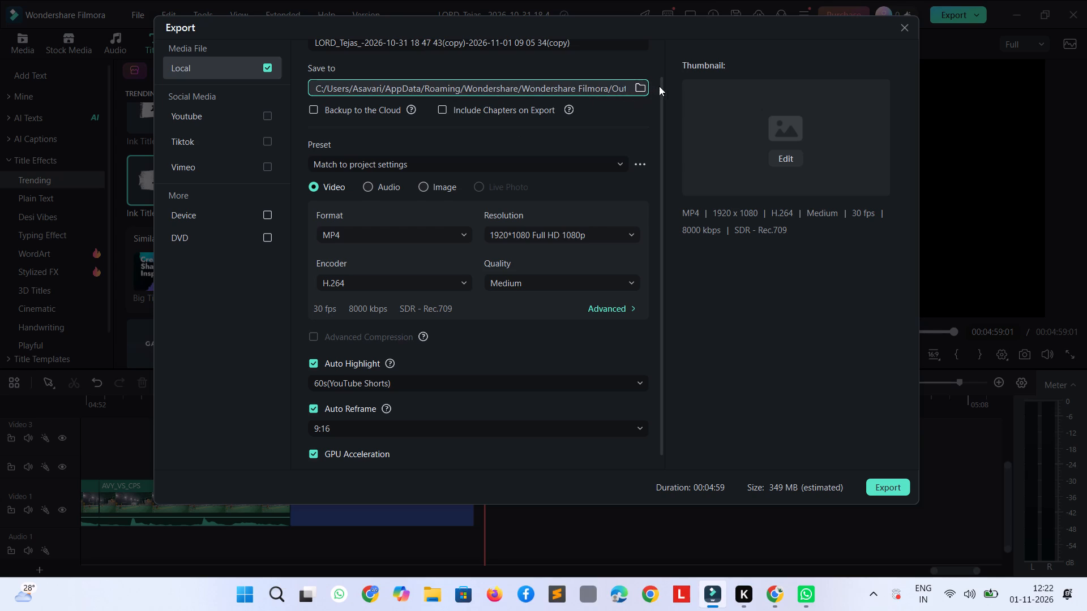
{"action": "left_click", "coordinate": [636, 86]}
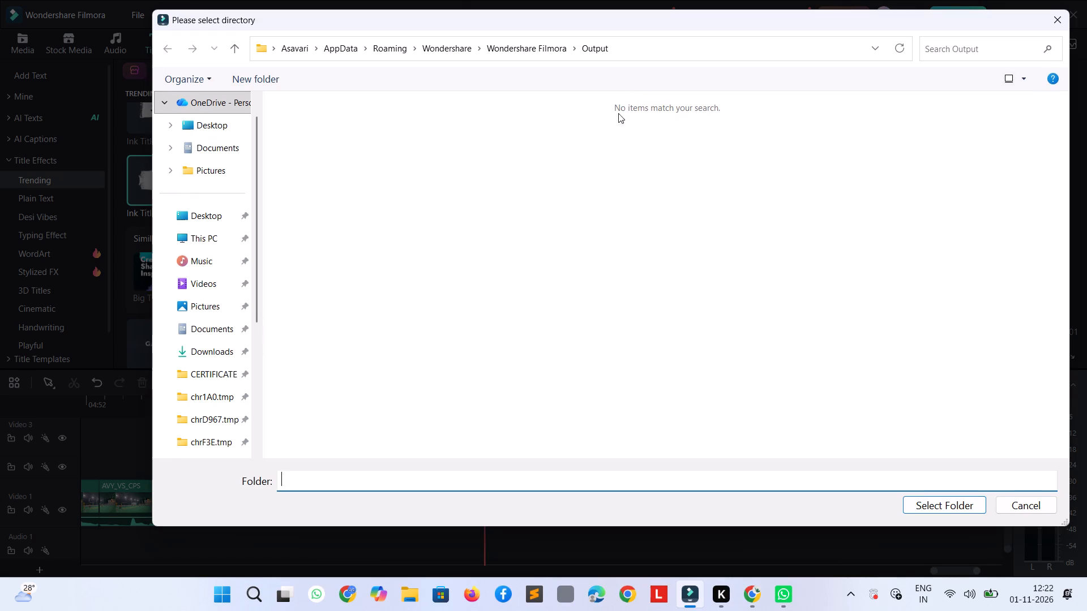
{"action": "scroll", "coordinate": [212, 370], "scroll_direction": "down", "scroll_amount": 3}
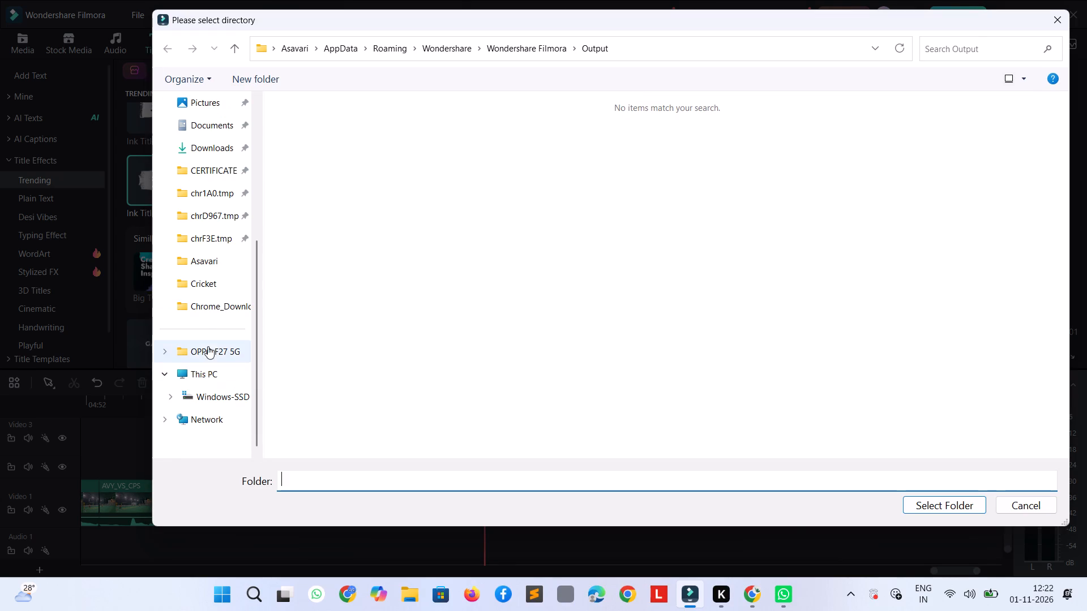
{"action": "left_click", "coordinate": [207, 277]}
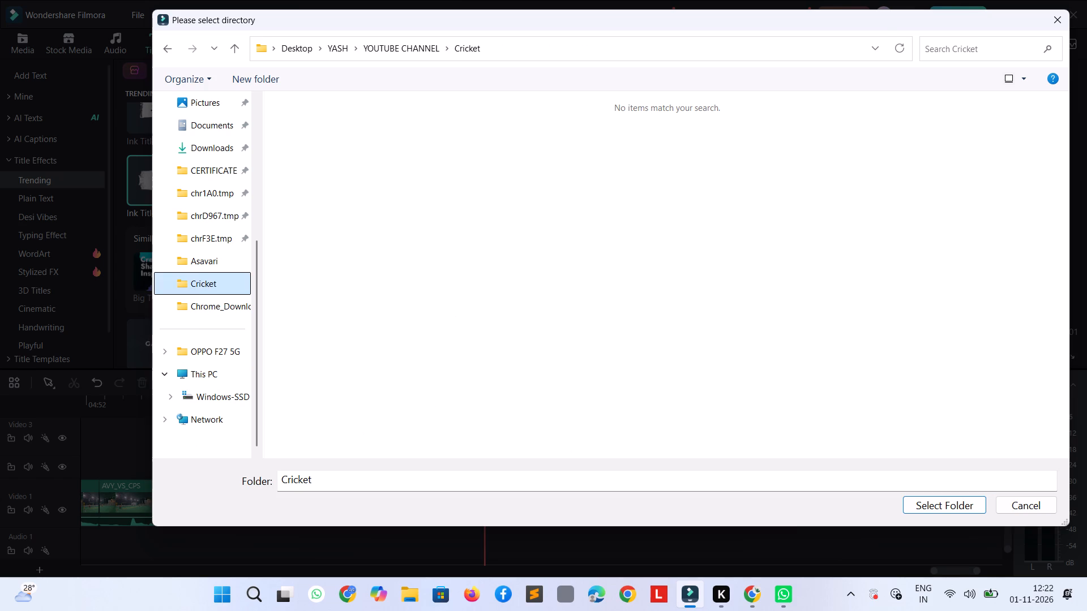
{"action": "left_click", "coordinate": [933, 507]}
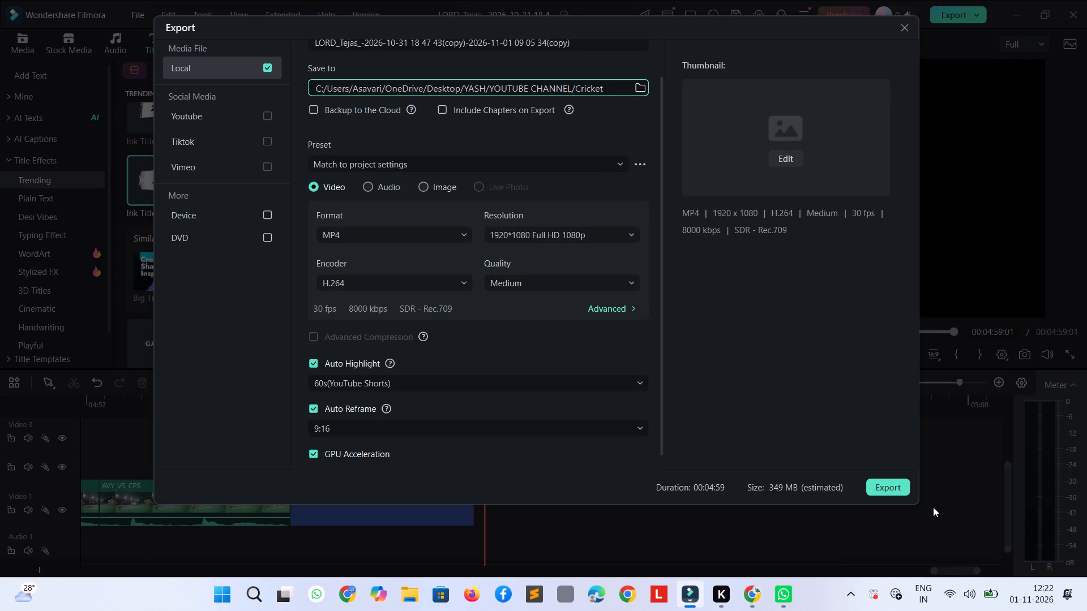
Start exporting the finished video with the current settings, choosing the version with the watermark.
{"action": "left_click", "coordinate": [881, 492]}
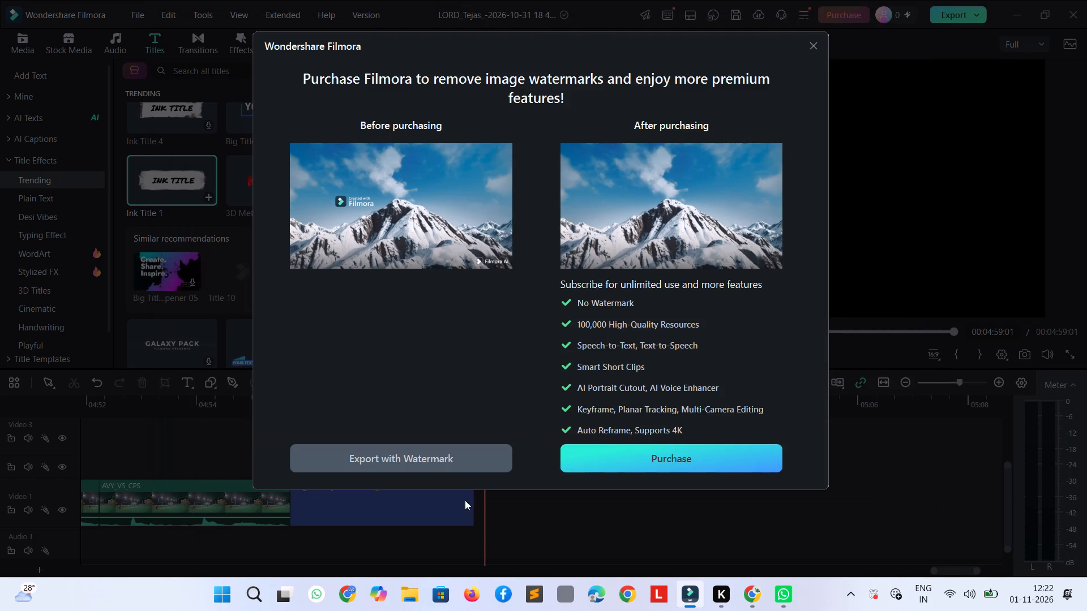
{"action": "left_click", "coordinate": [454, 462]}
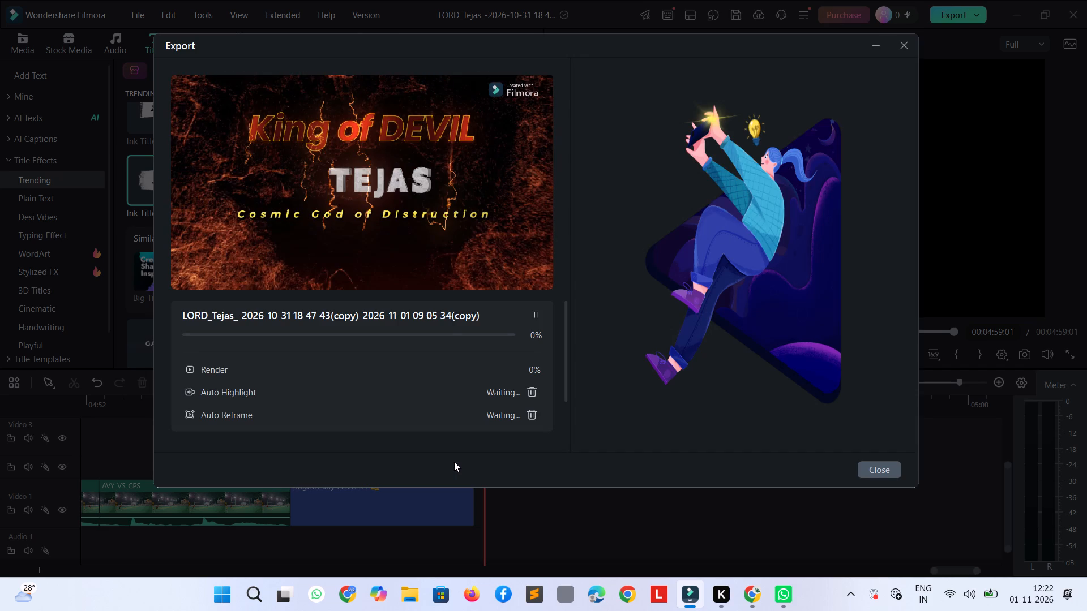
Switch to the WhatsApp window.
{"action": "key", "text": "alt+Tab"}
{"action": "key", "text": "alt+grave"}
{"action": "key", "text": "alt+Tab"}
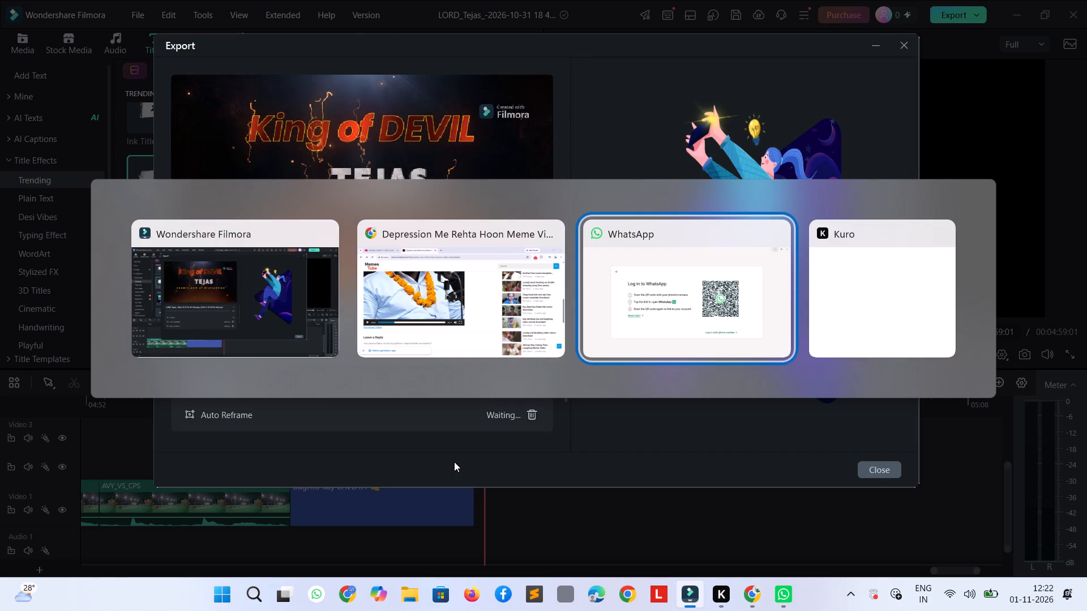